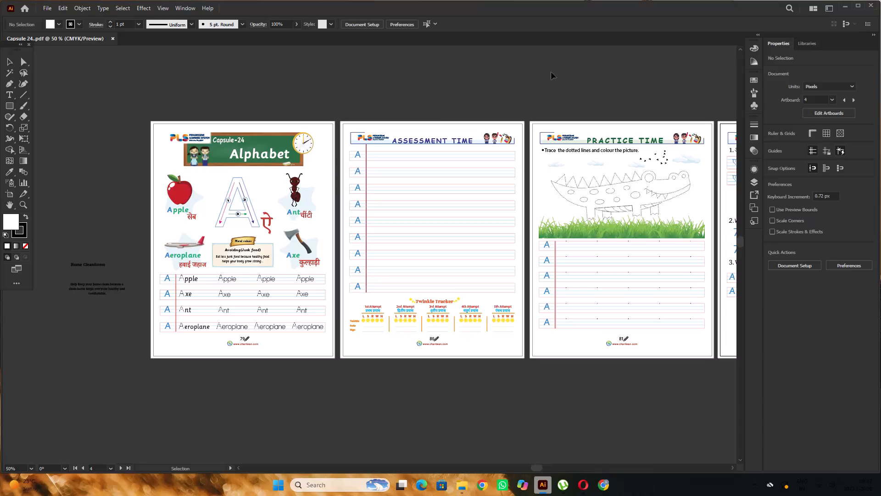
Look through the Capsule 24 worksheet pages, from the Alphabet page to the final page, examining their layout and lettering.
{"action": "scroll", "coordinate": [438, 74], "scroll_direction": "down", "scroll_amount": 5}
{"action": "scroll", "coordinate": [438, 74], "scroll_direction": "up", "scroll_amount": 3}
{"action": "scroll", "coordinate": [545, 73], "scroll_direction": "up", "scroll_amount": 1}
{"action": "middle_click_drag", "start_coordinate": [545, 73], "coordinate": [426, 97]}
{"action": "scroll", "coordinate": [575, 85], "scroll_direction": "down", "scroll_amount": 2}
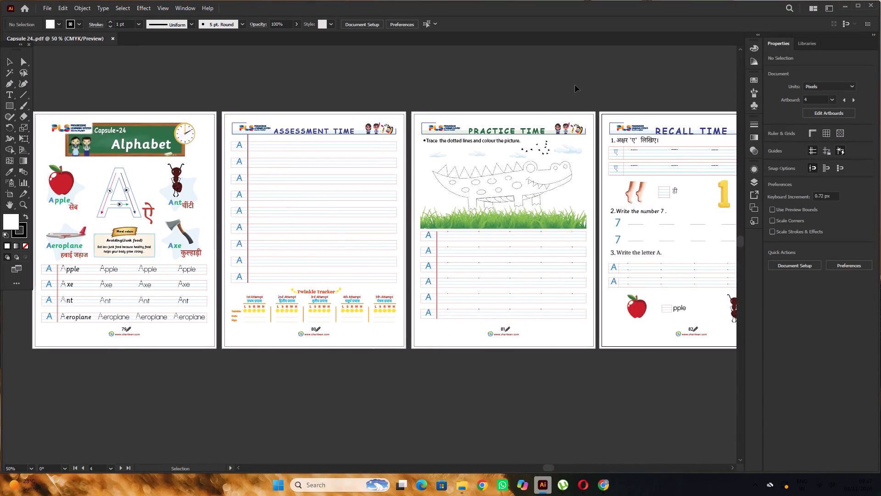
{"action": "scroll", "coordinate": [575, 85], "scroll_direction": "down", "scroll_amount": 1}
{"action": "middle_click_drag", "start_coordinate": [607, 76], "coordinate": [372, 111]}
{"action": "scroll", "coordinate": [372, 111], "scroll_direction": "down", "scroll_amount": 3}
{"action": "middle_click_drag", "start_coordinate": [427, 96], "coordinate": [270, 117]}
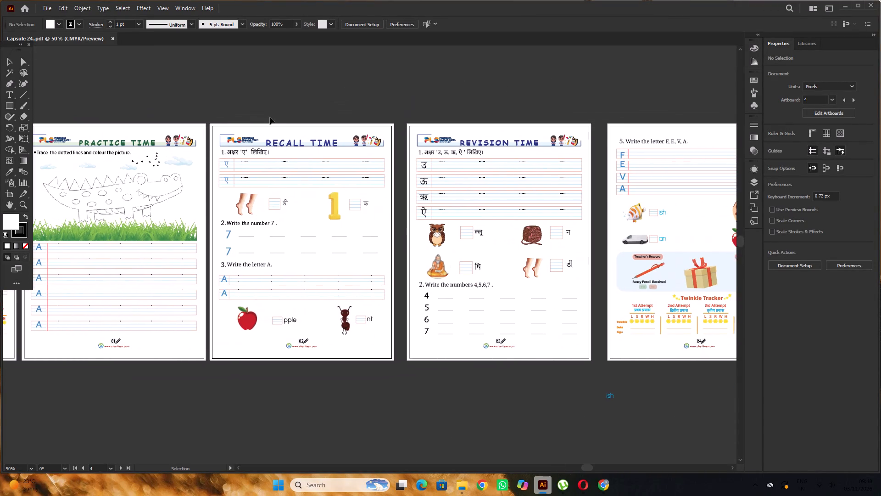
{"action": "scroll", "coordinate": [302, 110], "scroll_direction": "down", "scroll_amount": 2}
{"action": "middle_click_drag", "start_coordinate": [477, 96], "coordinate": [348, 117]}
{"action": "scroll", "coordinate": [348, 117], "scroll_direction": "down", "scroll_amount": 1}
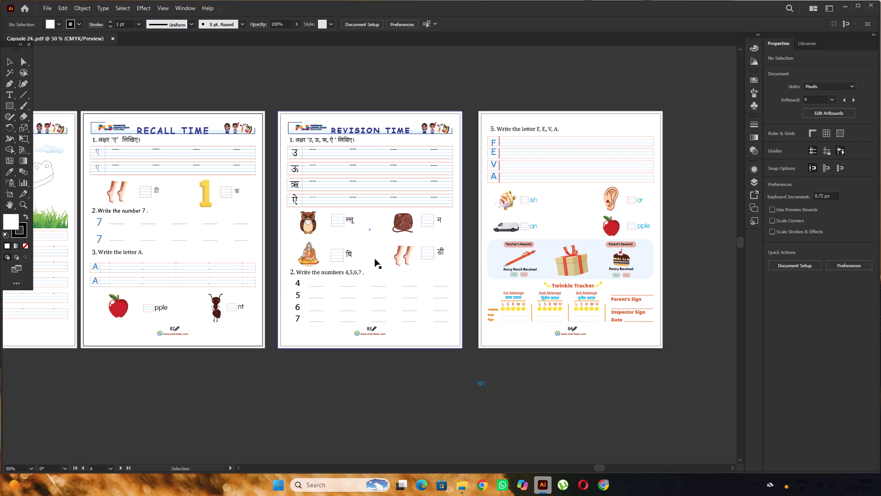
{"action": "scroll", "coordinate": [375, 259], "scroll_direction": "down", "scroll_amount": 4}
{"action": "key", "text": "space"}
{"action": "key", "text": "space"}
{"action": "key", "text": "space"}
{"action": "key", "text": "space"}
{"action": "key", "text": "space"}
{"action": "key", "text": "space"}
{"action": "key", "text": "space"}
{"action": "key", "text": "space"}
{"action": "key", "text": "space"}
{"action": "key", "text": "space"}
{"action": "key", "text": "space"}
{"action": "key", "text": "space"}
{"action": "key", "text": "space"}
{"action": "key", "text": "space"}
{"action": "key", "text": "space"}
{"action": "key", "text": "space"}
{"action": "key", "text": "space"}
{"action": "key", "text": "space"}
{"action": "key", "text": "space"}
{"action": "key", "text": "space"}
{"action": "left_click_drag", "start_coordinate": [347, 331], "coordinate": [508, 373]}
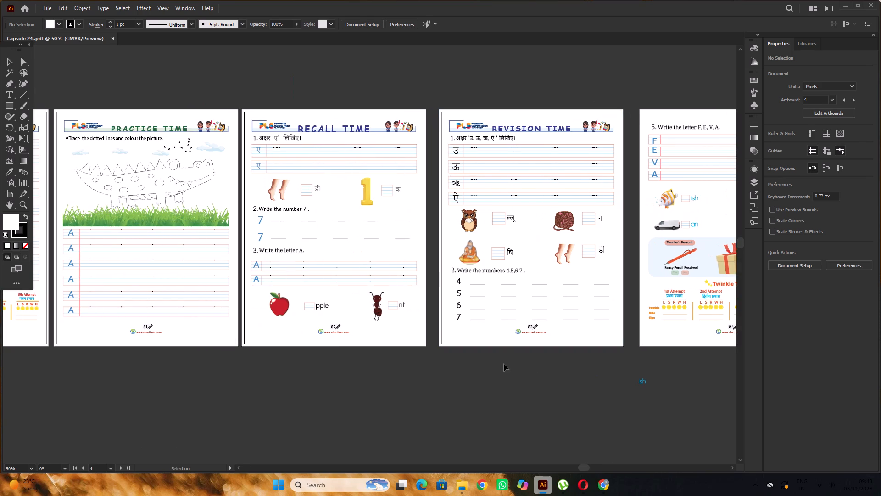
{"action": "scroll", "coordinate": [504, 364], "scroll_direction": "down", "scroll_amount": 2, "text": "alt"}
{"action": "key", "text": "space"}
{"action": "key", "text": "space"}
{"action": "key", "text": "space"}
{"action": "key", "text": "space"}
{"action": "left_click_drag", "start_coordinate": [397, 359], "coordinate": [409, 309]}
{"action": "scroll", "coordinate": [387, 319], "scroll_direction": "up", "scroll_amount": 2, "text": "alt"}
{"action": "scroll", "coordinate": [387, 319], "scroll_direction": "down", "scroll_amount": 1, "text": "alt"}
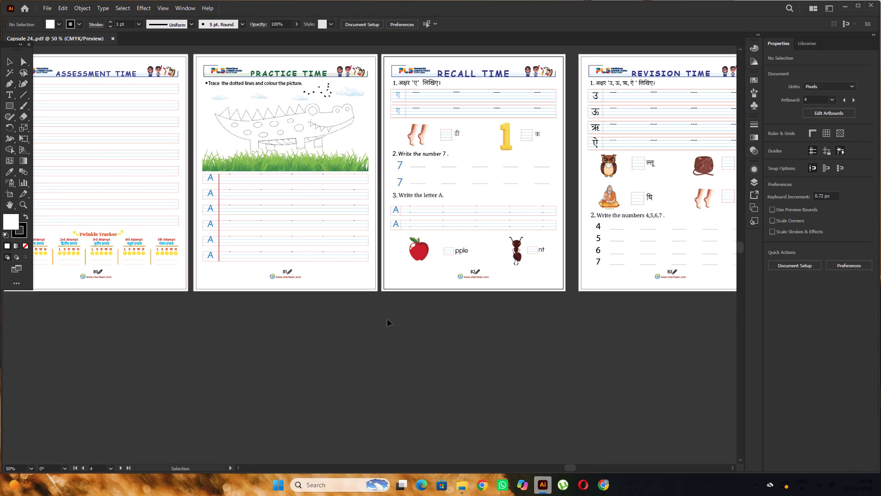
{"action": "key", "text": "space"}
{"action": "left_click_drag", "start_coordinate": [355, 330], "coordinate": [461, 336]}
{"action": "key", "text": "space"}
{"action": "key", "text": "space"}
{"action": "key", "text": "space"}
{"action": "key", "text": "space"}
{"action": "key", "text": "space"}
{"action": "key", "text": "space"}
{"action": "key", "text": "space"}
{"action": "key", "text": "space"}
{"action": "key", "text": "space"}
{"action": "key", "text": "space"}
{"action": "key", "text": "space"}
{"action": "key", "text": "space"}
{"action": "key", "text": "space"}
{"action": "key", "text": "space"}
{"action": "key", "text": "space"}
{"action": "key", "text": "space"}
{"action": "key", "text": "space"}
{"action": "key", "text": "space"}
{"action": "key", "text": "space"}
{"action": "key", "text": "space"}
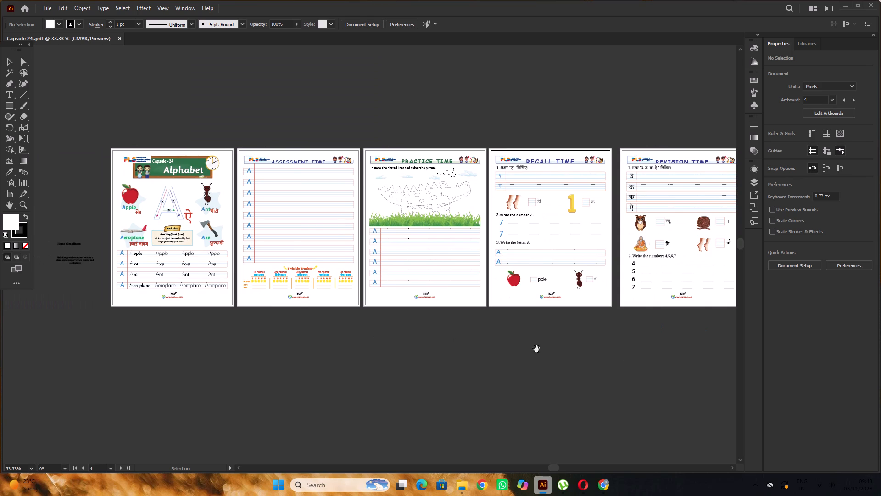
{"action": "left_click_drag", "start_coordinate": [626, 355], "coordinate": [445, 364]}
{"action": "left_click", "coordinate": [431, 379]}
{"action": "left_click_drag", "start_coordinate": [508, 362], "coordinate": [419, 384]}
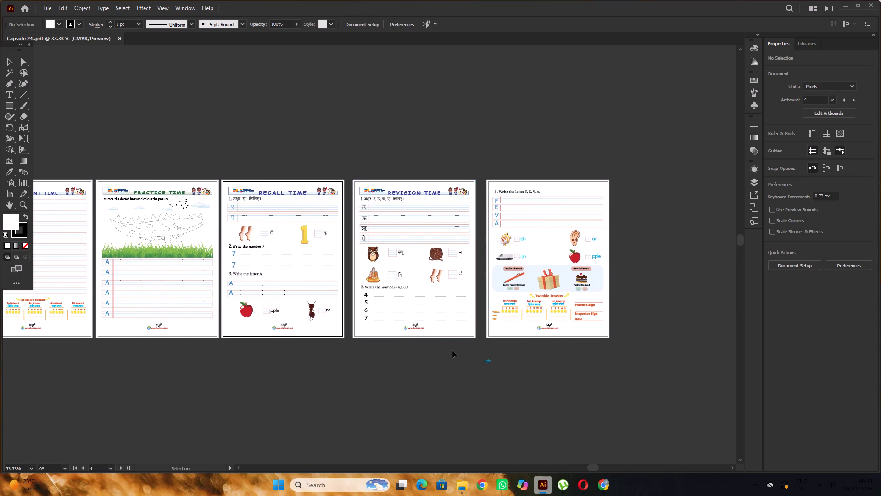
Lock the background frame of the Revision Time page.
{"action": "scroll", "coordinate": [447, 259], "scroll_direction": "up", "scroll_amount": 2, "text": "alt"}
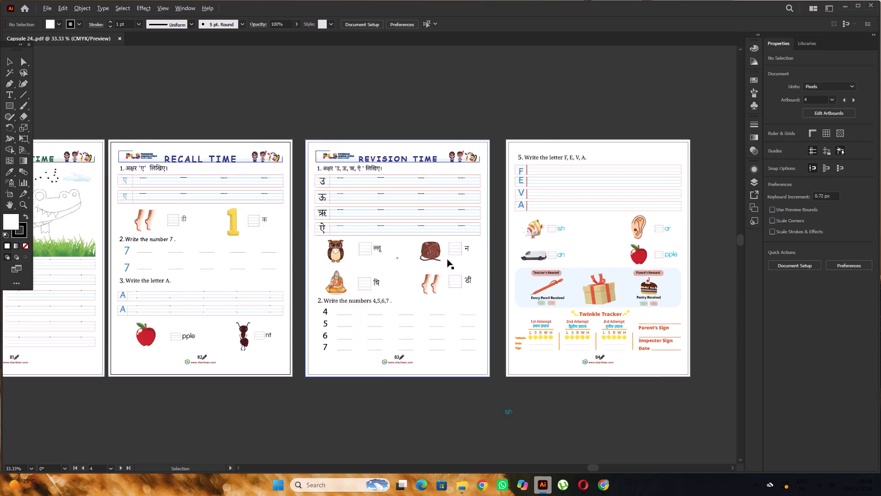
{"action": "scroll", "coordinate": [447, 259], "scroll_direction": "up", "scroll_amount": 2, "text": "alt"}
{"action": "left_click", "coordinate": [508, 271]}
{"action": "scroll", "coordinate": [503, 267], "scroll_direction": "down", "scroll_amount": 3, "text": "alt"}
{"action": "key", "text": "ctrl+2"}
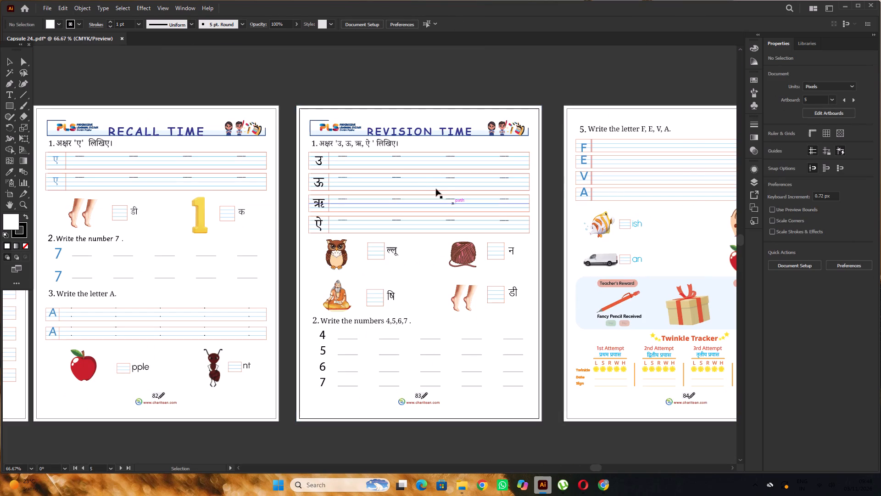
Check the font of the Hindi instruction line in question 1 on the Revision Time page.
{"action": "scroll", "coordinate": [358, 141], "scroll_direction": "up", "scroll_amount": 1, "text": "alt"}
{"action": "left_click", "coordinate": [362, 151]}
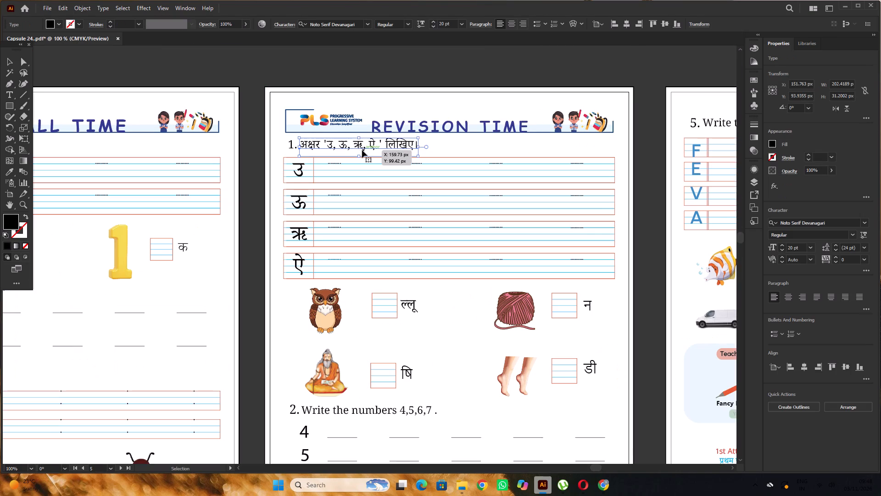
{"action": "scroll", "coordinate": [362, 150], "scroll_direction": "up", "scroll_amount": 5}
{"action": "left_click", "coordinate": [386, 113]}
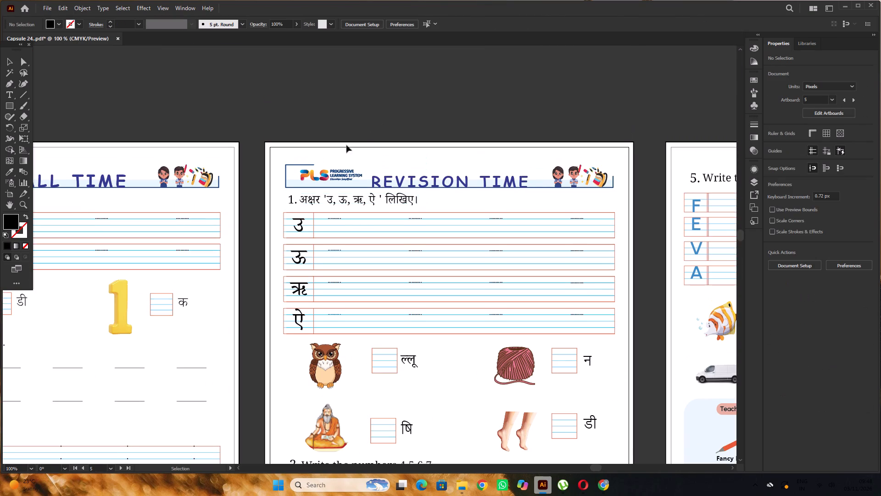
Lock the four ruled writing-line groups under question 1 on the Revision Time page.
{"action": "scroll", "coordinate": [316, 175], "scroll_direction": "down", "scroll_amount": 4}
{"action": "left_click", "coordinate": [305, 180]}
{"action": "scroll", "coordinate": [306, 179], "scroll_direction": "up", "scroll_amount": 4}
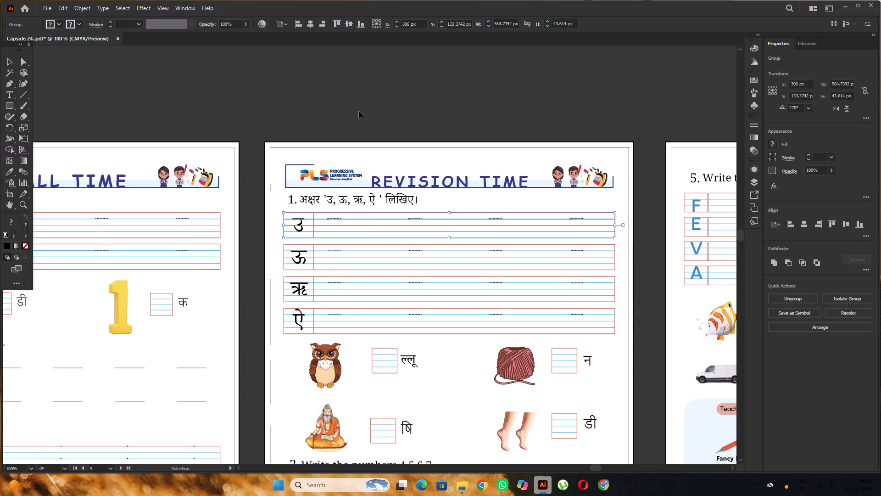
{"action": "left_click", "coordinate": [359, 111]}
{"action": "scroll", "coordinate": [359, 111], "scroll_direction": "down", "scroll_amount": 4}
{"action": "left_click_drag", "start_coordinate": [456, 298], "coordinate": [471, 176]}
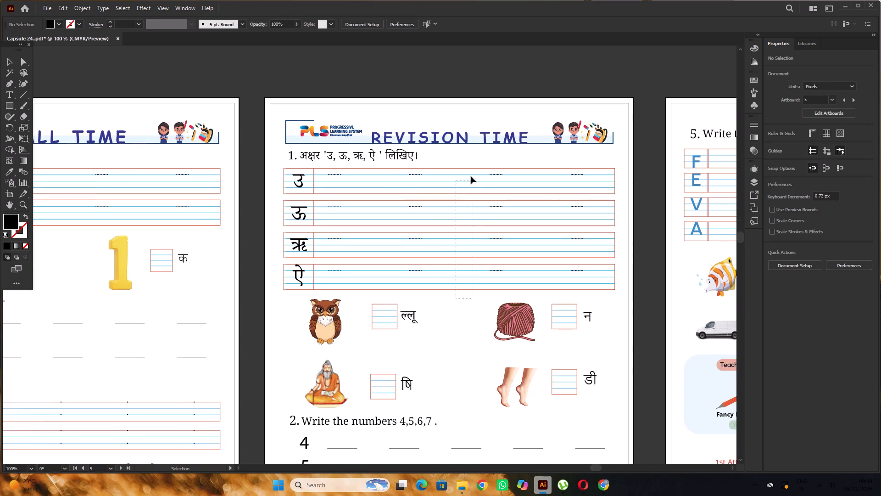
{"action": "left_click_drag", "start_coordinate": [471, 176], "coordinate": [471, 164]}
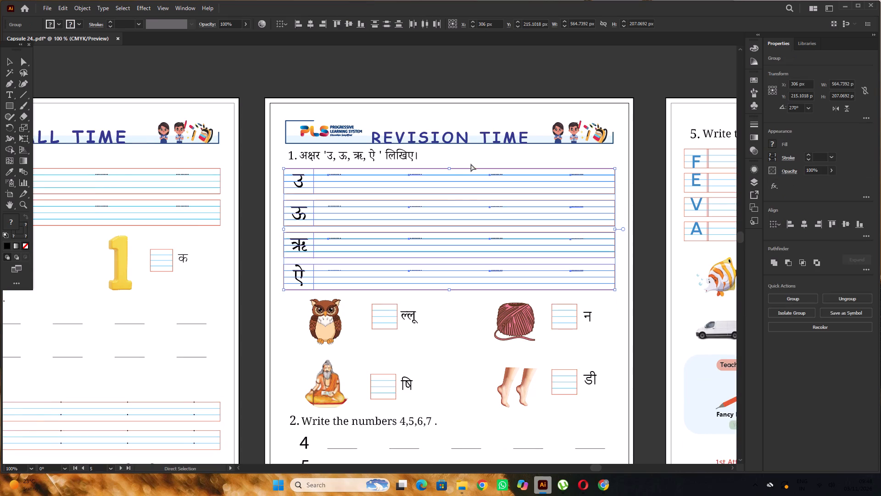
{"action": "key", "text": "ctrl+2"}
Check the font of the letter उ in the first writing row.
{"action": "scroll", "coordinate": [285, 185], "scroll_direction": "down", "scroll_amount": 4}
{"action": "left_click", "coordinate": [302, 139]}
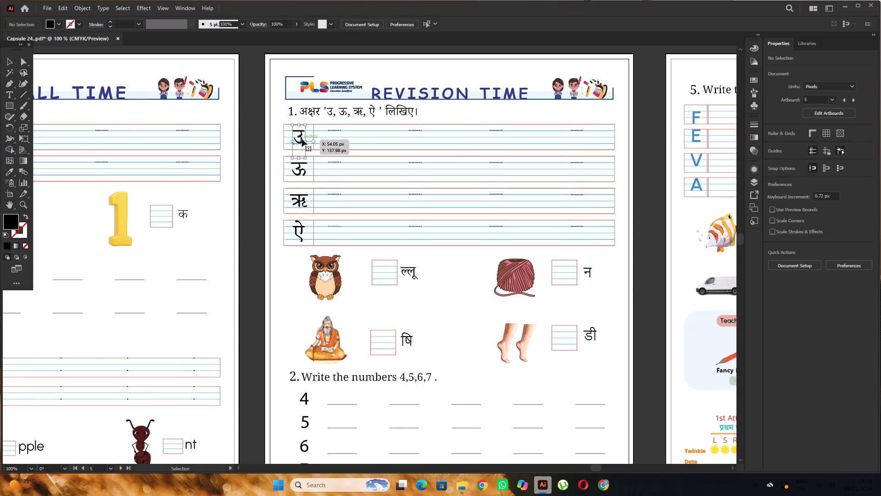
{"action": "scroll", "coordinate": [301, 144], "scroll_direction": "down", "scroll_amount": 6, "text": "alt"}
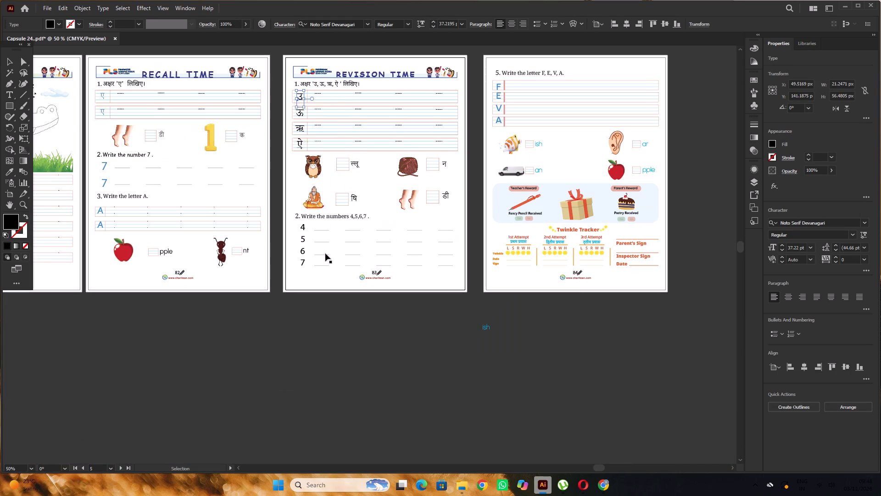
{"action": "left_click", "coordinate": [406, 367]}
Inside the picture exercise group, set the four Hindi labels ल्लू, न, षि and डी to Noto Serif Devanagari Regular.
{"action": "scroll", "coordinate": [369, 157], "scroll_direction": "up", "scroll_amount": 2, "text": "alt"}
{"action": "left_click", "coordinate": [332, 174]}
{"action": "right_click", "coordinate": [333, 174]}
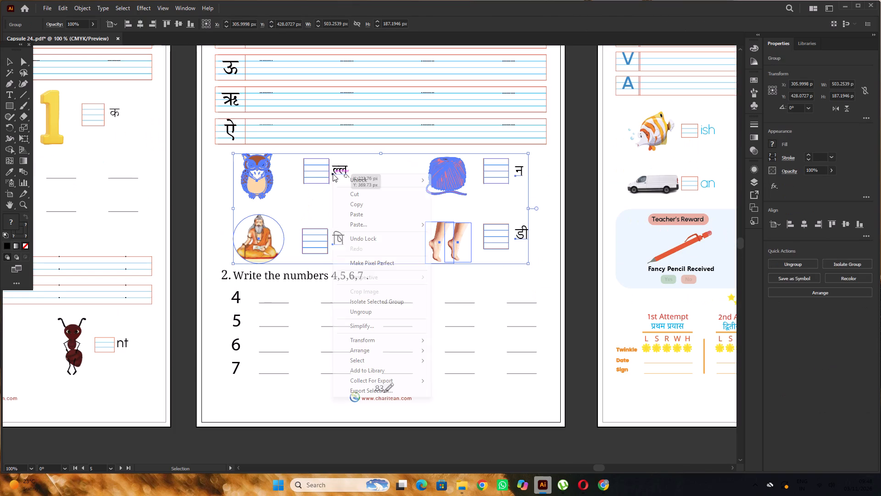
{"action": "left_click", "coordinate": [368, 165]}
{"action": "double_click", "coordinate": [343, 168]}
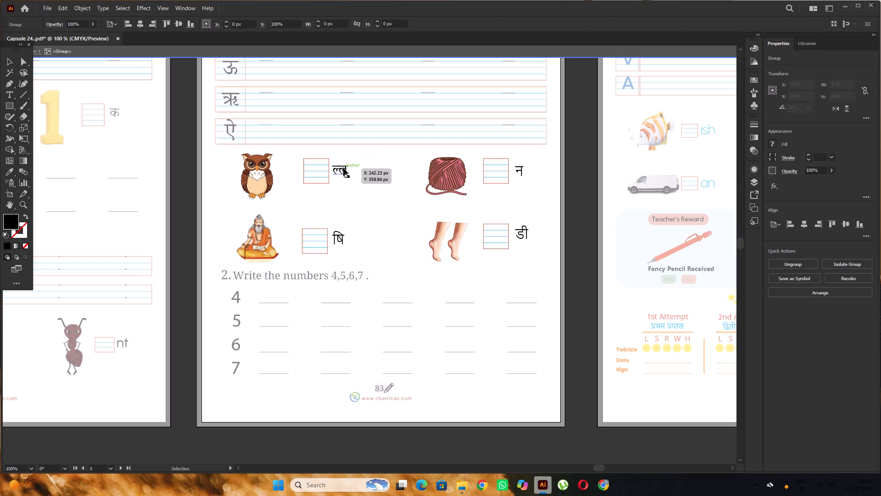
{"action": "left_click", "coordinate": [343, 168]}
{"action": "left_click", "coordinate": [519, 169], "text": "shift"}
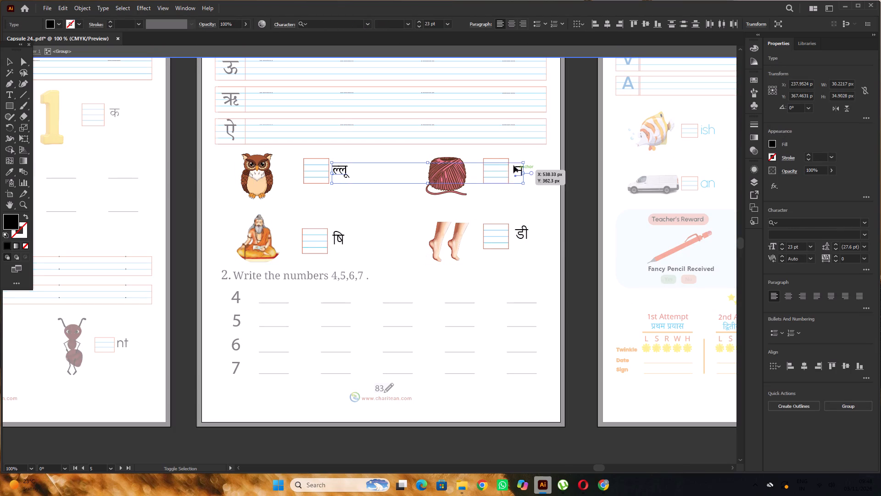
{"action": "left_click", "coordinate": [524, 236], "text": "shift"}
{"action": "left_click", "coordinate": [342, 241], "text": "shift"}
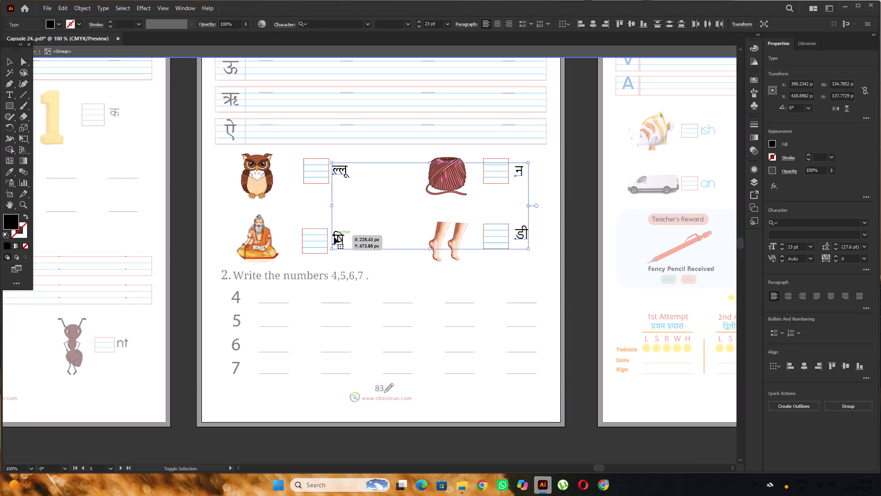
{"action": "left_click", "coordinate": [790, 221]}
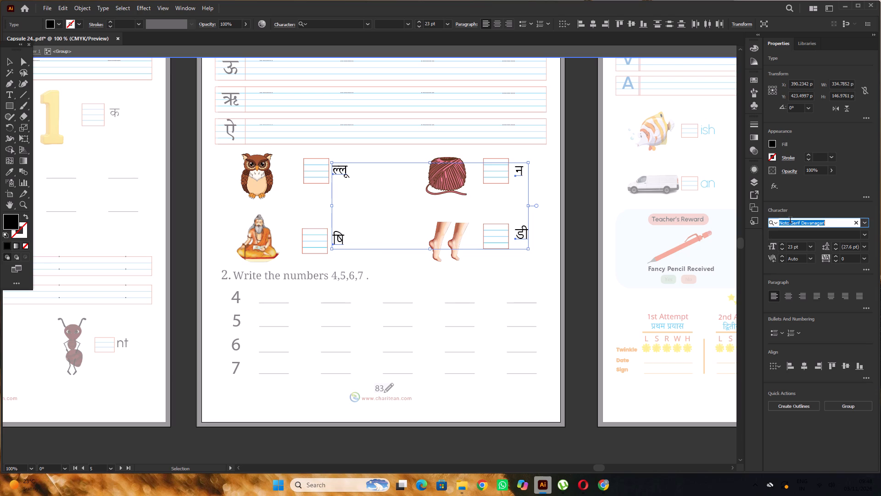
{"action": "left_click", "coordinate": [863, 233]}
{"action": "left_click", "coordinate": [834, 224]}
{"action": "left_click", "coordinate": [834, 224]}
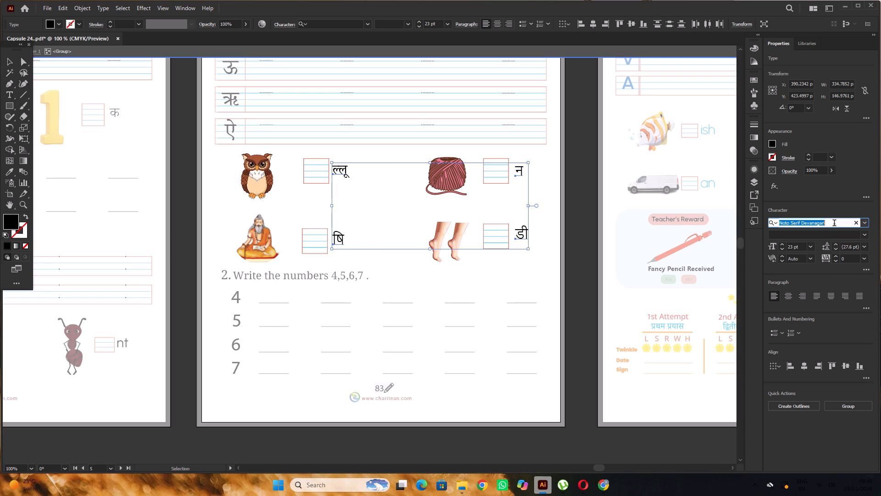
{"action": "left_click", "coordinate": [864, 236]}
{"action": "left_click", "coordinate": [829, 226]}
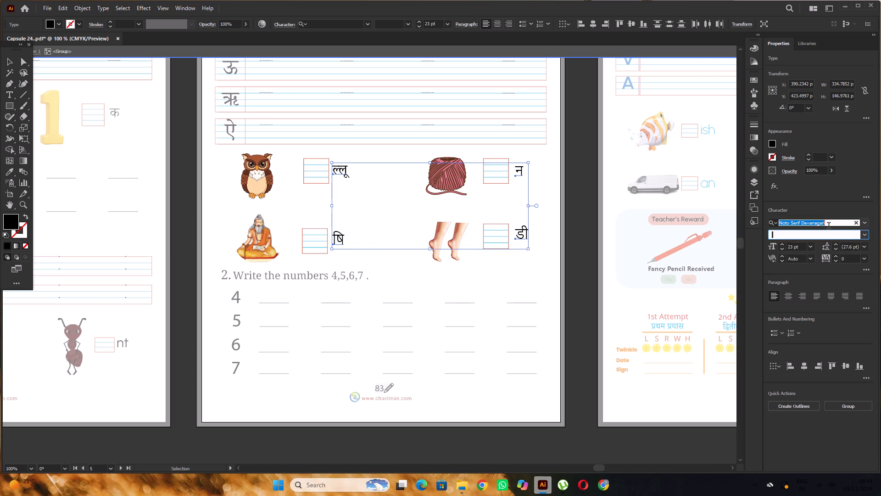
{"action": "type", "text": "NOT"}
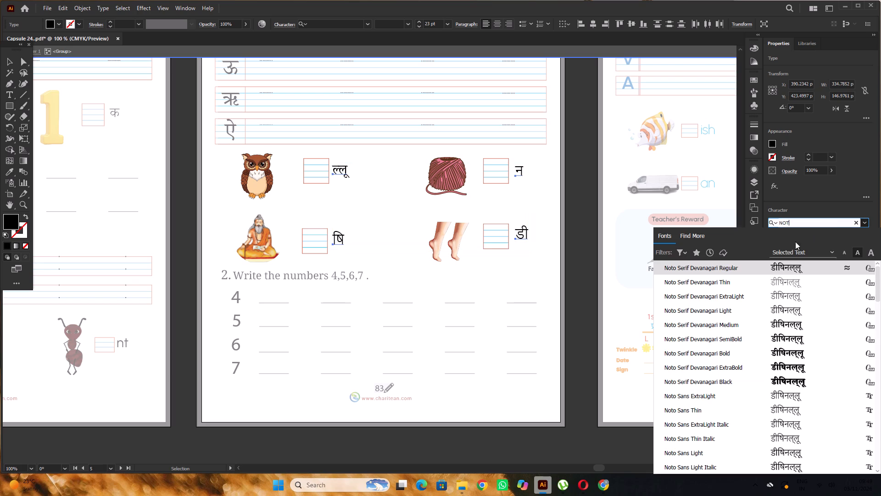
{"action": "left_click", "coordinate": [753, 265]}
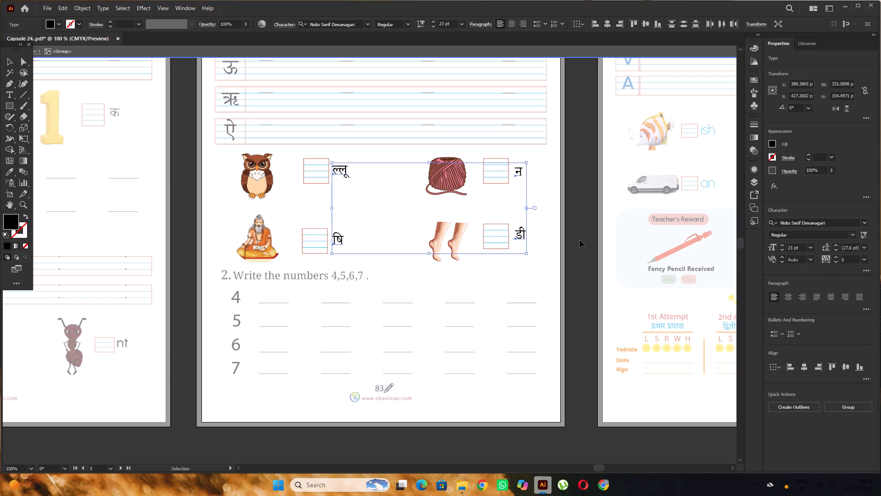
{"action": "left_click", "coordinate": [580, 240]}
{"action": "double_click", "coordinate": [580, 240]}
Set the question 2 number and its heading "Write the numbers 4,5,6,7" to the Sassoon Primary font.
{"action": "scroll", "coordinate": [432, 207], "scroll_direction": "down", "scroll_amount": 1, "text": "alt"}
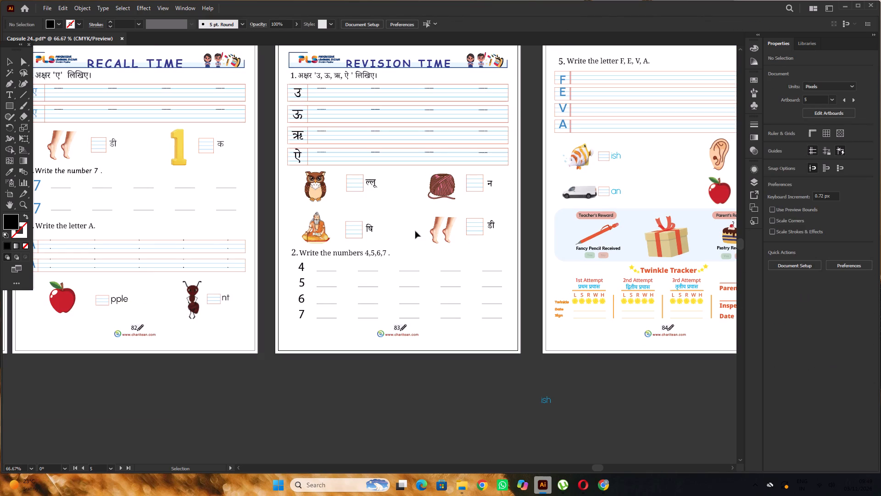
{"action": "scroll", "coordinate": [347, 248], "scroll_direction": "up", "scroll_amount": 2, "text": "alt"}
{"action": "left_click", "coordinate": [312, 261]}
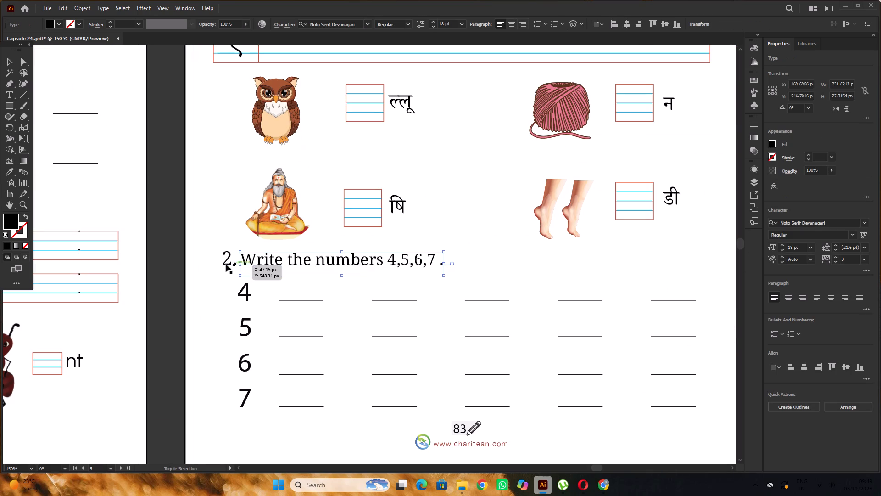
{"action": "left_click", "coordinate": [224, 263], "text": "shift"}
{"action": "left_click", "coordinate": [836, 225]}
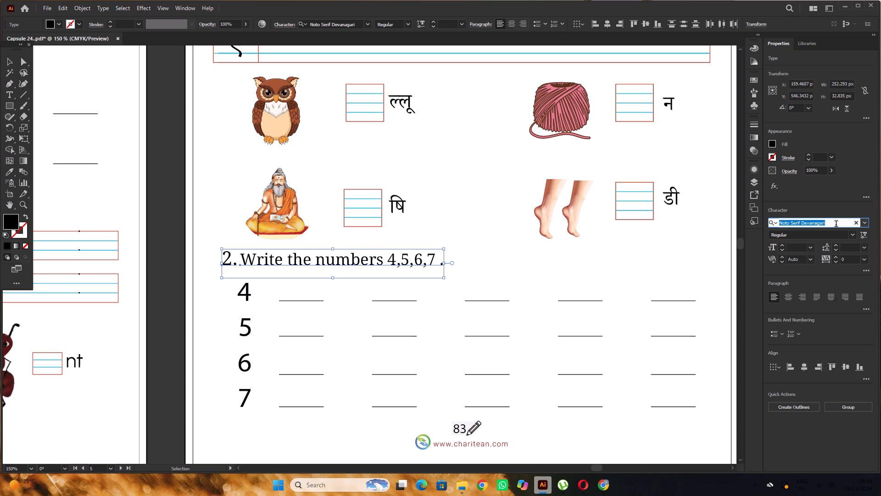
{"action": "type", "text": "SAS"}
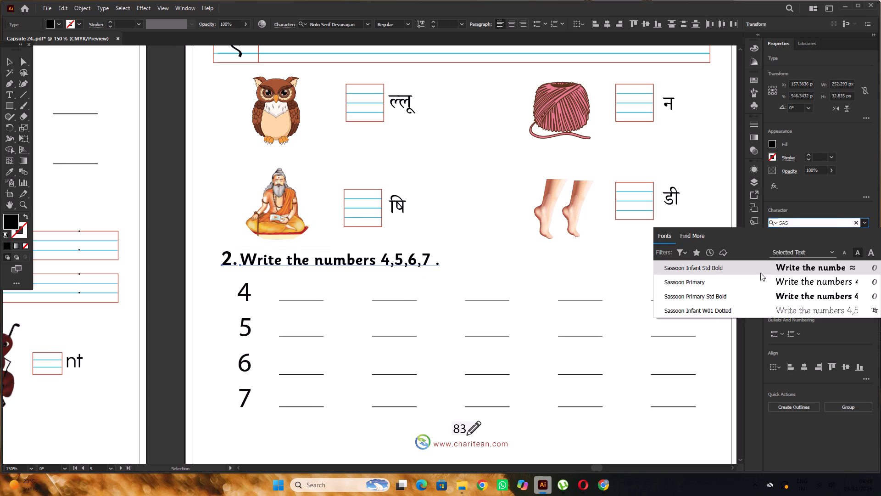
{"action": "left_click", "coordinate": [755, 281]}
{"action": "double_click", "coordinate": [509, 271]}
Set the practice numerals 4, 5, 6 and 7 under question 2 to the Sassoon Primary font.
{"action": "scroll", "coordinate": [544, 240], "scroll_direction": "down", "scroll_amount": 3, "text": "alt"}
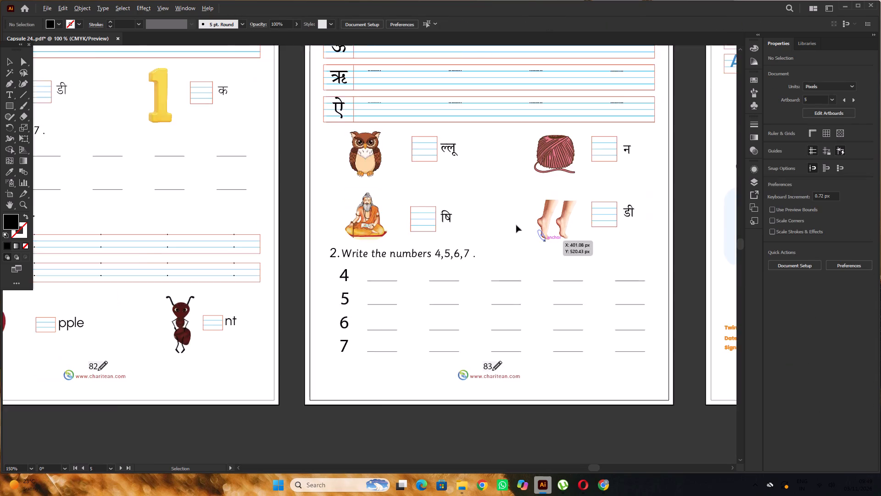
{"action": "scroll", "coordinate": [516, 225], "scroll_direction": "down", "scroll_amount": 3, "text": "alt"}
{"action": "scroll", "coordinate": [456, 230], "scroll_direction": "up", "scroll_amount": 2, "text": "alt"}
{"action": "left_click", "coordinate": [355, 203]}
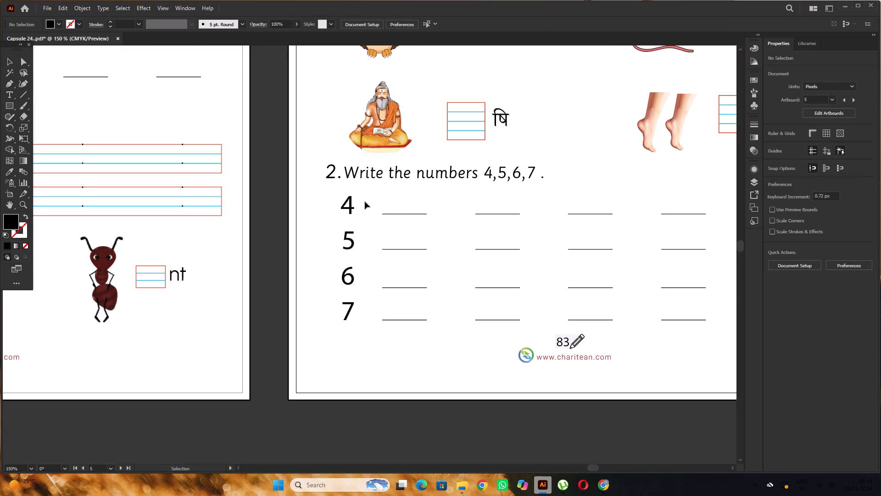
{"action": "left_click", "coordinate": [347, 211]}
{"action": "left_click", "coordinate": [351, 239], "text": "shift"}
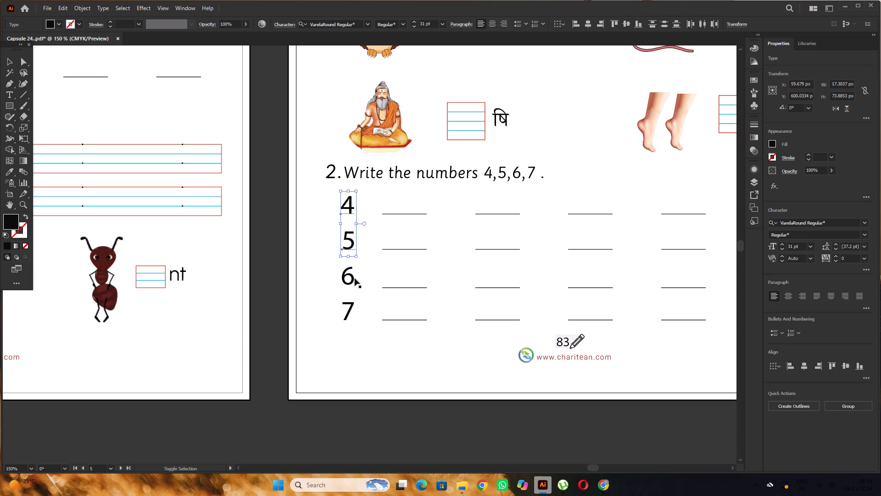
{"action": "left_click", "coordinate": [351, 276], "text": "shift"}
{"action": "left_click", "coordinate": [349, 306], "text": "shift"}
{"action": "left_click", "coordinate": [821, 226]}
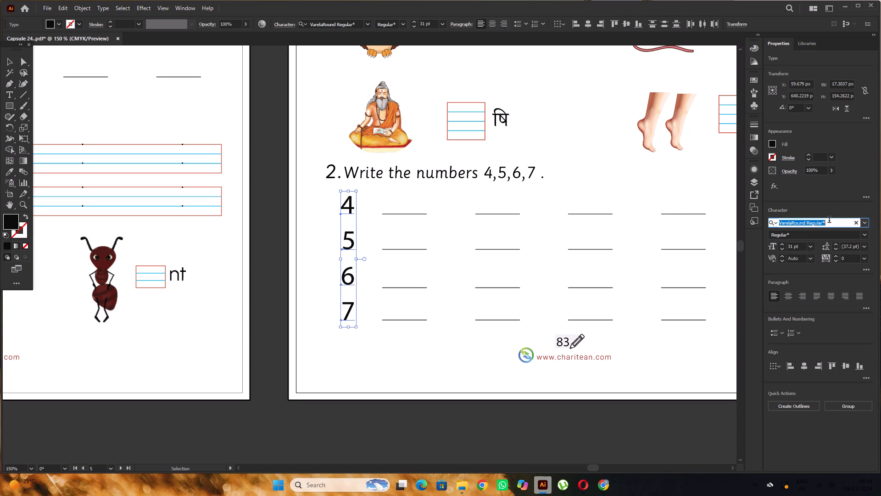
{"action": "key", "text": "s"}
{"action": "key", "text": "a"}
{"action": "key", "text": "s"}
{"action": "left_click", "coordinate": [725, 280]}
{"action": "scroll", "coordinate": [325, 242], "scroll_direction": "down", "scroll_amount": 1, "text": "alt"}
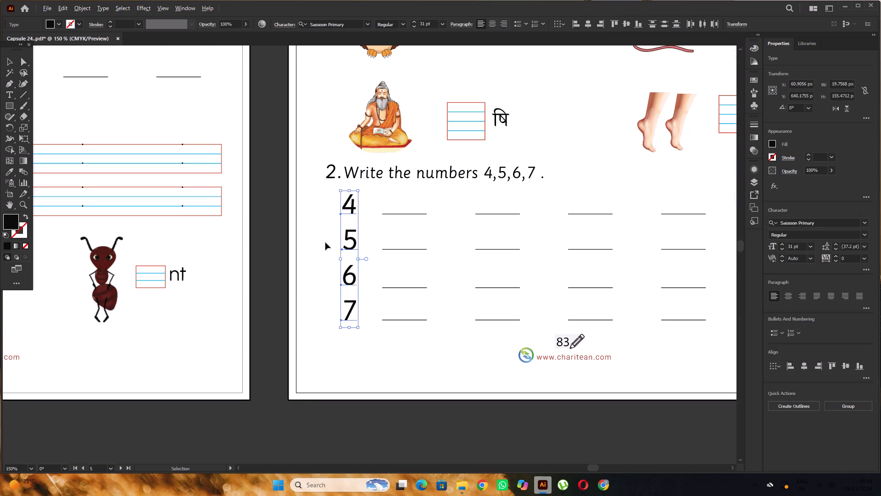
{"action": "left_click", "coordinate": [549, 391]}
{"action": "left_click", "coordinate": [546, 389]}
Set the question 5 number and its heading "Write the letter F, E, V, A." on page 84 to the Sassoon Primary font.
{"action": "scroll", "coordinate": [527, 363], "scroll_direction": "down", "scroll_amount": 3, "text": "alt"}
{"action": "key", "text": "space"}
{"action": "key", "text": "space"}
{"action": "key", "text": "space"}
{"action": "key", "text": "space"}
{"action": "key", "text": "space"}
{"action": "key", "text": "space"}
{"action": "key", "text": "space"}
{"action": "key", "text": "space"}
{"action": "key", "text": "space"}
{"action": "key", "text": "space"}
{"action": "left_click_drag", "start_coordinate": [676, 387], "coordinate": [446, 370]}
{"action": "left_click_drag", "start_coordinate": [593, 362], "coordinate": [561, 375]}
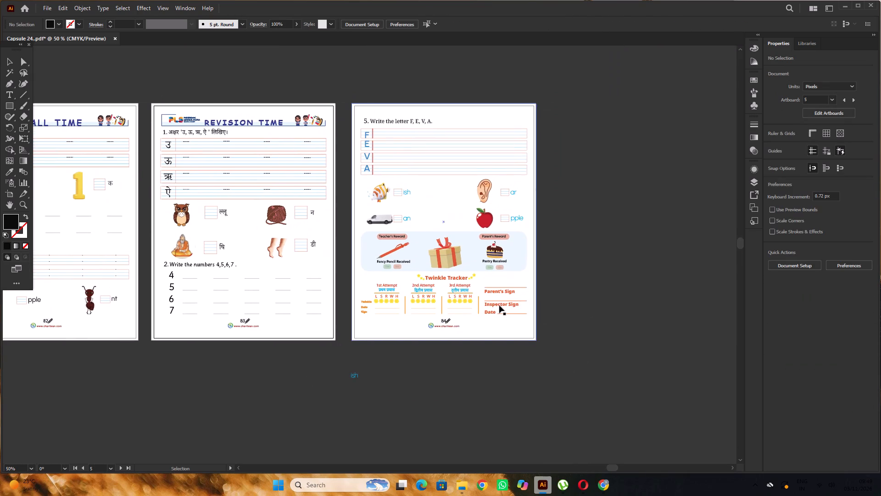
{"action": "scroll", "coordinate": [489, 299], "scroll_direction": "up", "scroll_amount": 3}
{"action": "scroll", "coordinate": [403, 271], "scroll_direction": "up", "scroll_amount": 2, "text": "alt"}
{"action": "scroll", "coordinate": [456, 273], "scroll_direction": "down", "scroll_amount": 2, "text": "alt"}
{"action": "scroll", "coordinate": [456, 273], "scroll_direction": "up", "scroll_amount": 7}
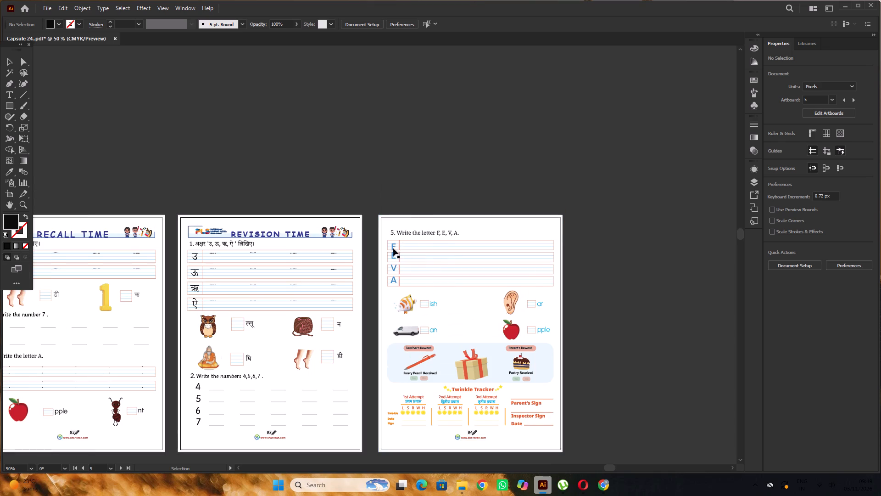
{"action": "scroll", "coordinate": [393, 248], "scroll_direction": "up", "scroll_amount": 4, "text": "alt"}
{"action": "left_click", "coordinate": [440, 185]}
{"action": "scroll", "coordinate": [379, 207], "scroll_direction": "down", "scroll_amount": 1, "text": "alt"}
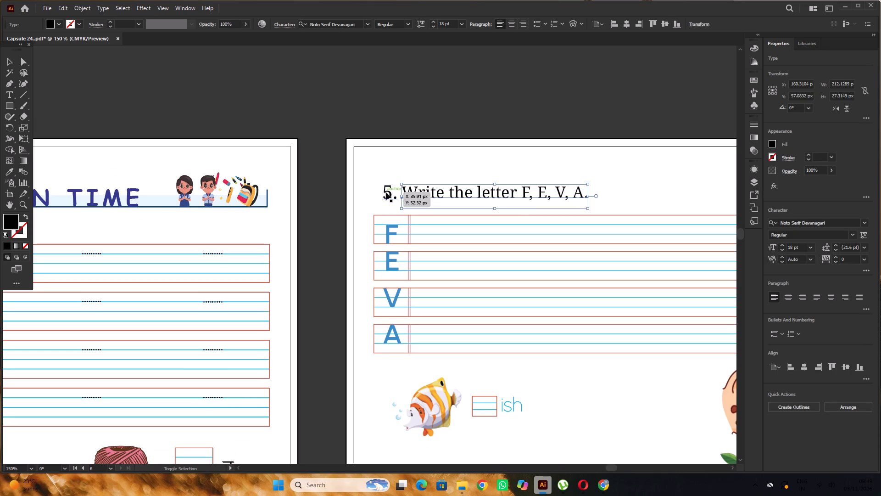
{"action": "left_click", "coordinate": [386, 192], "text": "shift"}
{"action": "left_click", "coordinate": [828, 225]}
{"action": "type", "text": "SAS"}
{"action": "left_click", "coordinate": [706, 278]}
{"action": "scroll", "coordinate": [417, 188], "scroll_direction": "down", "scroll_amount": 3}
{"action": "left_click", "coordinate": [474, 135]}
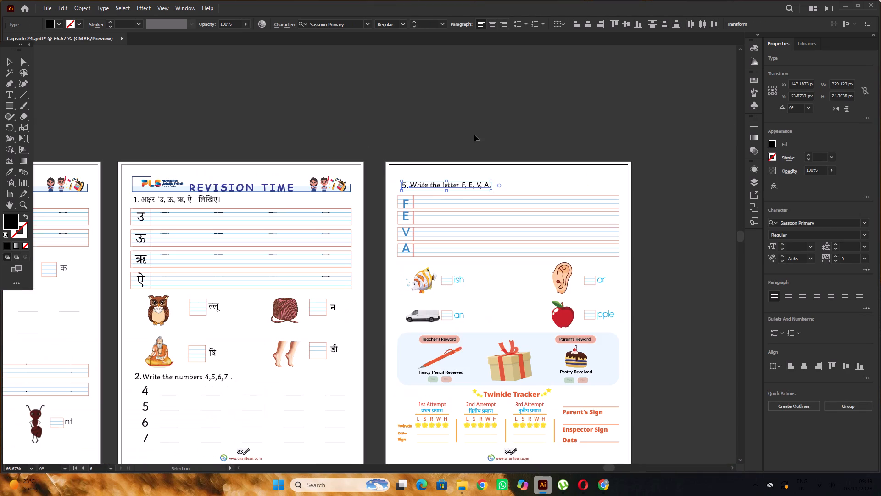
In the Moral values box on page 79, replace "Eat less" with "Avoid" at the start of the junk food sentence.
{"action": "scroll", "coordinate": [428, 200], "scroll_direction": "up", "scroll_amount": 2, "text": "alt"}
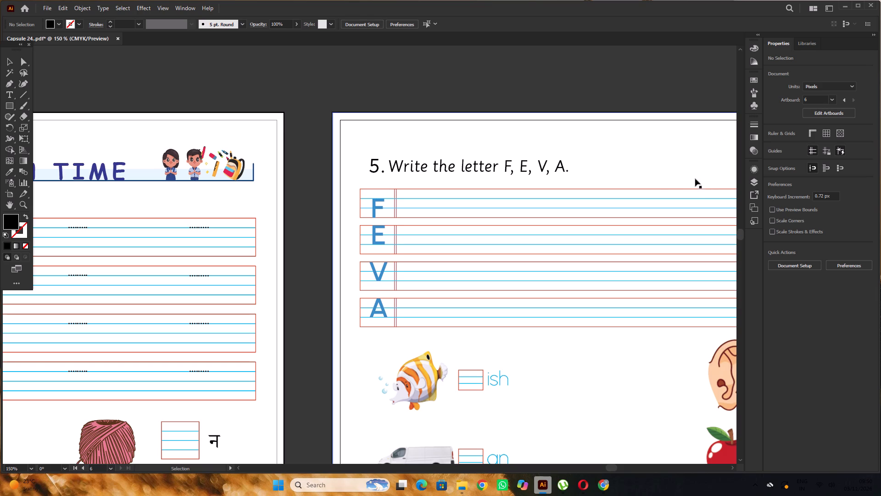
{"action": "scroll", "coordinate": [591, 163], "scroll_direction": "down", "scroll_amount": 4, "text": "alt"}
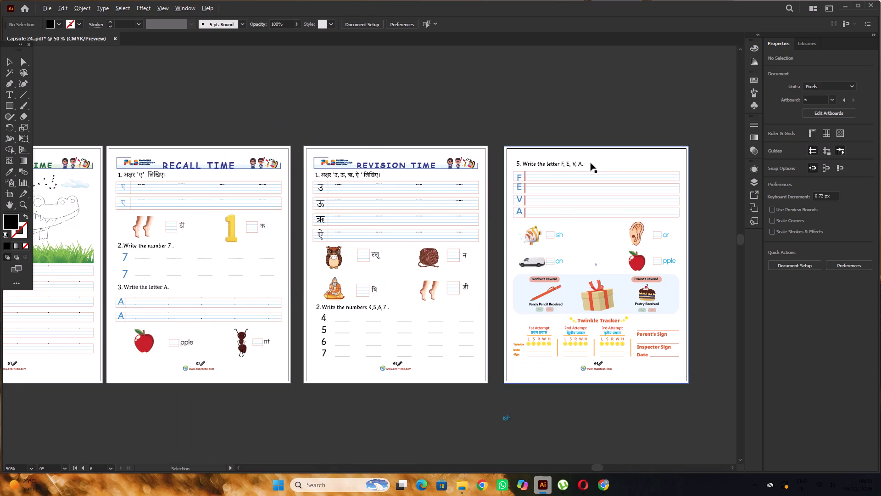
{"action": "key", "text": "space"}
{"action": "key", "text": "space"}
{"action": "key", "text": "space"}
{"action": "key", "text": "space"}
{"action": "key", "text": "space"}
{"action": "key", "text": "space"}
{"action": "key", "text": "space"}
{"action": "key", "text": "space"}
{"action": "key", "text": "space"}
{"action": "key", "text": "space"}
{"action": "key", "text": "space"}
{"action": "key", "text": "space"}
{"action": "key", "text": "space"}
{"action": "key", "text": "space"}
{"action": "key", "text": "space"}
{"action": "key", "text": "space"}
{"action": "left_click_drag", "start_coordinate": [236, 118], "coordinate": [515, 119]}
{"action": "left_click_drag", "start_coordinate": [349, 121], "coordinate": [445, 113]}
{"action": "scroll", "coordinate": [254, 167], "scroll_direction": "down", "scroll_amount": 2}
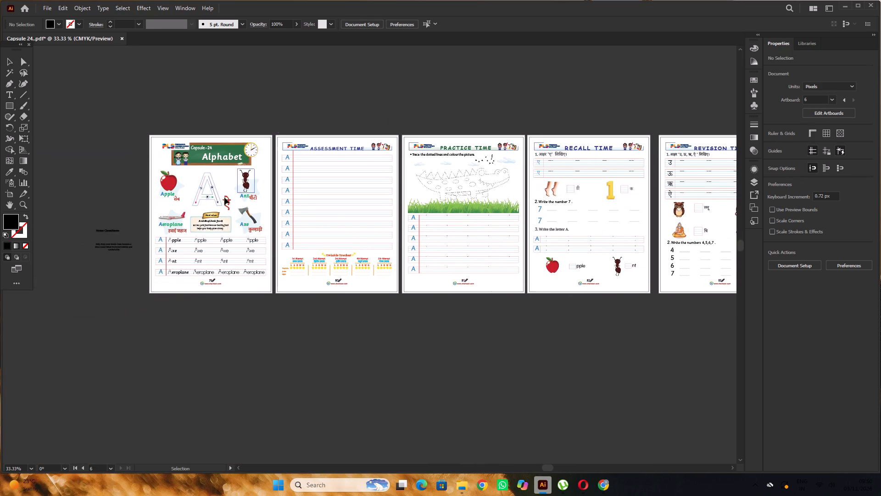
{"action": "scroll", "coordinate": [224, 197], "scroll_direction": "down", "scroll_amount": 4}
{"action": "scroll", "coordinate": [201, 175], "scroll_direction": "up", "scroll_amount": 7, "text": "alt"}
{"action": "scroll", "coordinate": [272, 180], "scroll_direction": "down", "scroll_amount": 2, "text": "alt"}
{"action": "scroll", "coordinate": [272, 179], "scroll_direction": "up", "scroll_amount": 4}
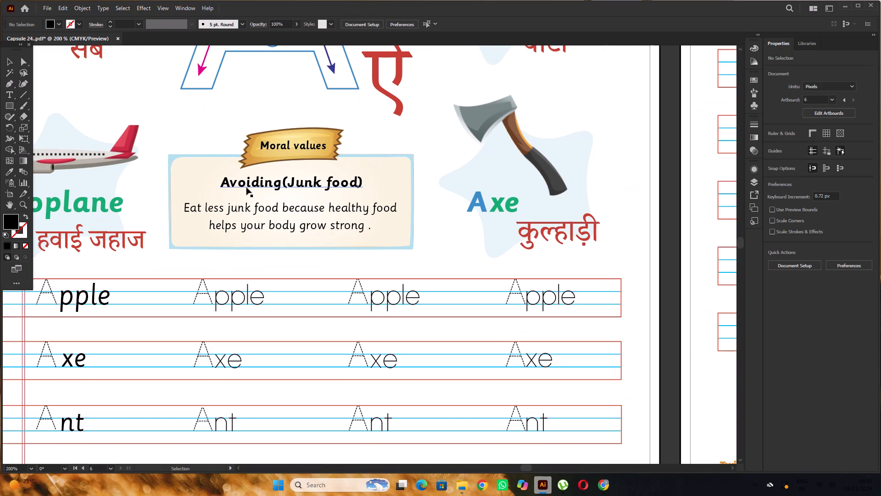
{"action": "scroll", "coordinate": [252, 191], "scroll_direction": "up", "scroll_amount": 1}
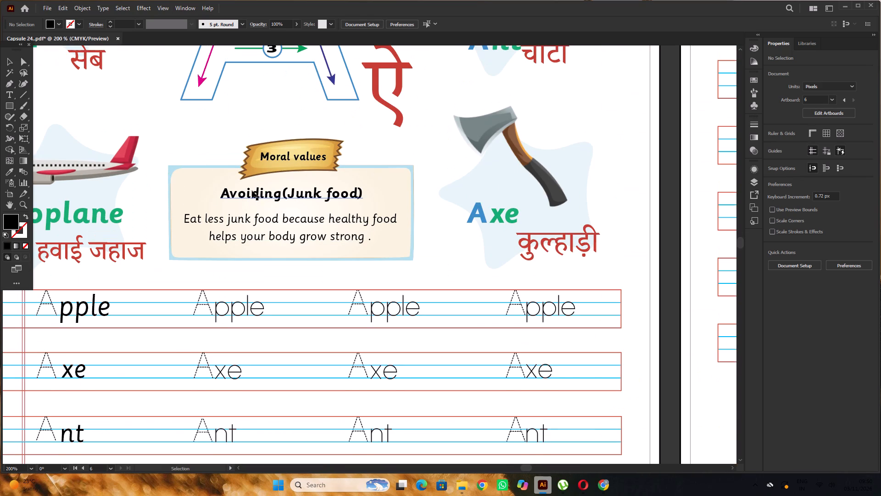
{"action": "scroll", "coordinate": [220, 226], "scroll_direction": "up", "scroll_amount": 2, "text": "alt"}
{"action": "double_click", "coordinate": [215, 217]}
{"action": "left_click_drag", "start_coordinate": [225, 214], "coordinate": [159, 216]}
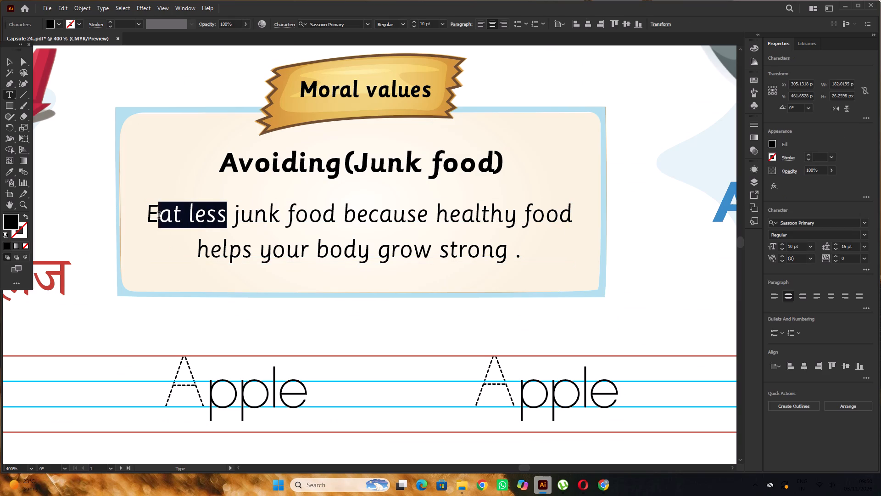
{"action": "left_click_drag", "start_coordinate": [159, 216], "coordinate": [142, 216]}
{"action": "key", "text": "a"}
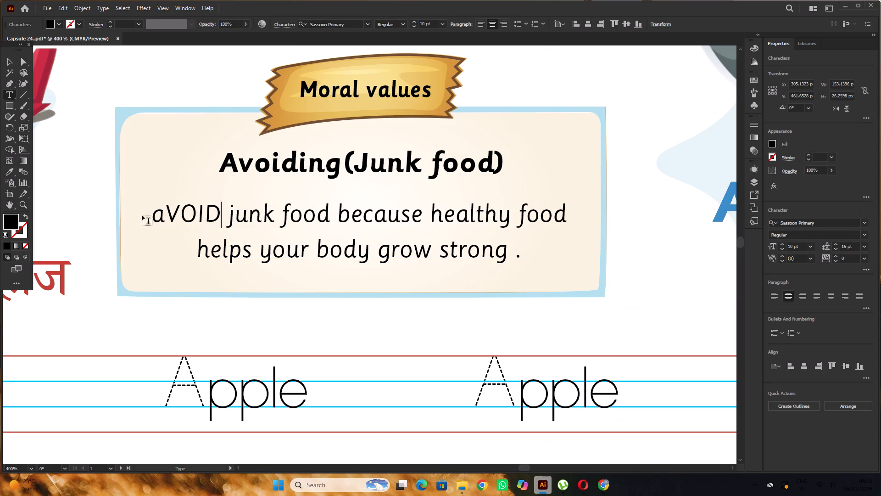
{"action": "key", "text": "BackSpace"}
{"action": "key", "text": "BackSpace"}
{"action": "key", "text": "BackSpace"}
{"action": "key", "text": "BackSpace"}
{"action": "key", "text": "BackSpace"}
{"action": "key", "text": "a"}
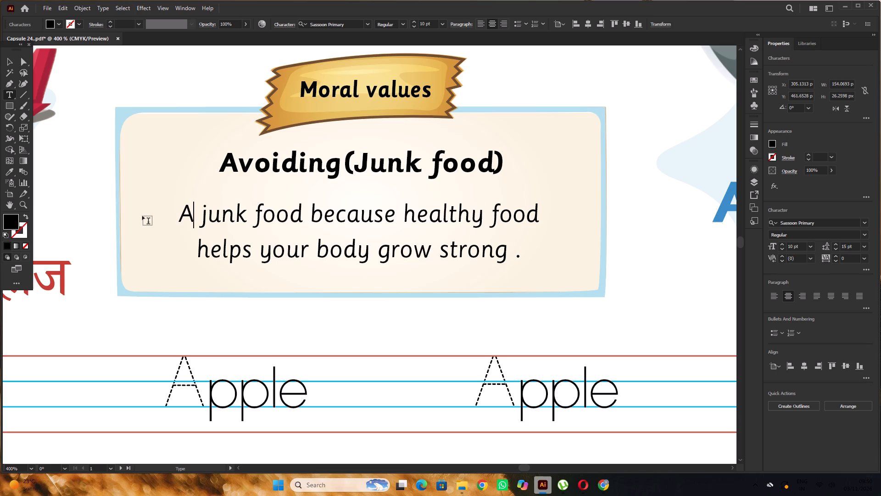
{"action": "type", "text": "void"}
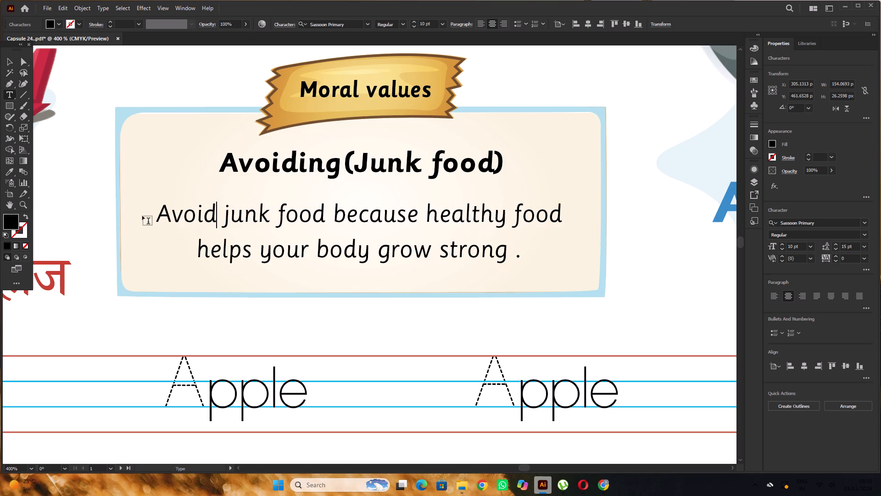
{"action": "scroll", "coordinate": [191, 213], "scroll_direction": "down", "scroll_amount": 6, "text": "alt"}
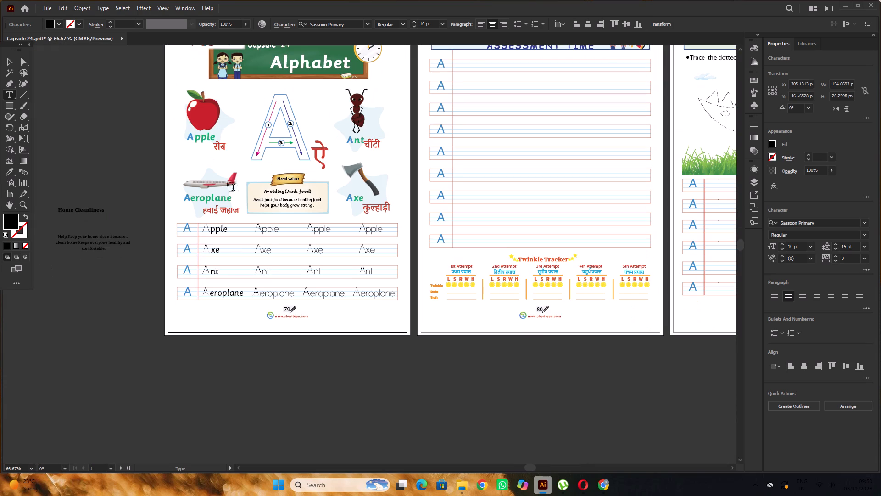
{"action": "left_click", "coordinate": [11, 61]}
{"action": "left_click", "coordinate": [66, 128]}
Inspect the Aeroplane label and the first practice-row letter A on page 79.
{"action": "scroll", "coordinate": [65, 127], "scroll_direction": "up", "scroll_amount": 4}
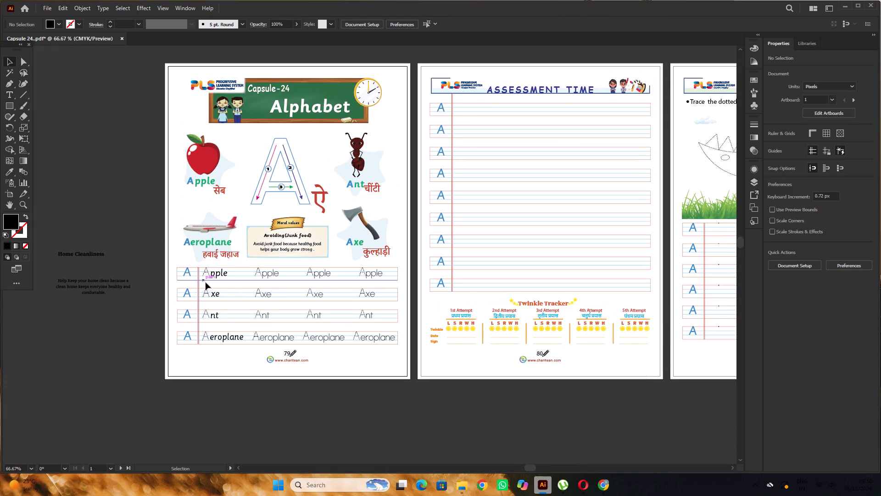
{"action": "left_click", "coordinate": [206, 245]}
{"action": "left_click", "coordinate": [115, 190]}
{"action": "scroll", "coordinate": [115, 190], "scroll_direction": "down", "scroll_amount": 2}
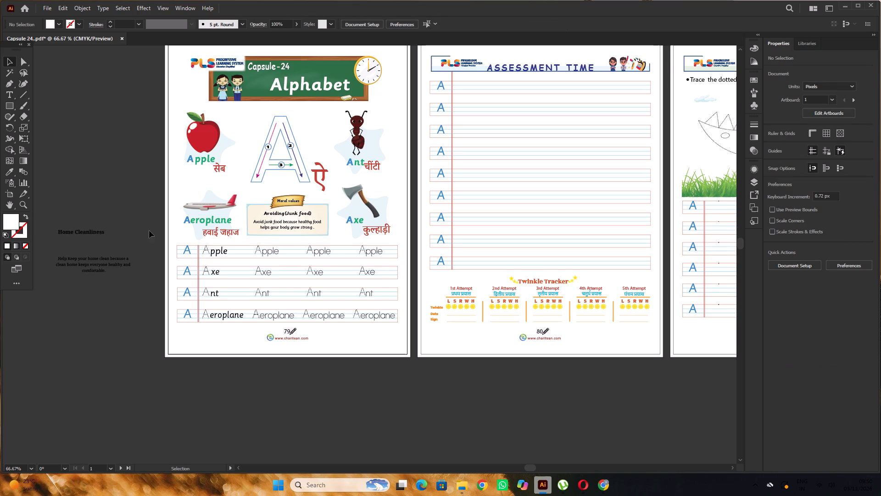
{"action": "left_click", "coordinate": [186, 250]}
{"action": "left_click", "coordinate": [119, 161]}
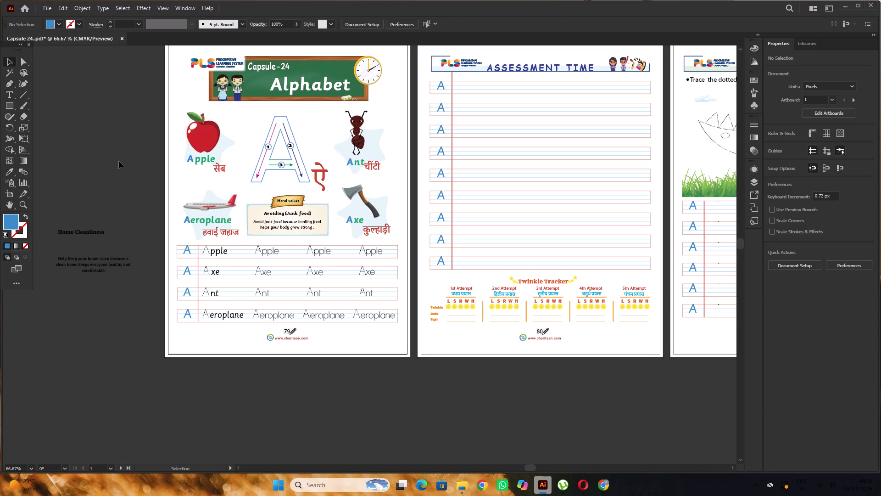
{"action": "scroll", "coordinate": [119, 161], "scroll_direction": "up", "scroll_amount": 2}
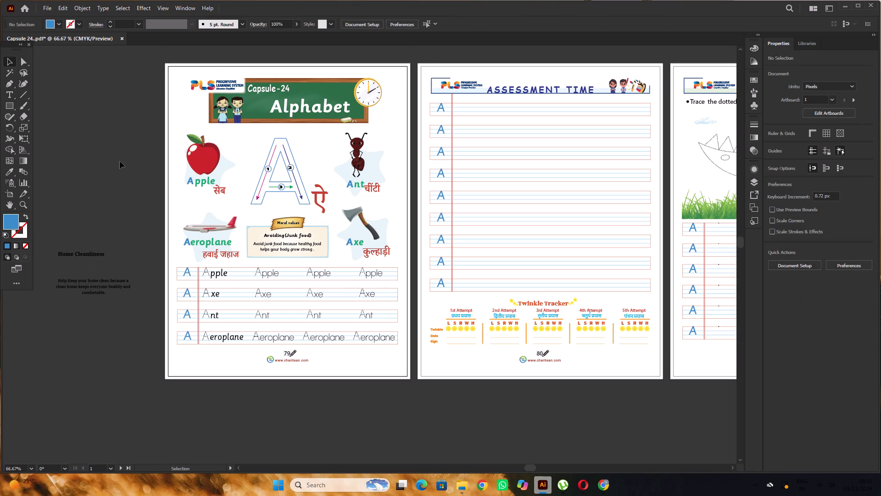
Set the practice letters F, E, V and A under question 5 on page 84 to the Sassoon Primary font.
{"action": "scroll", "coordinate": [120, 161], "scroll_direction": "down", "scroll_amount": 2, "text": "alt"}
{"action": "key", "text": "space"}
{"action": "left_click_drag", "start_coordinate": [414, 302], "coordinate": [364, 317]}
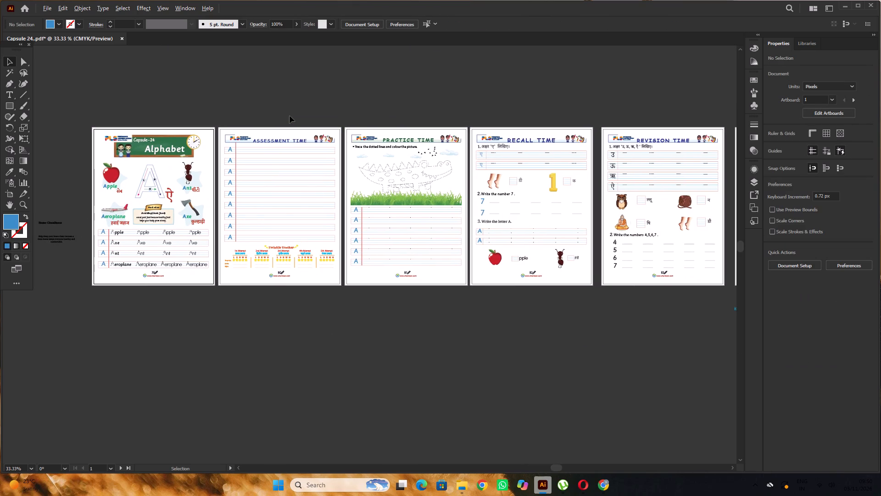
{"action": "scroll", "coordinate": [290, 116], "scroll_direction": "up", "scroll_amount": 2, "text": "alt"}
{"action": "scroll", "coordinate": [290, 116], "scroll_direction": "down", "scroll_amount": 2, "text": "alt"}
{"action": "key", "text": "space"}
{"action": "key", "text": "space"}
{"action": "key", "text": "space"}
{"action": "key", "text": "space"}
{"action": "key", "text": "space"}
{"action": "key", "text": "space"}
{"action": "key", "text": "space"}
{"action": "key", "text": "space"}
{"action": "key", "text": "space"}
{"action": "key", "text": "space"}
{"action": "key", "text": "space"}
{"action": "key", "text": "space"}
{"action": "key", "text": "space"}
{"action": "key", "text": "space"}
{"action": "key", "text": "space"}
{"action": "key", "text": "space"}
{"action": "key", "text": "space"}
{"action": "key", "text": "space"}
{"action": "key", "text": "space"}
{"action": "key", "text": "space"}
{"action": "left_click_drag", "start_coordinate": [452, 96], "coordinate": [267, 95]}
{"action": "left_click_drag", "start_coordinate": [542, 91], "coordinate": [403, 90]}
{"action": "scroll", "coordinate": [380, 130], "scroll_direction": "down", "scroll_amount": 4}
{"action": "scroll", "coordinate": [454, 139], "scroll_direction": "up", "scroll_amount": 3, "text": "alt"}
{"action": "scroll", "coordinate": [420, 119], "scroll_direction": "up", "scroll_amount": 3}
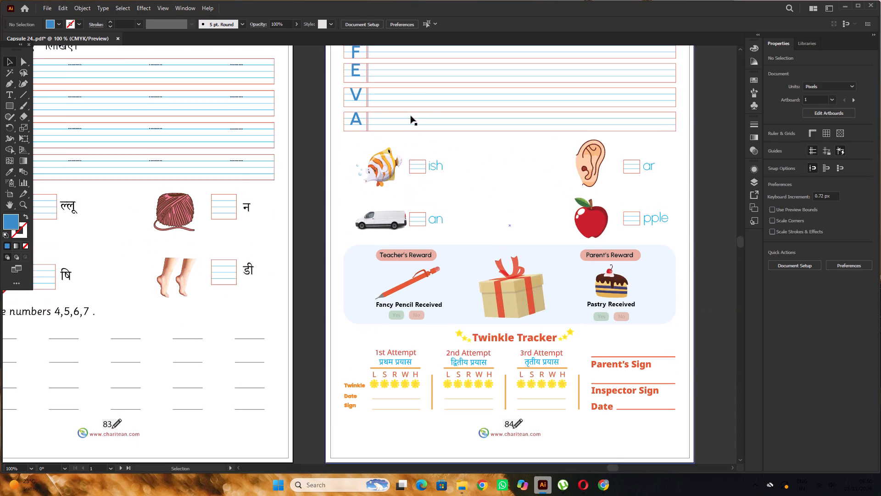
{"action": "scroll", "coordinate": [411, 116], "scroll_direction": "up", "scroll_amount": 3}
{"action": "left_click", "coordinate": [353, 95]}
{"action": "scroll", "coordinate": [355, 100], "scroll_direction": "up", "scroll_amount": 2, "text": "alt"}
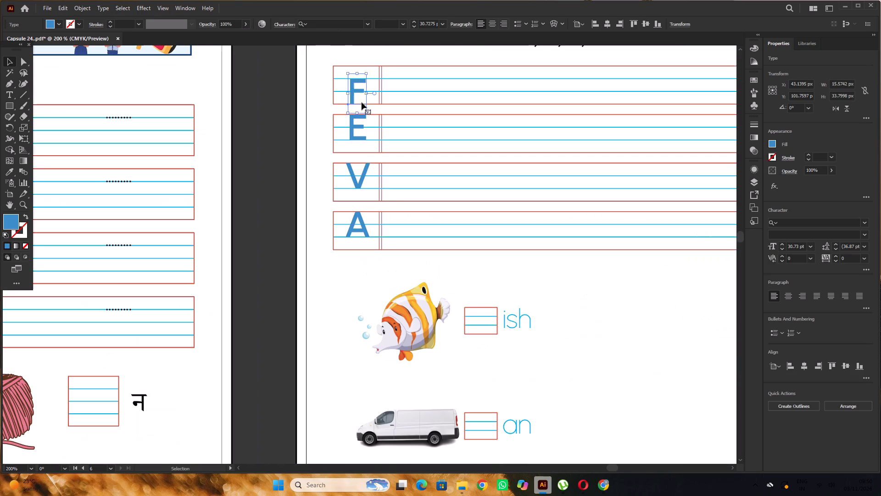
{"action": "left_click", "coordinate": [356, 136], "text": "shift"}
{"action": "left_click", "coordinate": [357, 179], "text": "shift"}
{"action": "left_click", "coordinate": [356, 229], "text": "shift"}
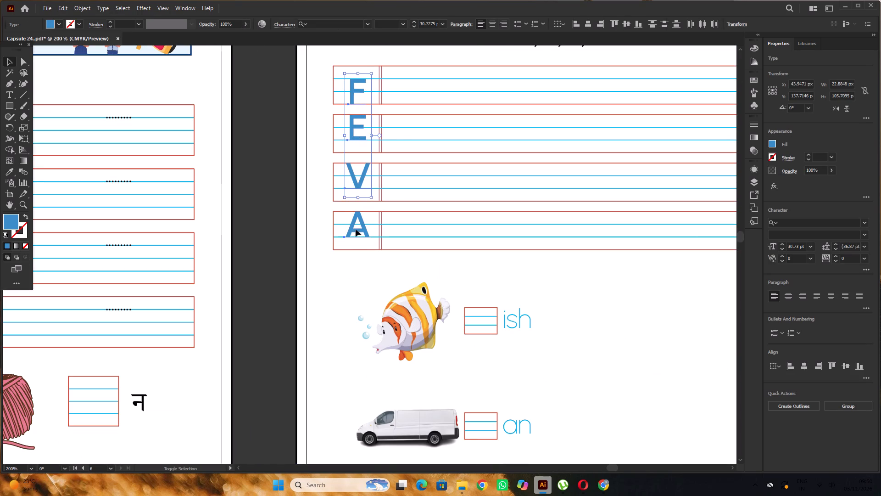
{"action": "left_click", "coordinate": [815, 226]}
{"action": "type", "text": "sas"}
{"action": "key", "text": "s"}
{"action": "left_click", "coordinate": [734, 280]}
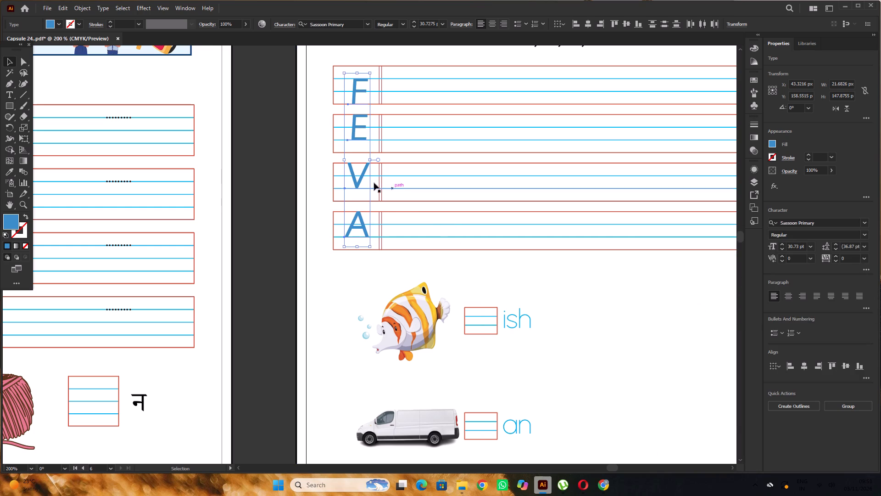
Lock the background rectangle of page 84.
{"action": "scroll", "coordinate": [370, 180], "scroll_direction": "up", "scroll_amount": 2, "text": "alt"}
{"action": "scroll", "coordinate": [382, 176], "scroll_direction": "up", "scroll_amount": 4}
{"action": "scroll", "coordinate": [382, 176], "scroll_direction": "down", "scroll_amount": 2, "text": "alt"}
{"action": "scroll", "coordinate": [382, 176], "scroll_direction": "up", "scroll_amount": 2}
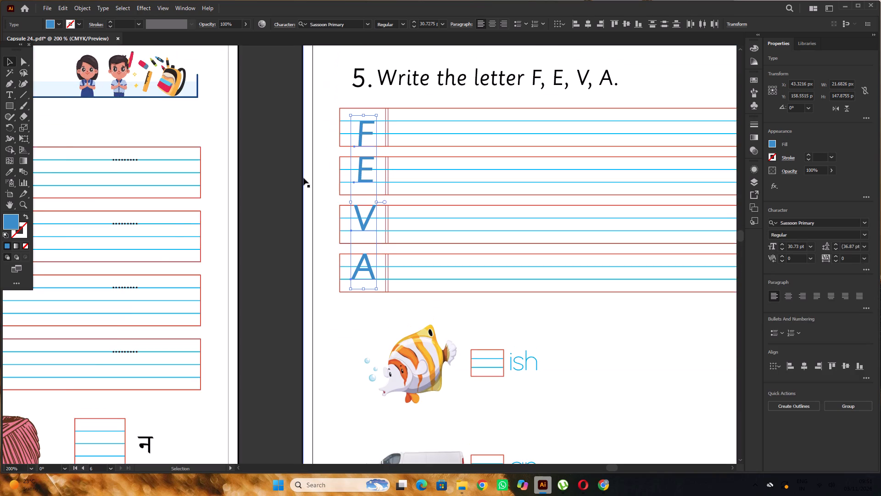
{"action": "left_click", "coordinate": [303, 178]}
{"action": "scroll", "coordinate": [303, 178], "scroll_direction": "down", "scroll_amount": 5, "text": "alt"}
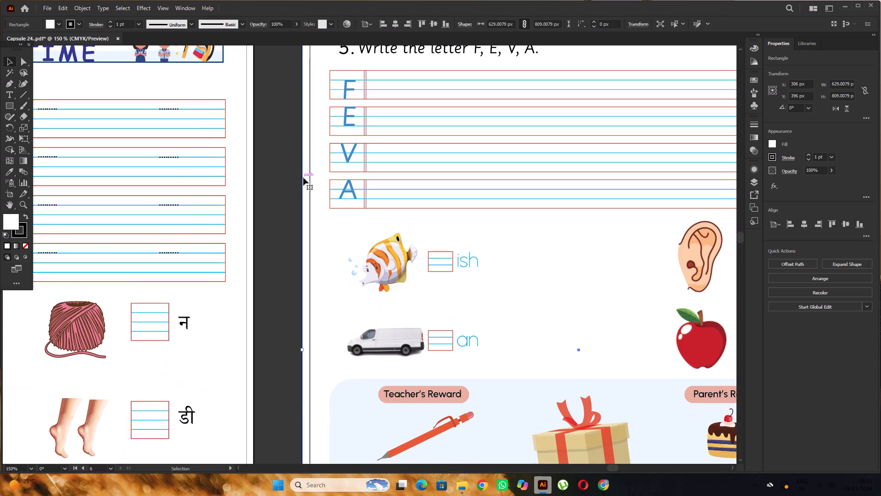
{"action": "scroll", "coordinate": [303, 178], "scroll_direction": "down", "scroll_amount": 6, "text": "alt"}
{"action": "key", "text": "ctrl+2"}
Inside the picture exercise group on page 84, set the labels ish, an, ar and pple to the Sassoon Primary font.
{"action": "scroll", "coordinate": [345, 188], "scroll_direction": "down", "scroll_amount": 4}
{"action": "scroll", "coordinate": [433, 169], "scroll_direction": "up", "scroll_amount": 2}
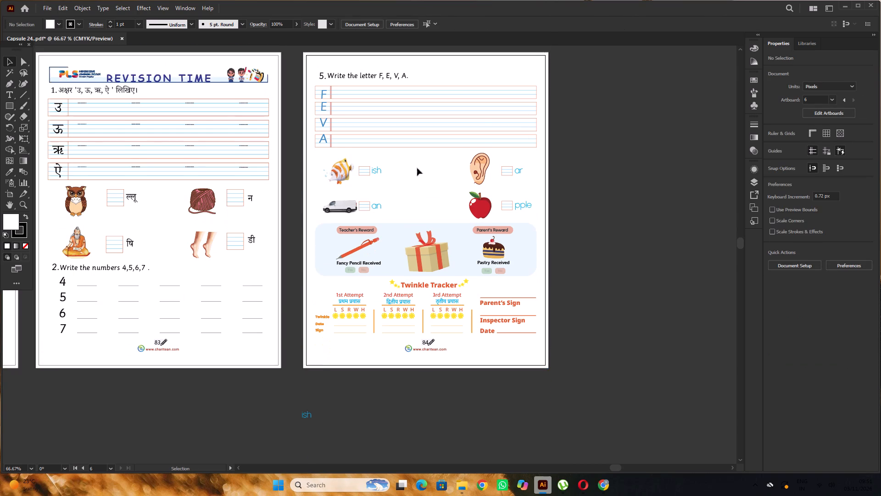
{"action": "scroll", "coordinate": [417, 168], "scroll_direction": "up", "scroll_amount": 3}
{"action": "double_click", "coordinate": [352, 175]}
{"action": "left_click", "coordinate": [352, 175]}
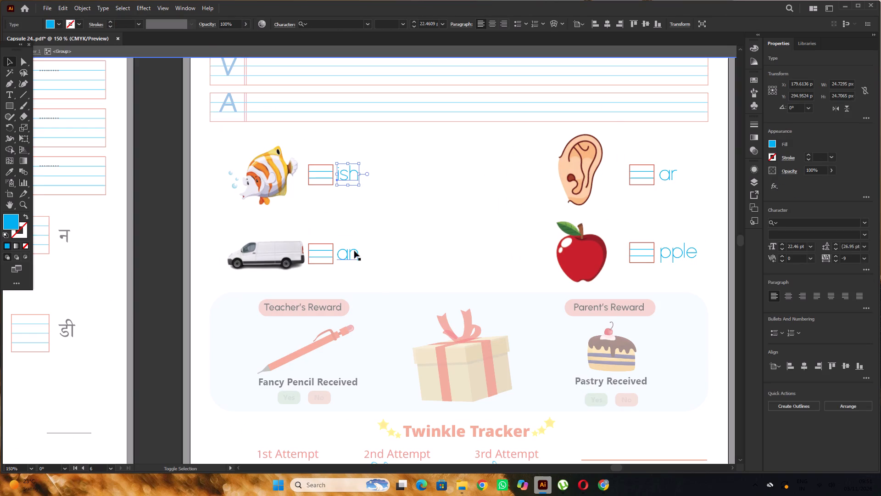
{"action": "left_click", "coordinate": [354, 251], "text": "shift"}
{"action": "left_click", "coordinate": [675, 175], "text": "shift"}
{"action": "left_click", "coordinate": [664, 255], "text": "shift"}
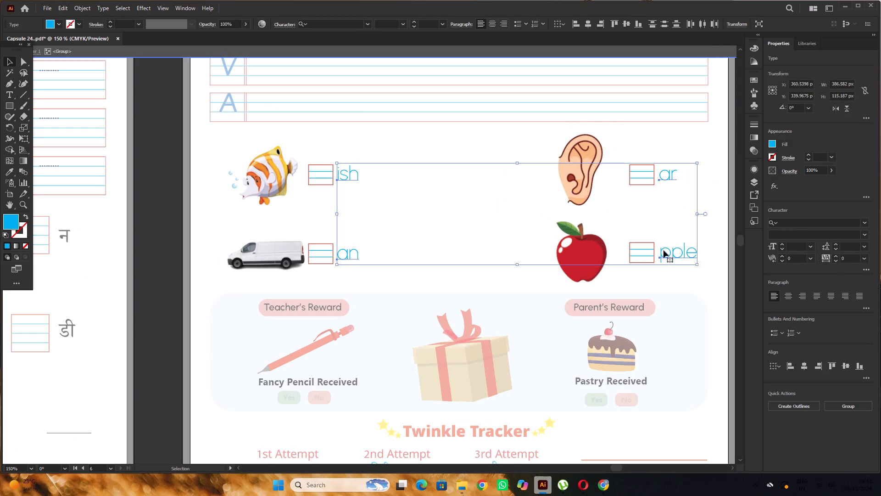
{"action": "left_click", "coordinate": [807, 223]}
{"action": "type", "text": "sas"}
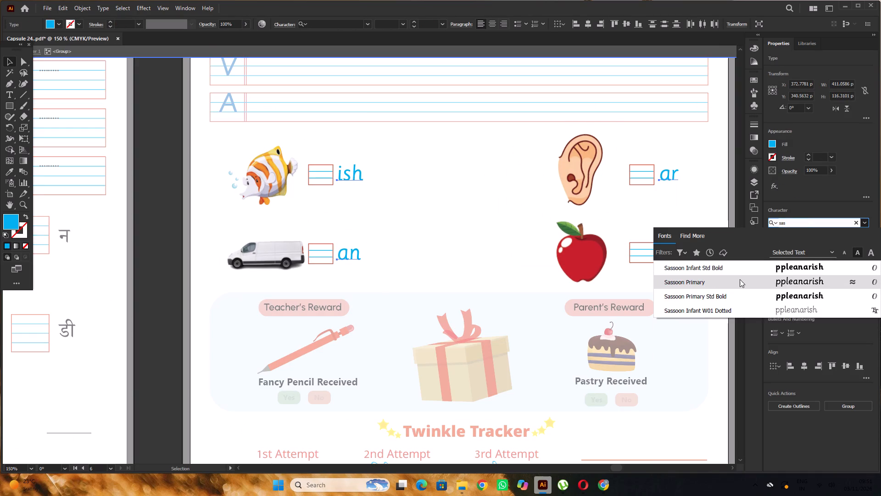
{"action": "left_click", "coordinate": [740, 280]}
{"action": "scroll", "coordinate": [457, 185], "scroll_direction": "down", "scroll_amount": 1, "text": "alt"}
{"action": "triple_click", "coordinate": [709, 193]}
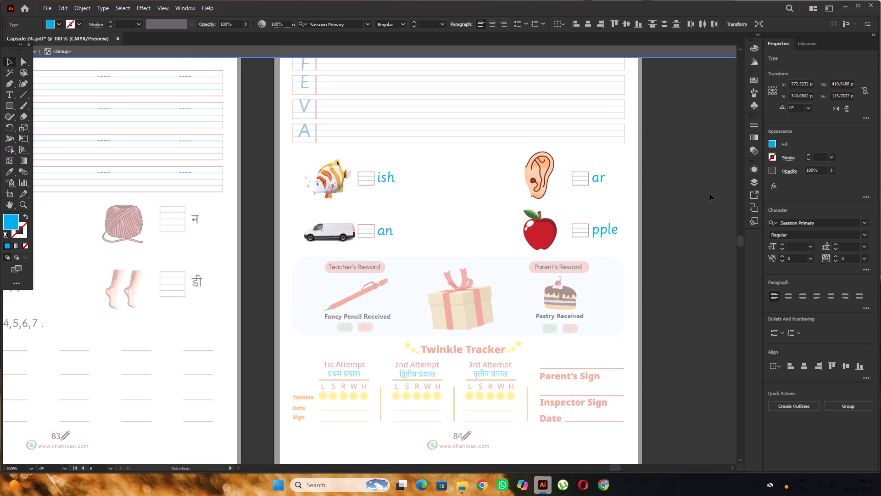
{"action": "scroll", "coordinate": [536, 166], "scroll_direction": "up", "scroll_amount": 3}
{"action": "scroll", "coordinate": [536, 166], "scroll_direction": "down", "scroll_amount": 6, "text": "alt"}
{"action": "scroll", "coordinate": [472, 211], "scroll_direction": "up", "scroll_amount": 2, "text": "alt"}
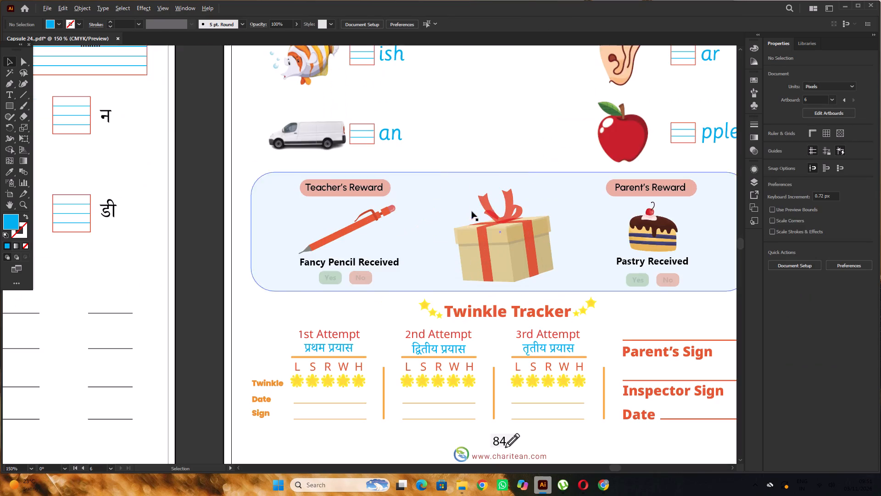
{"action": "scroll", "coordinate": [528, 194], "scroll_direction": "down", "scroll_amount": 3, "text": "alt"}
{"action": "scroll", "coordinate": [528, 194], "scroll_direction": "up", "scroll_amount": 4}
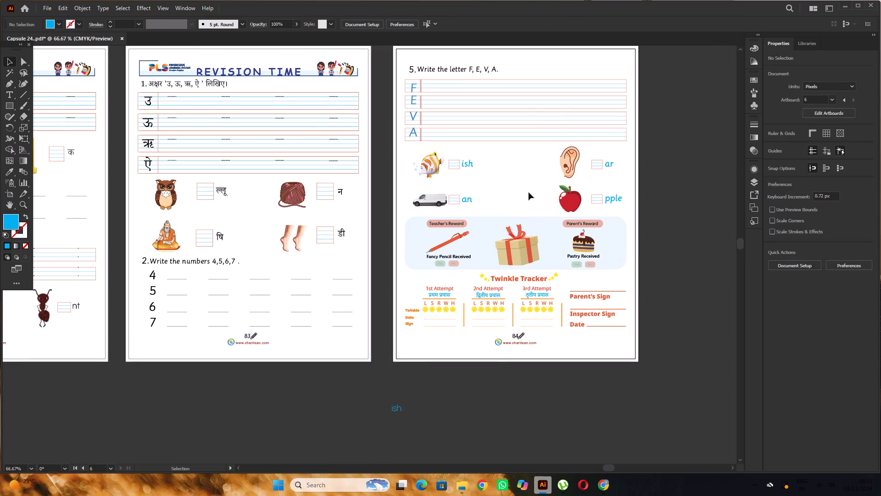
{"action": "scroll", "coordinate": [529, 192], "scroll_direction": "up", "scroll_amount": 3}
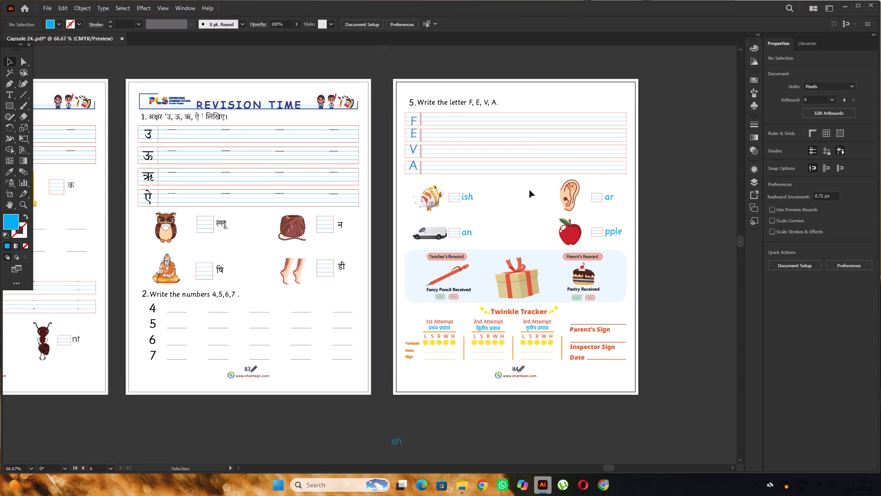
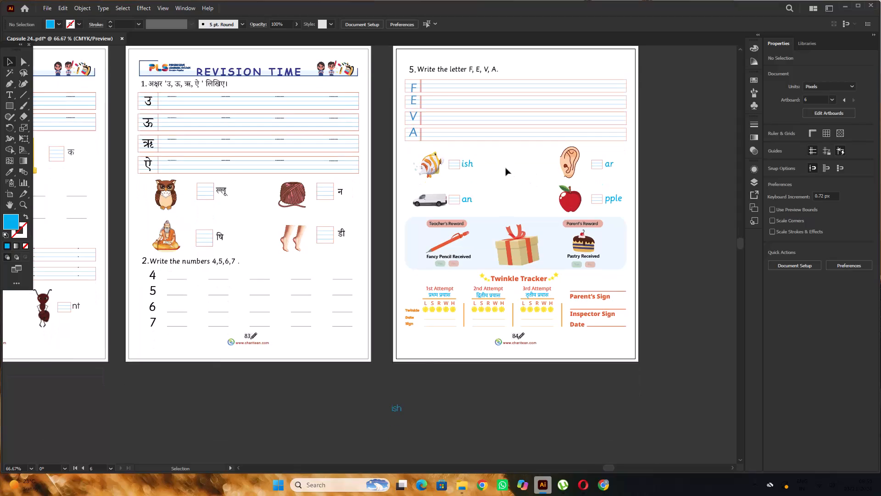
Look over pages 79 to 84 of Capsule 24, comparing their headings and overall layout.
{"action": "scroll", "coordinate": [517, 160], "scroll_direction": "down", "scroll_amount": 1, "text": "alt"}
{"action": "scroll", "coordinate": [517, 161], "scroll_direction": "down", "scroll_amount": 2}
{"action": "key", "text": "space"}
{"action": "key", "text": "space"}
{"action": "key", "text": "space"}
{"action": "key", "text": "space"}
{"action": "key", "text": "space"}
{"action": "key", "text": "space"}
{"action": "key", "text": "space"}
{"action": "key", "text": "space"}
{"action": "key", "text": "space"}
{"action": "key", "text": "space"}
{"action": "key", "text": "space"}
{"action": "key", "text": "space"}
{"action": "key", "text": "space"}
{"action": "key", "text": "space"}
{"action": "key", "text": "space"}
{"action": "key", "text": "space"}
{"action": "key", "text": "space"}
{"action": "key", "text": "space"}
{"action": "key", "text": "space"}
{"action": "key", "text": "space"}
{"action": "left_click_drag", "start_coordinate": [361, 148], "coordinate": [560, 156]}
{"action": "left_click_drag", "start_coordinate": [449, 156], "coordinate": [591, 154]}
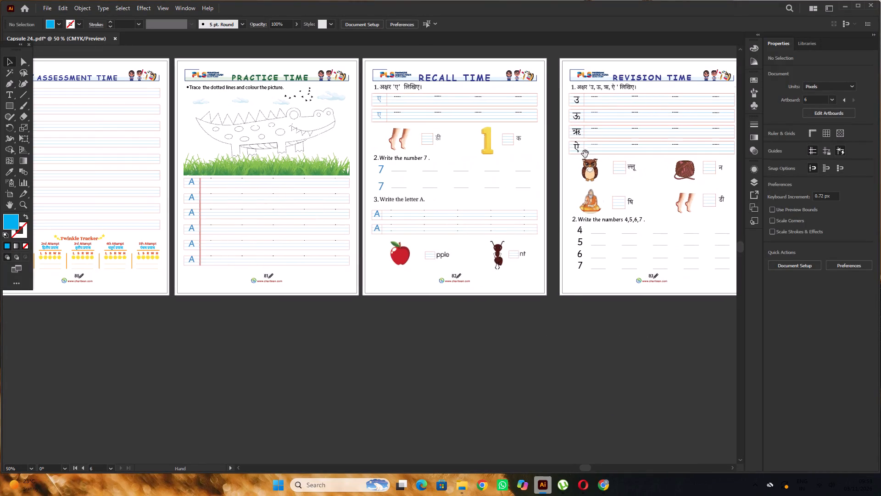
{"action": "scroll", "coordinate": [518, 129], "scroll_direction": "up", "scroll_amount": 2}
{"action": "scroll", "coordinate": [381, 107], "scroll_direction": "down", "scroll_amount": 1, "text": "alt"}
{"action": "key", "text": "space"}
{"action": "key", "text": "space"}
{"action": "key", "text": "space"}
{"action": "key", "text": "space"}
{"action": "key", "text": "space"}
{"action": "left_click_drag", "start_coordinate": [347, 66], "coordinate": [395, 116]}
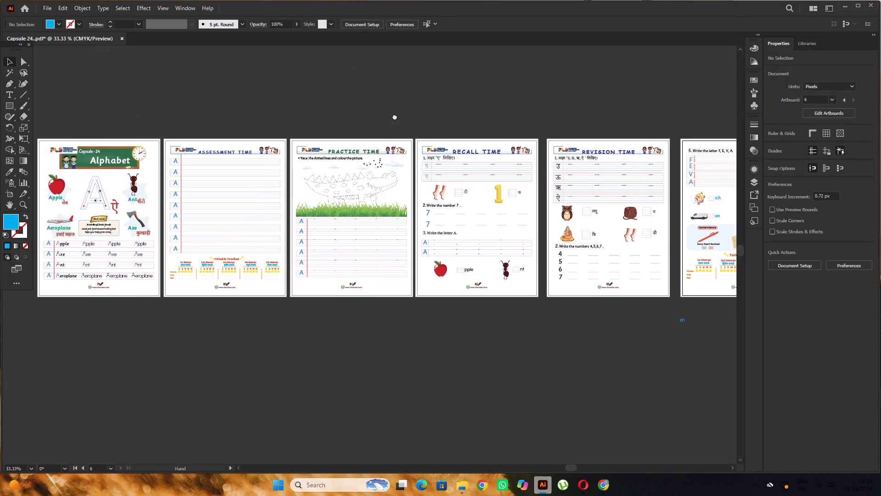
{"action": "left_click_drag", "start_coordinate": [395, 116], "coordinate": [395, 117]}
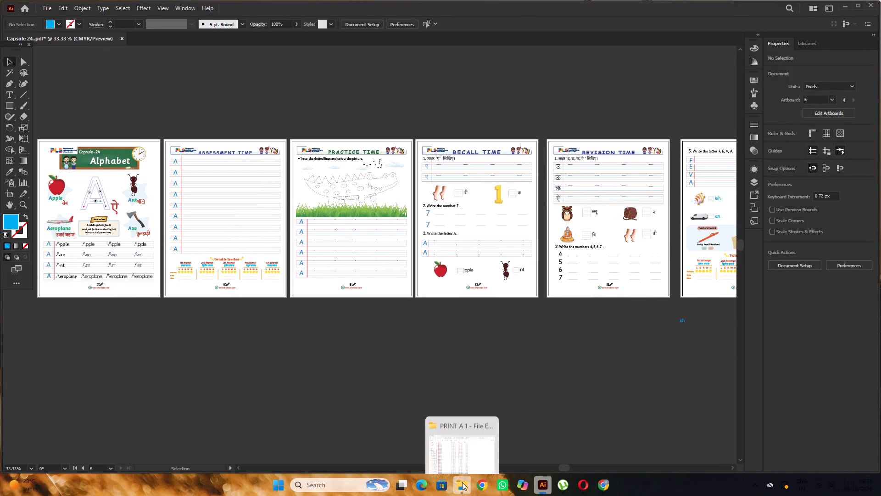
Open the Capsule 12 PDF from the PRINT A 1 folder in Illustrator, ignoring all missing linked files.
{"action": "left_click", "coordinate": [431, 442]}
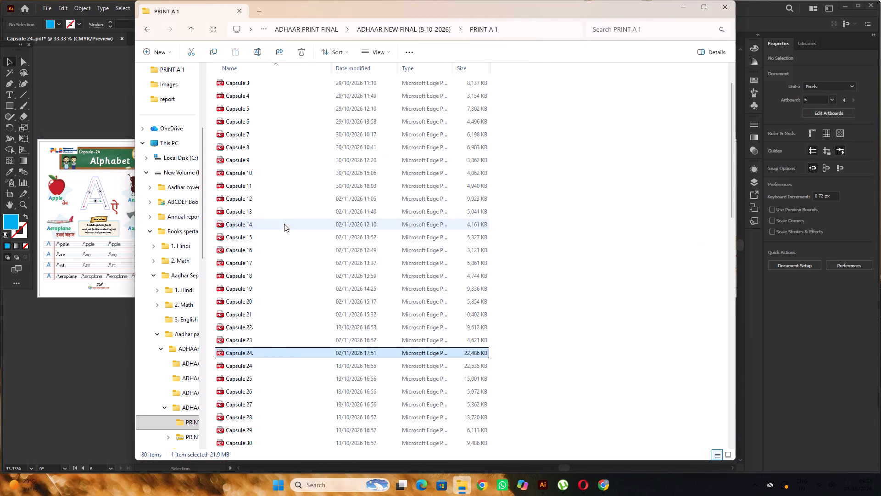
{"action": "left_click", "coordinate": [286, 203]}
{"action": "right_click", "coordinate": [286, 203]}
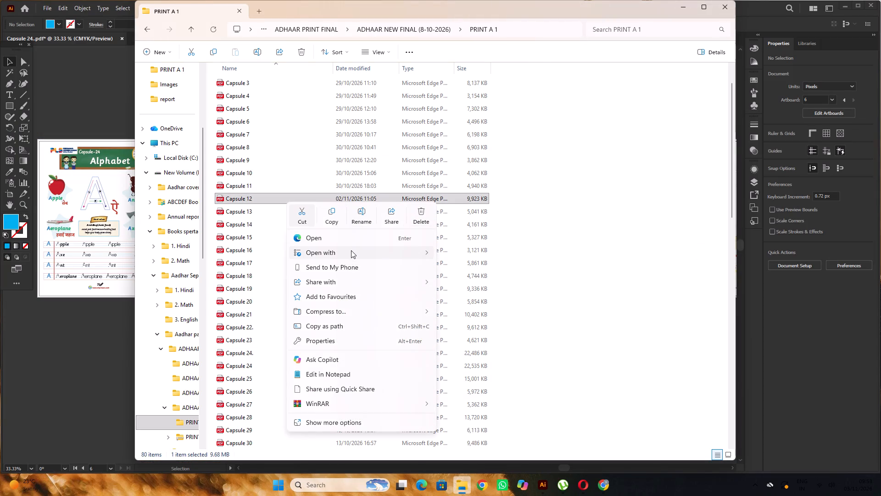
{"action": "left_click", "coordinate": [486, 248]}
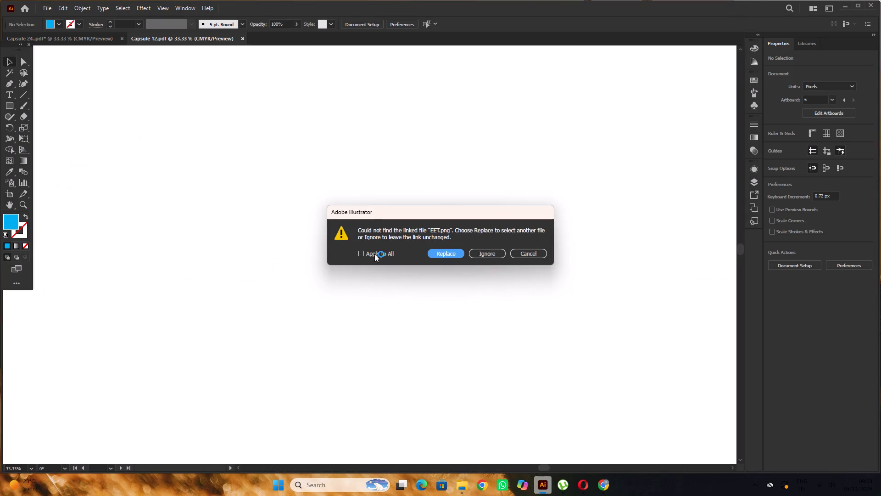
{"action": "left_click", "coordinate": [374, 254]}
{"action": "left_click", "coordinate": [476, 253]}
Copy the ASSESSMENT TIME, PRACTICE TIME, RECALL TIME and REVISION TIME headings from the Capsule 12 document.
{"action": "scroll", "coordinate": [385, 225], "scroll_direction": "down", "scroll_amount": 5}
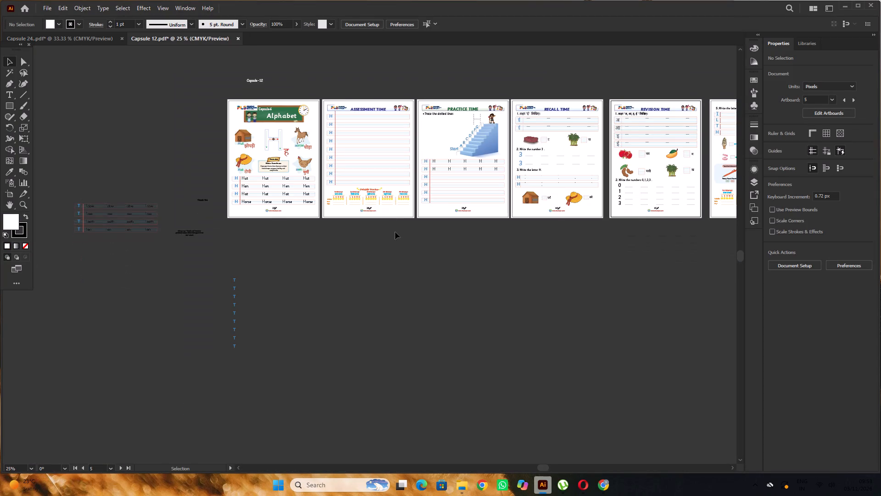
{"action": "key", "text": "space"}
{"action": "left_click_drag", "start_coordinate": [554, 278], "coordinate": [429, 327]}
{"action": "scroll", "coordinate": [418, 303], "scroll_direction": "down", "scroll_amount": 1, "text": "alt"}
{"action": "key", "text": "space"}
{"action": "left_click_drag", "start_coordinate": [470, 306], "coordinate": [452, 312]}
{"action": "scroll", "coordinate": [417, 276], "scroll_direction": "up", "scroll_amount": 1, "text": "alt"}
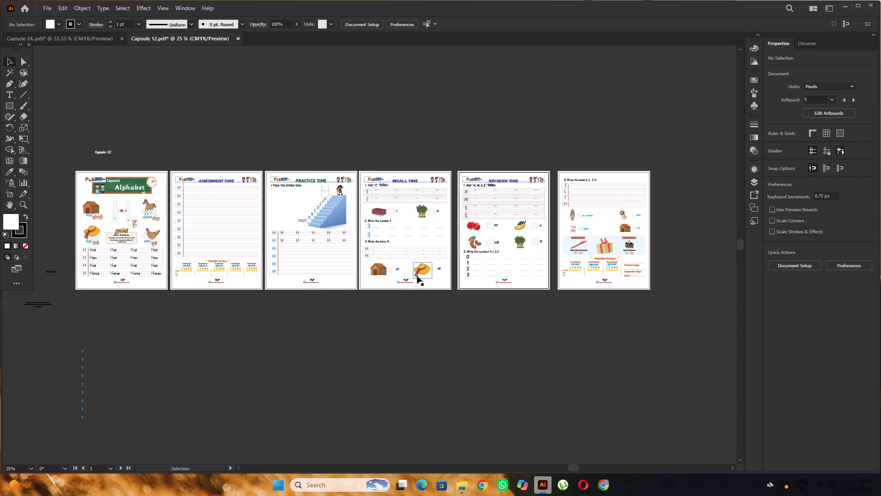
{"action": "left_click", "coordinate": [218, 180]}
{"action": "left_click", "coordinate": [307, 181], "text": "shift"}
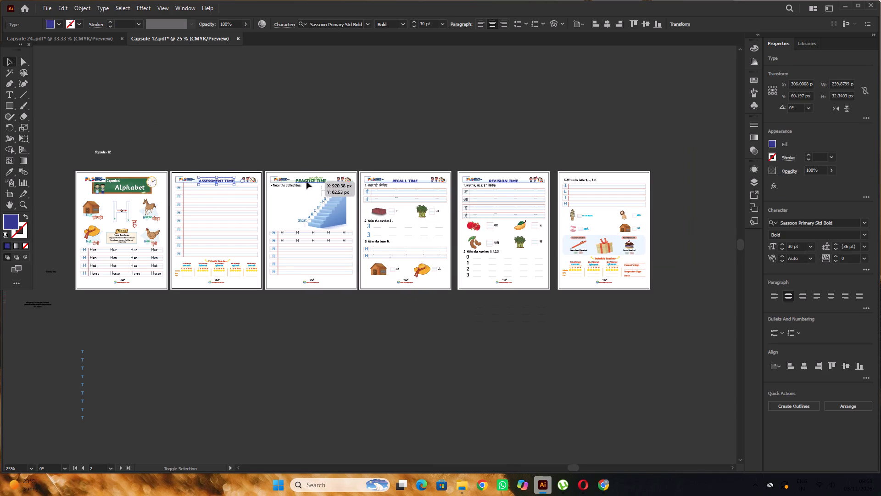
{"action": "scroll", "coordinate": [371, 182], "scroll_direction": "up", "scroll_amount": 2, "text": "alt"}
{"action": "left_click", "coordinate": [429, 181], "text": "shift"}
{"action": "scroll", "coordinate": [419, 180], "scroll_direction": "down", "scroll_amount": 1, "text": "alt"}
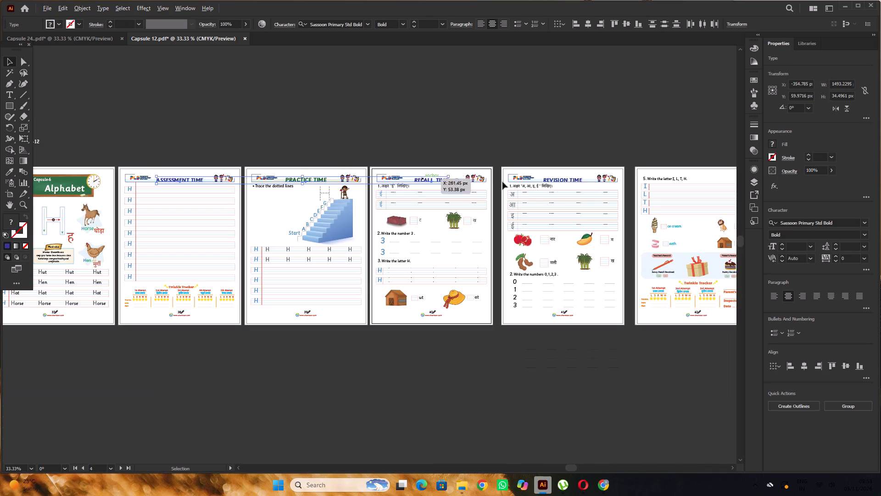
{"action": "left_click", "coordinate": [555, 180], "text": "shift"}
{"action": "scroll", "coordinate": [486, 180], "scroll_direction": "down", "scroll_amount": 2, "text": "alt"}
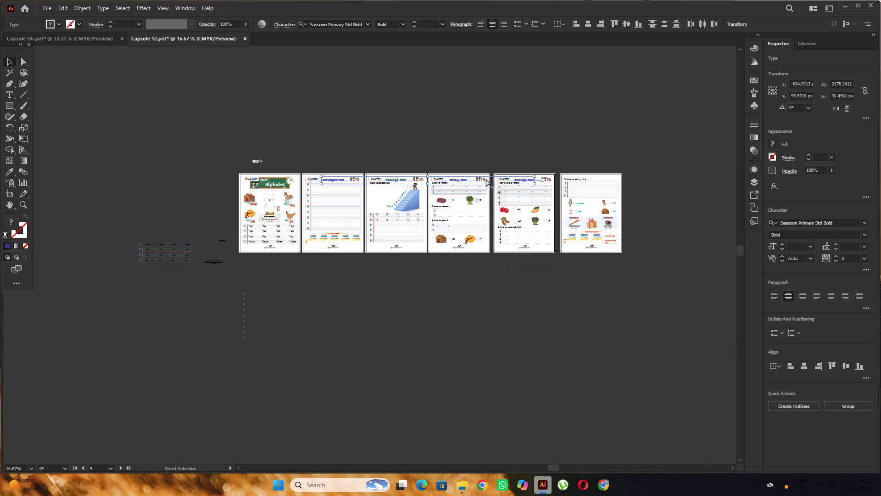
{"action": "key", "text": "ctrl+c"}
In the Capsule 24 document, delete the ASSESSMENT TIME, PRACTICE TIME, RECALL TIME and REVISION TIME headings on pages 80 to 83.
{"action": "left_click", "coordinate": [89, 36]}
{"action": "scroll", "coordinate": [320, 167], "scroll_direction": "down", "scroll_amount": 1, "text": "alt"}
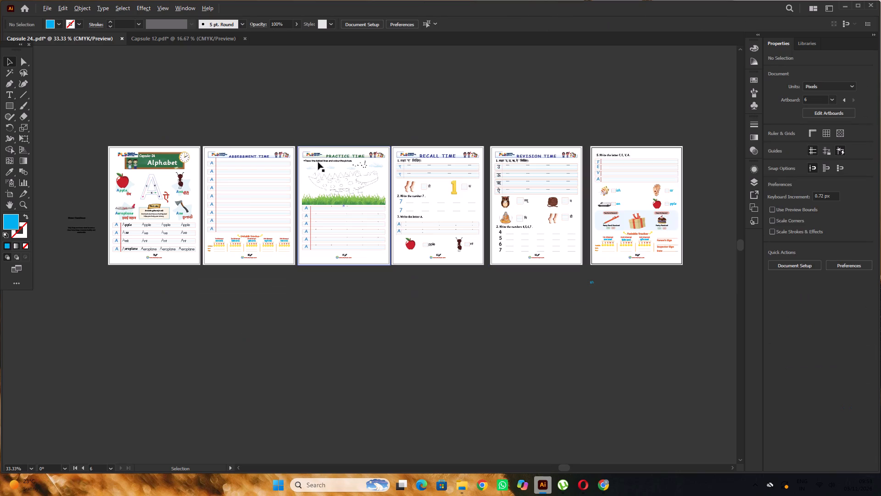
{"action": "left_click", "coordinate": [260, 155]}
{"action": "scroll", "coordinate": [312, 158], "scroll_direction": "up", "scroll_amount": 1, "text": "alt"}
{"action": "left_click", "coordinate": [352, 156], "text": "shift"}
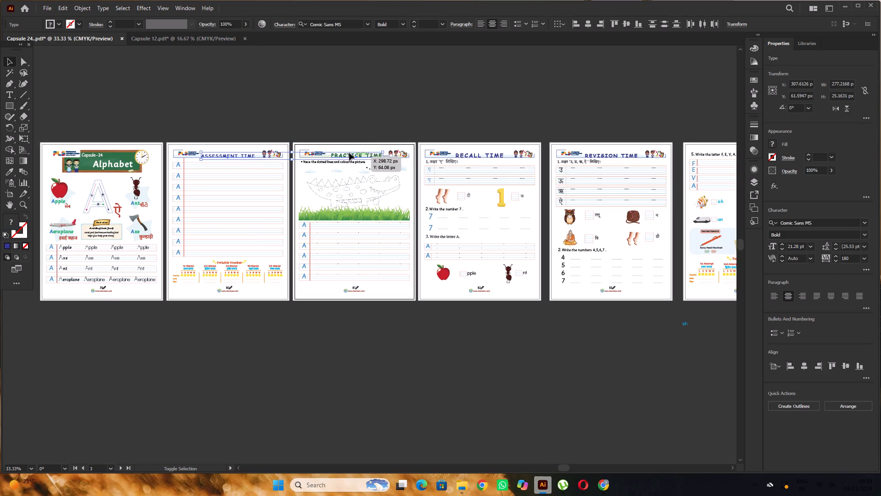
{"action": "left_click", "coordinate": [477, 155], "text": "shift"}
{"action": "left_click", "coordinate": [591, 158], "text": "shift"}
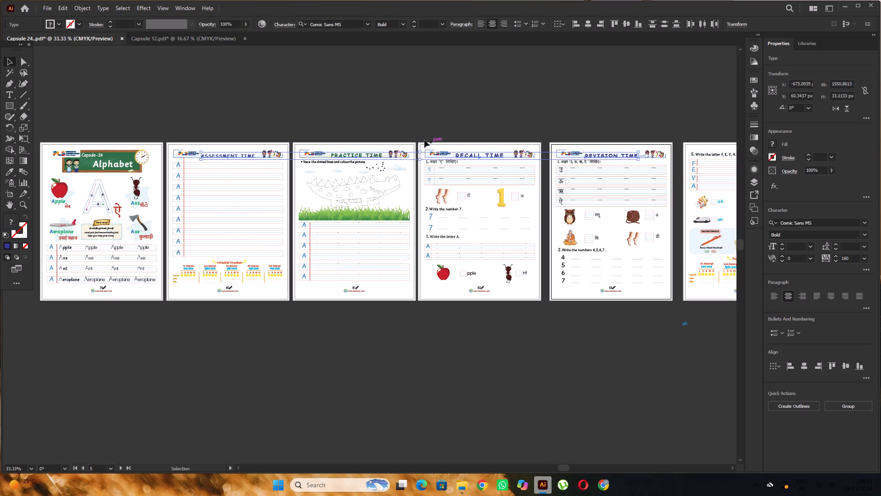
{"action": "scroll", "coordinate": [424, 140], "scroll_direction": "down", "scroll_amount": 1, "text": "alt"}
{"action": "scroll", "coordinate": [504, 143], "scroll_direction": "up", "scroll_amount": 2}
{"action": "key", "text": "Delete"}
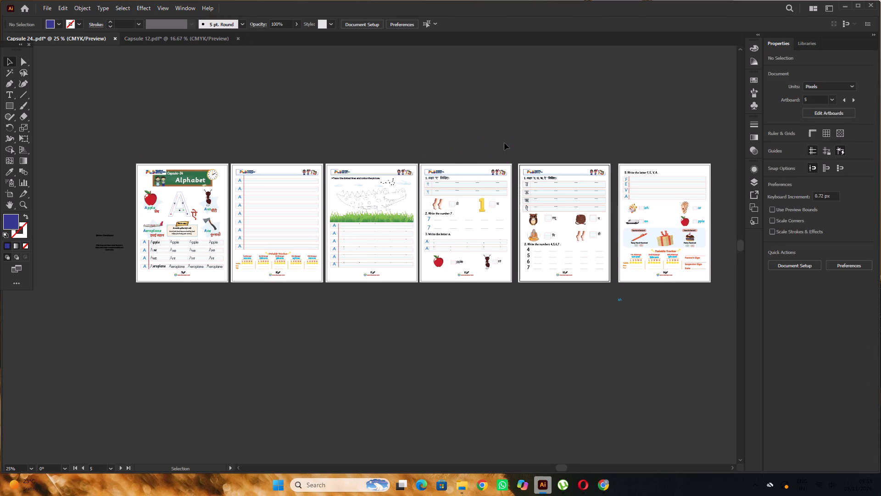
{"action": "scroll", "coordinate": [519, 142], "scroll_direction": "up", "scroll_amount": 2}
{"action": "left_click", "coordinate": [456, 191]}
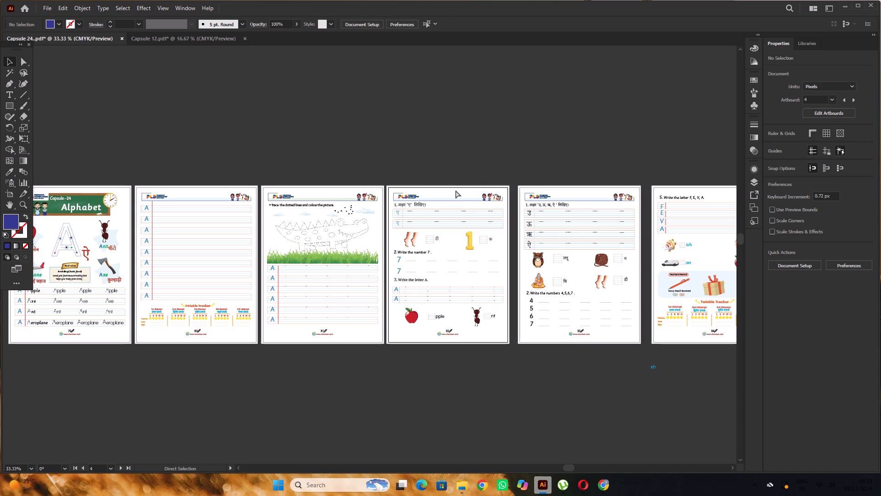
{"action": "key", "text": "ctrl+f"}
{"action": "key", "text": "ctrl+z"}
Paste the four copied headings in front, with page 83 as the active artboard.
{"action": "left_click", "coordinate": [582, 191]}
{"action": "key", "text": "ctrl+f"}
{"action": "left_click", "coordinate": [545, 127]}
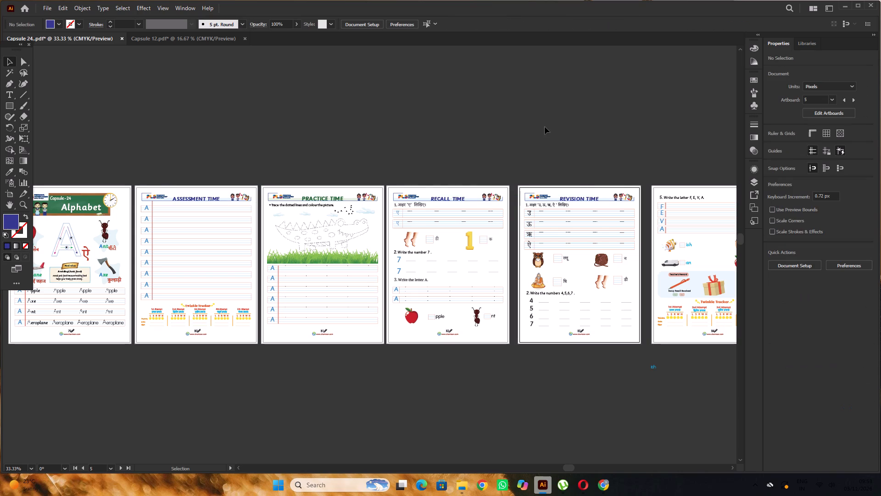
Horizontally centre the PRACTICE TIME heading on page 81 and the REVISION TIME heading on page 83.
{"action": "scroll", "coordinate": [313, 198], "scroll_direction": "up", "scroll_amount": 2, "text": "alt"}
{"action": "left_click", "coordinate": [323, 209]}
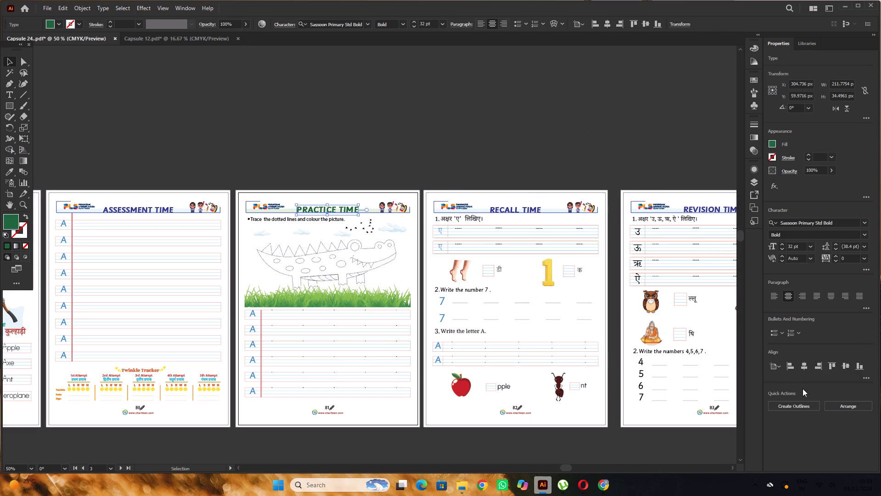
{"action": "left_click", "coordinate": [803, 367]}
{"action": "left_click", "coordinate": [503, 149]}
{"action": "scroll", "coordinate": [440, 150], "scroll_direction": "down", "scroll_amount": 1, "text": "alt"}
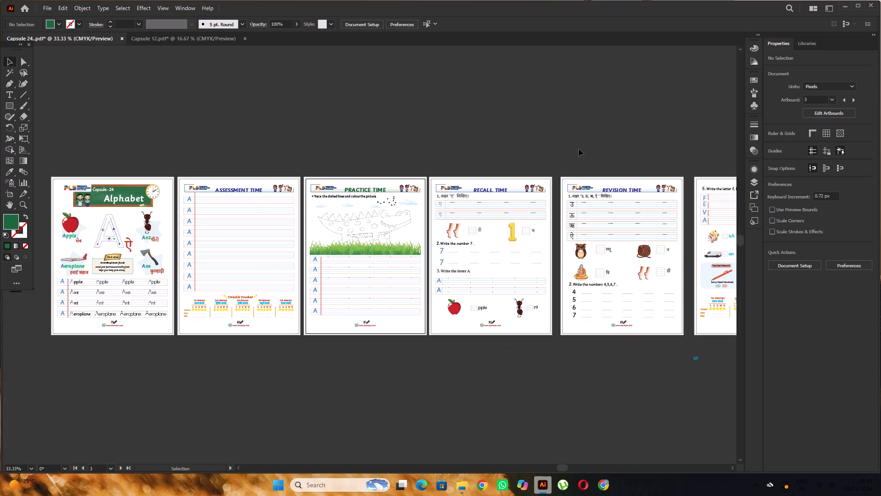
{"action": "scroll", "coordinate": [637, 189], "scroll_direction": "up", "scroll_amount": 2, "text": "alt"}
{"action": "left_click", "coordinate": [636, 192]}
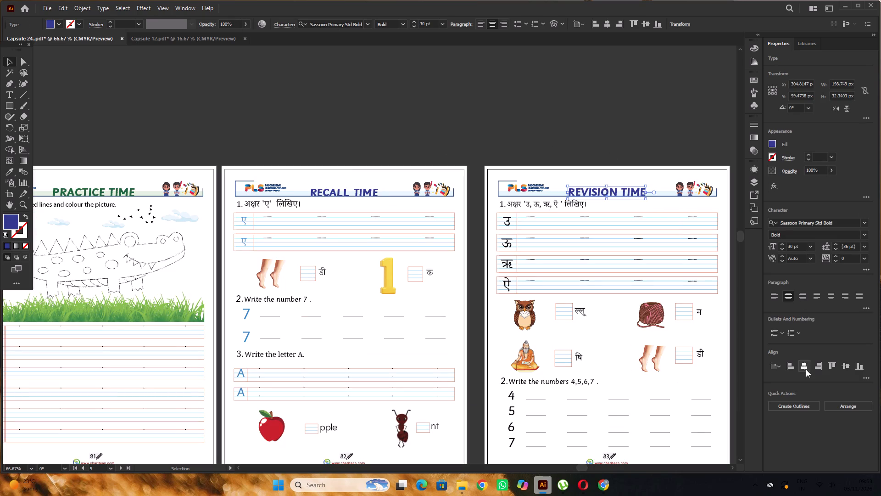
{"action": "left_click", "coordinate": [806, 369]}
{"action": "left_click", "coordinate": [540, 121]}
Check the replaced headings and the layout across the Capsule 24 pages.
{"action": "scroll", "coordinate": [540, 120], "scroll_direction": "down", "scroll_amount": 1, "text": "alt"}
{"action": "key", "text": "space"}
{"action": "key", "text": "space"}
{"action": "key", "text": "space"}
{"action": "key", "text": "space"}
{"action": "key", "text": "space"}
{"action": "key", "text": "space"}
{"action": "left_click_drag", "start_coordinate": [349, 135], "coordinate": [424, 132]}
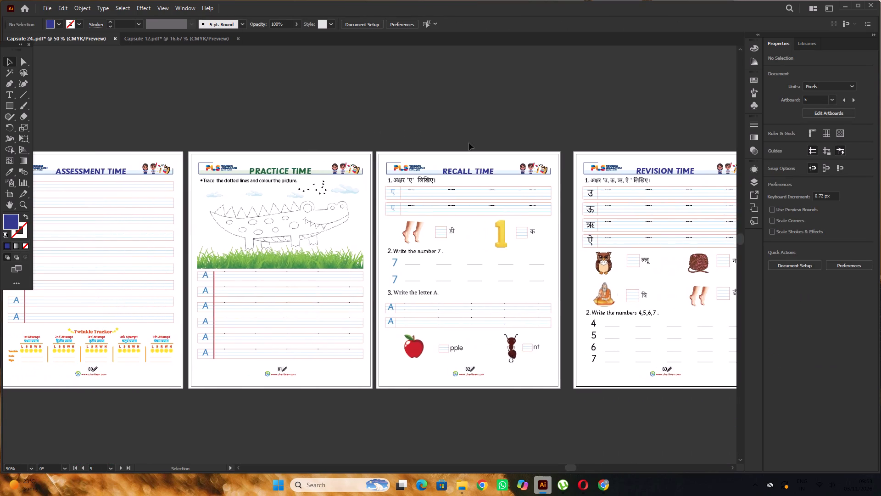
{"action": "scroll", "coordinate": [639, 176], "scroll_direction": "up", "scroll_amount": 3, "text": "alt"}
{"action": "scroll", "coordinate": [639, 175], "scroll_direction": "up", "scroll_amount": 1}
{"action": "scroll", "coordinate": [635, 170], "scroll_direction": "down", "scroll_amount": 5, "text": "alt"}
{"action": "key", "text": "space"}
{"action": "left_click_drag", "start_coordinate": [420, 120], "coordinate": [562, 113]}
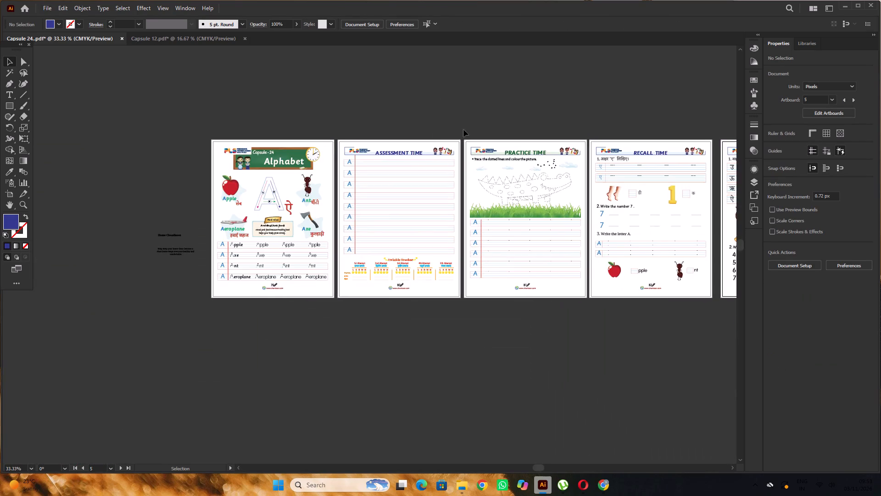
{"action": "scroll", "coordinate": [429, 131], "scroll_direction": "up", "scroll_amount": 3, "text": "alt"}
{"action": "scroll", "coordinate": [429, 131], "scroll_direction": "down", "scroll_amount": 3, "text": "alt"}
{"action": "key", "text": "space"}
{"action": "left_click_drag", "start_coordinate": [490, 97], "coordinate": [457, 98]}
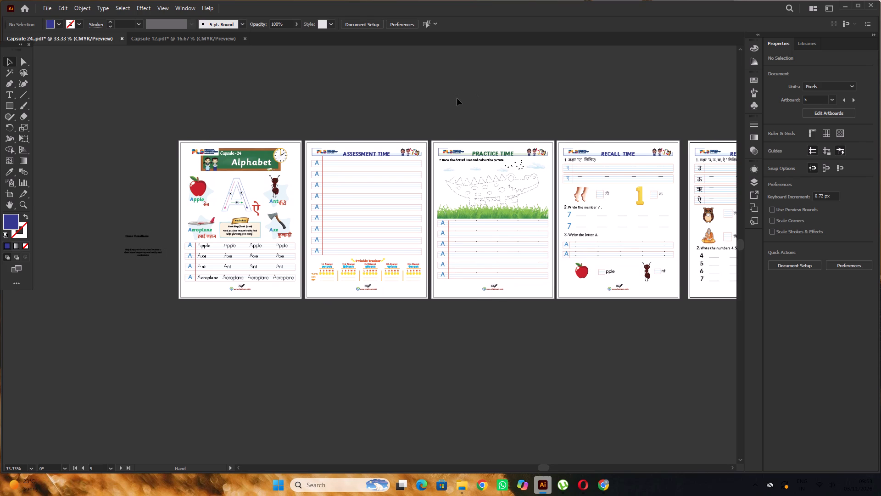
Set the page number 79 to the Sassoon Primary font.
{"action": "scroll", "coordinate": [455, 95], "scroll_direction": "down", "scroll_amount": 6}
{"action": "scroll", "coordinate": [232, 230], "scroll_direction": "up", "scroll_amount": 6, "text": "alt"}
{"action": "scroll", "coordinate": [271, 212], "scroll_direction": "up", "scroll_amount": 2, "text": "alt"}
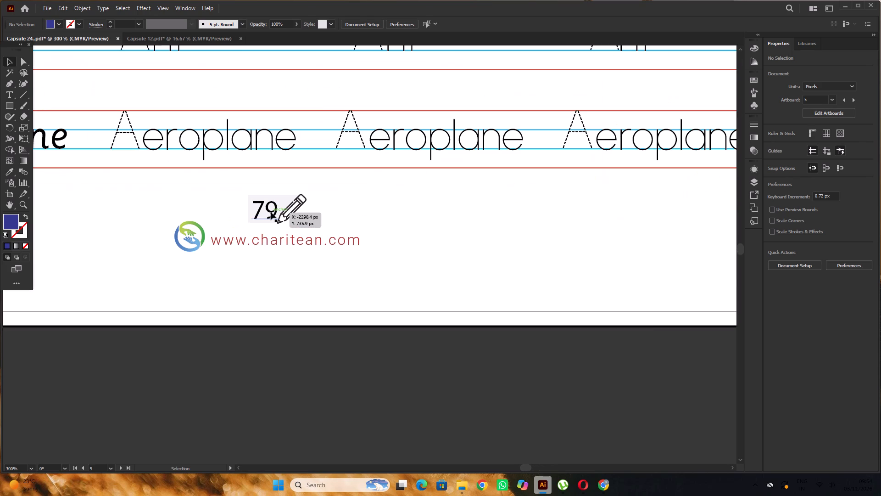
{"action": "key", "text": "t"}
{"action": "left_click_drag", "start_coordinate": [273, 209], "coordinate": [245, 219]}
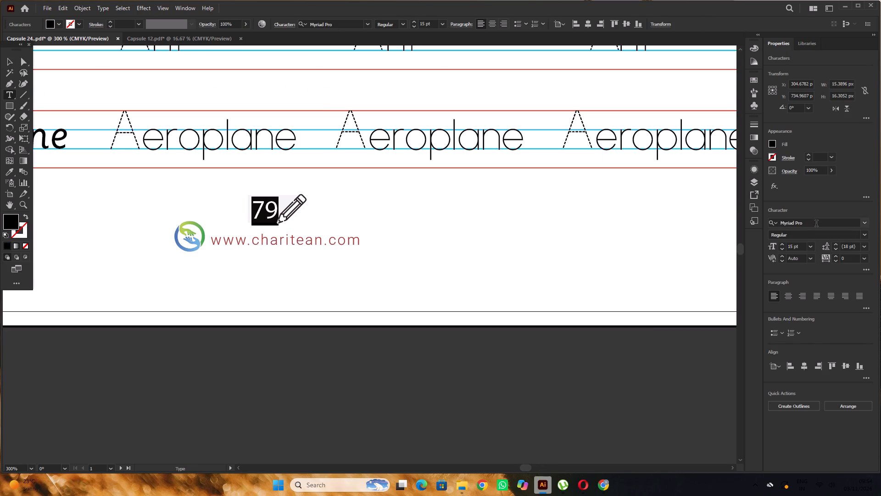
{"action": "left_click", "coordinate": [816, 224]}
{"action": "key", "text": "s"}
{"action": "key", "text": "a"}
{"action": "key", "text": "s"}
{"action": "left_click", "coordinate": [703, 287]}
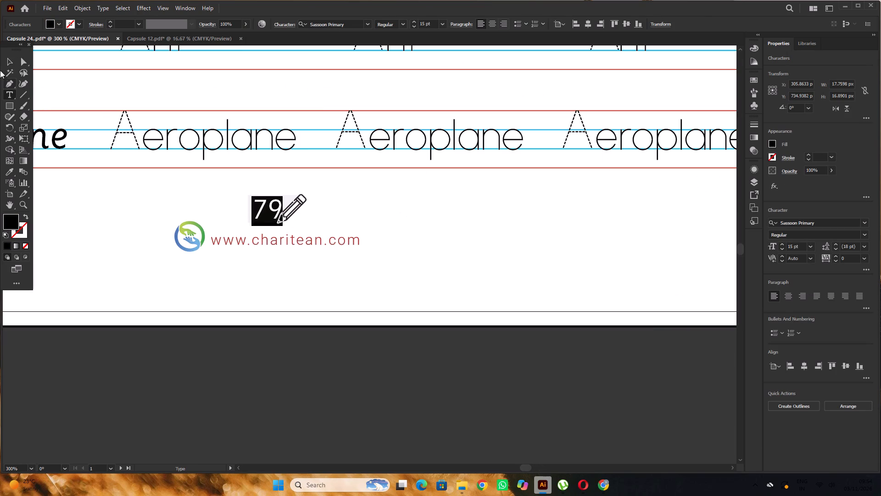
Shift the page number 79 slightly left, away from the pencil icon.
{"action": "left_click", "coordinate": [8, 58]}
{"action": "scroll", "coordinate": [260, 208], "scroll_direction": "up", "scroll_amount": 4, "text": "alt"}
{"action": "left_click_drag", "start_coordinate": [334, 216], "coordinate": [330, 216]}
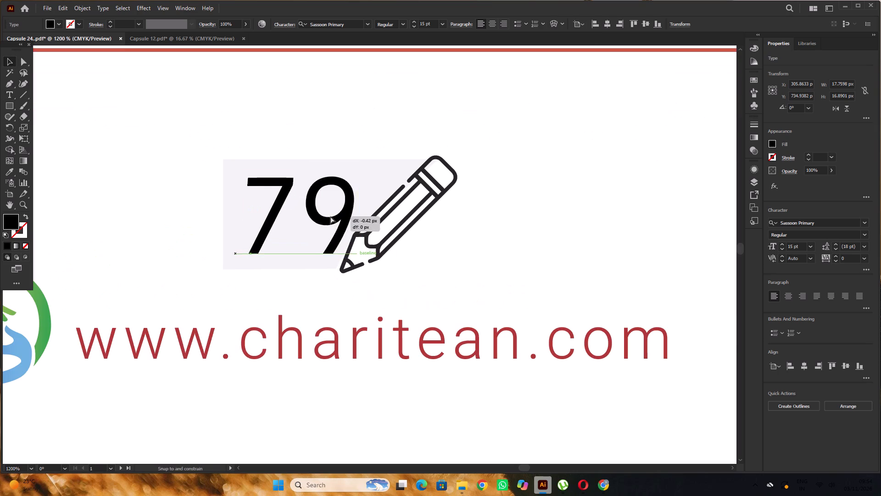
{"action": "left_click_drag", "start_coordinate": [330, 216], "coordinate": [326, 216]}
{"action": "scroll", "coordinate": [228, 166], "scroll_direction": "down", "scroll_amount": 6, "text": "alt"}
{"action": "scroll", "coordinate": [258, 189], "scroll_direction": "down", "scroll_amount": 3, "text": "alt"}
{"action": "left_click", "coordinate": [413, 237]}
Set the page number 80 to the Sassoon Primary font.
{"action": "key", "text": "space"}
{"action": "left_click_drag", "start_coordinate": [486, 234], "coordinate": [370, 252]}
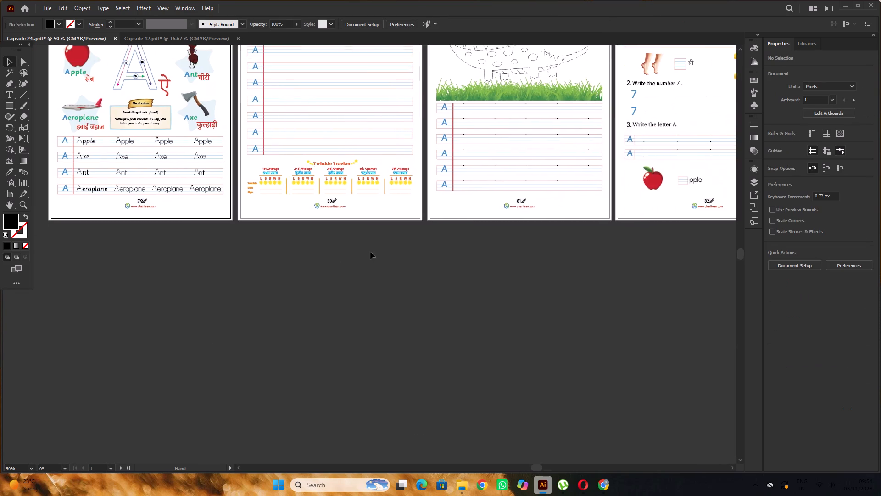
{"action": "left_click_drag", "start_coordinate": [370, 252], "coordinate": [372, 253]}
{"action": "scroll", "coordinate": [334, 199], "scroll_direction": "up", "scroll_amount": 5, "text": "alt"}
{"action": "key", "text": "t"}
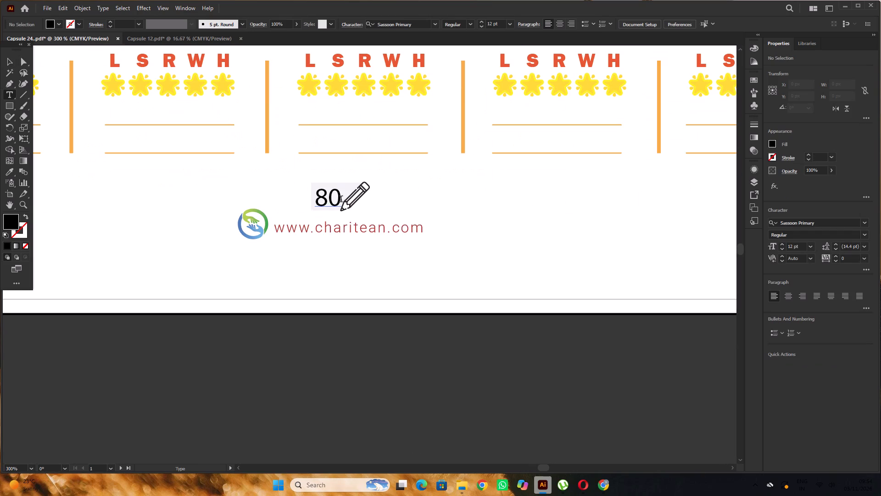
{"action": "left_click_drag", "start_coordinate": [340, 199], "coordinate": [308, 207]}
{"action": "left_click", "coordinate": [817, 220]}
{"action": "key", "text": "s"}
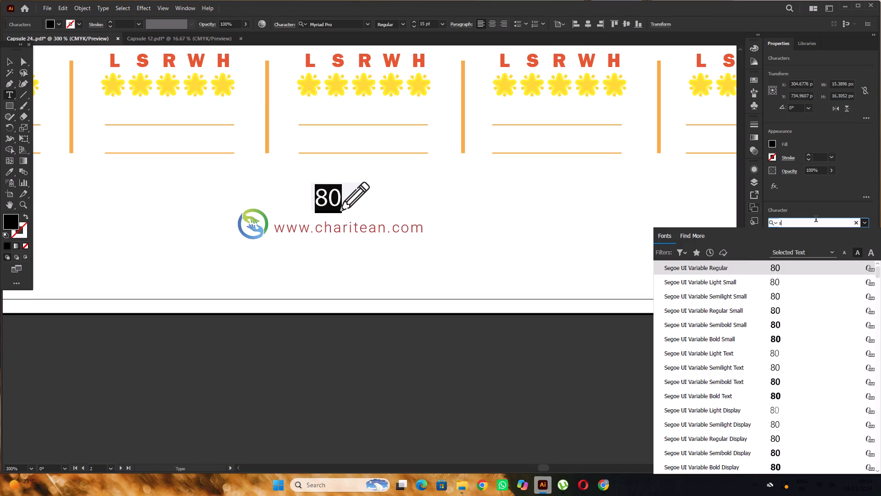
{"action": "key", "text": "a"}
{"action": "key", "text": "s"}
{"action": "left_click", "coordinate": [723, 278]}
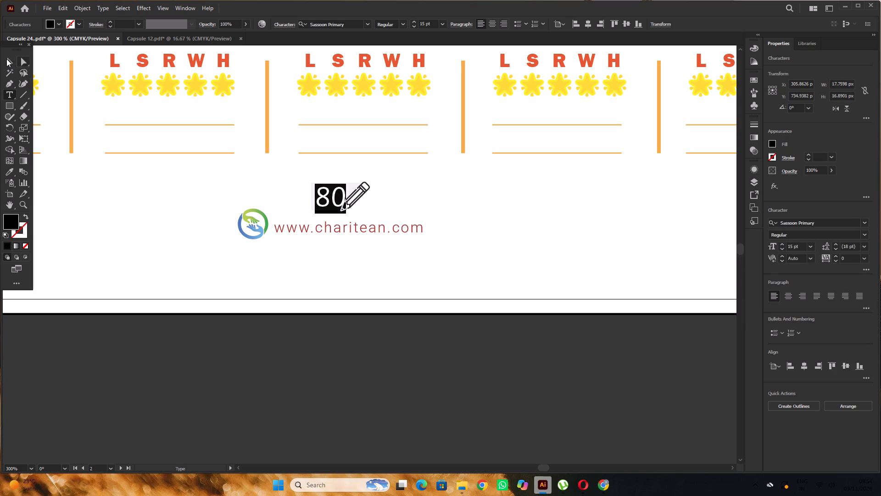
Shift the page number 80 slightly left, away from the pencil icon.
{"action": "left_click", "coordinate": [6, 59]}
{"action": "scroll", "coordinate": [340, 201], "scroll_direction": "up", "scroll_amount": 4, "text": "alt"}
{"action": "left_click_drag", "start_coordinate": [340, 214], "coordinate": [330, 217]}
{"action": "scroll", "coordinate": [274, 162], "scroll_direction": "down", "scroll_amount": 7, "text": "alt"}
{"action": "left_click", "coordinate": [429, 268]}
Set the page number 81 to the Sassoon Primary font.
{"action": "scroll", "coordinate": [423, 252], "scroll_direction": "down", "scroll_amount": 2, "text": "alt"}
{"action": "key", "text": "space"}
{"action": "left_click_drag", "start_coordinate": [585, 273], "coordinate": [466, 273]}
{"action": "scroll", "coordinate": [438, 220], "scroll_direction": "up", "scroll_amount": 2, "text": "alt"}
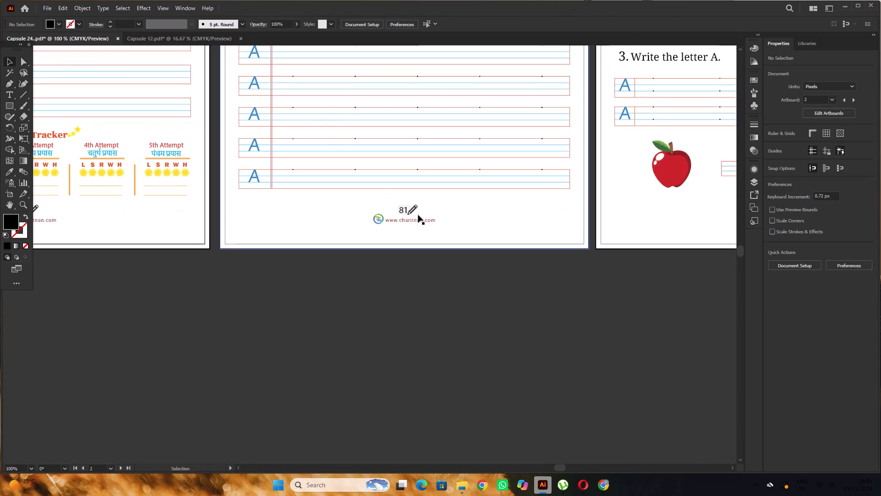
{"action": "scroll", "coordinate": [418, 215], "scroll_direction": "up", "scroll_amount": 7, "text": "alt"}
{"action": "key", "text": "t"}
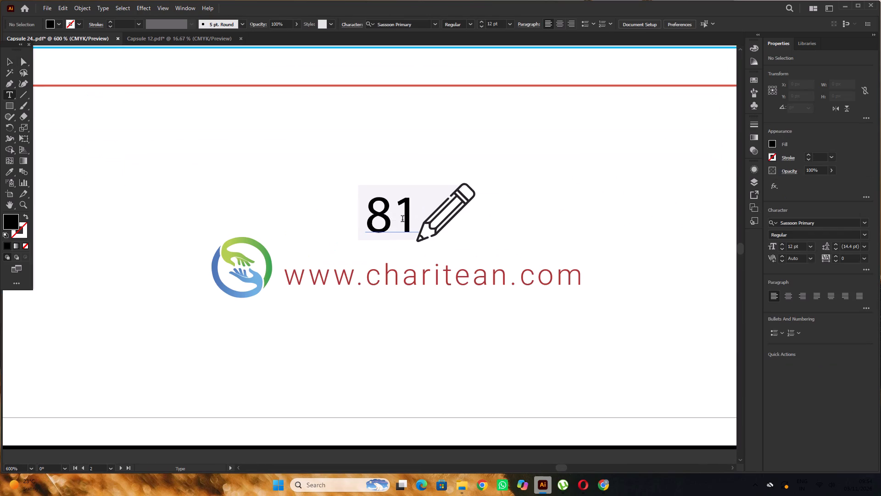
{"action": "left_click_drag", "start_coordinate": [413, 218], "coordinate": [352, 224]}
{"action": "left_click", "coordinate": [814, 224]}
{"action": "type", "text": "sa"}
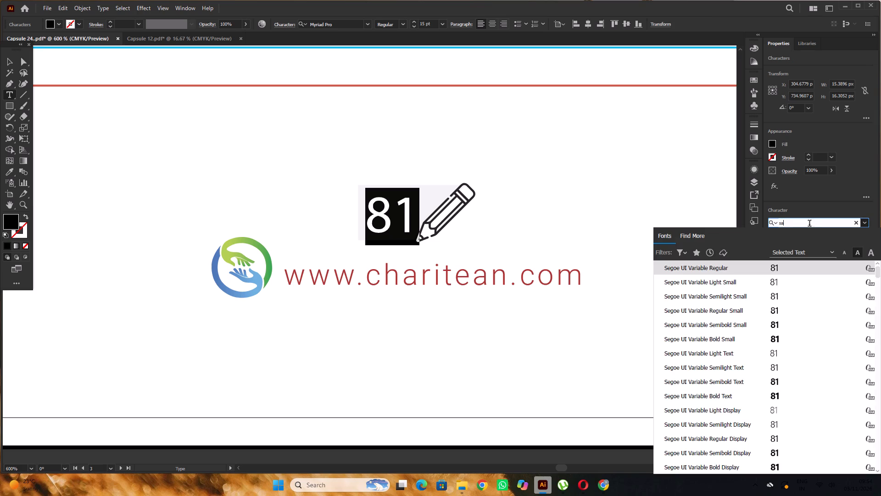
{"action": "key", "text": "s"}
{"action": "left_click", "coordinate": [718, 289]}
Shift the page number 81 about 1.1 px left, away from the pencil icon.
{"action": "left_click", "coordinate": [7, 62]}
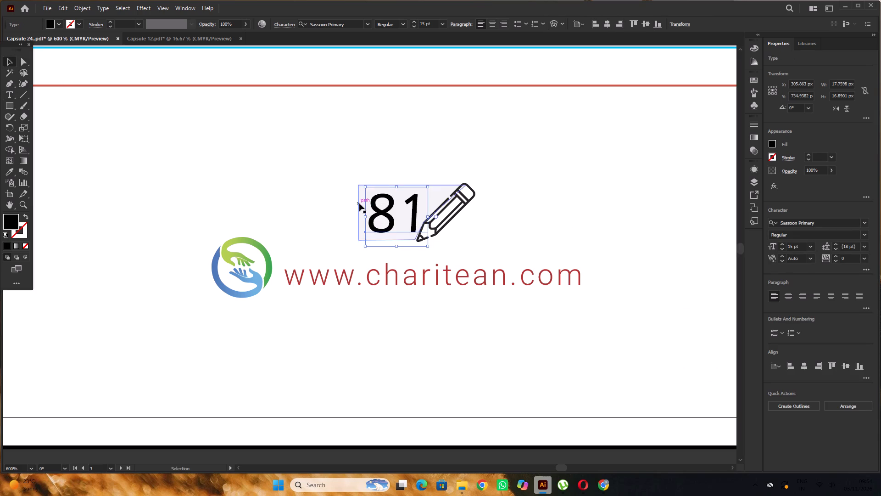
{"action": "scroll", "coordinate": [359, 203], "scroll_direction": "up", "scroll_amount": 2, "text": "alt"}
{"action": "left_click_drag", "start_coordinate": [475, 231], "coordinate": [467, 231]}
{"action": "scroll", "coordinate": [293, 190], "scroll_direction": "down", "scroll_amount": 2, "text": "alt"}
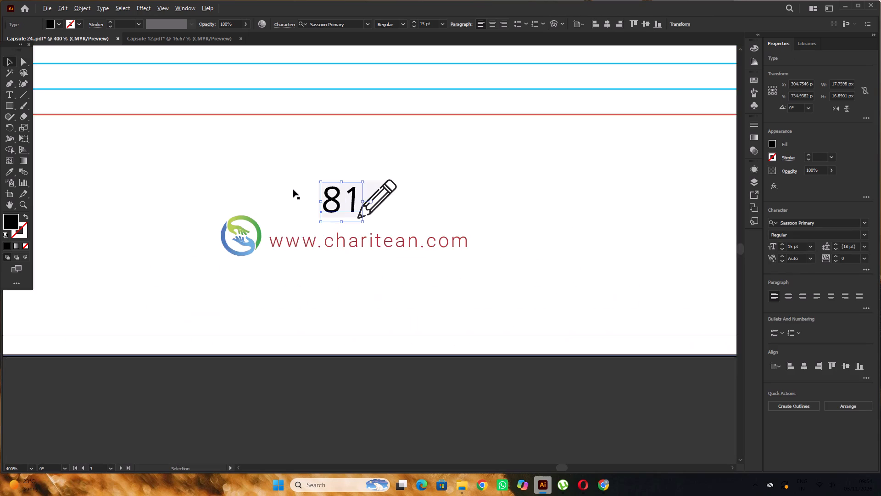
{"action": "scroll", "coordinate": [293, 190], "scroll_direction": "down", "scroll_amount": 7, "text": "alt"}
{"action": "left_click", "coordinate": [439, 269]}
Set the page number 82 inside the footer group to the Sassoon Primary font.
{"action": "scroll", "coordinate": [455, 265], "scroll_direction": "down", "scroll_amount": 2, "text": "alt"}
{"action": "key", "text": "space"}
{"action": "left_click_drag", "start_coordinate": [538, 272], "coordinate": [460, 290]}
{"action": "scroll", "coordinate": [454, 233], "scroll_direction": "up", "scroll_amount": 3}
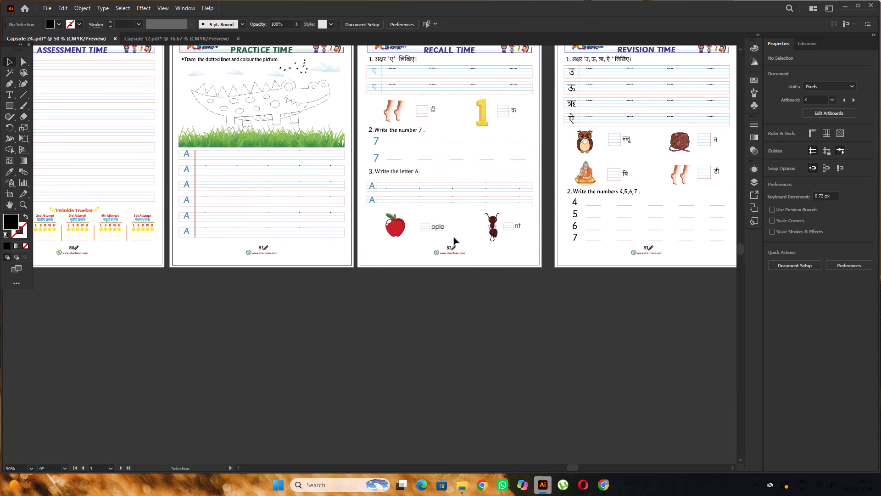
{"action": "scroll", "coordinate": [454, 237], "scroll_direction": "up", "scroll_amount": 6}
{"action": "left_click", "coordinate": [438, 225]}
{"action": "triple_click", "coordinate": [438, 225]}
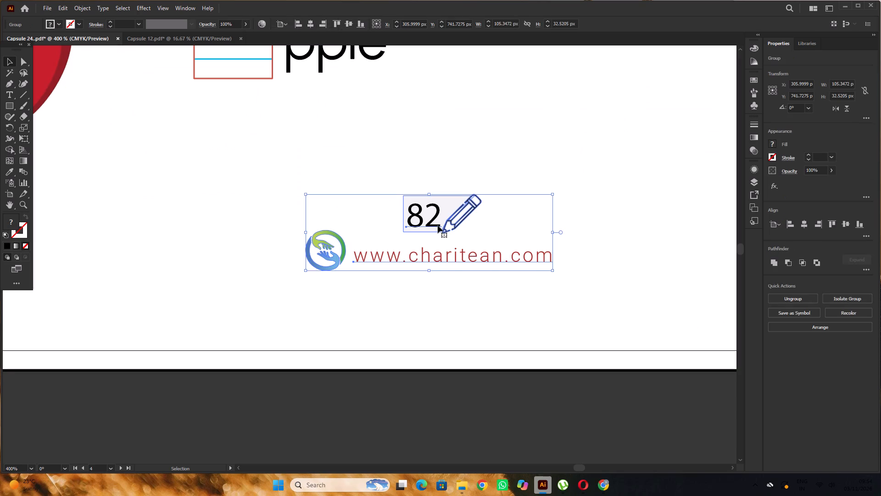
{"action": "triple_click", "coordinate": [421, 225]}
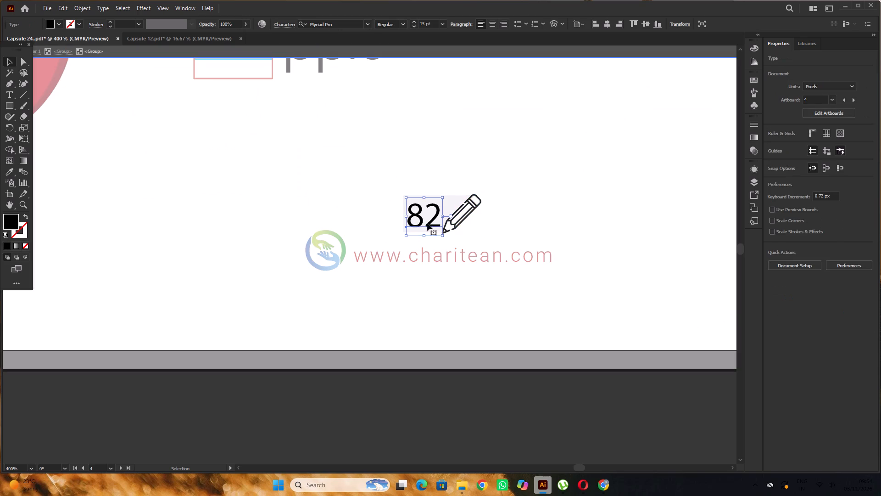
{"action": "left_click", "coordinate": [803, 225]}
{"action": "key", "text": "s"}
{"action": "key", "text": "a"}
{"action": "key", "text": "s"}
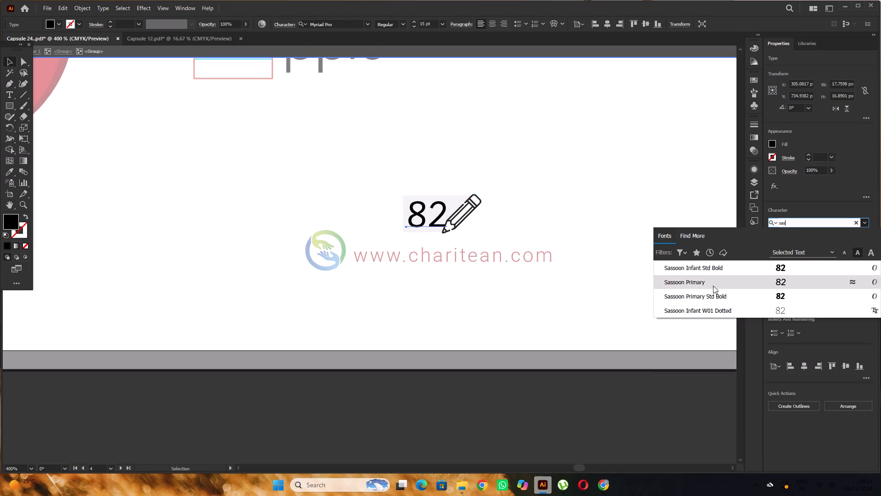
{"action": "left_click", "coordinate": [713, 286]}
Shift the page number 82 about 1.2 px left, away from the pencil icon, and leave the footer group.
{"action": "scroll", "coordinate": [449, 234], "scroll_direction": "up", "scroll_amount": 3, "text": "alt"}
{"action": "left_click_drag", "start_coordinate": [419, 215], "coordinate": [411, 216]}
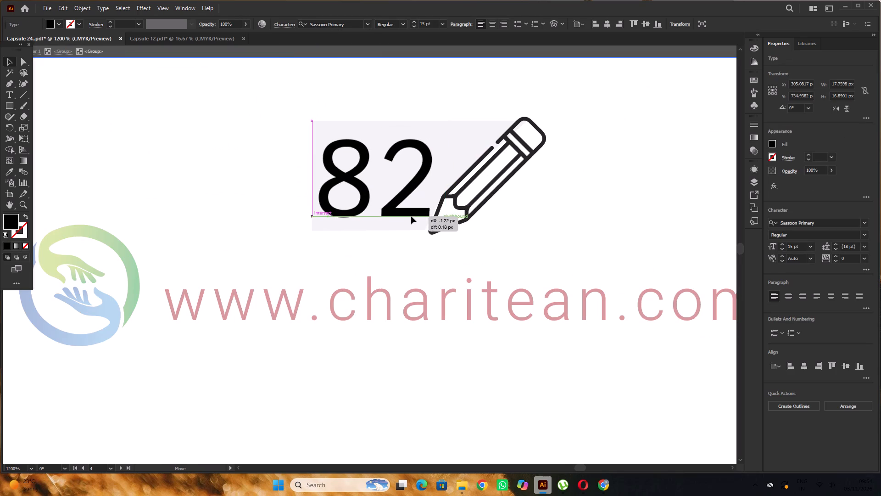
{"action": "left_click_drag", "start_coordinate": [411, 216], "coordinate": [411, 214]}
{"action": "scroll", "coordinate": [403, 211], "scroll_direction": "down", "scroll_amount": 7, "text": "alt"}
{"action": "triple_click", "coordinate": [464, 273]}
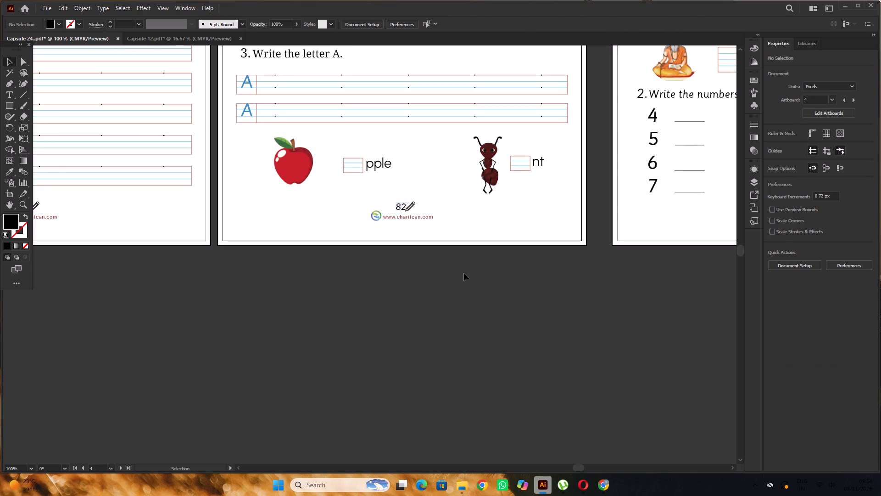
Set the page number 83 to the Sassoon Primary font.
{"action": "scroll", "coordinate": [464, 271], "scroll_direction": "down", "scroll_amount": 4, "text": "alt"}
{"action": "key", "text": "space"}
{"action": "left_click_drag", "start_coordinate": [611, 277], "coordinate": [349, 280]}
{"action": "scroll", "coordinate": [358, 216], "scroll_direction": "up", "scroll_amount": 7, "text": "alt"}
{"action": "scroll", "coordinate": [389, 251], "scroll_direction": "up", "scroll_amount": 1, "text": "alt"}
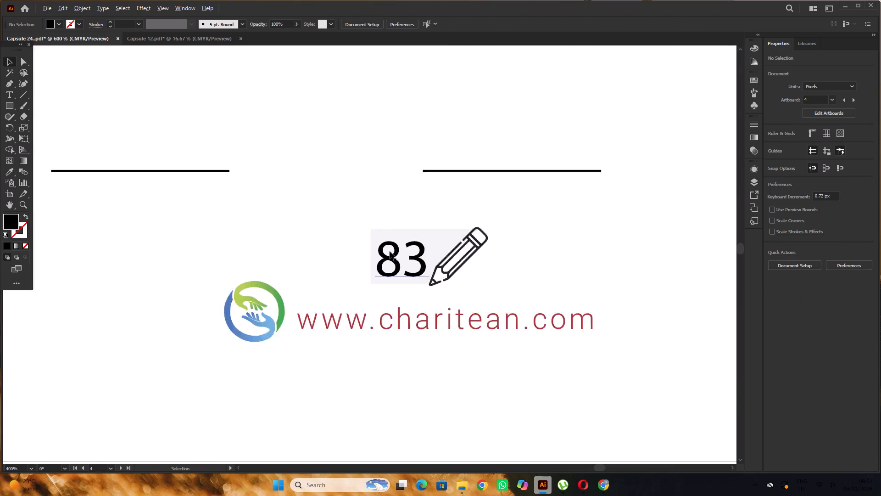
{"action": "scroll", "coordinate": [390, 251], "scroll_direction": "up", "scroll_amount": 2, "text": "alt"}
{"action": "key", "text": "t"}
{"action": "left_click_drag", "start_coordinate": [469, 256], "coordinate": [366, 279]}
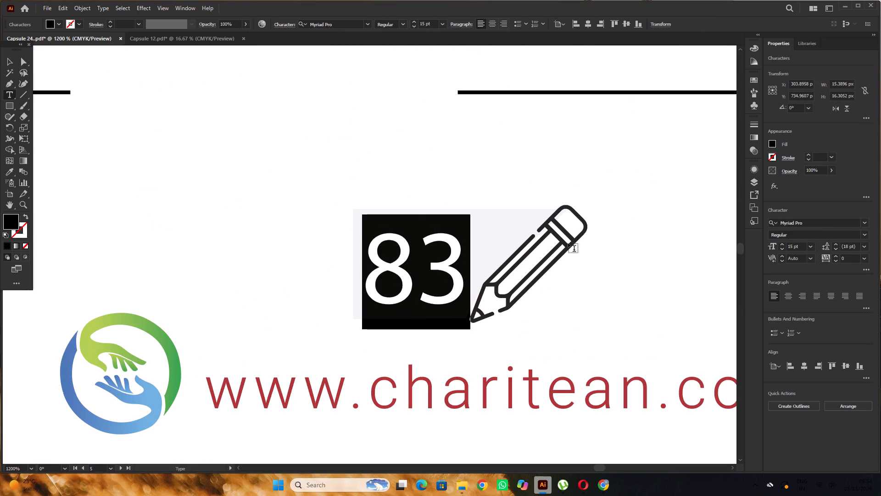
{"action": "left_click", "coordinate": [817, 219]}
{"action": "key", "text": "s"}
{"action": "key", "text": "a"}
{"action": "key", "text": "s"}
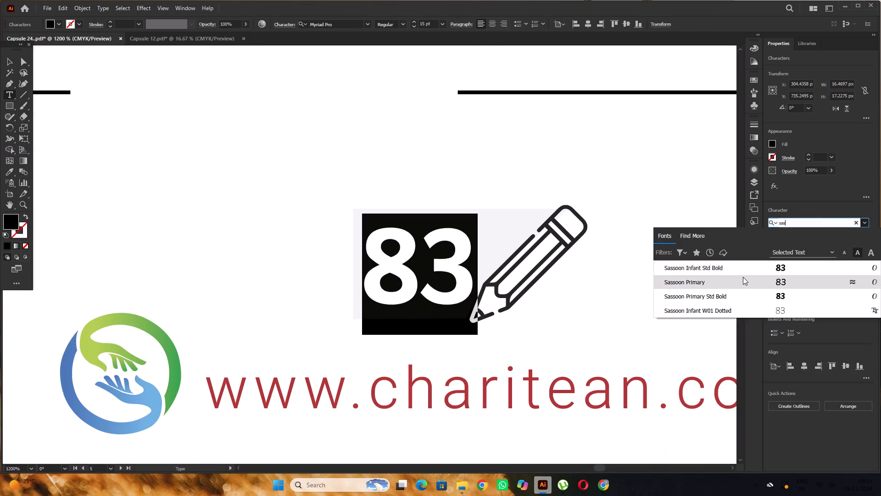
{"action": "left_click", "coordinate": [742, 278]}
Shift the page number 83 about 1.2 px left, away from the pencil icon.
{"action": "scroll", "coordinate": [418, 216], "scroll_direction": "down", "scroll_amount": 4, "text": "alt"}
{"action": "left_click", "coordinate": [4, 66]}
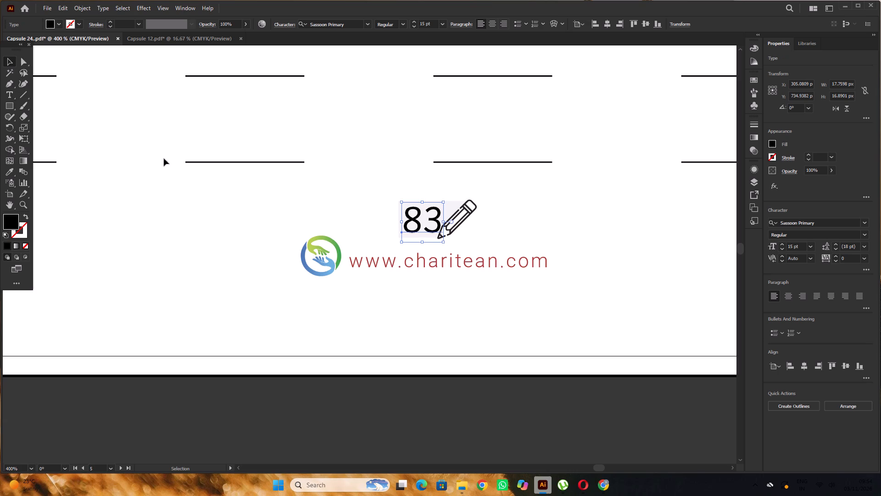
{"action": "scroll", "coordinate": [402, 225], "scroll_direction": "up", "scroll_amount": 2, "text": "alt"}
{"action": "left_click_drag", "start_coordinate": [434, 231], "coordinate": [429, 232]}
{"action": "scroll", "coordinate": [372, 214], "scroll_direction": "down", "scroll_amount": 5, "text": "alt"}
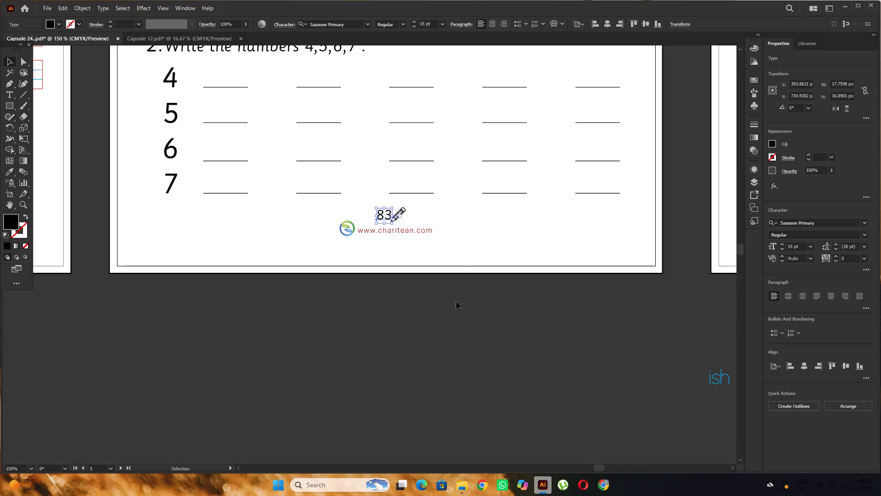
{"action": "double_click", "coordinate": [482, 318]}
Set the page number 84 on the last page to the Sassoon Primary font and deselect it.
{"action": "scroll", "coordinate": [481, 312], "scroll_direction": "down", "scroll_amount": 5, "text": "alt"}
{"action": "key", "text": "space"}
{"action": "left_click_drag", "start_coordinate": [564, 315], "coordinate": [379, 297]}
{"action": "scroll", "coordinate": [486, 254], "scroll_direction": "up", "scroll_amount": 2, "text": "alt"}
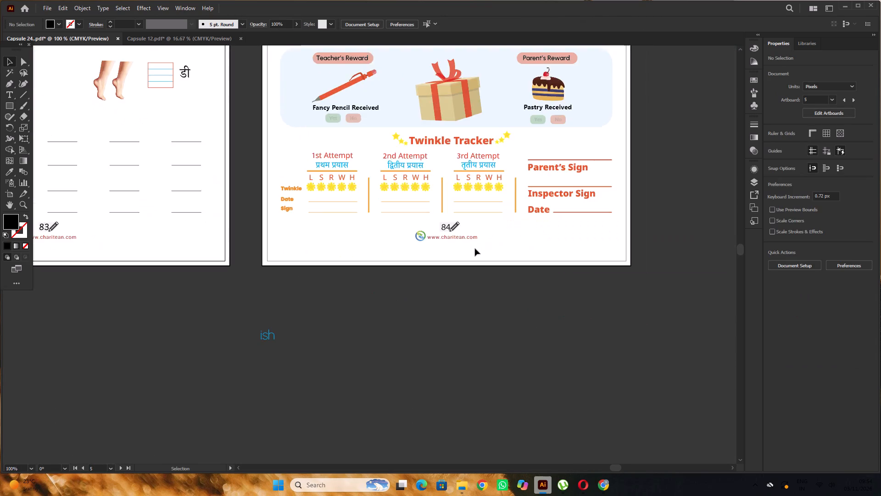
{"action": "scroll", "coordinate": [475, 248], "scroll_direction": "up", "scroll_amount": 2, "text": "alt"}
{"action": "key", "text": "t"}
{"action": "scroll", "coordinate": [428, 211], "scroll_direction": "up", "scroll_amount": 3, "text": "alt"}
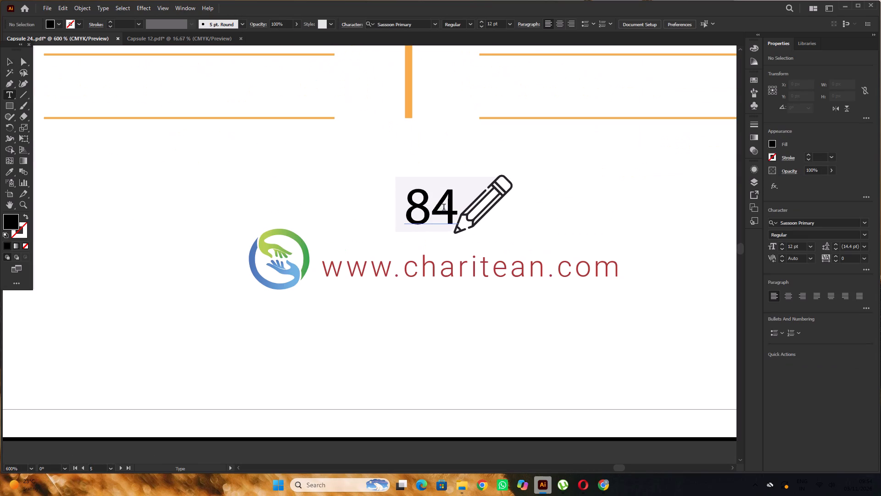
{"action": "left_click_drag", "start_coordinate": [451, 208], "coordinate": [402, 220]}
{"action": "left_click", "coordinate": [10, 59]}
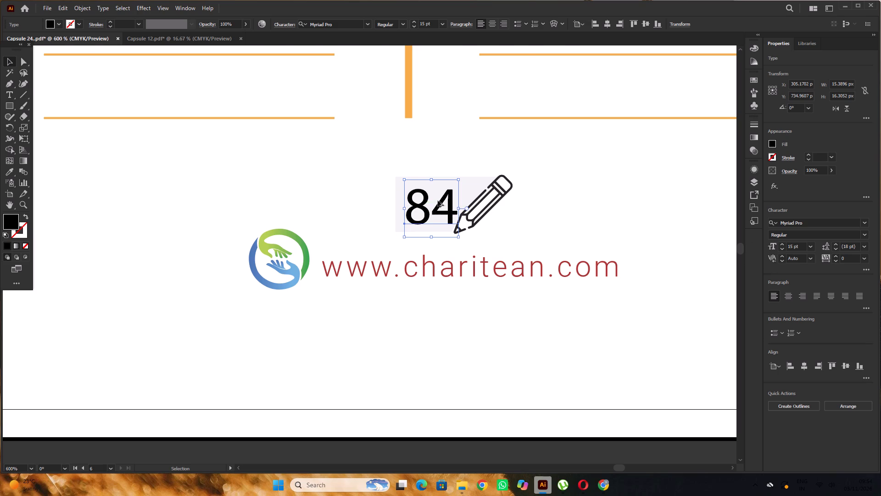
{"action": "scroll", "coordinate": [438, 201], "scroll_direction": "down", "scroll_amount": 2, "text": "alt"}
{"action": "left_click", "coordinate": [815, 225]}
{"action": "type", "text": "sa"}
{"action": "key", "text": "s"}
{"action": "left_click", "coordinate": [735, 287]}
{"action": "scroll", "coordinate": [548, 181], "scroll_direction": "down", "scroll_amount": 4, "text": "alt"}
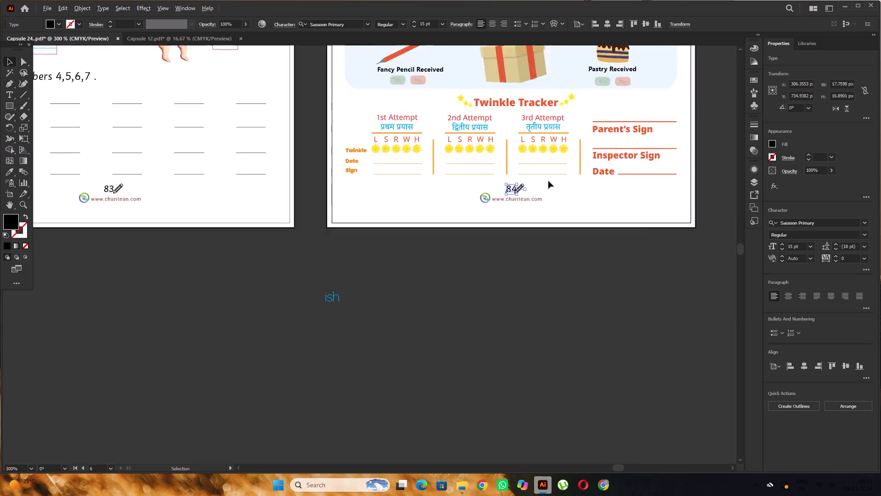
{"action": "left_click", "coordinate": [8, 66]}
{"action": "left_click", "coordinate": [567, 238]}
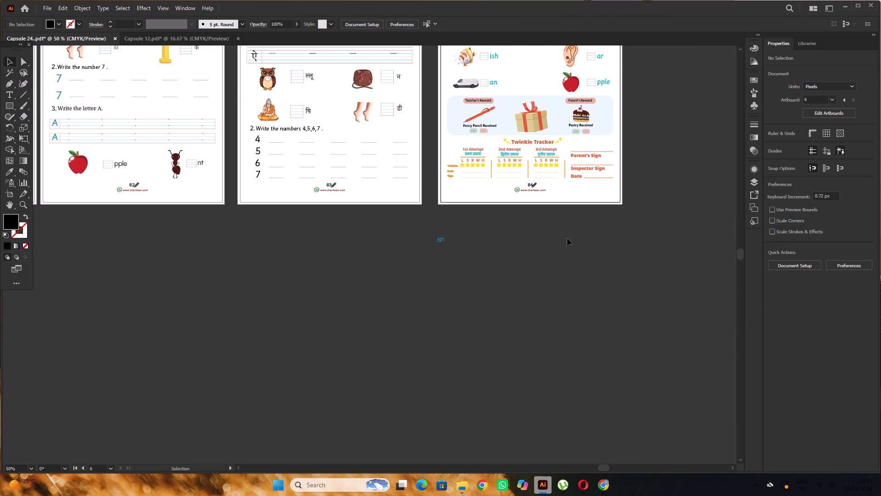
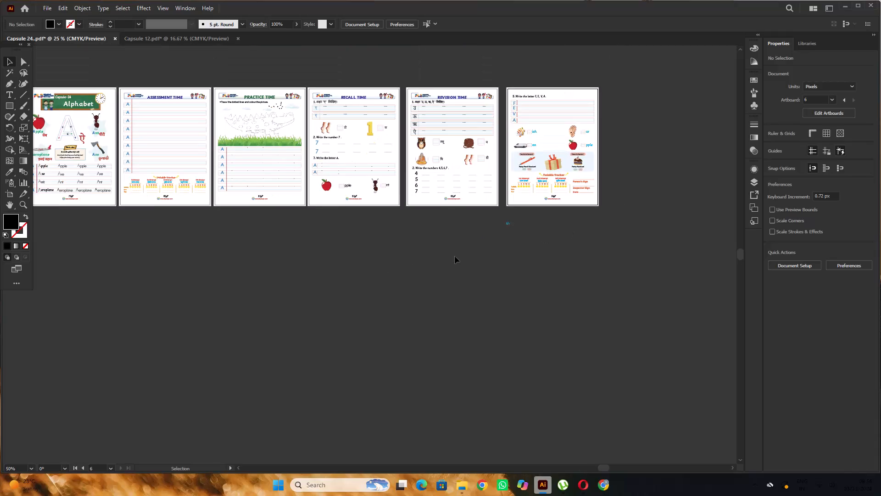
Delete the five columns of small black dots from the letter A writing lines on page 81.
{"action": "key", "text": "space"}
{"action": "left_click_drag", "start_coordinate": [341, 267], "coordinate": [553, 264]}
{"action": "scroll", "coordinate": [497, 176], "scroll_direction": "up", "scroll_amount": 6, "text": "alt"}
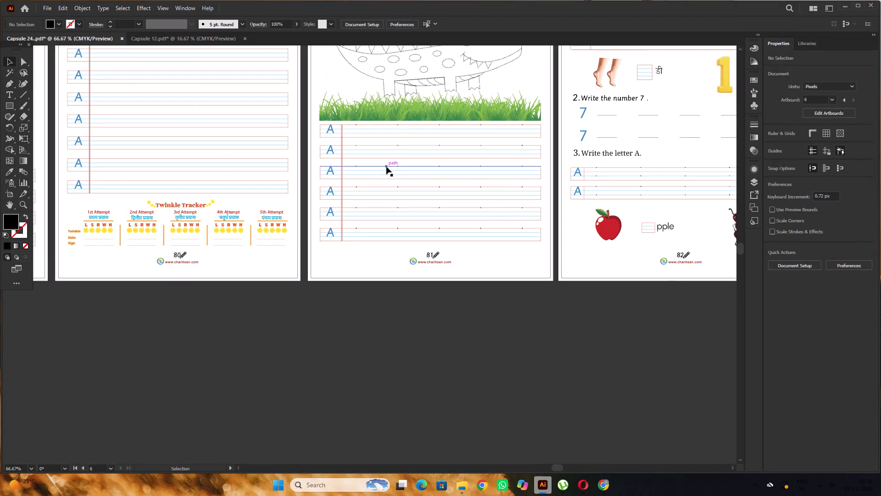
{"action": "scroll", "coordinate": [386, 167], "scroll_direction": "up", "scroll_amount": 3}
{"action": "scroll", "coordinate": [380, 167], "scroll_direction": "up", "scroll_amount": 2, "text": "alt"}
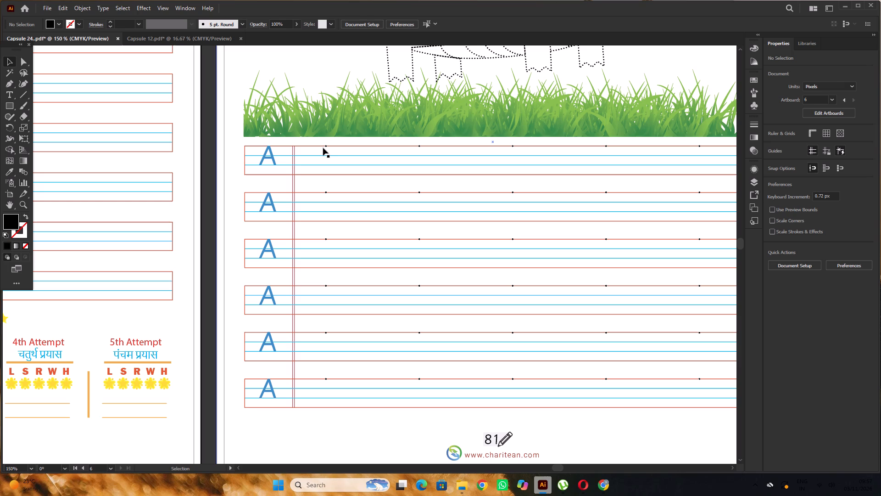
{"action": "left_click", "coordinate": [327, 147]}
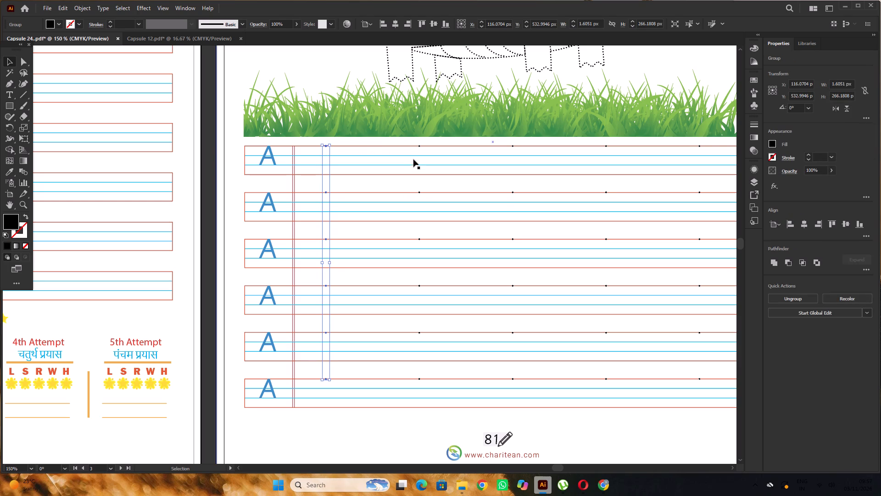
{"action": "key", "text": "Delete"}
{"action": "left_click", "coordinate": [420, 146]}
{"action": "key", "text": "Delete"}
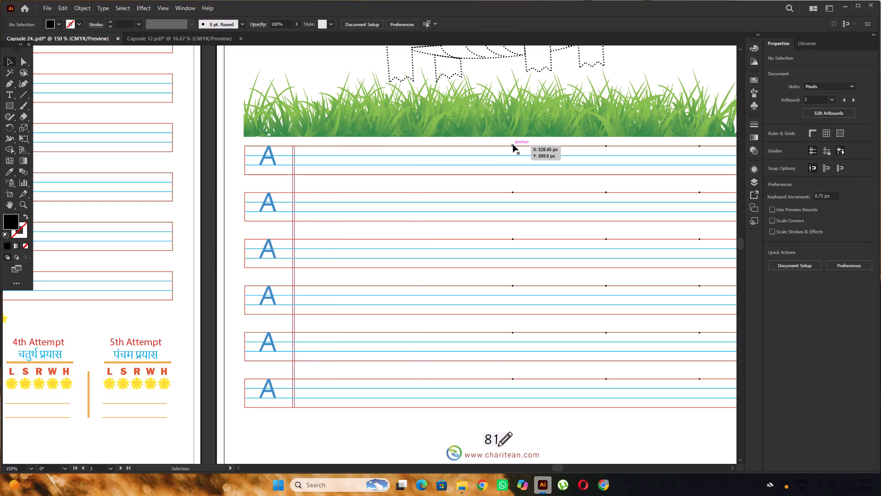
{"action": "left_click", "coordinate": [513, 145]}
{"action": "key", "text": "Delete"}
{"action": "scroll", "coordinate": [283, 173], "scroll_direction": "down", "scroll_amount": 3, "text": "alt"}
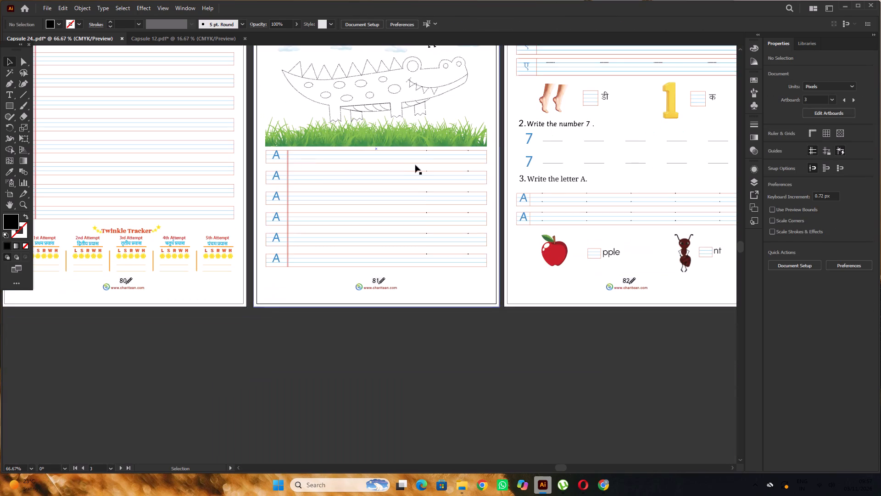
{"action": "scroll", "coordinate": [415, 165], "scroll_direction": "up", "scroll_amount": 4, "text": "alt"}
{"action": "left_click", "coordinate": [449, 133]}
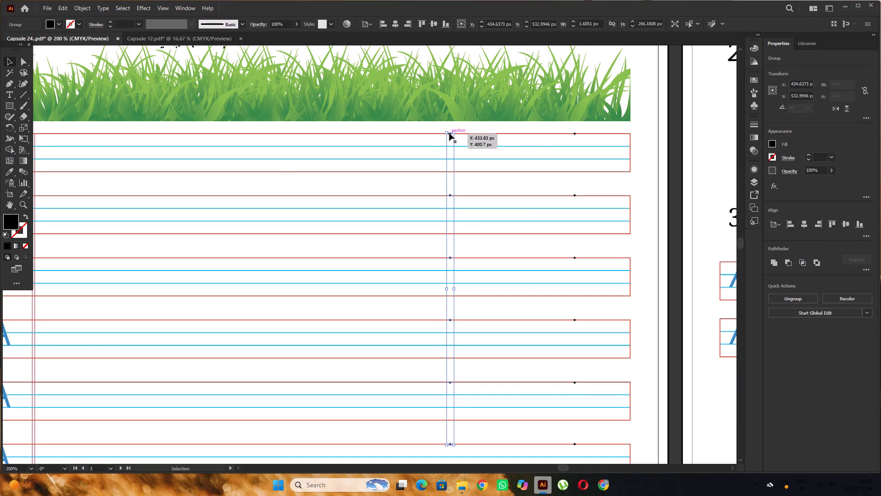
{"action": "key", "text": "Delete"}
{"action": "left_click", "coordinate": [574, 135]}
{"action": "key", "text": "Delete"}
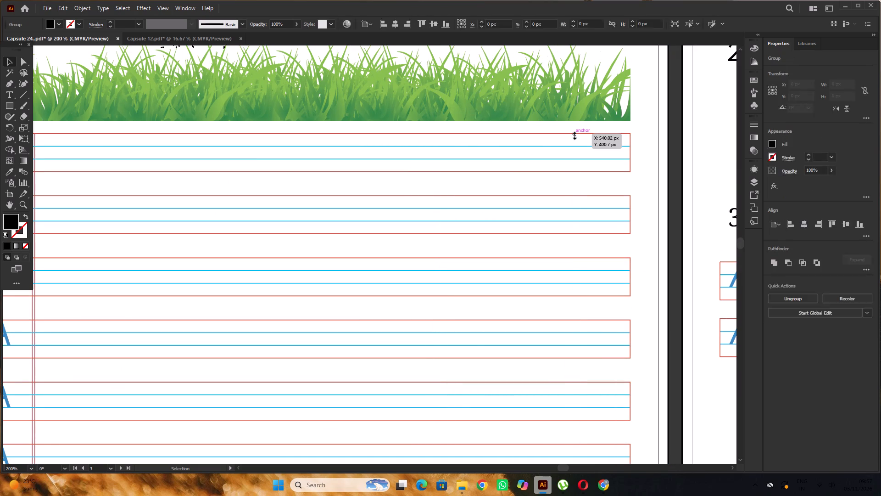
Move the four dotted letter A outlines of the first word column on page 79 off the artboard, onto the empty canvas beside it.
{"action": "scroll", "coordinate": [491, 195], "scroll_direction": "down", "scroll_amount": 5, "text": "alt"}
{"action": "key", "text": "space"}
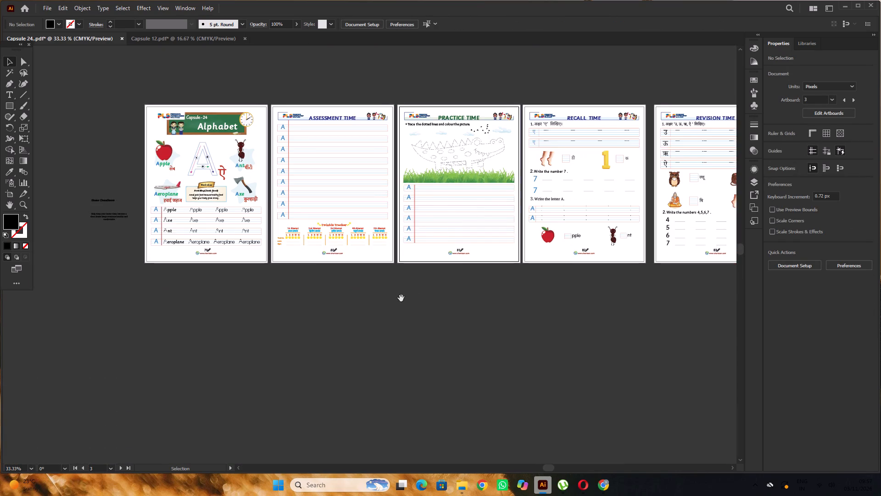
{"action": "left_click_drag", "start_coordinate": [390, 304], "coordinate": [440, 312]}
{"action": "scroll", "coordinate": [315, 221], "scroll_direction": "up", "scroll_amount": 3, "text": "alt"}
{"action": "scroll", "coordinate": [269, 235], "scroll_direction": "up", "scroll_amount": 3, "text": "alt"}
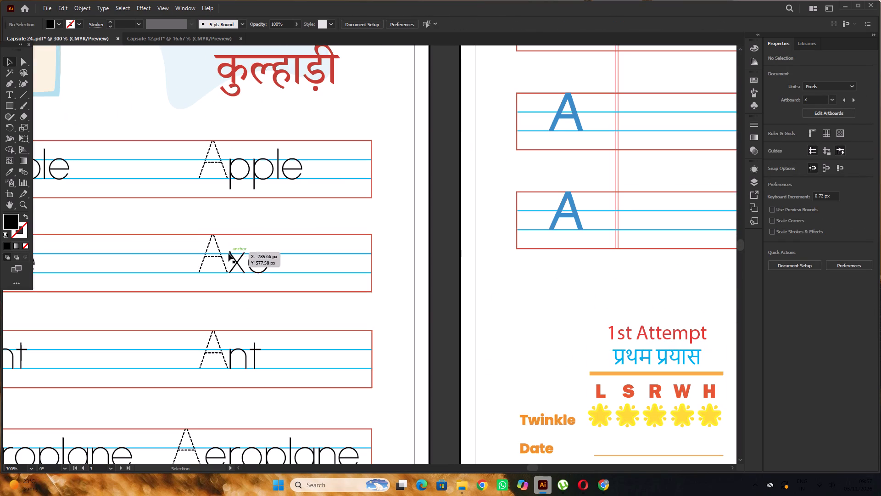
{"action": "left_click", "coordinate": [214, 256]}
{"action": "scroll", "coordinate": [208, 244], "scroll_direction": "down", "scroll_amount": 6, "text": "alt"}
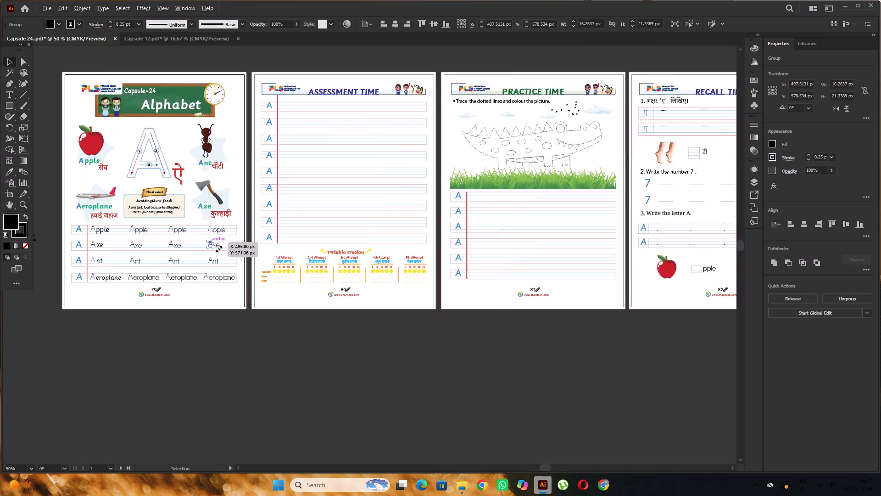
{"action": "key", "text": "space"}
{"action": "left_click_drag", "start_coordinate": [216, 326], "coordinate": [445, 318]}
{"action": "left_click", "coordinate": [445, 318]}
{"action": "scroll", "coordinate": [391, 254], "scroll_direction": "up", "scroll_amount": 4, "text": "alt"}
{"action": "scroll", "coordinate": [327, 231], "scroll_direction": "up", "scroll_amount": 1, "text": "alt"}
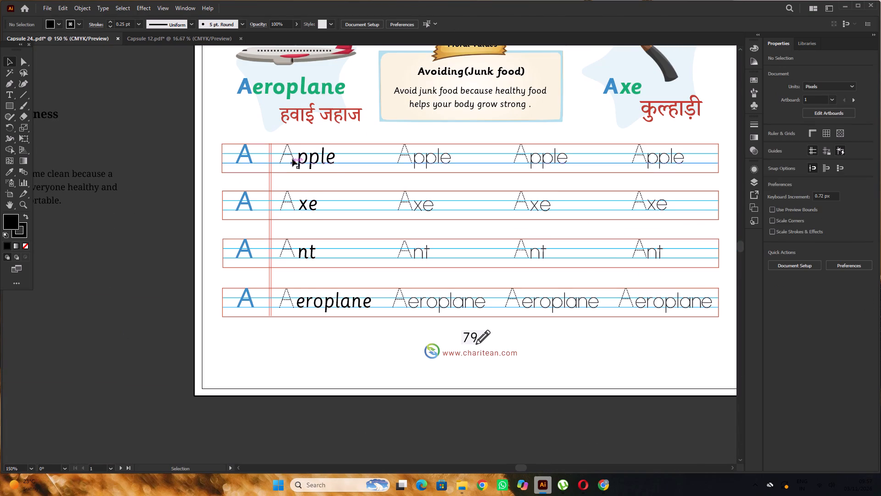
{"action": "left_click", "coordinate": [292, 156]}
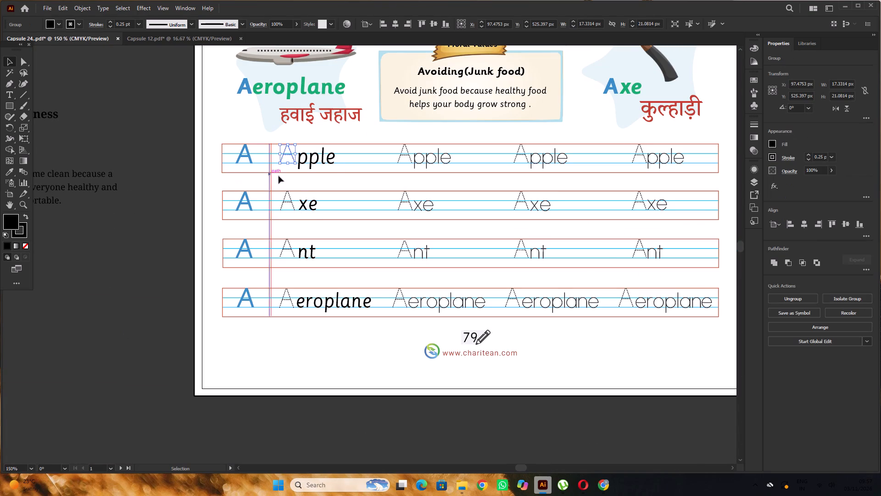
{"action": "scroll", "coordinate": [289, 180], "scroll_direction": "down", "scroll_amount": 1, "text": "alt"}
{"action": "left_click", "coordinate": [290, 193], "text": "shift"}
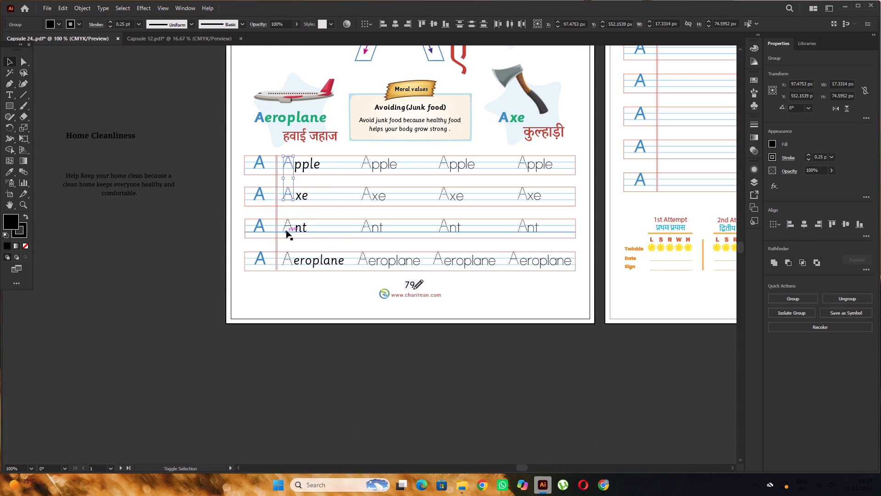
{"action": "left_click", "coordinate": [288, 226], "text": "shift"}
{"action": "left_click", "coordinate": [286, 260], "text": "shift"}
{"action": "left_click_drag", "start_coordinate": [288, 259], "coordinate": [194, 290]}
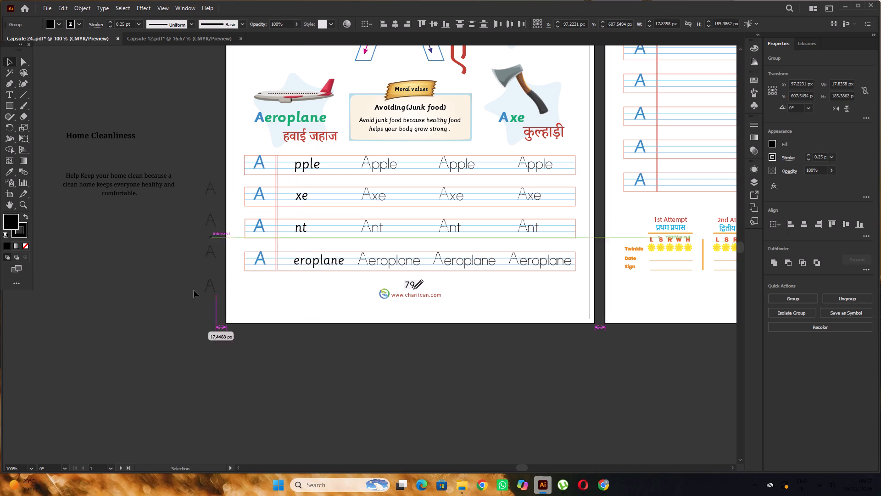
{"action": "left_click_drag", "start_coordinate": [194, 290], "coordinate": [159, 309]}
{"action": "left_click", "coordinate": [206, 248]}
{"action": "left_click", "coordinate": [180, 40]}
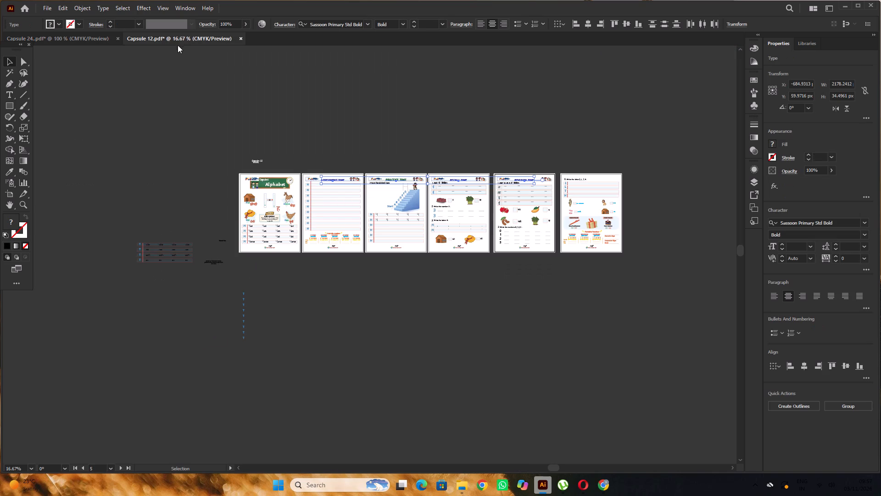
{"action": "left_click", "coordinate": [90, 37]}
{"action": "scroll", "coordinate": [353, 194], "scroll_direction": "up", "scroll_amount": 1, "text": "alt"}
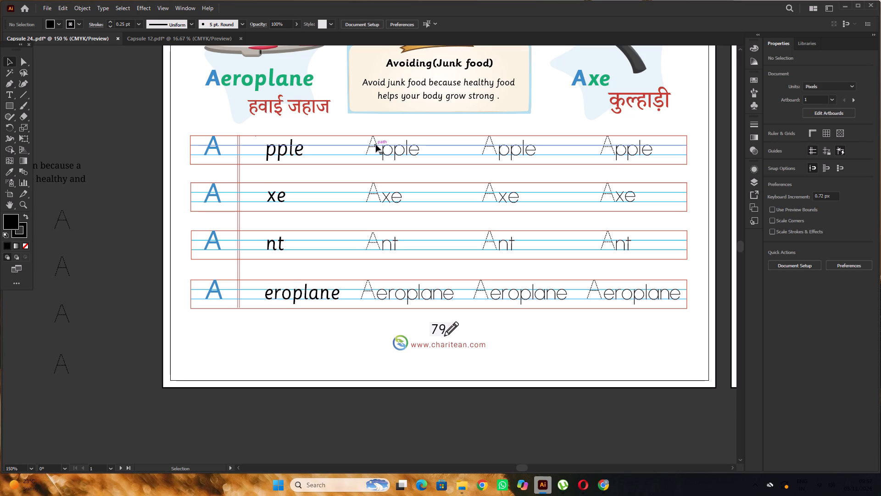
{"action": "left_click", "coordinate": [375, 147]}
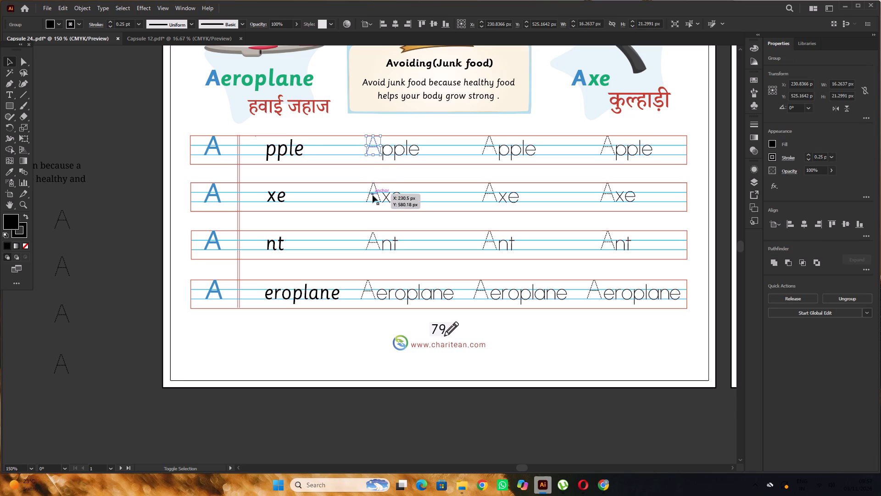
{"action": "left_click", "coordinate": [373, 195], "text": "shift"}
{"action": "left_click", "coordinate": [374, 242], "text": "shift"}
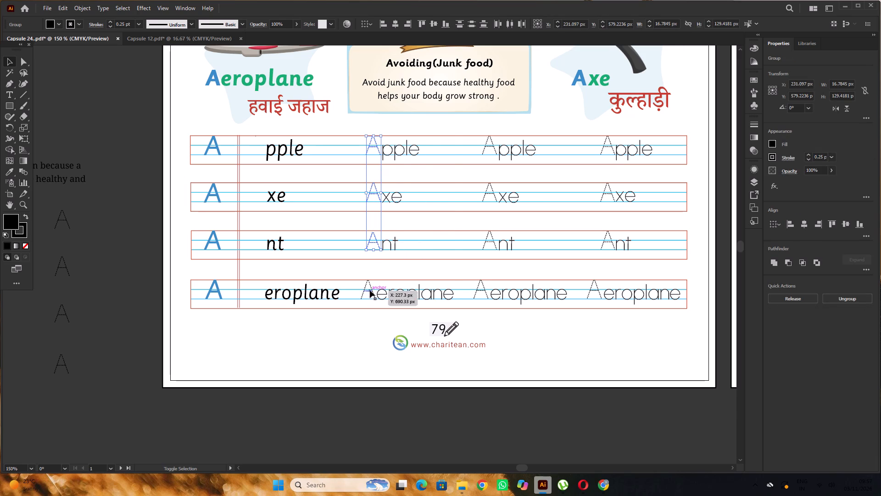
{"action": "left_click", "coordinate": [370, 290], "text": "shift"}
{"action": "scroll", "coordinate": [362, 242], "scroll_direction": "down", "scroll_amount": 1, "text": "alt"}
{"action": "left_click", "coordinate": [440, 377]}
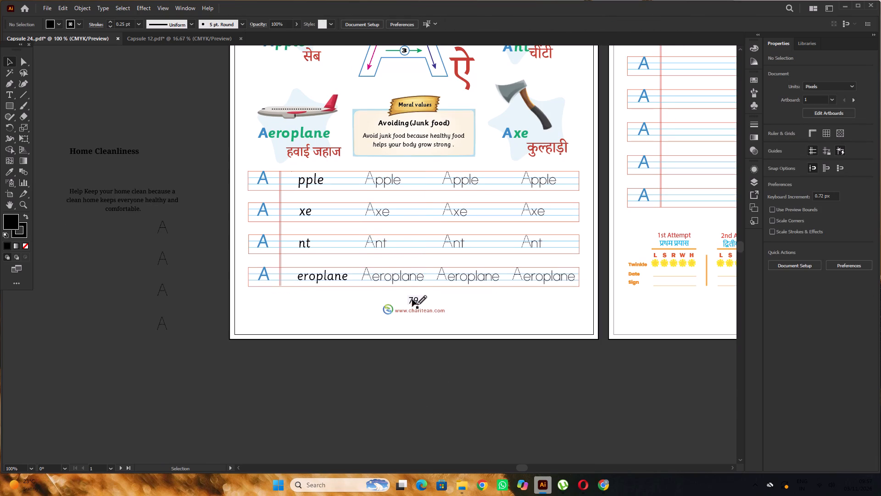
Ungroup the three dotted "Aeroplane" words in the last tracing row of page 79.
{"action": "left_click", "coordinate": [402, 277]}
{"action": "left_click", "coordinate": [479, 277], "text": "shift"}
{"action": "left_click", "coordinate": [558, 279], "text": "shift"}
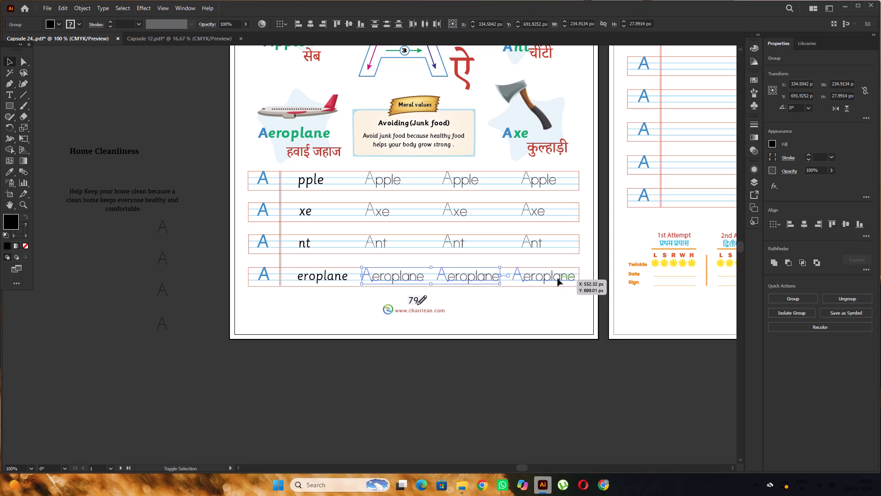
{"action": "right_click", "coordinate": [440, 275]}
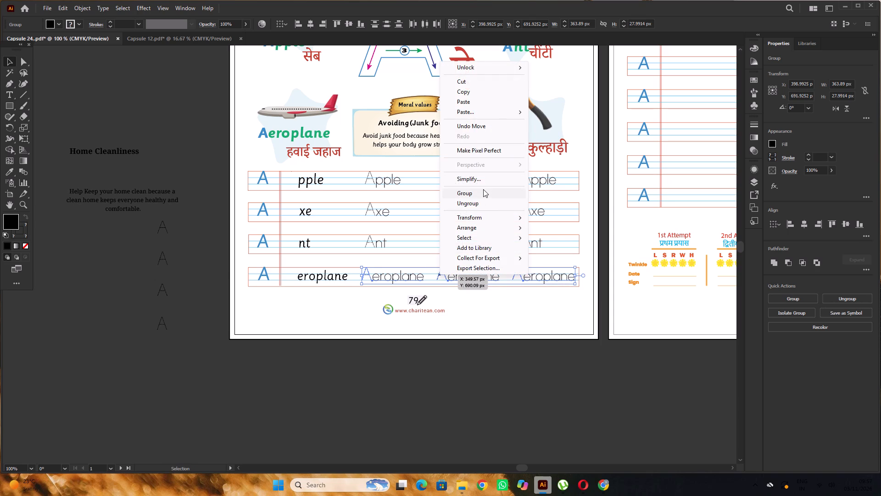
{"action": "left_click", "coordinate": [478, 204]}
{"action": "left_click", "coordinate": [478, 365]}
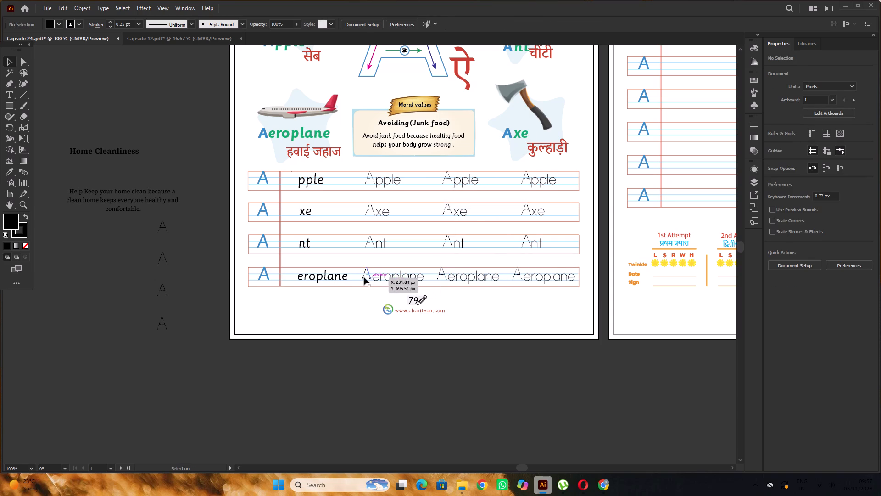
Delete the dotted letter A from all four words in the second word column on page 79.
{"action": "left_click", "coordinate": [364, 275]}
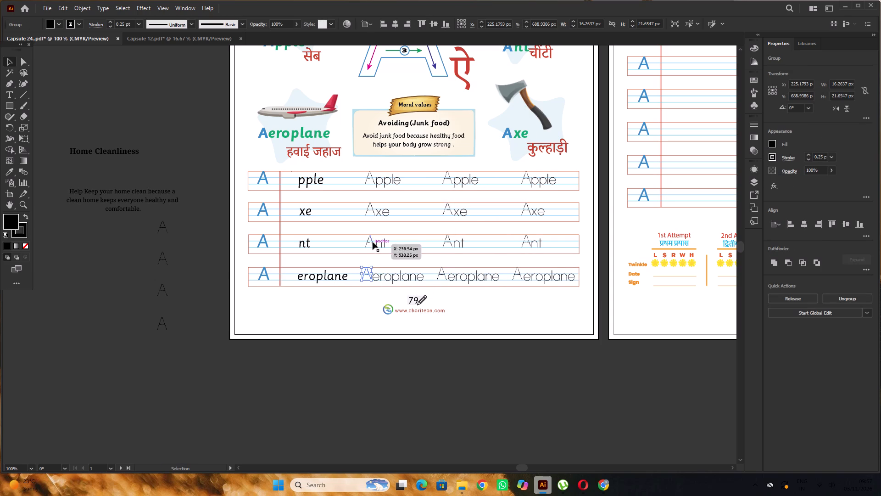
{"action": "left_click", "coordinate": [372, 242], "text": "shift"}
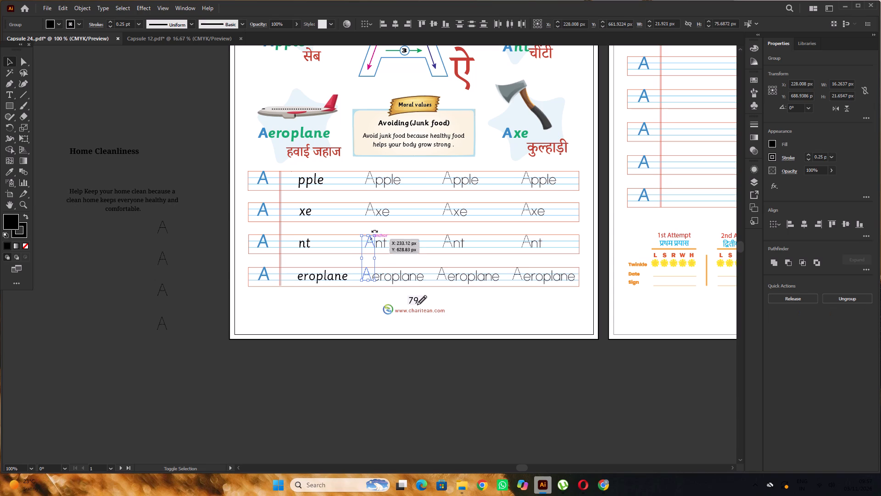
{"action": "left_click", "coordinate": [373, 210], "text": "shift"}
{"action": "left_click", "coordinate": [368, 177], "text": "shift"}
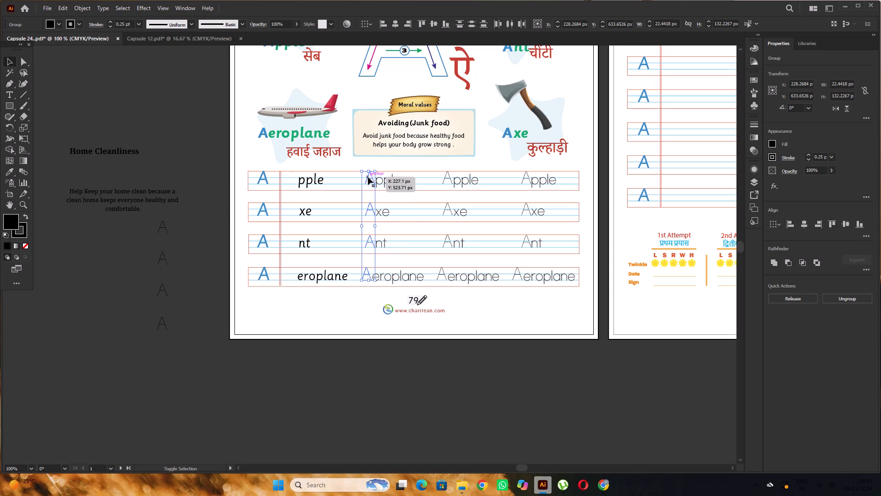
{"action": "key", "text": "Delete"}
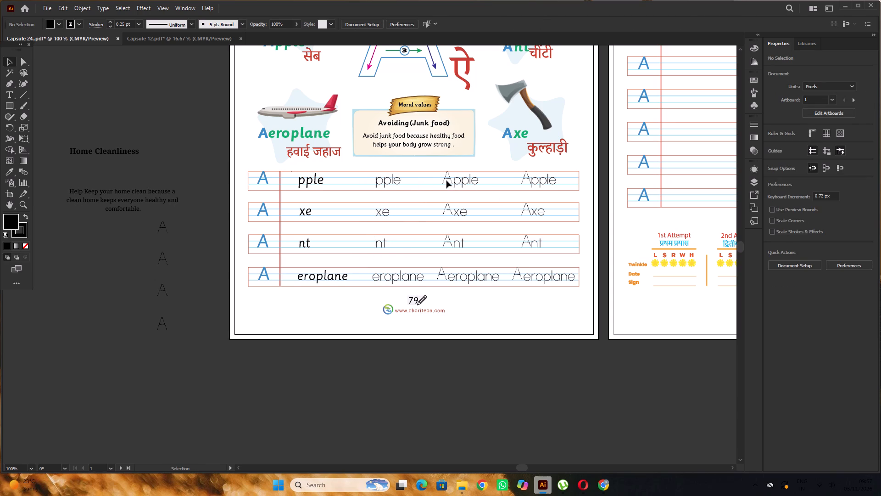
Delete the dotted letter A of "Apple" in the third word column on page 79.
{"action": "left_click", "coordinate": [446, 180]}
{"action": "left_click", "coordinate": [446, 177]}
{"action": "key", "text": "Delete"}
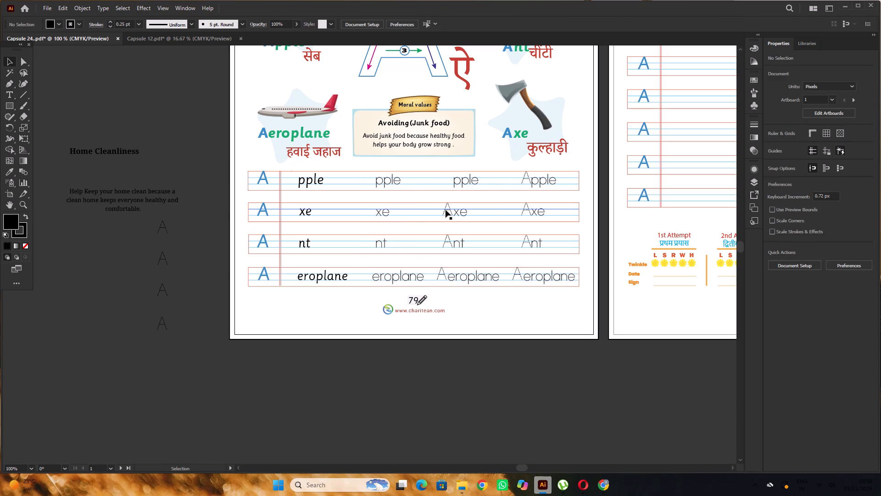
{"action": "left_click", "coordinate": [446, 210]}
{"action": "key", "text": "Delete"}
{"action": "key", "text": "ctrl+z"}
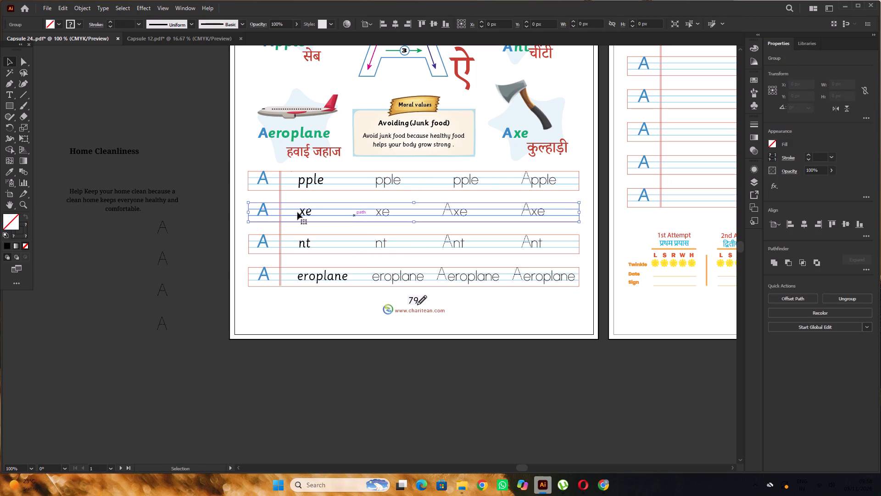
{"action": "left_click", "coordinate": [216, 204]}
Delete the dotted letter A of "Axe", "Ant" and "Aeroplane" in the third word column on page 79.
{"action": "scroll", "coordinate": [520, 222], "scroll_direction": "up", "scroll_amount": 1, "text": "alt"}
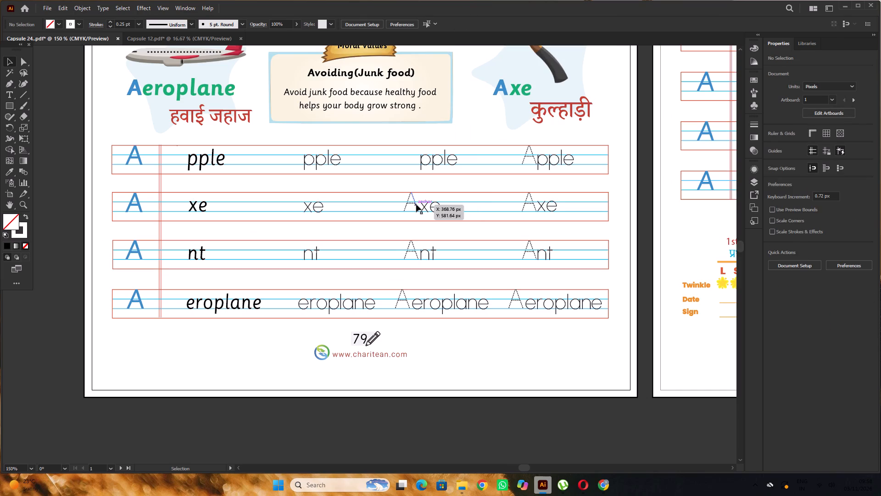
{"action": "left_click", "coordinate": [416, 204]}
{"action": "key", "text": "Delete"}
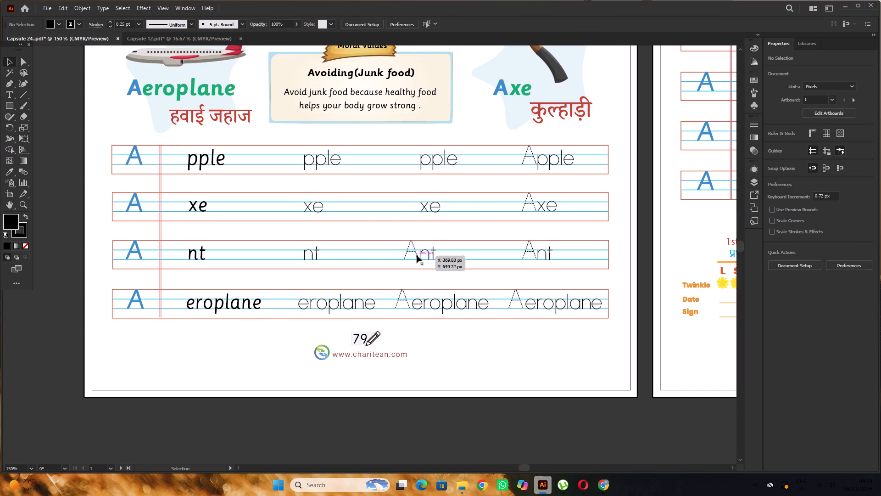
{"action": "left_click", "coordinate": [417, 255]}
{"action": "key", "text": "Delete"}
{"action": "left_click", "coordinate": [409, 305]}
{"action": "key", "text": "Delete"}
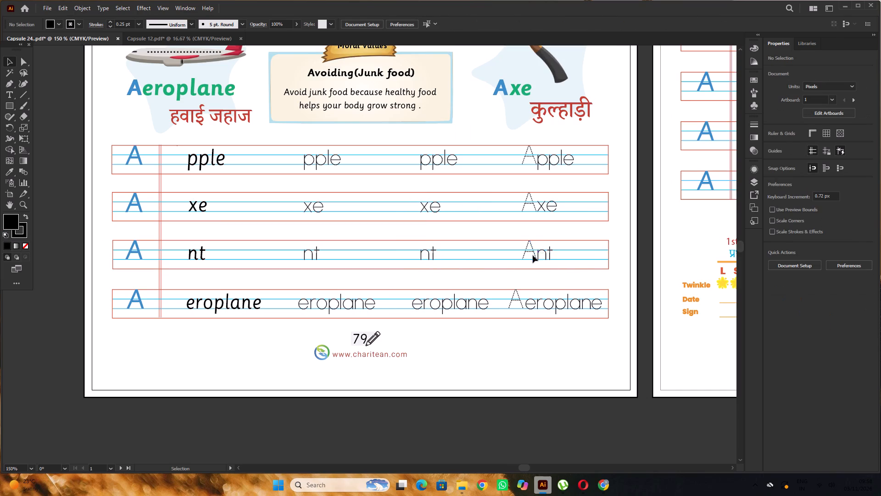
Delete the dotted letter A from all four words in the last word column on page 79.
{"action": "left_click", "coordinate": [534, 254]}
{"action": "key", "text": "Delete"}
{"action": "left_click", "coordinate": [533, 204]}
{"action": "key", "text": "Delete"}
{"action": "left_click", "coordinate": [535, 158]}
{"action": "key", "text": "Delete"}
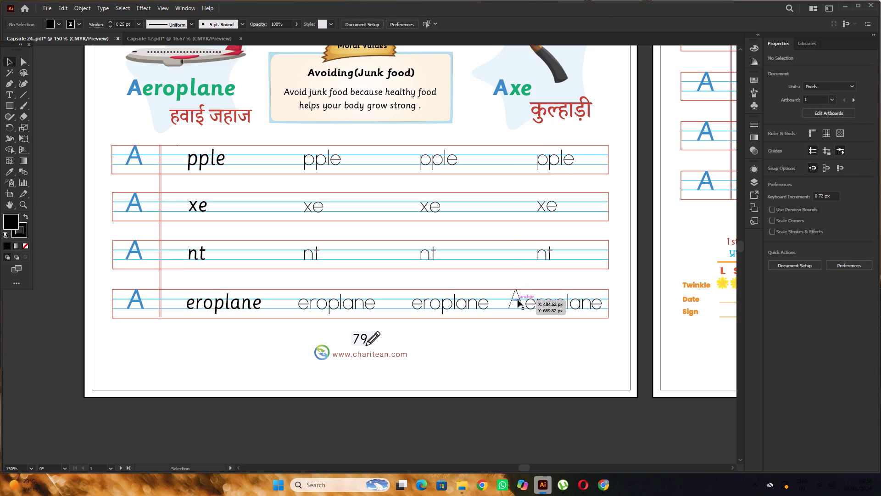
{"action": "left_click", "coordinate": [518, 300]}
{"action": "key", "text": "Delete"}
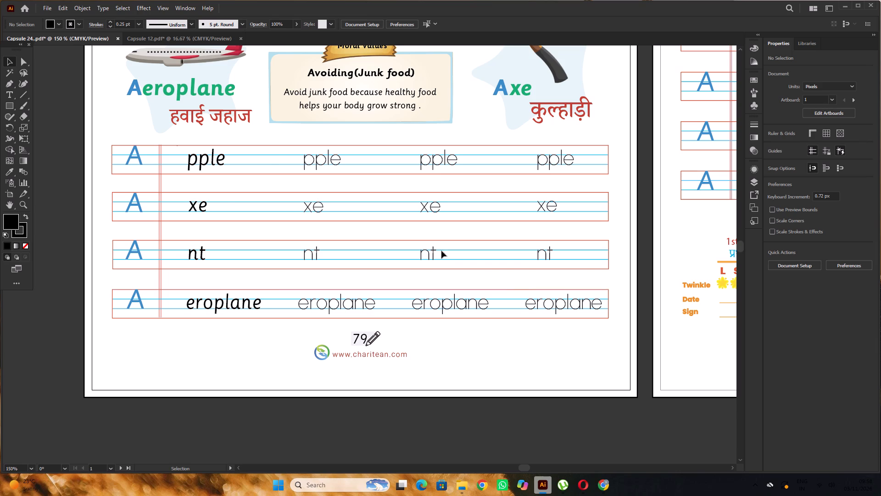
Scale down the "xe" in the second word column to about 20 pt and fit it between the blue writing lines.
{"action": "scroll", "coordinate": [405, 225], "scroll_direction": "down", "scroll_amount": 1, "text": "alt"}
{"action": "scroll", "coordinate": [370, 201], "scroll_direction": "up", "scroll_amount": 1, "text": "alt"}
{"action": "left_click", "coordinate": [354, 176]}
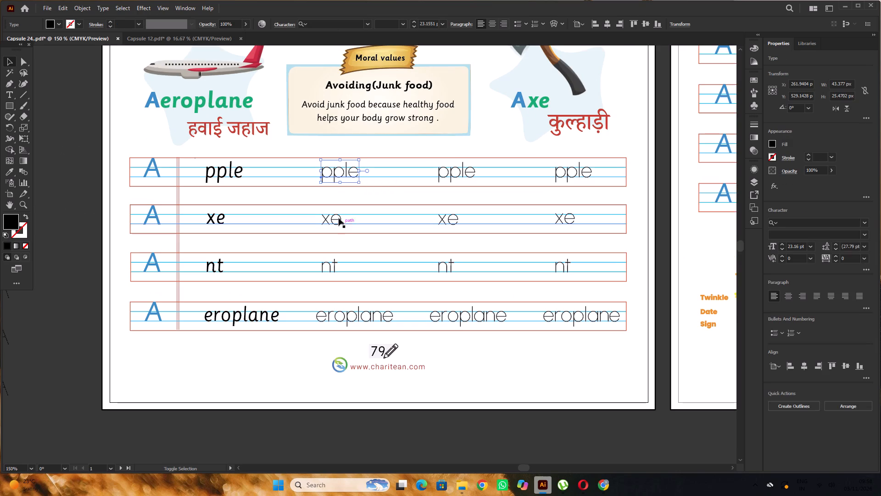
{"action": "left_click", "coordinate": [338, 218], "text": "shift"}
{"action": "left_click", "coordinate": [375, 246]}
{"action": "scroll", "coordinate": [333, 217], "scroll_direction": "up", "scroll_amount": 3, "text": "alt"}
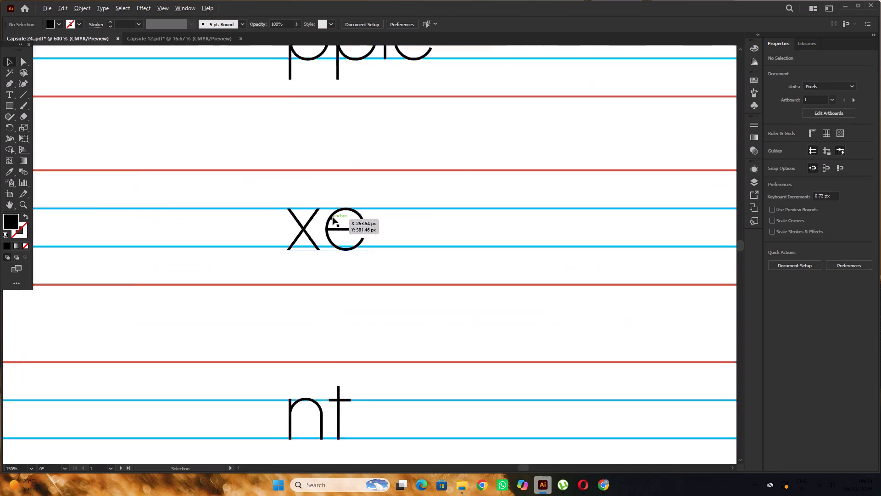
{"action": "scroll", "coordinate": [333, 217], "scroll_direction": "up", "scroll_amount": 3, "text": "alt"}
{"action": "left_click_drag", "start_coordinate": [348, 235], "coordinate": [349, 231]}
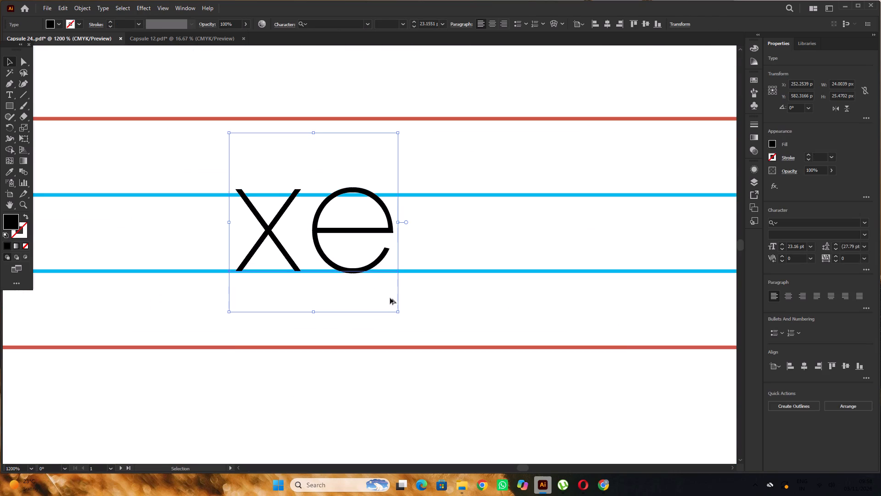
{"action": "left_click_drag", "start_coordinate": [398, 314], "coordinate": [396, 302], "text": "alt"}
{"action": "left_click_drag", "start_coordinate": [366, 226], "coordinate": [365, 231]}
{"action": "scroll", "coordinate": [366, 230], "scroll_direction": "down", "scroll_amount": 6, "text": "alt"}
{"action": "left_click", "coordinate": [460, 254]}
Change the font of all twelve word endings in the second, third and fourth word columns to Sassoon Primary.
{"action": "scroll", "coordinate": [490, 233], "scroll_direction": "up", "scroll_amount": 2, "text": "alt"}
{"action": "left_click", "coordinate": [474, 221]}
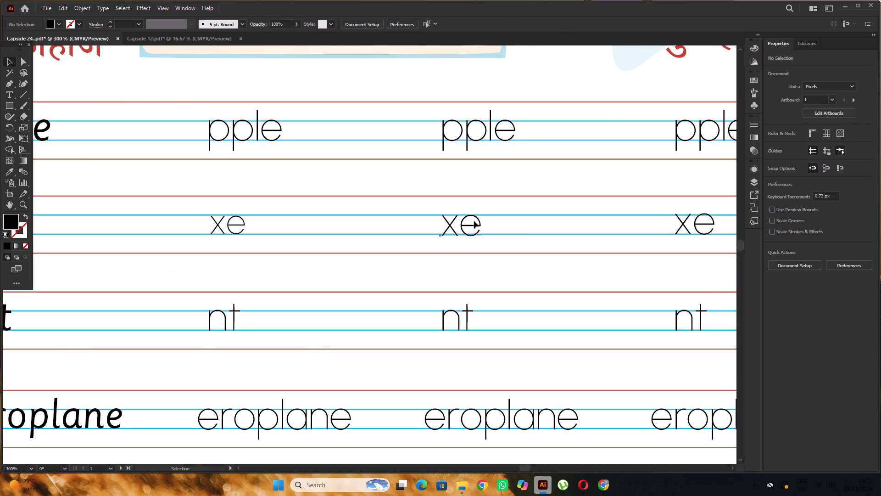
{"action": "scroll", "coordinate": [471, 220], "scroll_direction": "down", "scroll_amount": 1, "text": "alt"}
{"action": "left_click", "coordinate": [335, 260]}
{"action": "left_click", "coordinate": [326, 155]}
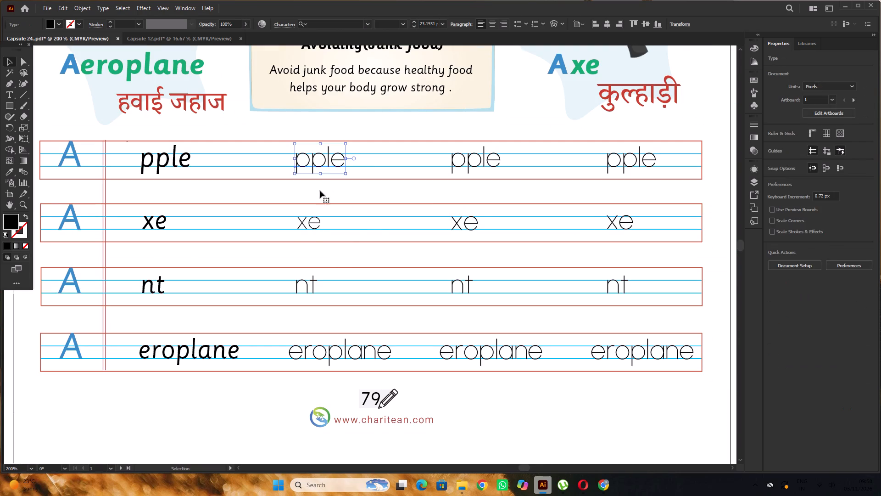
{"action": "left_click", "coordinate": [311, 226], "text": "shift"}
{"action": "left_click", "coordinate": [311, 291], "text": "shift"}
{"action": "left_click", "coordinate": [339, 364], "text": "shift"}
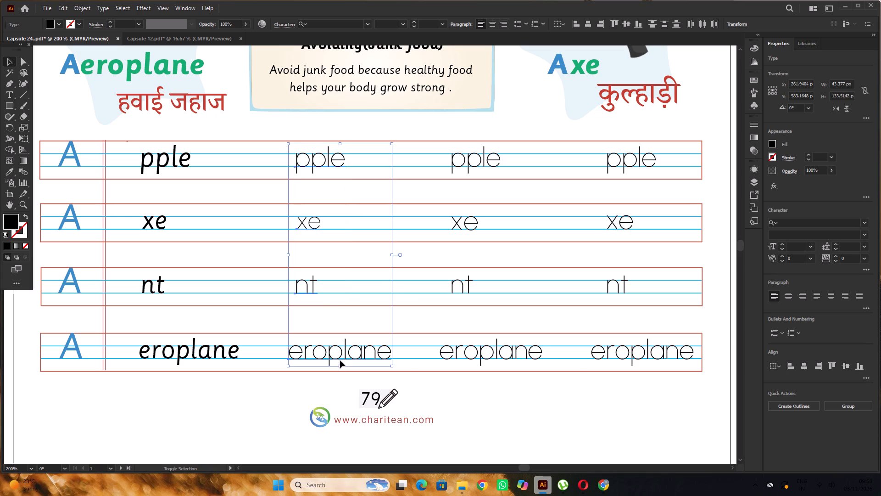
{"action": "left_click", "coordinate": [509, 355], "text": "shift"}
{"action": "left_click", "coordinate": [465, 286], "text": "shift"}
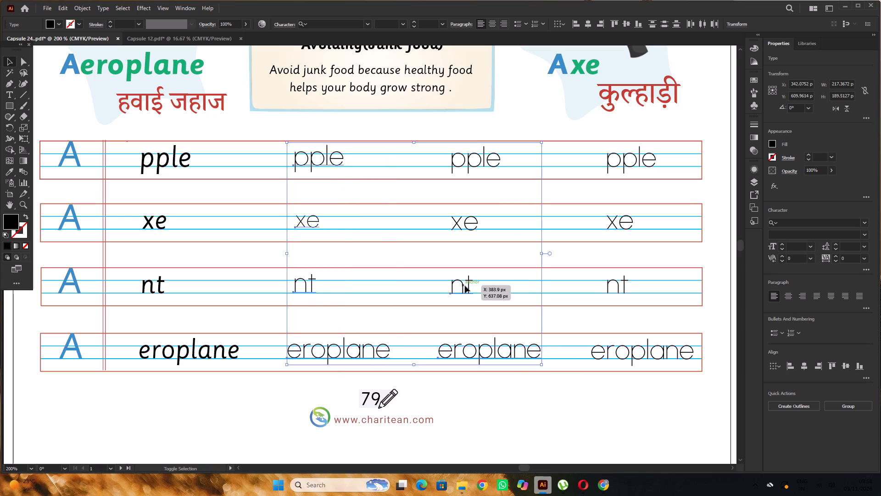
{"action": "left_click", "coordinate": [472, 228], "text": "shift"}
{"action": "left_click", "coordinate": [486, 158], "text": "shift"}
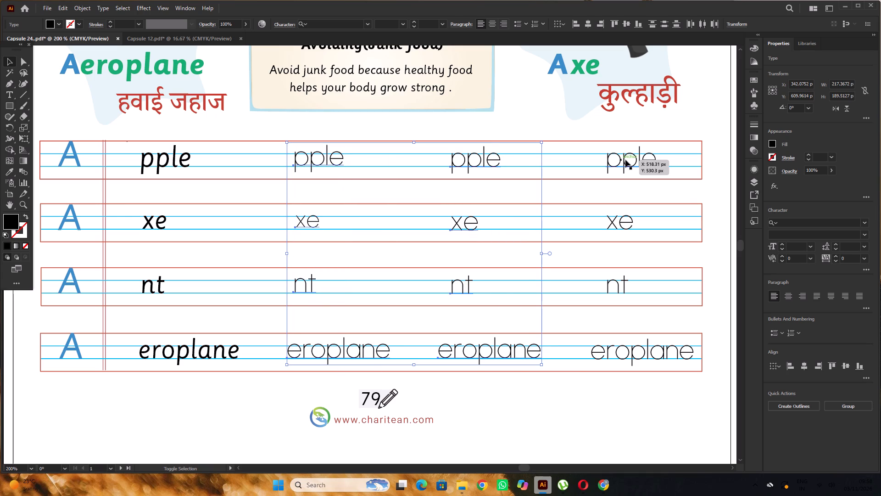
{"action": "left_click", "coordinate": [625, 160], "text": "shift"}
{"action": "left_click", "coordinate": [623, 225], "text": "shift"}
{"action": "left_click", "coordinate": [620, 285], "text": "shift"}
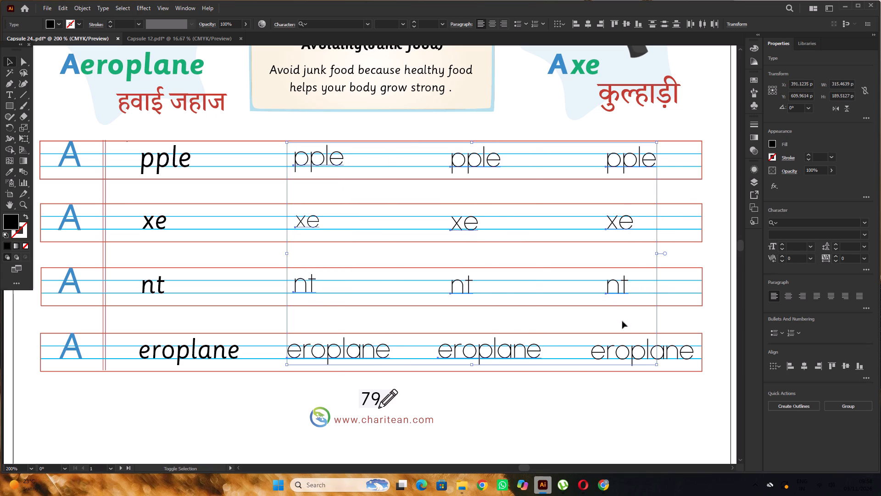
{"action": "left_click", "coordinate": [630, 352], "text": "shift"}
{"action": "left_click", "coordinate": [799, 227]}
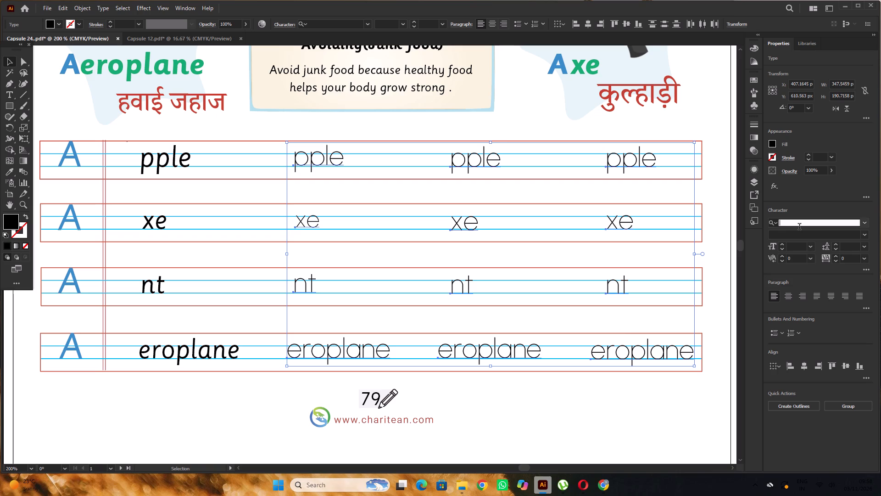
{"action": "type", "text": "sa"}
{"action": "key", "text": "s"}
{"action": "left_click", "coordinate": [738, 279]}
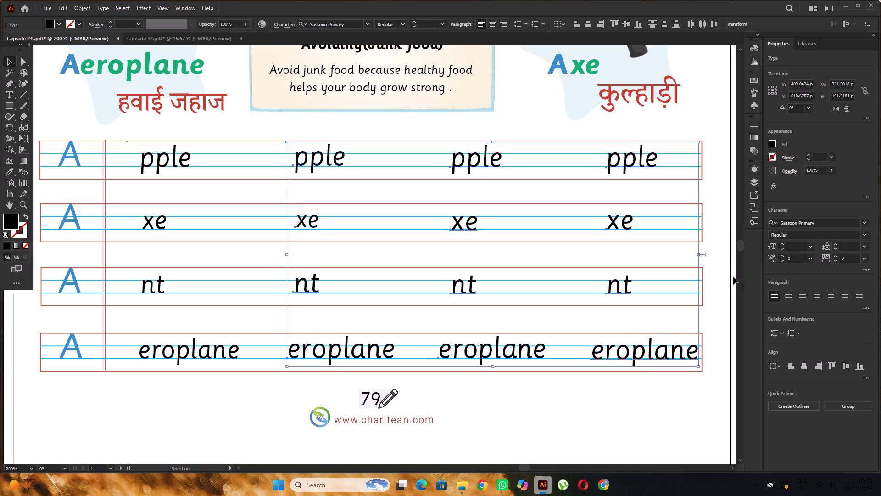
{"action": "scroll", "coordinate": [446, 247], "scroll_direction": "down", "scroll_amount": 3, "text": "alt"}
{"action": "left_click", "coordinate": [563, 420]}
Delete the larger "xe" in the third and fourth word columns.
{"action": "scroll", "coordinate": [463, 275], "scroll_direction": "up", "scroll_amount": 3, "text": "alt"}
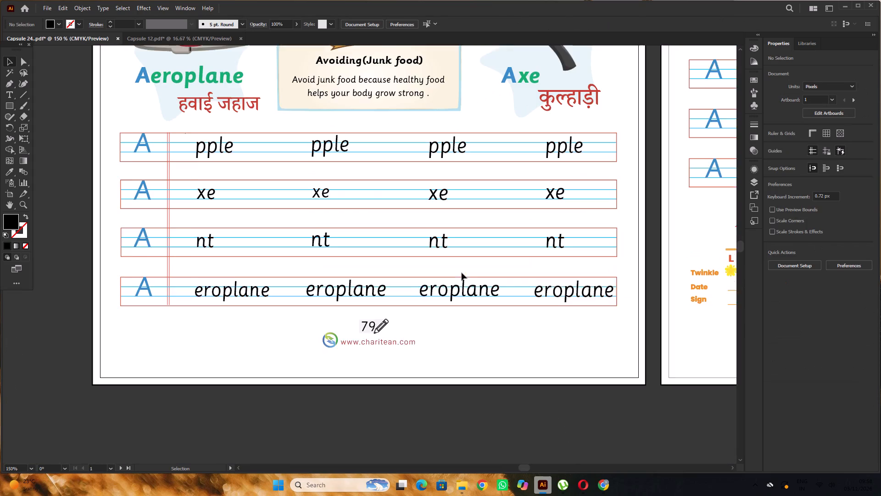
{"action": "scroll", "coordinate": [462, 273], "scroll_direction": "up", "scroll_amount": 9, "text": "alt"}
{"action": "scroll", "coordinate": [493, 260], "scroll_direction": "down", "scroll_amount": 3, "text": "alt"}
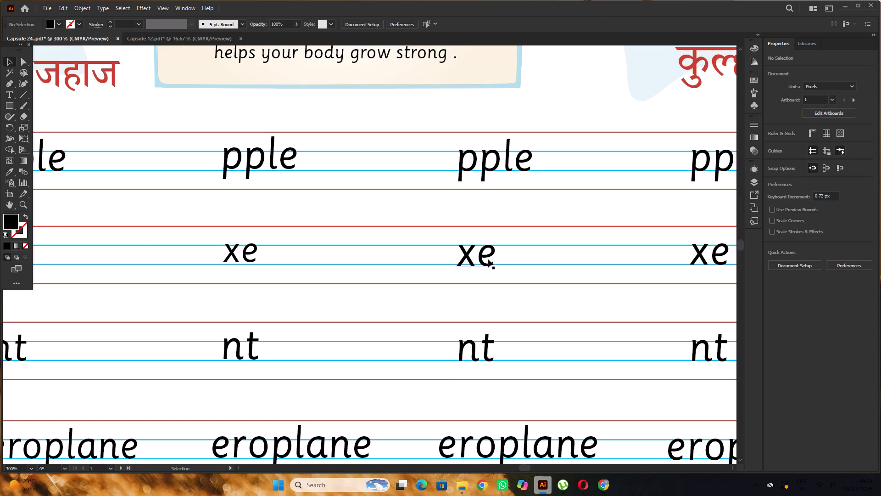
{"action": "left_click", "coordinate": [487, 259]}
{"action": "scroll", "coordinate": [479, 254], "scroll_direction": "down", "scroll_amount": 3, "text": "alt"}
{"action": "left_click", "coordinate": [557, 258], "text": "shift"}
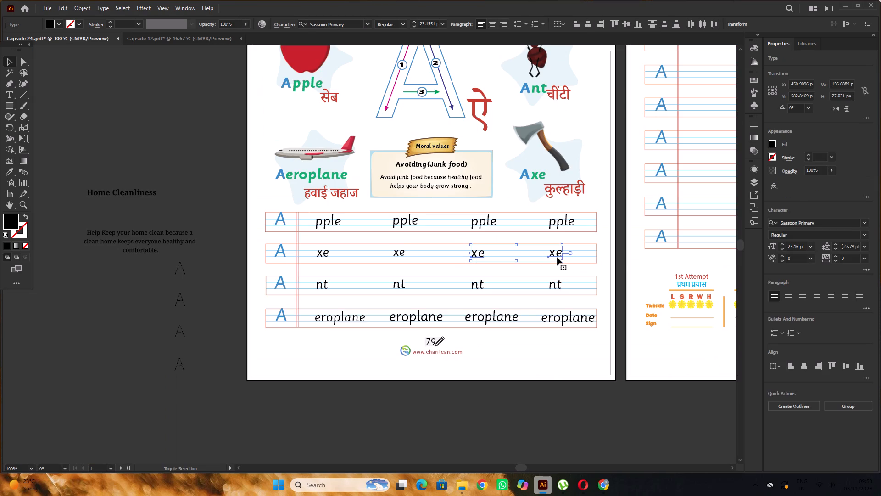
{"action": "key", "text": "Delete"}
Move the "xe" in the second word column straight down so its baseline sits on the lower blue line.
{"action": "scroll", "coordinate": [453, 225], "scroll_direction": "down", "scroll_amount": 4}
{"action": "scroll", "coordinate": [404, 210], "scroll_direction": "up", "scroll_amount": 8, "text": "alt"}
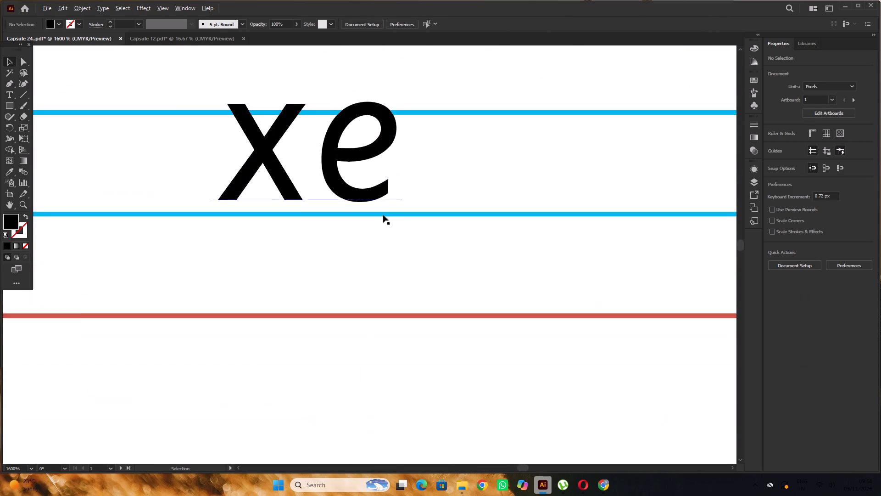
{"action": "scroll", "coordinate": [383, 215], "scroll_direction": "up", "scroll_amount": 4, "text": "alt"}
{"action": "scroll", "coordinate": [426, 220], "scroll_direction": "down", "scroll_amount": 3, "text": "alt"}
{"action": "scroll", "coordinate": [426, 220], "scroll_direction": "up", "scroll_amount": 5}
{"action": "left_click_drag", "start_coordinate": [412, 242], "coordinate": [411, 253]}
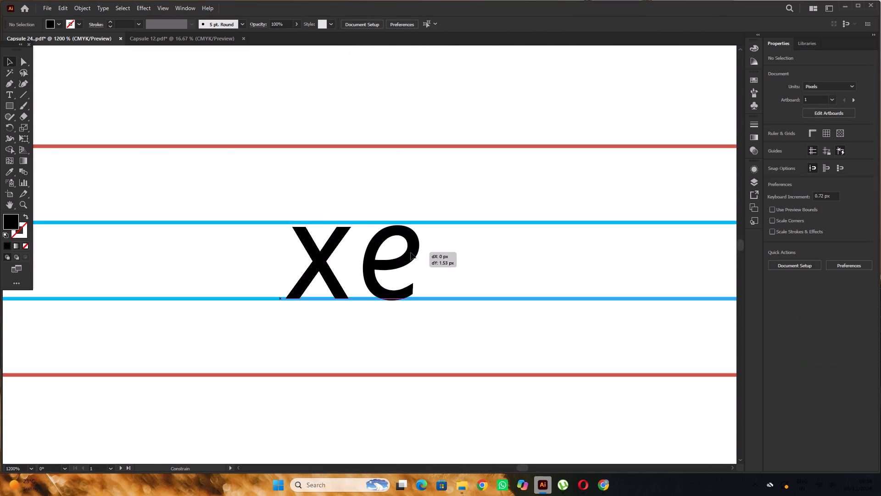
{"action": "left_click_drag", "start_coordinate": [411, 253], "coordinate": [410, 250]}
Copy the resized "xe" horizontally into the third and fourth word columns, at X about 399 px and 539 px.
{"action": "scroll", "coordinate": [352, 237], "scroll_direction": "down", "scroll_amount": 4, "text": "alt"}
{"action": "left_click_drag", "start_coordinate": [367, 239], "coordinate": [605, 250], "text": "alt"}
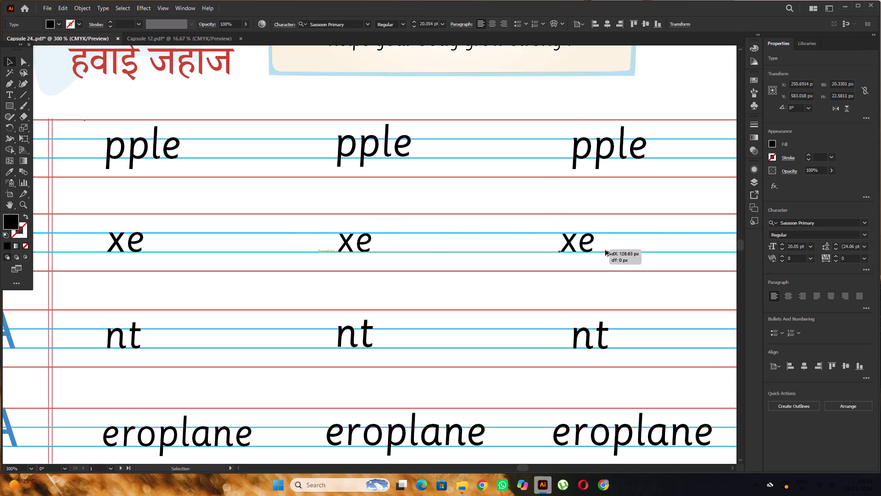
{"action": "left_click_drag", "start_coordinate": [605, 250], "coordinate": [629, 251], "text": "alt"}
{"action": "scroll", "coordinate": [322, 221], "scroll_direction": "down", "scroll_amount": 4, "text": "alt"}
{"action": "scroll", "coordinate": [471, 227], "scroll_direction": "up", "scroll_amount": 5, "text": "alt"}
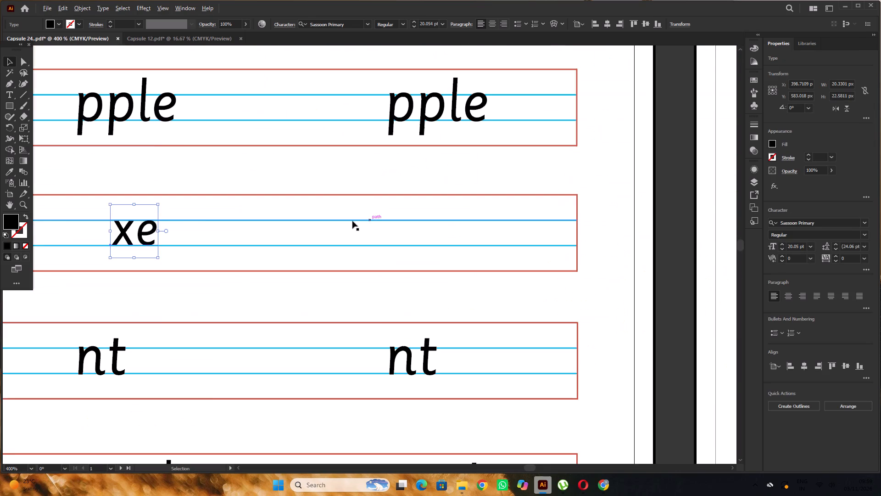
{"action": "scroll", "coordinate": [349, 219], "scroll_direction": "down", "scroll_amount": 1, "text": "alt"}
{"action": "left_click_drag", "start_coordinate": [198, 228], "coordinate": [446, 241], "text": "alt"}
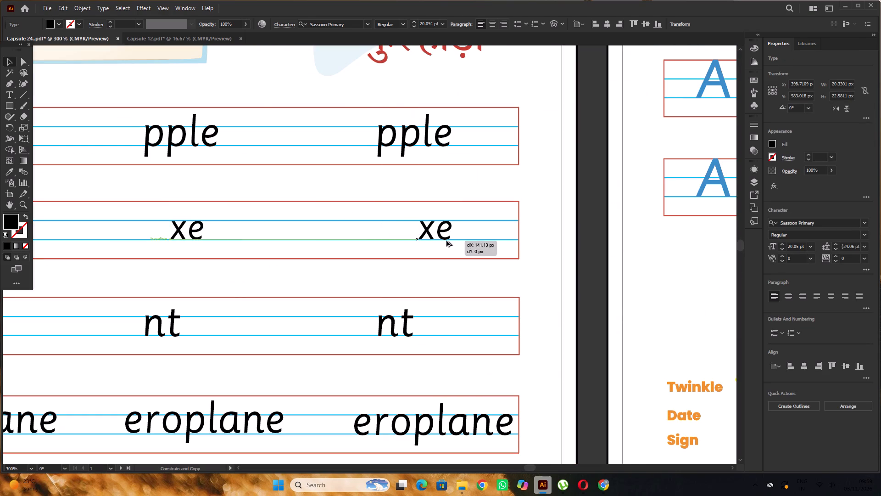
{"action": "left_click_drag", "start_coordinate": [446, 241], "coordinate": [445, 241], "text": "alt"}
{"action": "scroll", "coordinate": [446, 240], "scroll_direction": "down", "scroll_amount": 4, "text": "alt"}
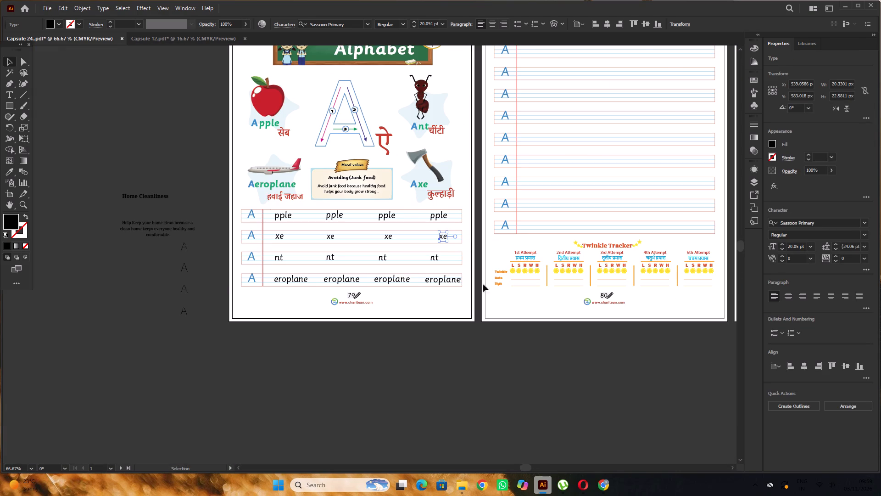
{"action": "left_click", "coordinate": [508, 385]}
Copy the dotted H of "Hen" on page 37 of Capsule 12 and paste it in place on page 79 of Capsule 24.
{"action": "scroll", "coordinate": [348, 227], "scroll_direction": "up", "scroll_amount": 3, "text": "alt"}
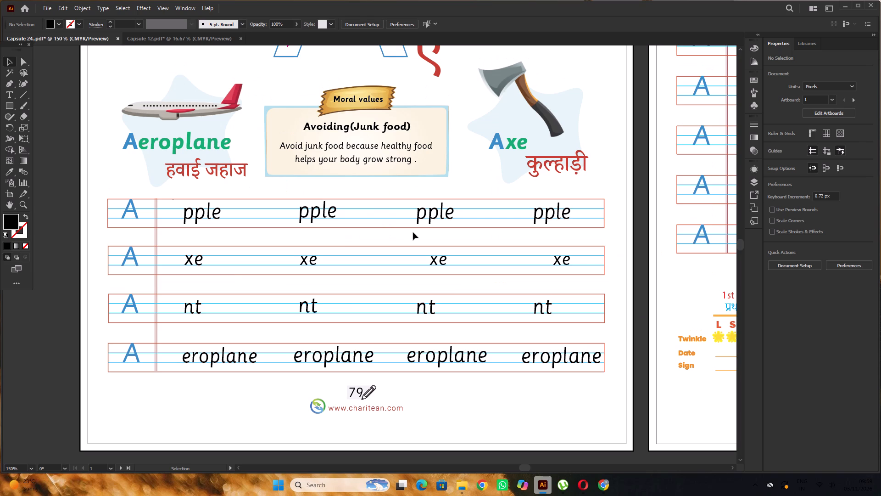
{"action": "left_click", "coordinate": [146, 37]}
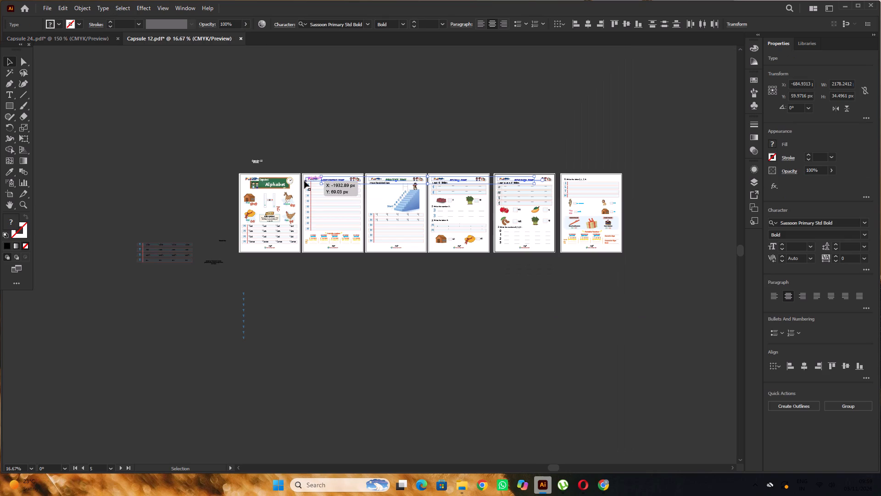
{"action": "scroll", "coordinate": [277, 234], "scroll_direction": "up", "scroll_amount": 8, "text": "alt"}
{"action": "scroll", "coordinate": [379, 195], "scroll_direction": "down", "scroll_amount": 3, "text": "alt"}
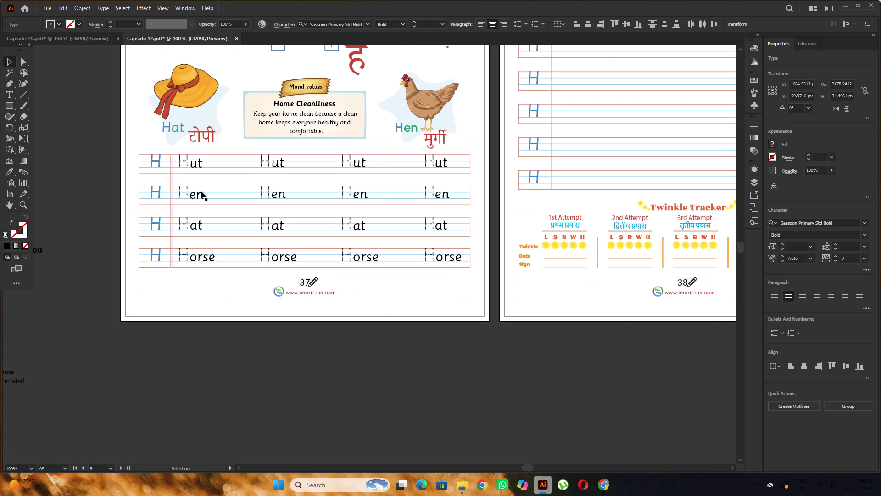
{"action": "left_click", "coordinate": [180, 193]}
{"action": "scroll", "coordinate": [180, 193], "scroll_direction": "up", "scroll_amount": 2, "text": "alt"}
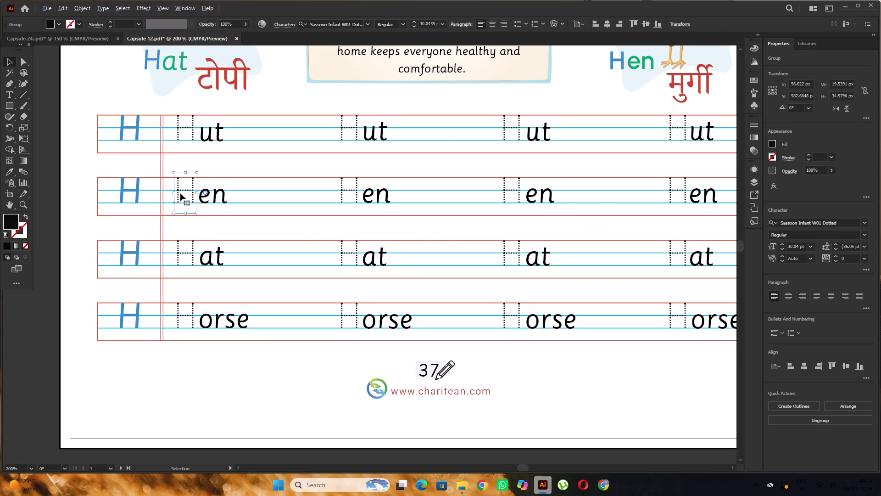
{"action": "key", "text": "ctrl+c"}
{"action": "left_click", "coordinate": [105, 40]}
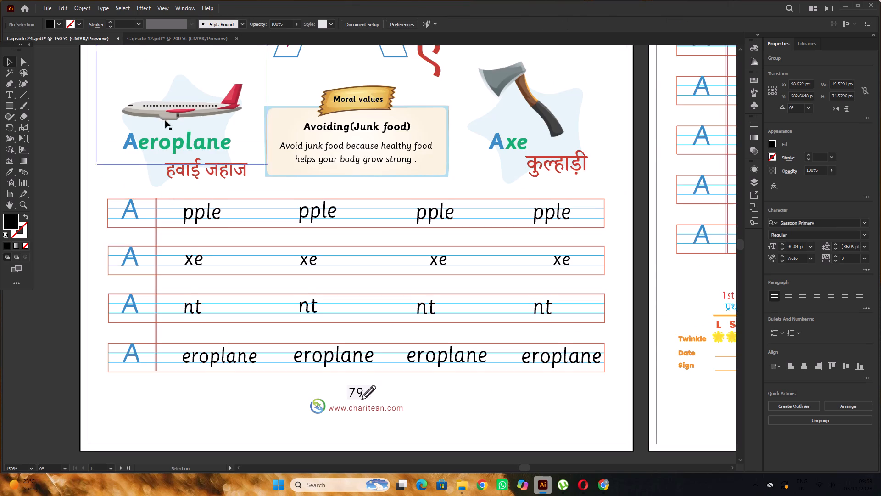
{"action": "scroll", "coordinate": [233, 169], "scroll_direction": "down", "scroll_amount": 3}
{"action": "scroll", "coordinate": [145, 180], "scroll_direction": "up", "scroll_amount": 2, "text": "alt"}
{"action": "key", "text": "ctrl+f"}
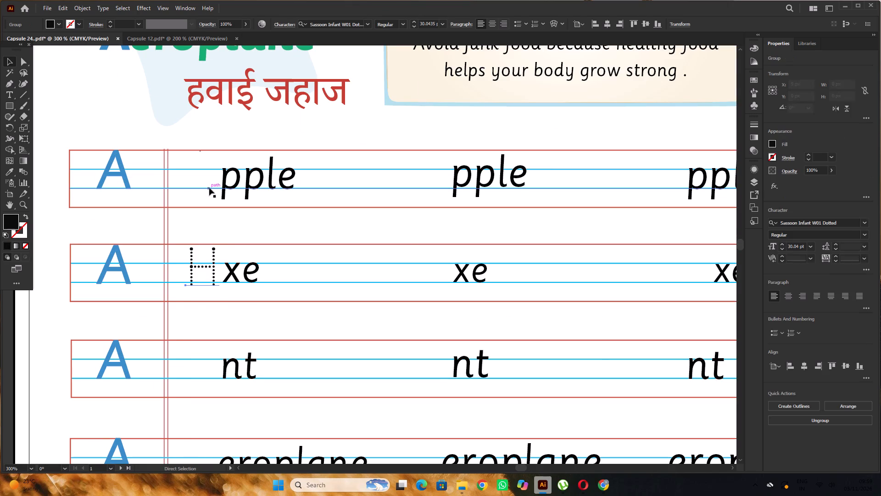
Replace the pasted dotted letter H before "xe" with a capital A.
{"action": "scroll", "coordinate": [287, 191], "scroll_direction": "down", "scroll_amount": 3, "text": "alt"}
{"action": "scroll", "coordinate": [176, 191], "scroll_direction": "up", "scroll_amount": 3, "text": "alt"}
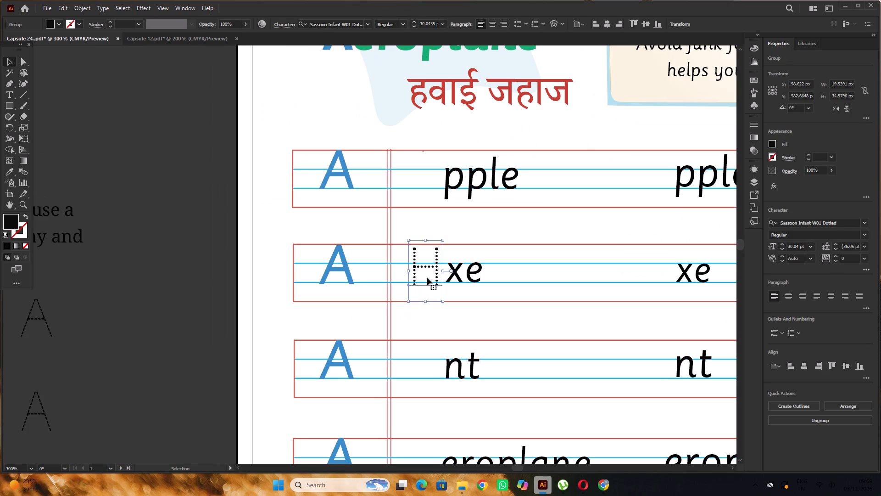
{"action": "key", "text": "t"}
{"action": "left_click_drag", "start_coordinate": [434, 270], "coordinate": [407, 282]}
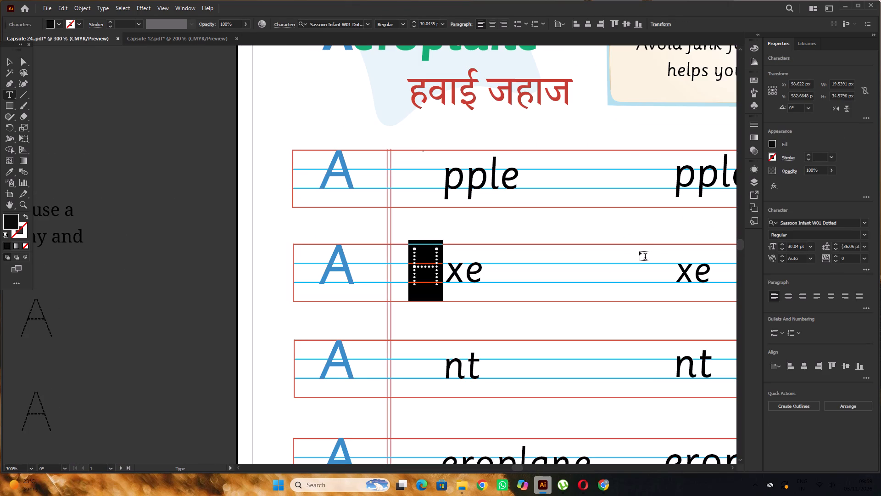
{"action": "key", "text": "a"}
{"action": "key", "text": "BackSpace"}
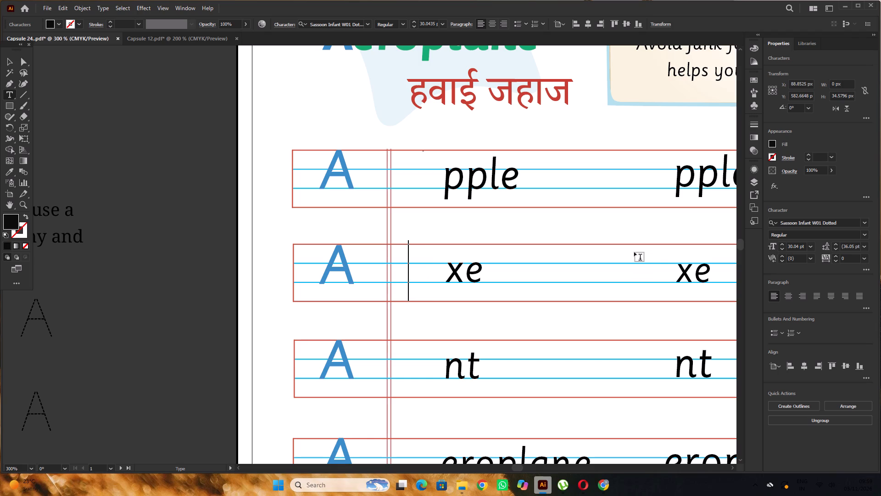
{"action": "key", "text": "a"}
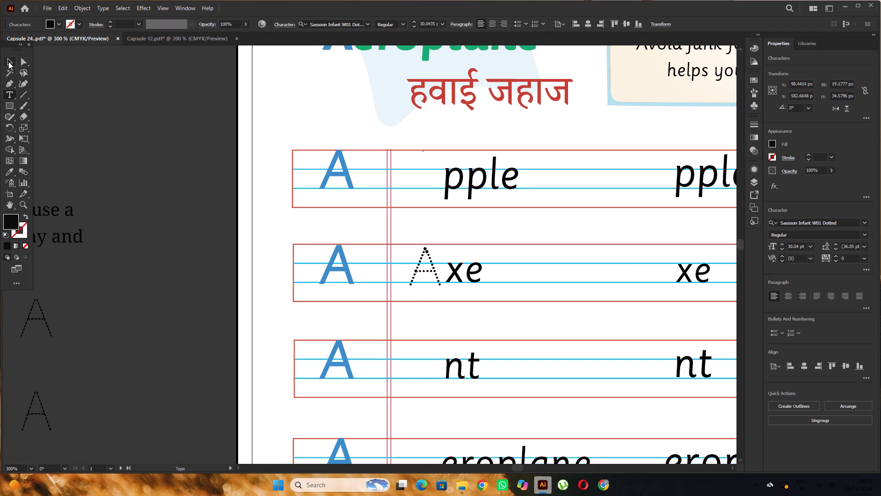
{"action": "left_click", "coordinate": [8, 62]}
{"action": "left_click", "coordinate": [130, 154]}
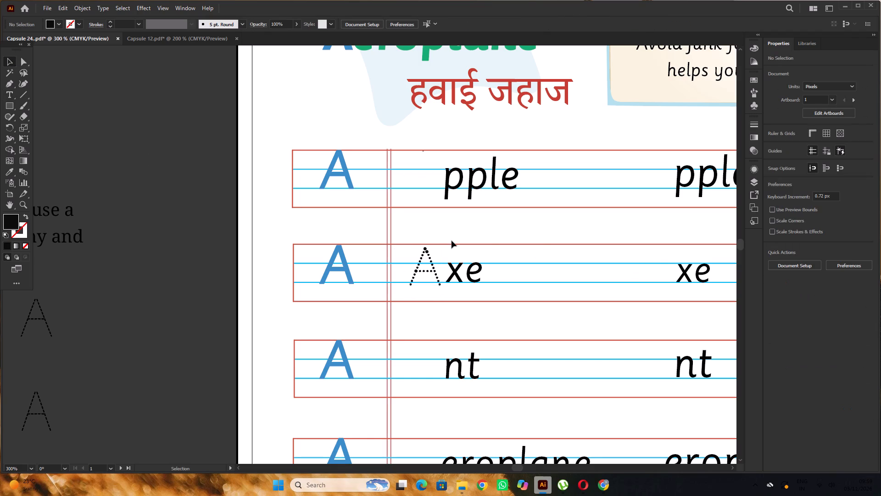
Move the dotted A in front of the first "pple" and copy it straight down in front of the first "xe".
{"action": "scroll", "coordinate": [452, 241], "scroll_direction": "up", "scroll_amount": 4, "text": "alt"}
{"action": "scroll", "coordinate": [413, 230], "scroll_direction": "down", "scroll_amount": 3, "text": "alt"}
{"action": "left_click_drag", "start_coordinate": [406, 274], "coordinate": [401, 145]}
{"action": "left_click_drag", "start_coordinate": [387, 143], "coordinate": [374, 263], "text": "alt"}
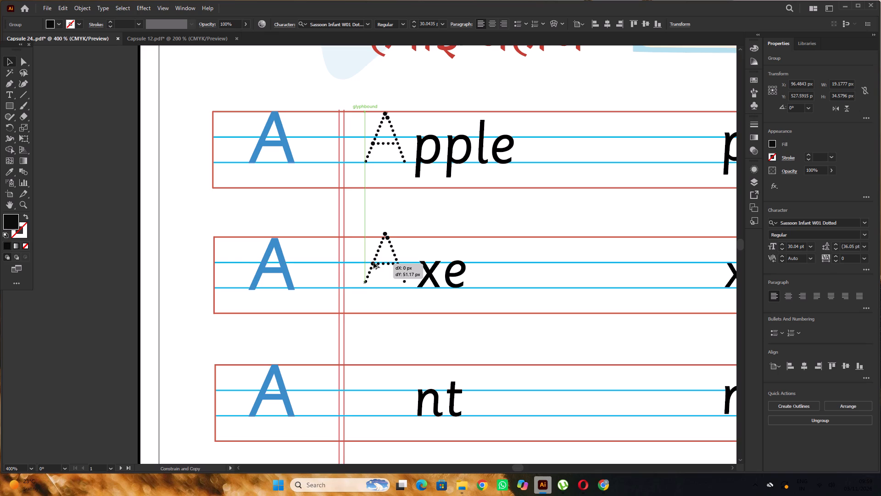
{"action": "left_click_drag", "start_coordinate": [374, 263], "coordinate": [372, 269], "text": "alt"}
{"action": "scroll", "coordinate": [329, 219], "scroll_direction": "down", "scroll_amount": 3}
{"action": "left_click", "coordinate": [202, 177]}
{"action": "scroll", "coordinate": [202, 177], "scroll_direction": "down", "scroll_amount": 2, "text": "alt"}
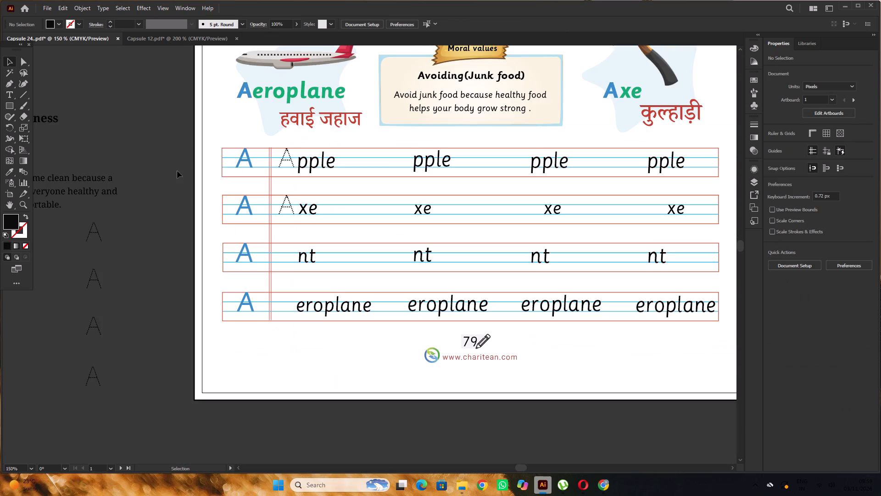
{"action": "left_click", "coordinate": [177, 171]}
Copy the dotted A of the first "Axe" straight down in front of the first "nt", at Y about 635 px.
{"action": "scroll", "coordinate": [177, 170], "scroll_direction": "down", "scroll_amount": 5}
{"action": "scroll", "coordinate": [267, 155], "scroll_direction": "up", "scroll_amount": 3, "text": "alt"}
{"action": "left_click_drag", "start_coordinate": [317, 148], "coordinate": [308, 274], "text": "alt"}
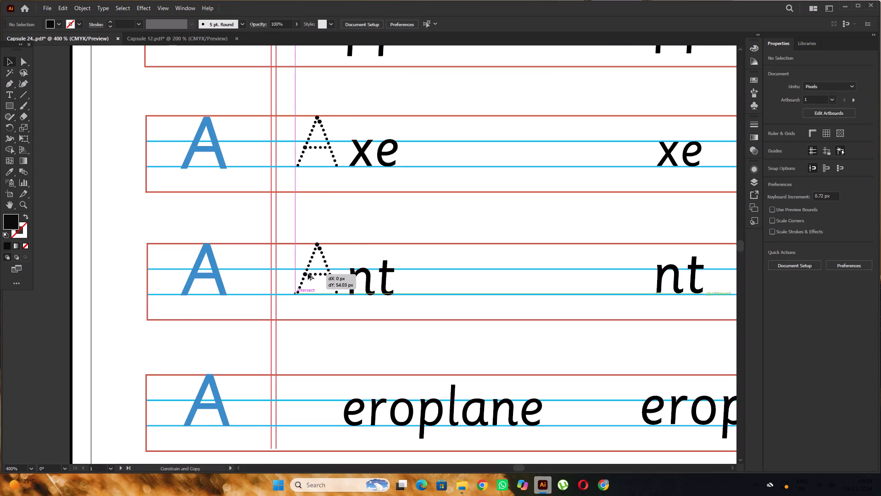
{"action": "left_click_drag", "start_coordinate": [308, 274], "coordinate": [309, 276], "text": "alt"}
{"action": "scroll", "coordinate": [312, 221], "scroll_direction": "down", "scroll_amount": 4, "text": "alt"}
{"action": "left_click", "coordinate": [160, 179]}
{"action": "scroll", "coordinate": [161, 178], "scroll_direction": "down", "scroll_amount": 3}
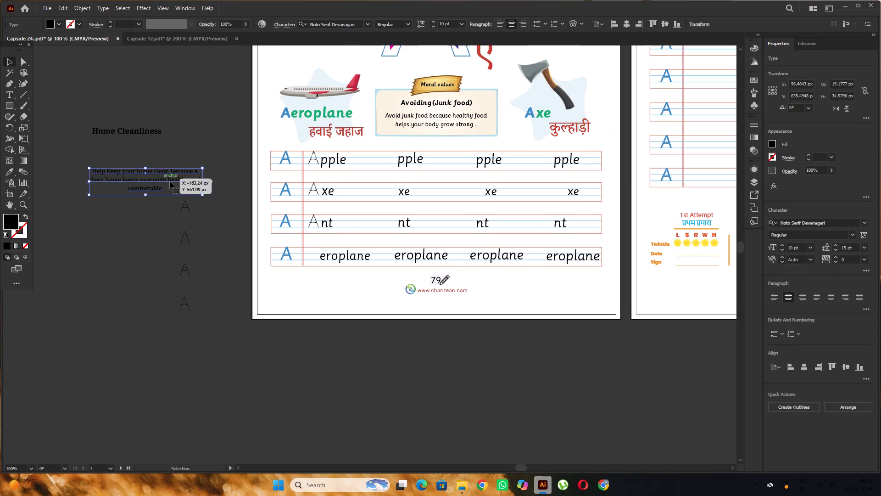
Copy the dotted A of the first "Ant" in front of the first "eroplane", at Y about 691 px.
{"action": "scroll", "coordinate": [170, 181], "scroll_direction": "down", "scroll_amount": 1}
{"action": "scroll", "coordinate": [306, 173], "scroll_direction": "up", "scroll_amount": 5, "text": "alt"}
{"action": "left_click", "coordinate": [360, 236]}
{"action": "scroll", "coordinate": [361, 220], "scroll_direction": "down", "scroll_amount": 8}
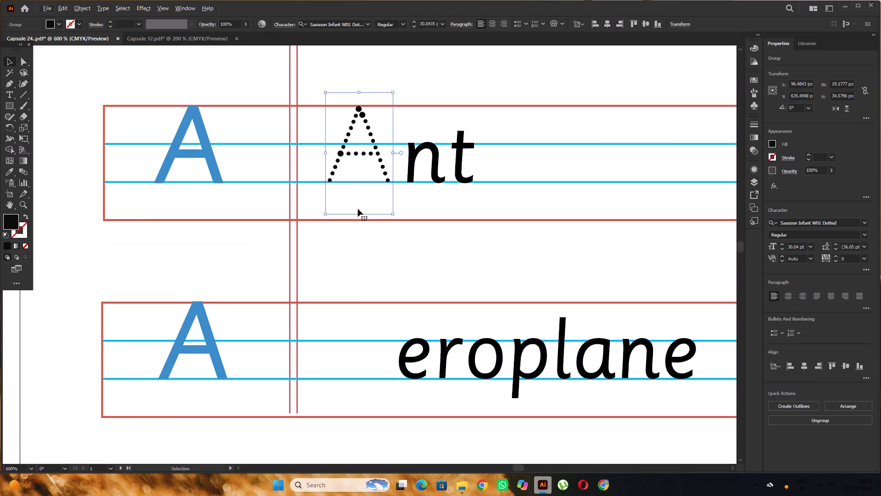
{"action": "left_click_drag", "start_coordinate": [369, 153], "coordinate": [343, 349], "text": "alt"}
{"action": "scroll", "coordinate": [312, 251], "scroll_direction": "down", "scroll_amount": 5, "text": "alt"}
{"action": "scroll", "coordinate": [387, 226], "scroll_direction": "up", "scroll_amount": 1}
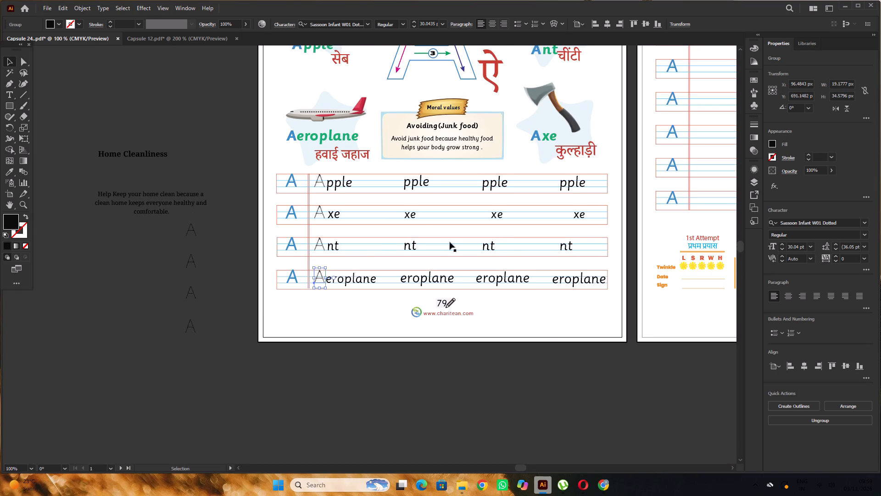
{"action": "scroll", "coordinate": [450, 242], "scroll_direction": "up", "scroll_amount": 2, "text": "alt"}
{"action": "scroll", "coordinate": [450, 242], "scroll_direction": "down", "scroll_amount": 1, "text": "alt"}
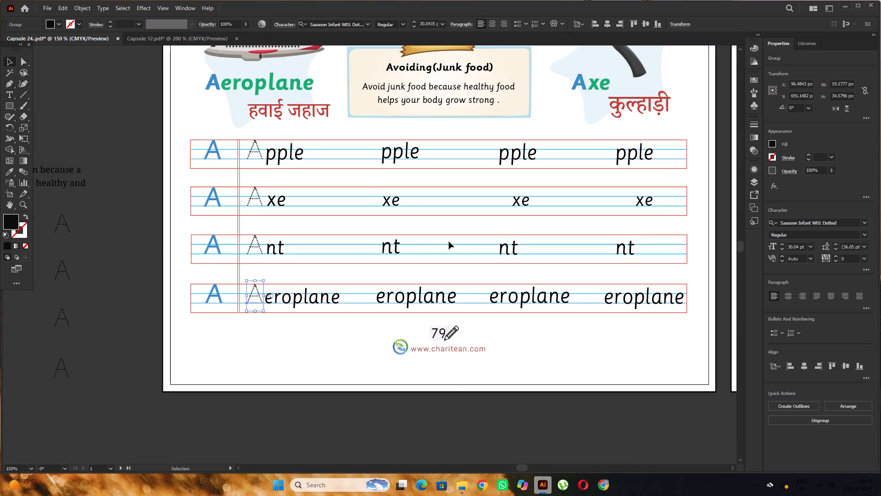
Copy the first column's four dotted A's straight across in front of the second-column words, at X about 221 px.
{"action": "left_click", "coordinate": [253, 153]}
{"action": "left_click", "coordinate": [253, 195], "text": "shift"}
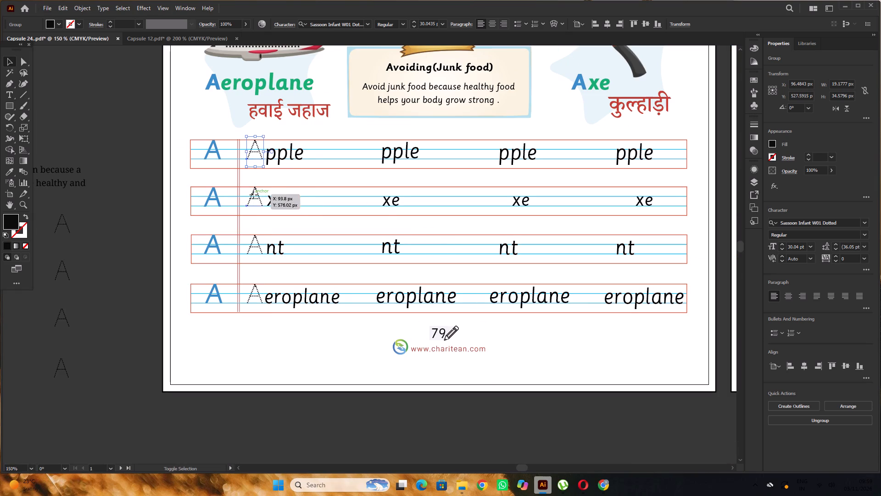
{"action": "left_click", "coordinate": [257, 244], "text": "shift"}
{"action": "left_click", "coordinate": [253, 293], "text": "shift"}
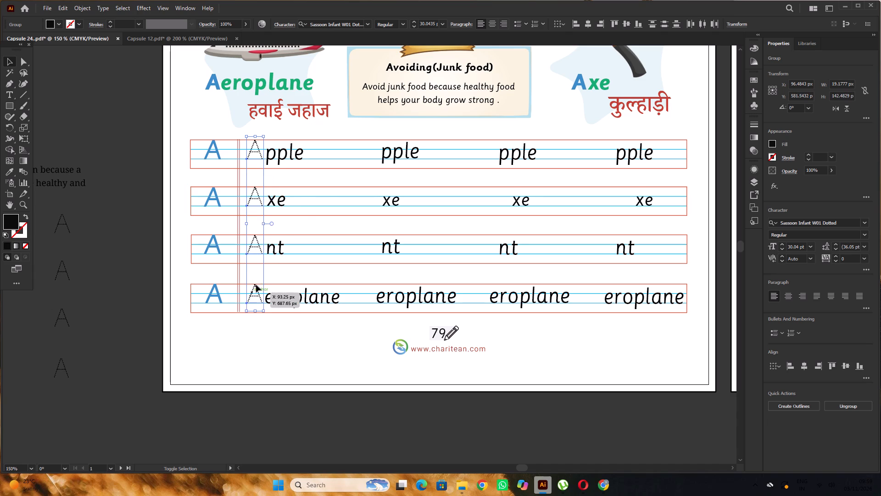
{"action": "scroll", "coordinate": [322, 194], "scroll_direction": "up", "scroll_amount": 1, "text": "alt"}
{"action": "left_click_drag", "start_coordinate": [232, 201], "coordinate": [368, 213], "text": "alt"}
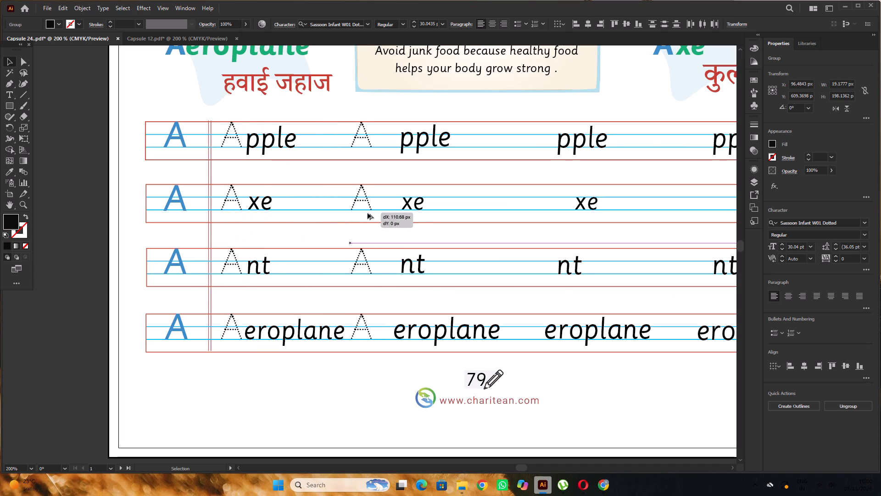
{"action": "left_click_drag", "start_coordinate": [368, 213], "coordinate": [379, 218], "text": "alt"}
{"action": "left_click", "coordinate": [441, 231]}
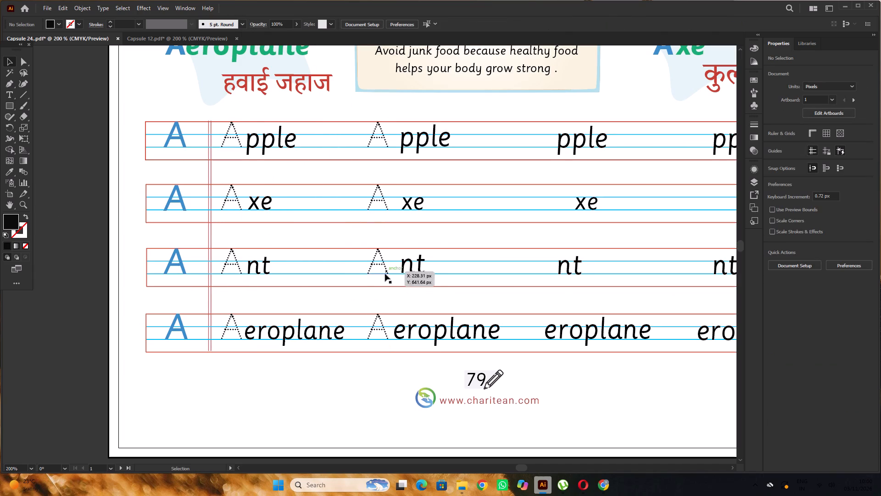
Shift the second column's dotted A's for "pple", "xe" and "nt" closer to their words, at X about 226 px.
{"action": "left_click", "coordinate": [384, 266]}
{"action": "left_click", "coordinate": [385, 208], "text": "shift"}
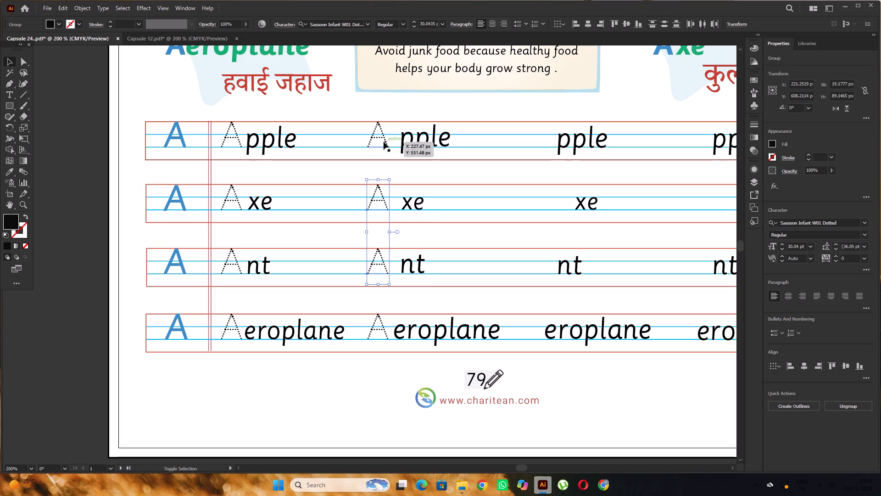
{"action": "left_click", "coordinate": [384, 142], "text": "shift"}
{"action": "scroll", "coordinate": [387, 141], "scroll_direction": "up", "scroll_amount": 3}
{"action": "left_click_drag", "start_coordinate": [385, 286], "coordinate": [391, 287]}
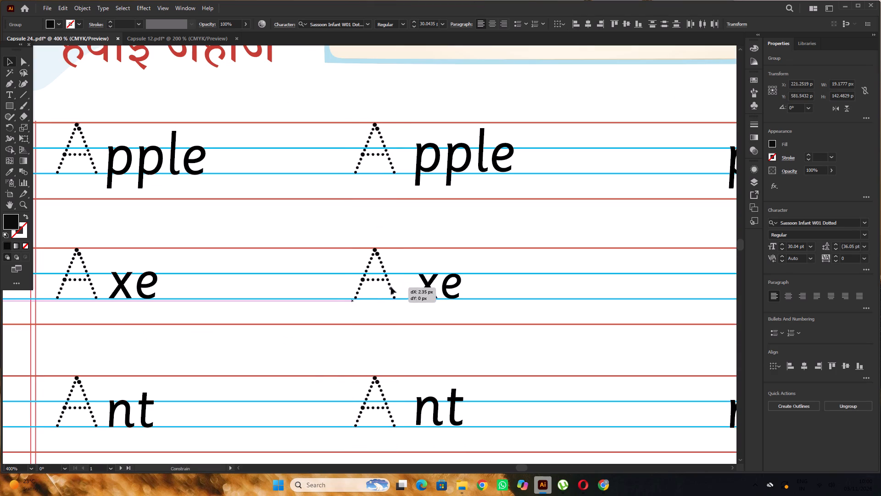
{"action": "left_click_drag", "start_coordinate": [391, 287], "coordinate": [396, 288]}
Copy the second column's upper three dotted A's straight across in front of the third-column words, at X about 361 px.
{"action": "scroll", "coordinate": [264, 217], "scroll_direction": "down", "scroll_amount": 3, "text": "alt"}
{"action": "scroll", "coordinate": [346, 233], "scroll_direction": "up", "scroll_amount": 1, "text": "alt"}
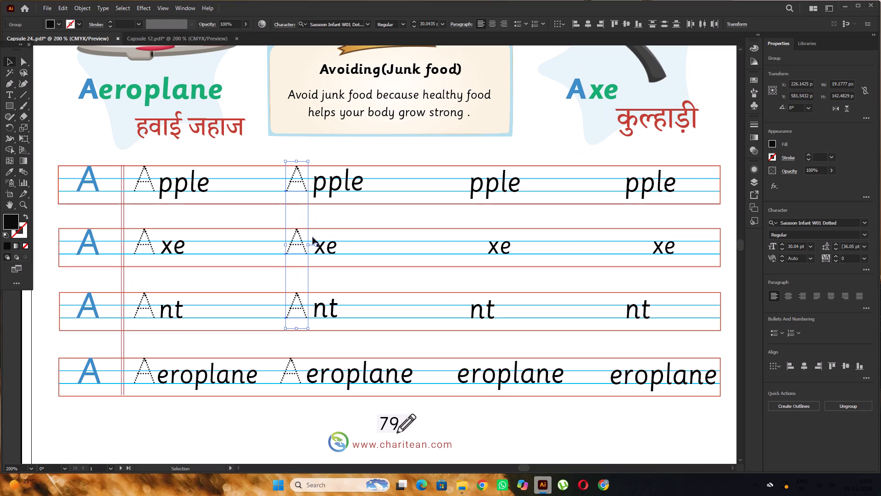
{"action": "left_click_drag", "start_coordinate": [297, 245], "coordinate": [456, 253], "text": "alt"}
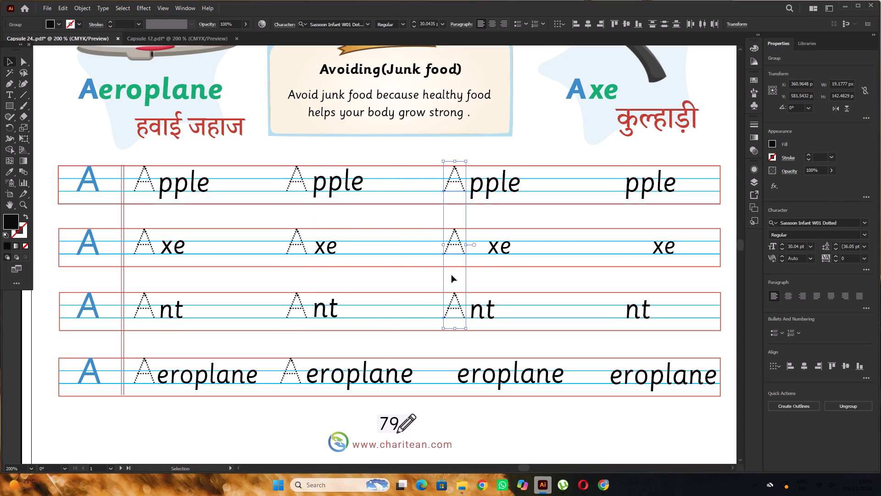
{"action": "left_click", "coordinate": [452, 275]}
{"action": "left_click", "coordinate": [519, 281]}
Move the third "xe" horizontally up to its dotted A, at X about 384 px.
{"action": "scroll", "coordinate": [511, 250], "scroll_direction": "up", "scroll_amount": 3, "text": "alt"}
{"action": "left_click", "coordinate": [497, 245]}
{"action": "left_click_drag", "start_coordinate": [502, 241], "coordinate": [497, 241]}
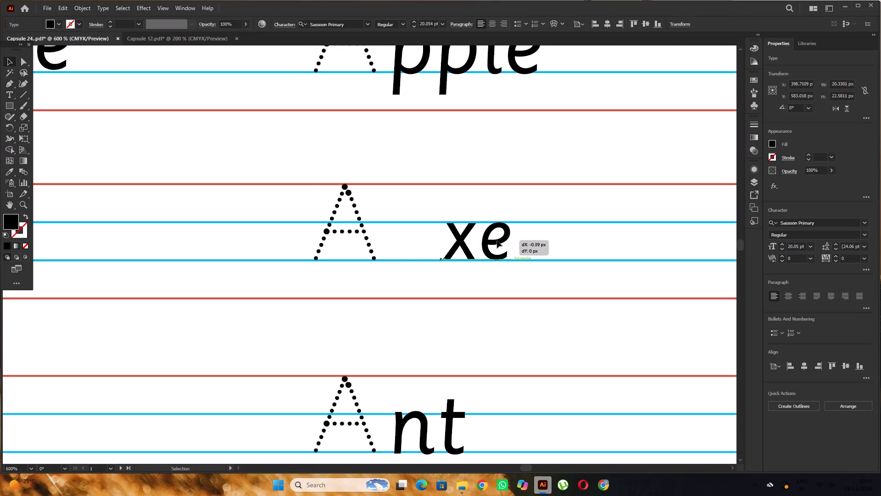
{"action": "left_click_drag", "start_coordinate": [497, 241], "coordinate": [450, 242]}
{"action": "scroll", "coordinate": [350, 214], "scroll_direction": "down", "scroll_amount": 4, "text": "alt"}
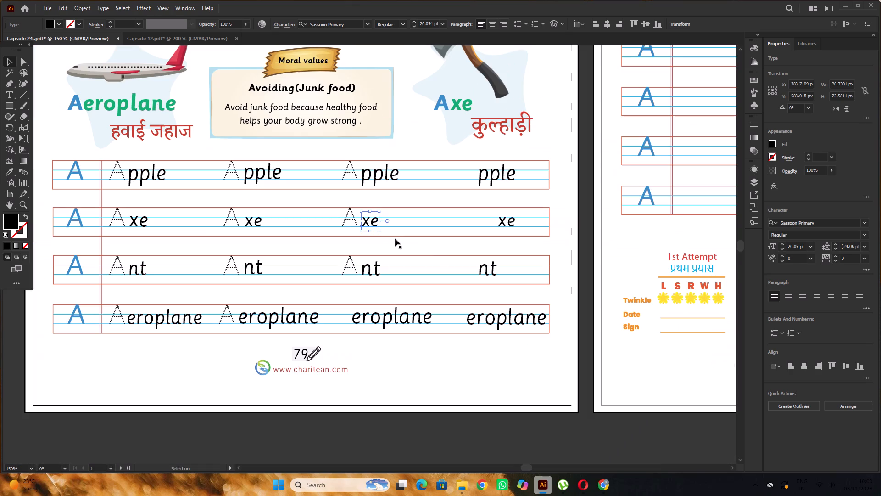
{"action": "left_click", "coordinate": [445, 254]}
Copy the third column's dotted A's of "Apple", "Axe" and "Ant" straight across in front of the fourth-column words.
{"action": "scroll", "coordinate": [445, 250], "scroll_direction": "up", "scroll_amount": 3}
{"action": "scroll", "coordinate": [480, 247], "scroll_direction": "up", "scroll_amount": 1, "text": "alt"}
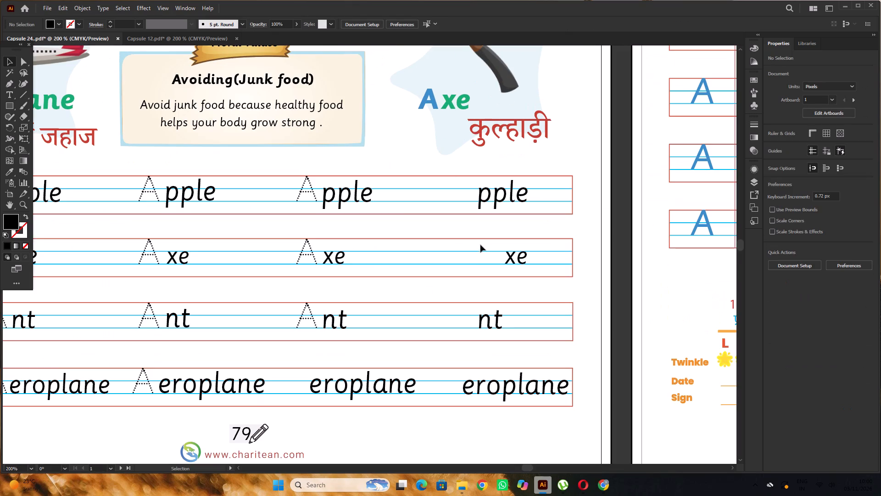
{"action": "left_click", "coordinate": [310, 194], "text": "alt"}
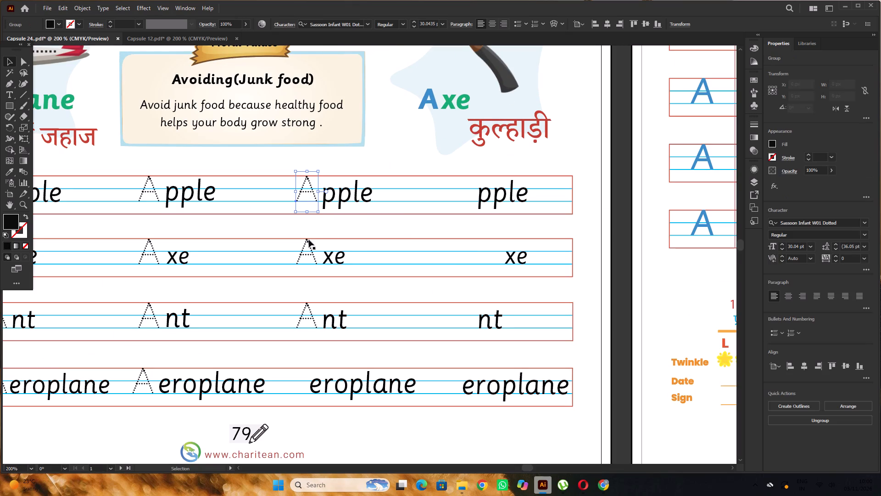
{"action": "left_click", "coordinate": [307, 253], "text": "shift"}
{"action": "left_click", "coordinate": [310, 317], "text": "shift"}
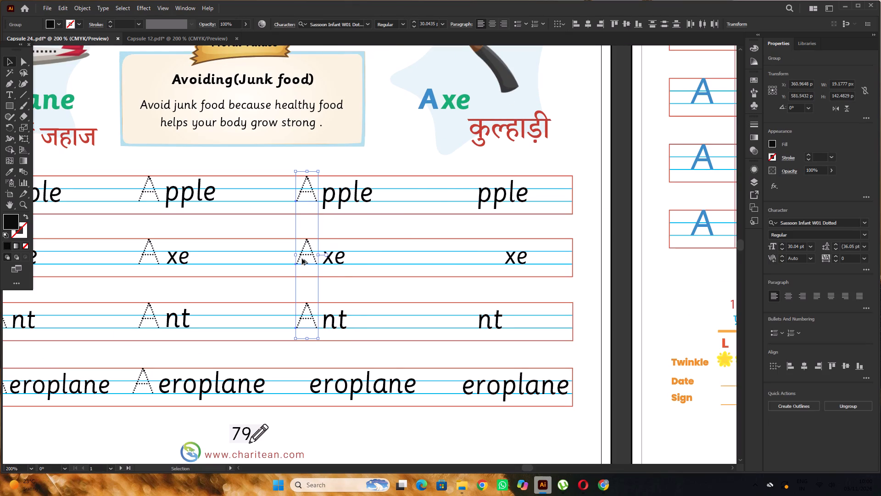
{"action": "left_click_drag", "start_coordinate": [305, 253], "coordinate": [460, 273], "text": "alt"}
{"action": "left_click", "coordinate": [513, 279]}
Move the fourth "xe" horizontally up to its dotted A, at X about 517 px.
{"action": "scroll", "coordinate": [505, 273], "scroll_direction": "up", "scroll_amount": 2}
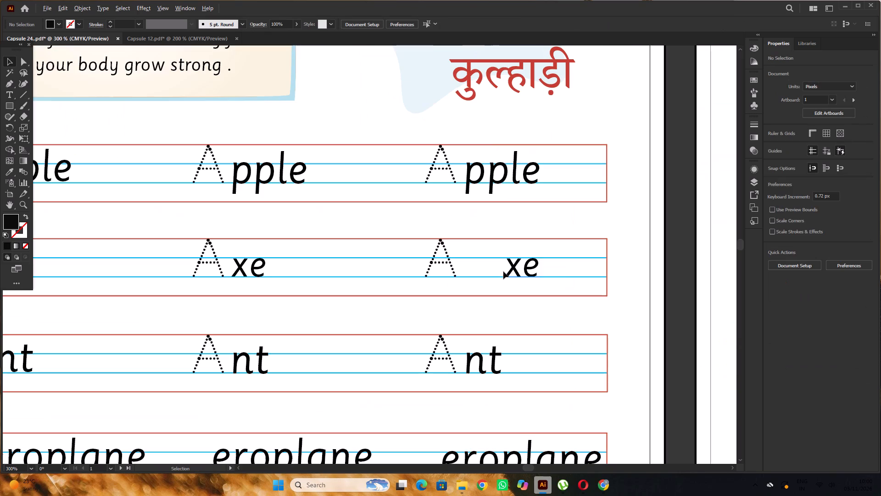
{"action": "left_click", "coordinate": [452, 270]}
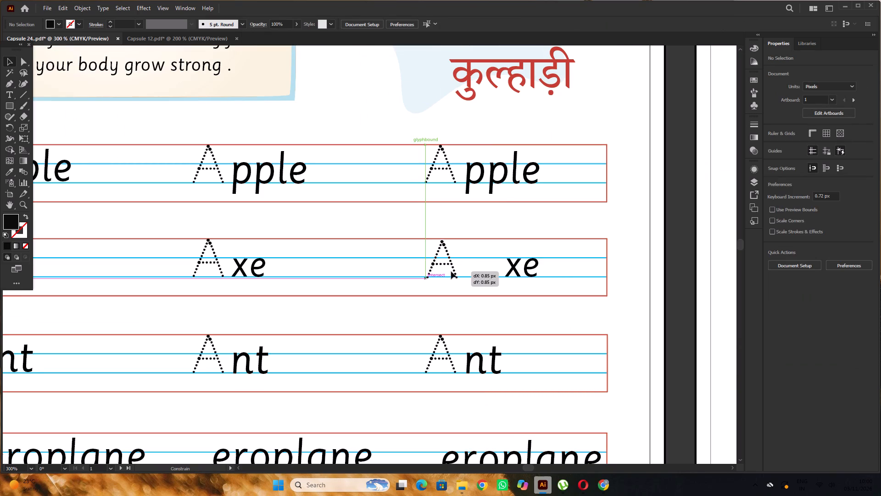
{"action": "left_click", "coordinate": [510, 312]}
{"action": "left_click_drag", "start_coordinate": [520, 269], "coordinate": [480, 273]}
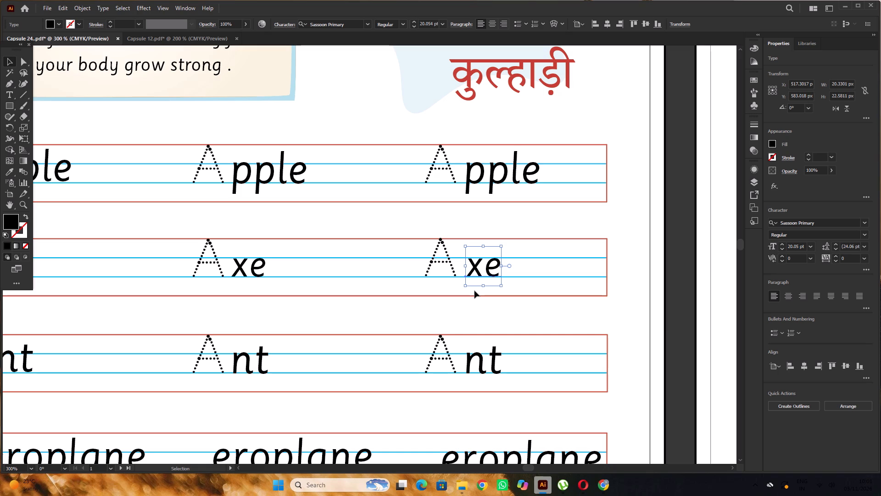
{"action": "scroll", "coordinate": [469, 282], "scroll_direction": "down", "scroll_amount": 5, "text": "alt"}
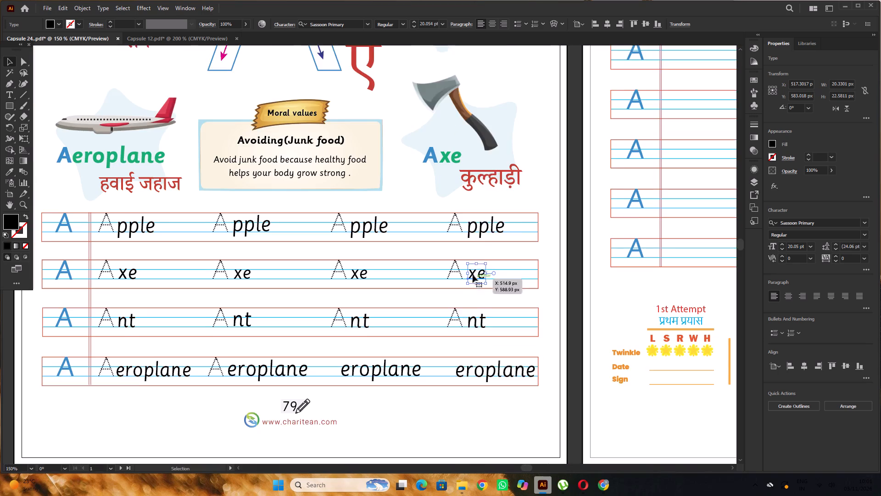
Copy the dotted A of the third "Ant" down in front of the third "eroplane".
{"action": "scroll", "coordinate": [473, 275], "scroll_direction": "down", "scroll_amount": 7, "text": "alt"}
{"action": "scroll", "coordinate": [327, 224], "scroll_direction": "up", "scroll_amount": 4, "text": "alt"}
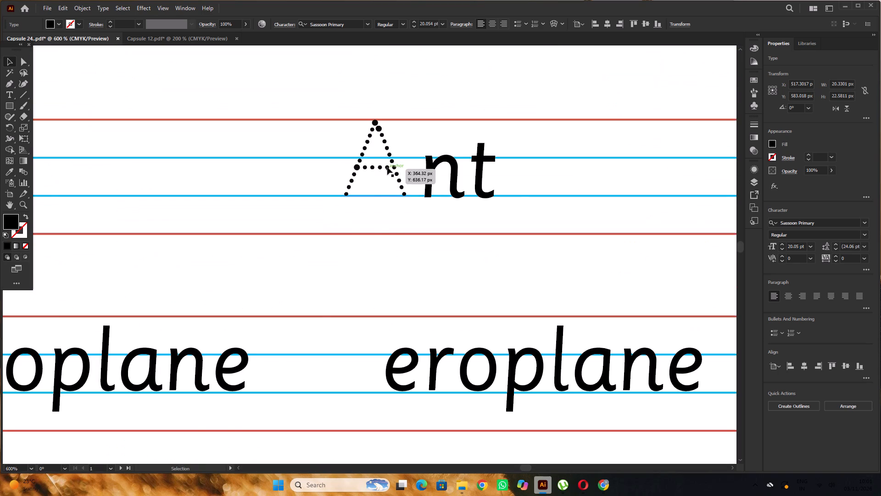
{"action": "left_click_drag", "start_coordinate": [387, 167], "coordinate": [361, 360]}
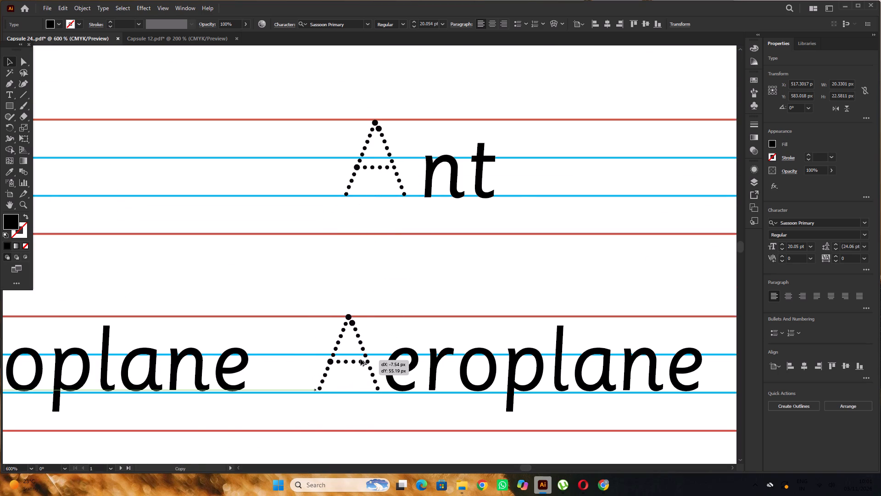
{"action": "left_click_drag", "start_coordinate": [361, 360], "coordinate": [359, 359]}
{"action": "scroll", "coordinate": [269, 249], "scroll_direction": "down", "scroll_amount": 4, "text": "alt"}
{"action": "scroll", "coordinate": [275, 252], "scroll_direction": "down", "scroll_amount": 2}
{"action": "left_click", "coordinate": [487, 452]}
Copy the third "Aeroplane" word's dotted A straight across in front of the fourth "eroplane".
{"action": "scroll", "coordinate": [314, 246], "scroll_direction": "up", "scroll_amount": 2, "text": "alt"}
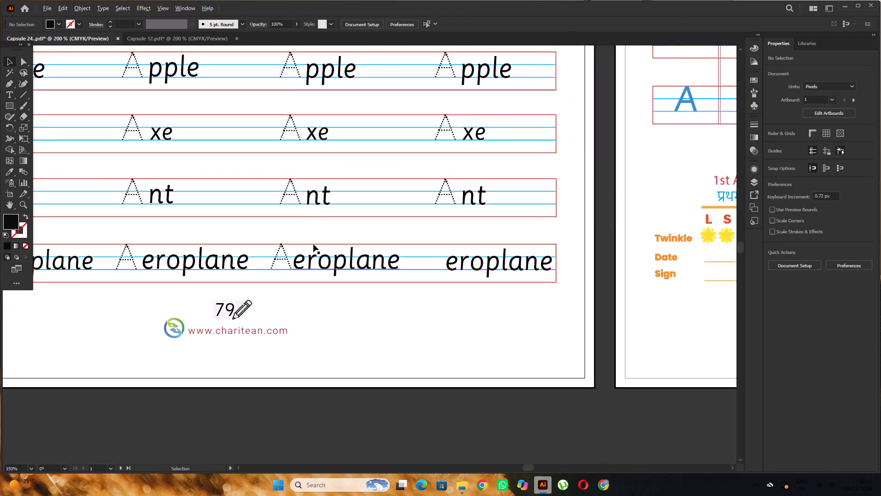
{"action": "left_click_drag", "start_coordinate": [275, 267], "coordinate": [503, 277], "text": "alt"}
{"action": "scroll", "coordinate": [460, 254], "scroll_direction": "down", "scroll_amount": 4, "text": "alt"}
{"action": "left_click", "coordinate": [554, 352]}
Copy a dotted A from page 79 to the start of page 81's first practice row, at X about 109 px, Y about 414 px.
{"action": "scroll", "coordinate": [521, 313], "scroll_direction": "down", "scroll_amount": 3, "text": "alt"}
{"action": "key", "text": "space"}
{"action": "key", "text": "space"}
{"action": "left_click_drag", "start_coordinate": [590, 327], "coordinate": [397, 314]}
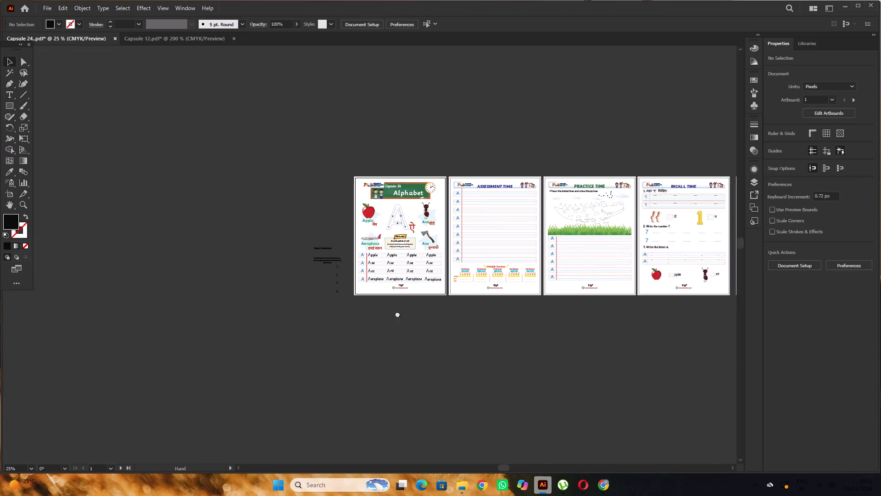
{"action": "left_click_drag", "start_coordinate": [397, 314], "coordinate": [340, 303]}
{"action": "left_click", "coordinate": [419, 318]}
{"action": "scroll", "coordinate": [399, 238], "scroll_direction": "up", "scroll_amount": 3, "text": "alt"}
{"action": "scroll", "coordinate": [399, 238], "scroll_direction": "down", "scroll_amount": 2, "text": "alt"}
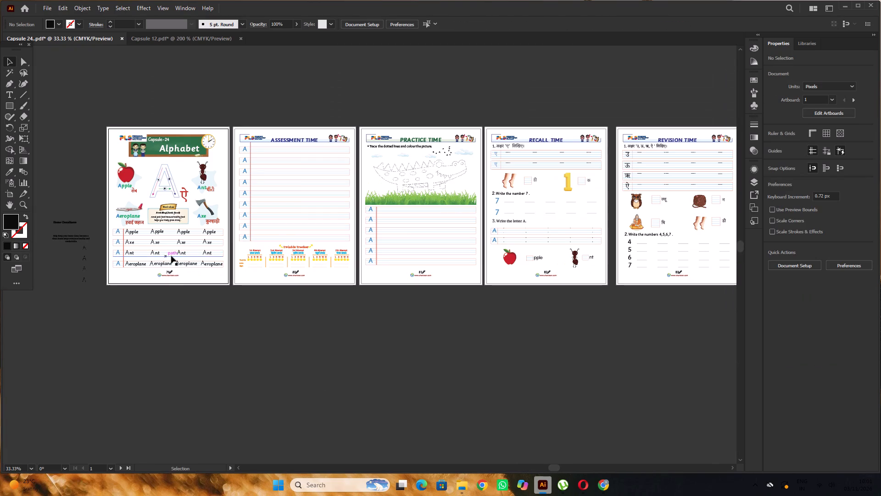
{"action": "left_click_drag", "start_coordinate": [178, 253], "coordinate": [385, 220]}
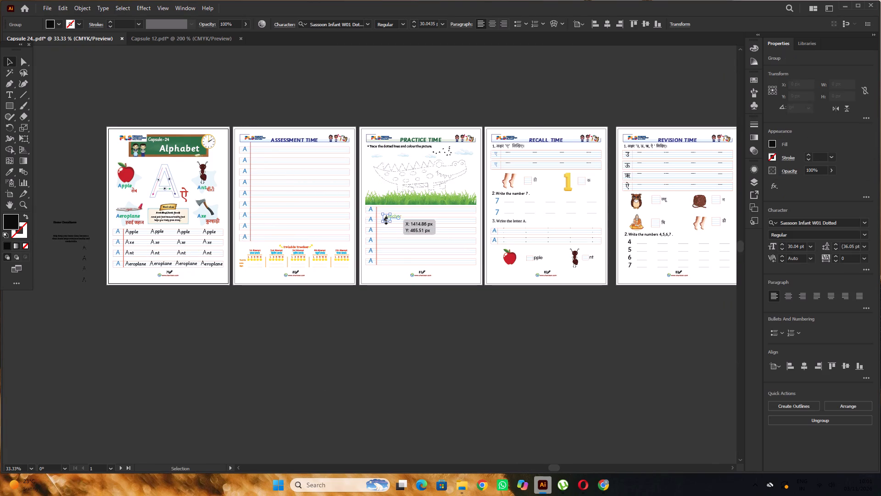
{"action": "scroll", "coordinate": [385, 220], "scroll_direction": "up", "scroll_amount": 3, "text": "alt"}
{"action": "scroll", "coordinate": [393, 221], "scroll_direction": "up", "scroll_amount": 4}
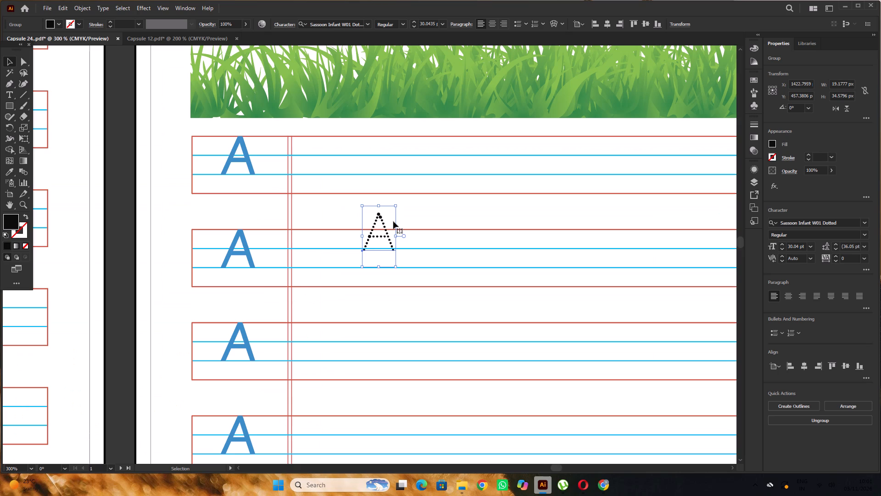
{"action": "left_click_drag", "start_coordinate": [384, 237], "coordinate": [347, 162]}
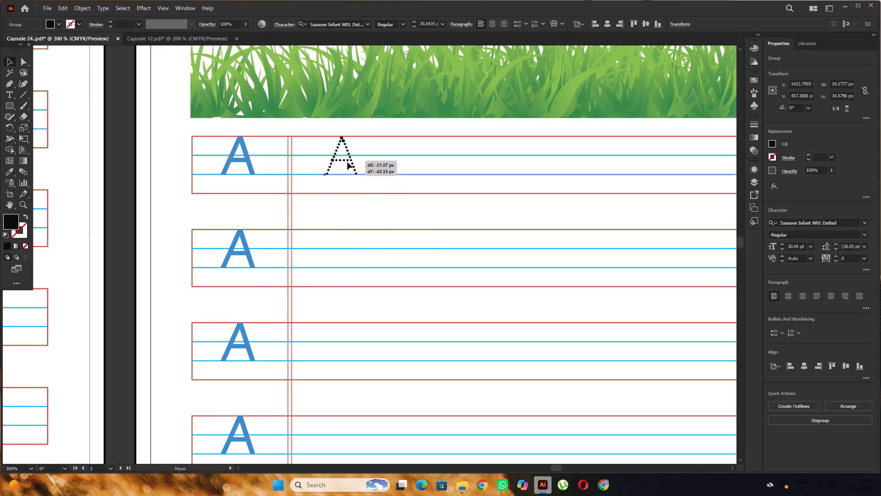
{"action": "left_click_drag", "start_coordinate": [347, 162], "coordinate": [347, 162]}
Fill page 81's first practice row with six dotted A's by repeating the copy about 89 px apart.
{"action": "scroll", "coordinate": [347, 161], "scroll_direction": "down", "scroll_amount": 2, "text": "alt"}
{"action": "left_click_drag", "start_coordinate": [347, 161], "coordinate": [425, 159]}
{"action": "key", "text": "ctrl+d"}
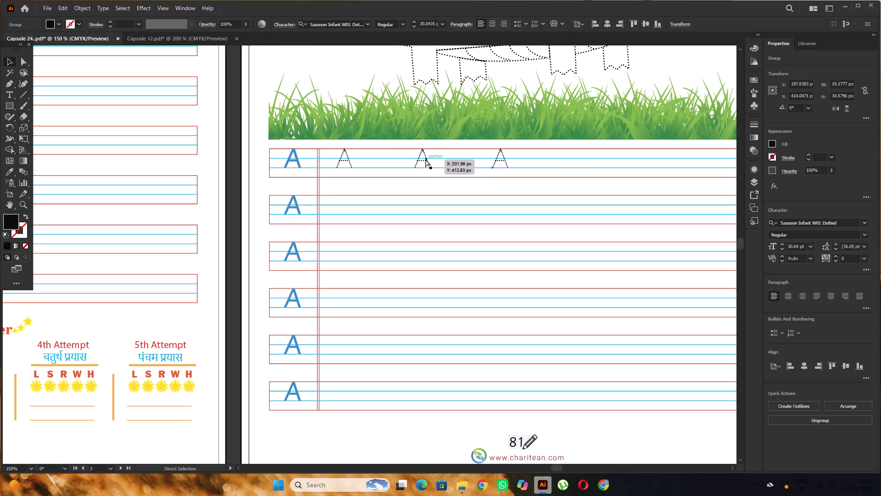
{"action": "key", "text": "ctrl+d"}
{"action": "key", "text": "ctrl+d"}
{"action": "key", "text": "ctrl+d"}
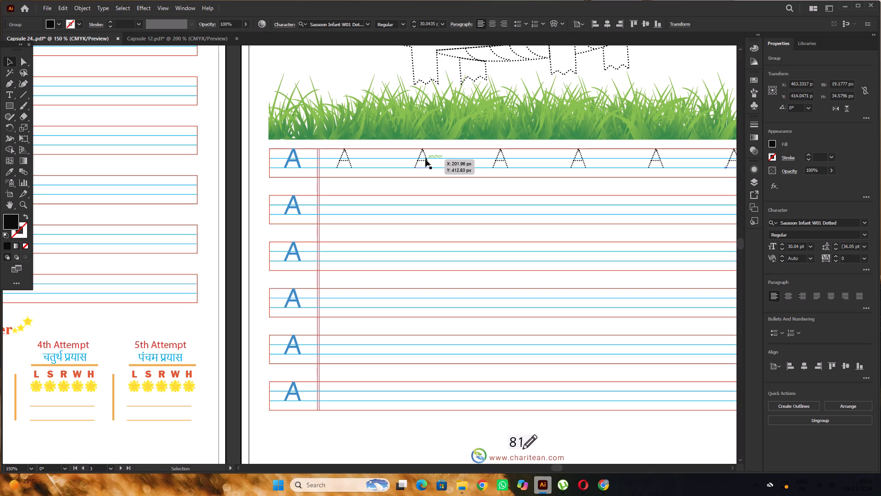
{"action": "scroll", "coordinate": [362, 160], "scroll_direction": "down", "scroll_amount": 3, "text": "alt"}
{"action": "left_click", "coordinate": [541, 321]}
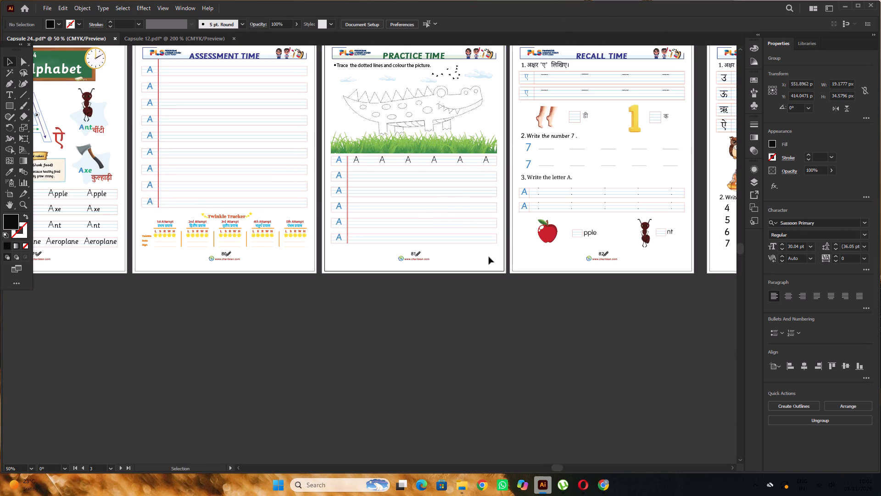
Distribute the six dotted A's in page 81's first practice row with equal horizontal spacing.
{"action": "scroll", "coordinate": [422, 176], "scroll_direction": "up", "scroll_amount": 2, "text": "alt"}
{"action": "scroll", "coordinate": [423, 137], "scroll_direction": "up", "scroll_amount": 2, "text": "alt"}
{"action": "scroll", "coordinate": [447, 143], "scroll_direction": "down", "scroll_amount": 1, "text": "alt"}
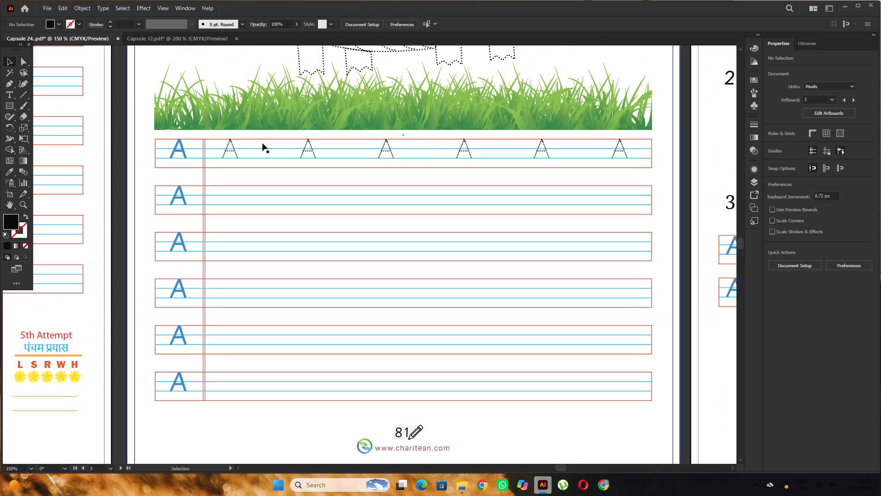
{"action": "left_click", "coordinate": [234, 152]}
{"action": "left_click", "coordinate": [304, 152], "text": "shift"}
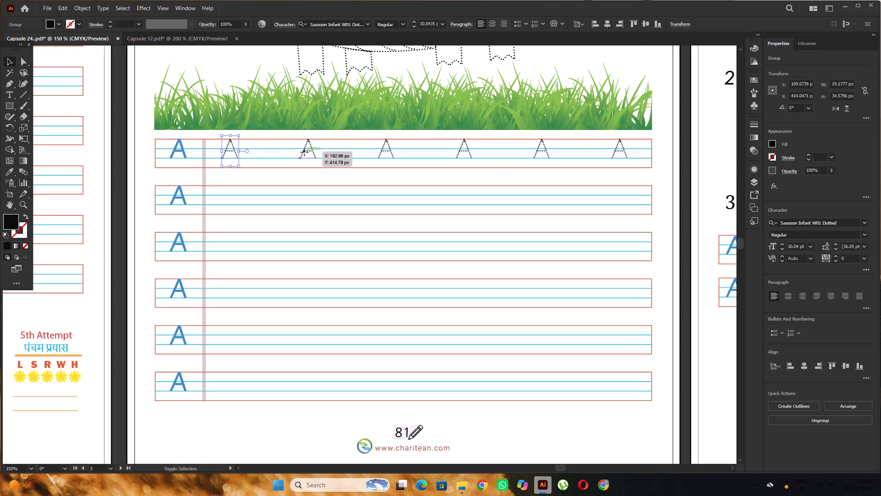
{"action": "left_click", "coordinate": [390, 152], "text": "shift"}
{"action": "left_click", "coordinate": [463, 153], "text": "shift"}
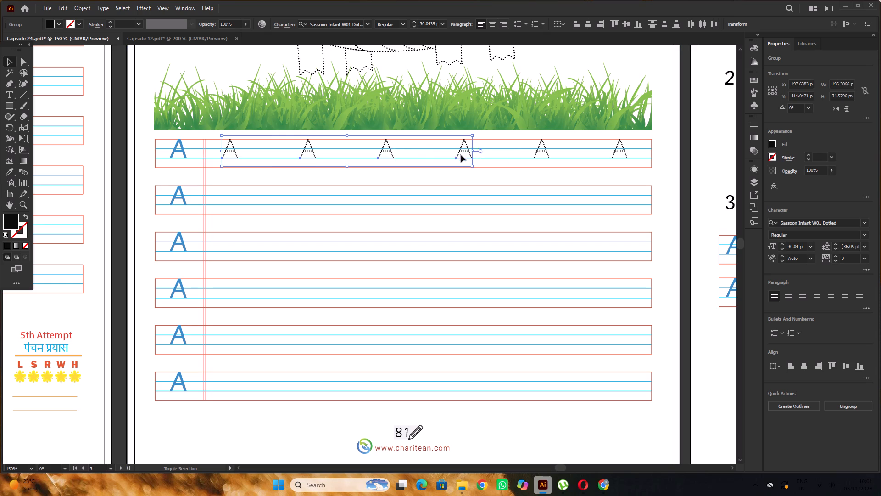
{"action": "left_click", "coordinate": [538, 152], "text": "shift"}
{"action": "left_click", "coordinate": [615, 154], "text": "shift"}
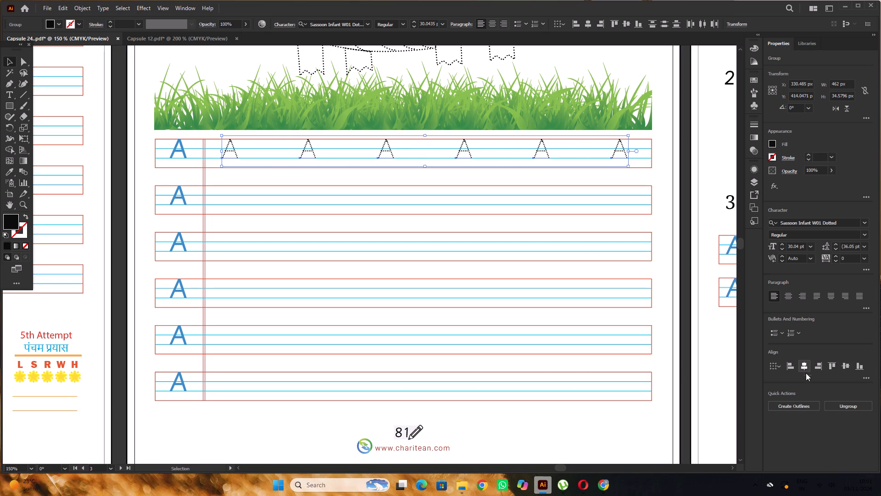
{"action": "left_click", "coordinate": [866, 380]}
{"action": "left_click", "coordinate": [779, 457]}
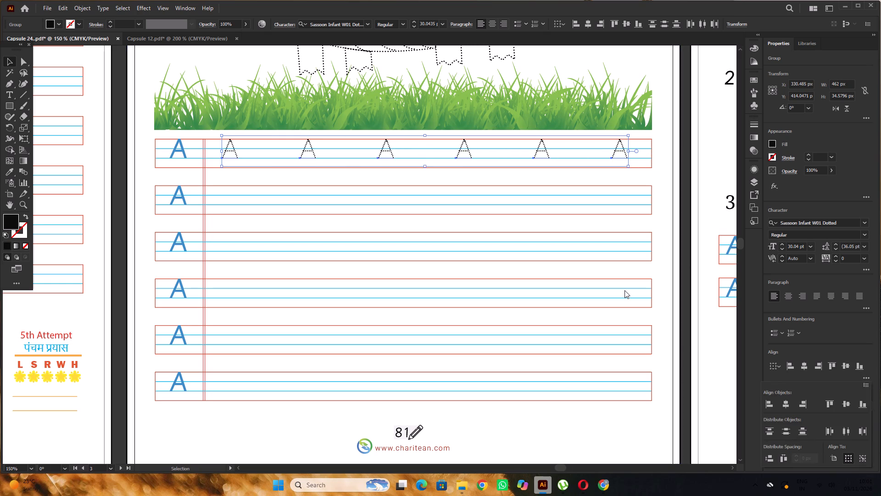
Lock page 81's white background rectangle.
{"action": "scroll", "coordinate": [377, 155], "scroll_direction": "up", "scroll_amount": 4, "text": "alt"}
{"action": "scroll", "coordinate": [392, 168], "scroll_direction": "up", "scroll_amount": 1}
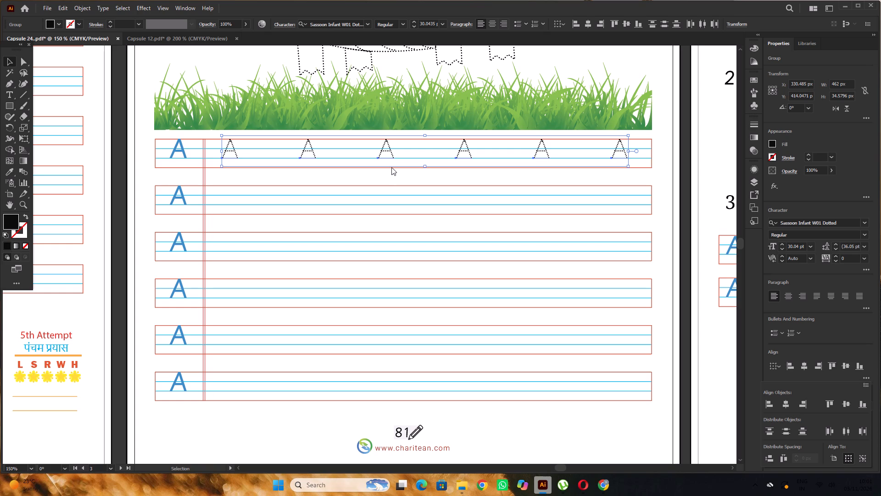
{"action": "scroll", "coordinate": [391, 167], "scroll_direction": "up", "scroll_amount": 3}
{"action": "left_click", "coordinate": [393, 173]}
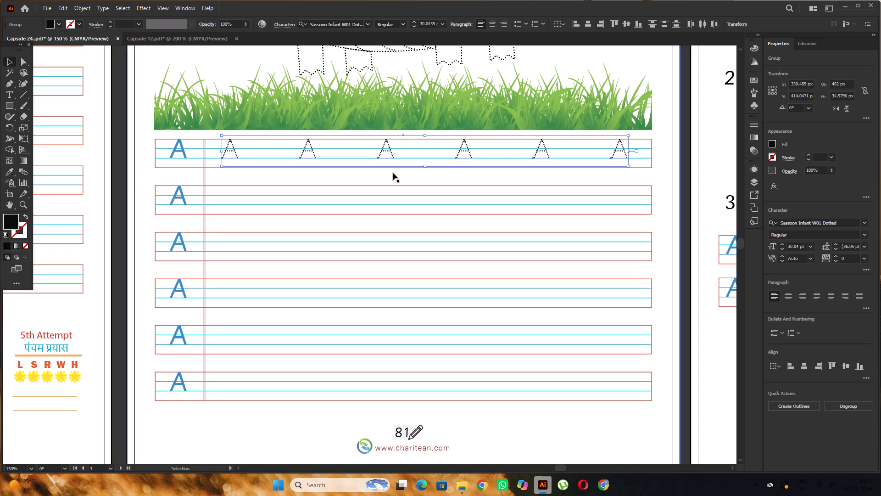
{"action": "left_click", "coordinate": [393, 172]}
{"action": "scroll", "coordinate": [392, 172], "scroll_direction": "down", "scroll_amount": 1}
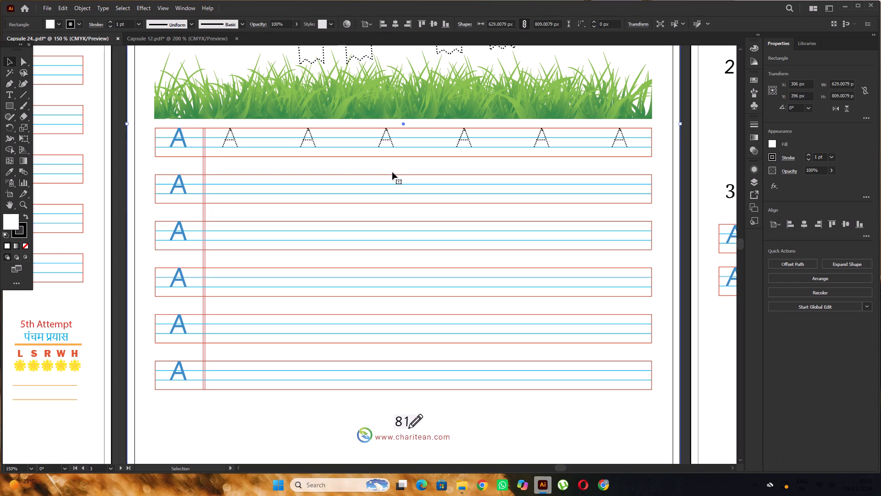
{"action": "scroll", "coordinate": [392, 171], "scroll_direction": "down", "scroll_amount": 3, "text": "alt"}
{"action": "left_click", "coordinate": [484, 318]}
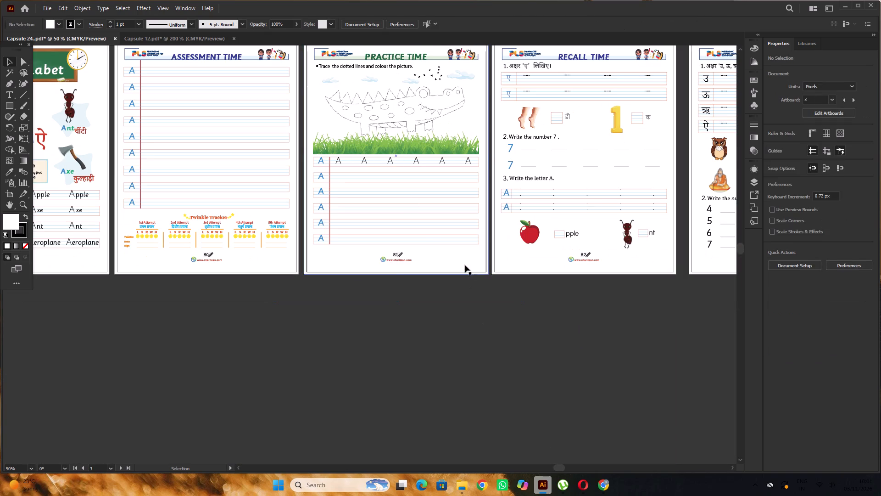
{"action": "left_click", "coordinate": [465, 265]}
{"action": "key", "text": "ctrl+2"}
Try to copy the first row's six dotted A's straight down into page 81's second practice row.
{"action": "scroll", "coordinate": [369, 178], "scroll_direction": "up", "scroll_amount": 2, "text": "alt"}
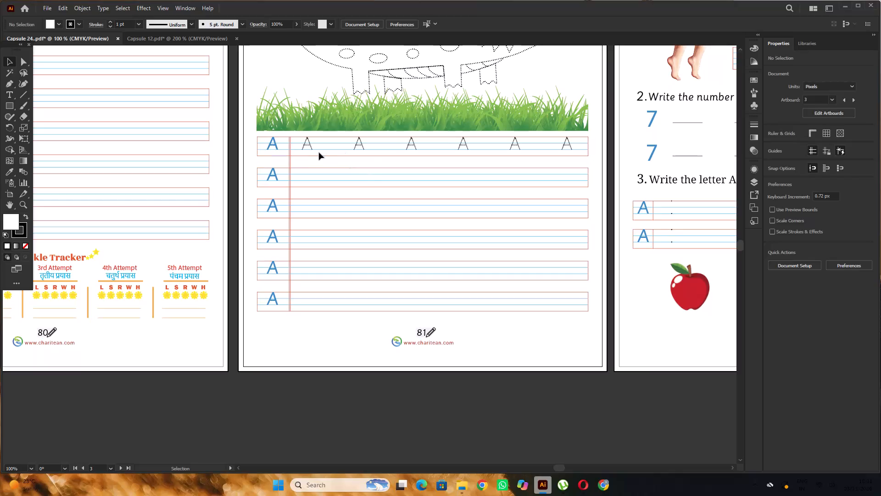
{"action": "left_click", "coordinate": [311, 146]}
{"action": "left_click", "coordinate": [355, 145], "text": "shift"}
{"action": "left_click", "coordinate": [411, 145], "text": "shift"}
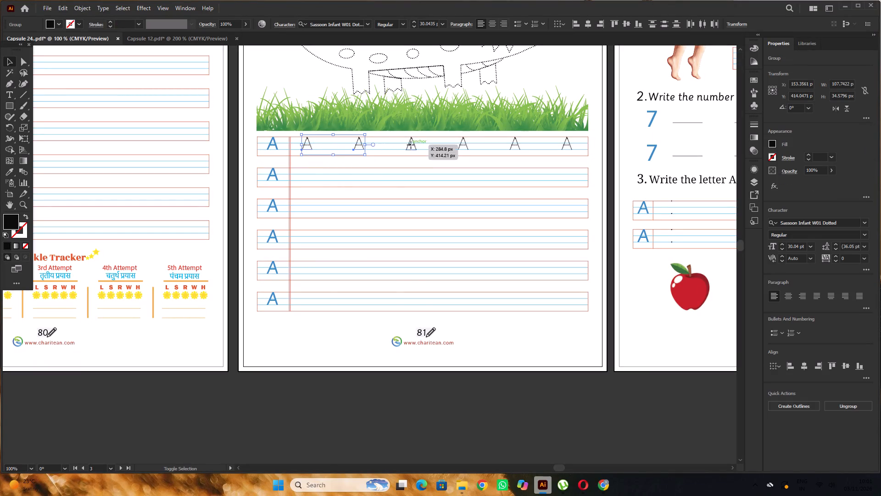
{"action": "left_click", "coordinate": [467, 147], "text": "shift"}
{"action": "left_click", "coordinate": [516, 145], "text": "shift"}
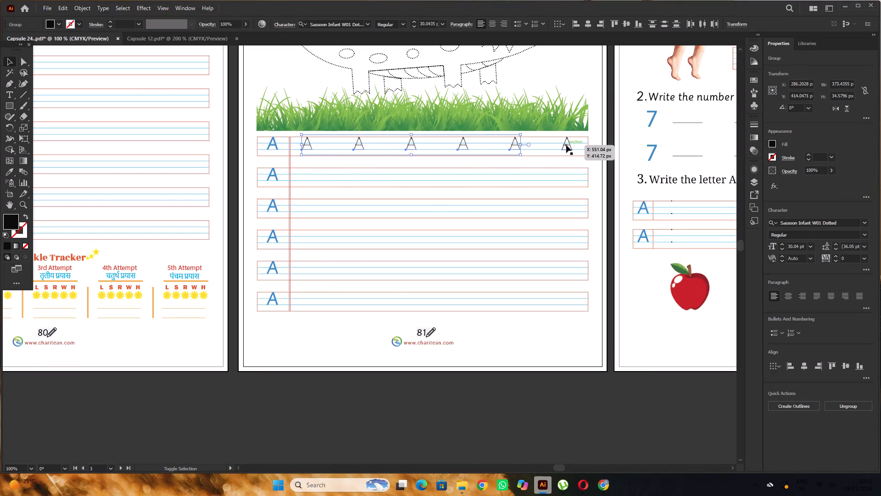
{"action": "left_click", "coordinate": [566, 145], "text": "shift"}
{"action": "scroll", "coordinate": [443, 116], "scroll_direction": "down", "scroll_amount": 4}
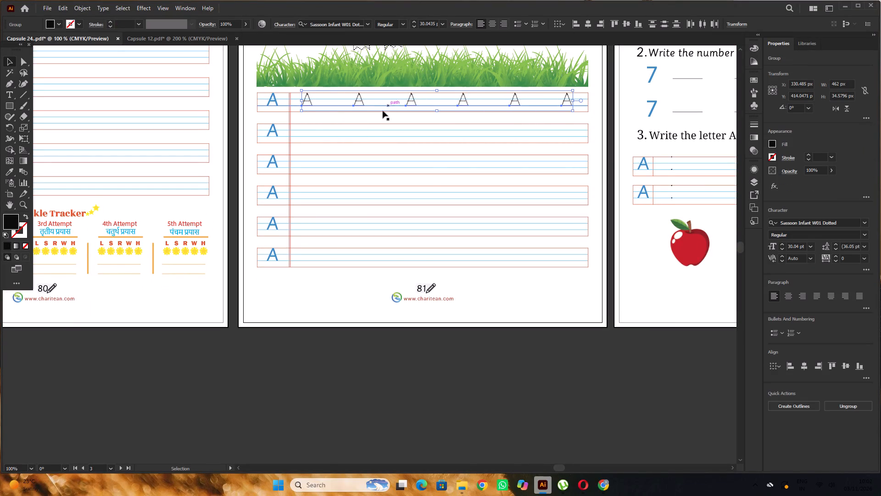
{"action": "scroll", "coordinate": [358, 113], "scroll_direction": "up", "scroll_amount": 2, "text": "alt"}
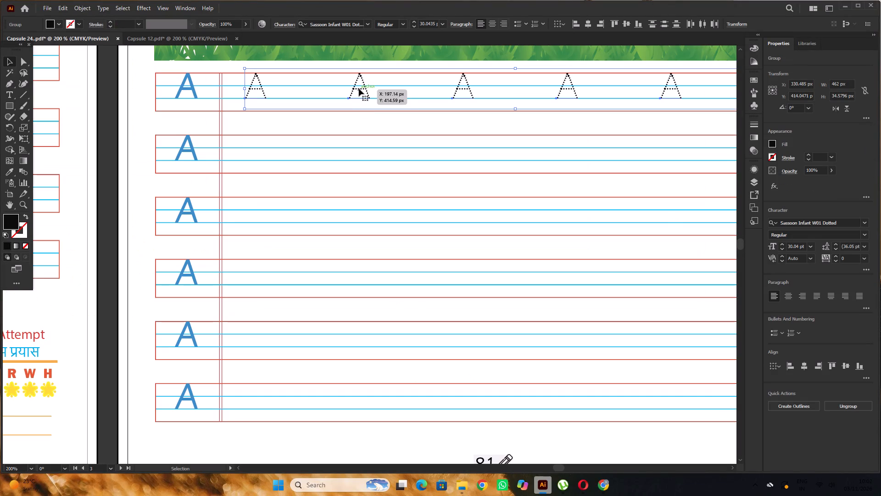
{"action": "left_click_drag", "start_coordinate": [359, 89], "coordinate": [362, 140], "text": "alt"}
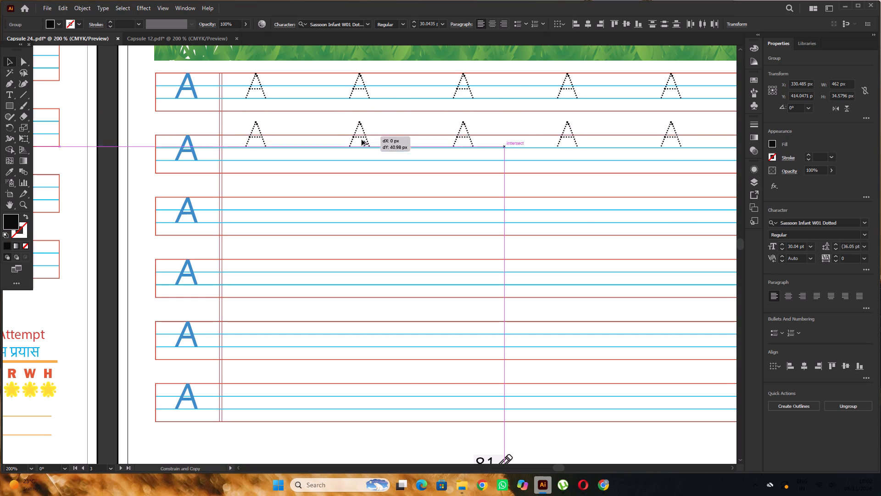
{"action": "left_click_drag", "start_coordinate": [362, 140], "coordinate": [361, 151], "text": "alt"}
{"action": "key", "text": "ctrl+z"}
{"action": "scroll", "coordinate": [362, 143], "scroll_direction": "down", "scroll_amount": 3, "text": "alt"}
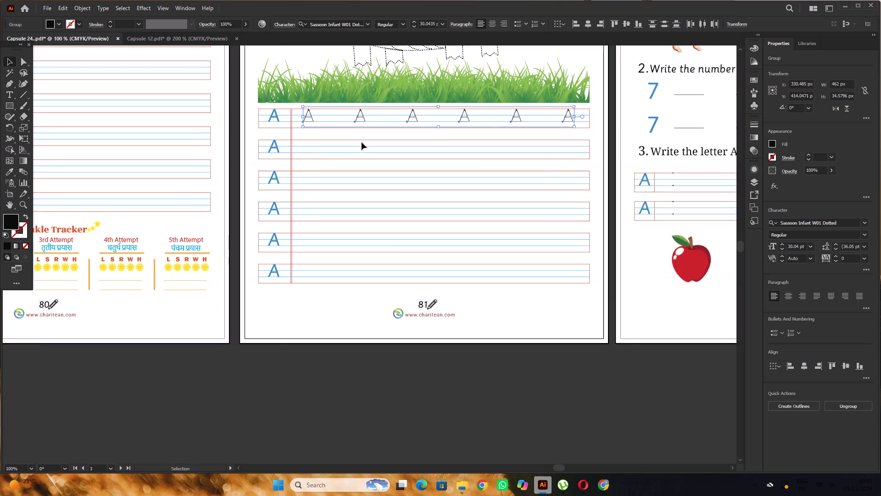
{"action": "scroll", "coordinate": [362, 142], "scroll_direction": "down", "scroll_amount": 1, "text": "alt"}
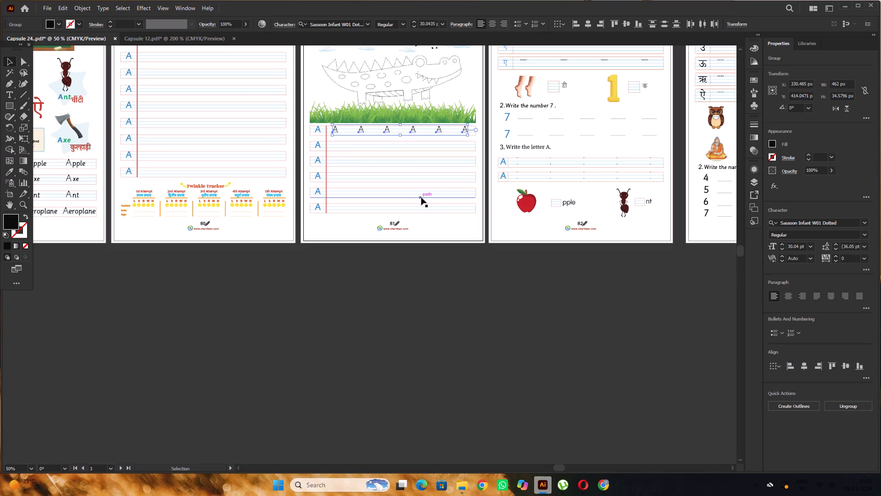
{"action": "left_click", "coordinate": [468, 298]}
Look over the Capsule 24 pages through to pages 83 and 84.
{"action": "scroll", "coordinate": [465, 250], "scroll_direction": "up", "scroll_amount": 7}
{"action": "scroll", "coordinate": [435, 247], "scroll_direction": "down", "scroll_amount": 3, "text": "alt"}
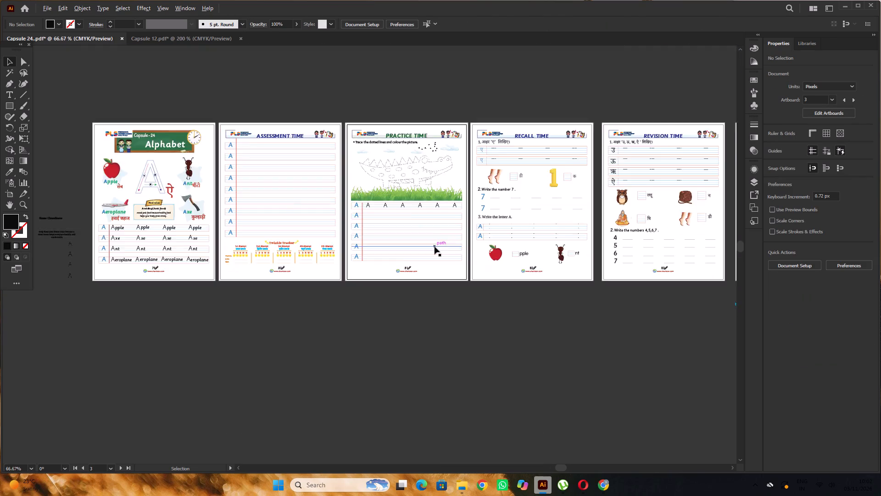
{"action": "scroll", "coordinate": [435, 247], "scroll_direction": "up", "scroll_amount": 8}
{"action": "scroll", "coordinate": [435, 245], "scroll_direction": "down", "scroll_amount": 7, "text": "alt"}
{"action": "key", "text": "space"}
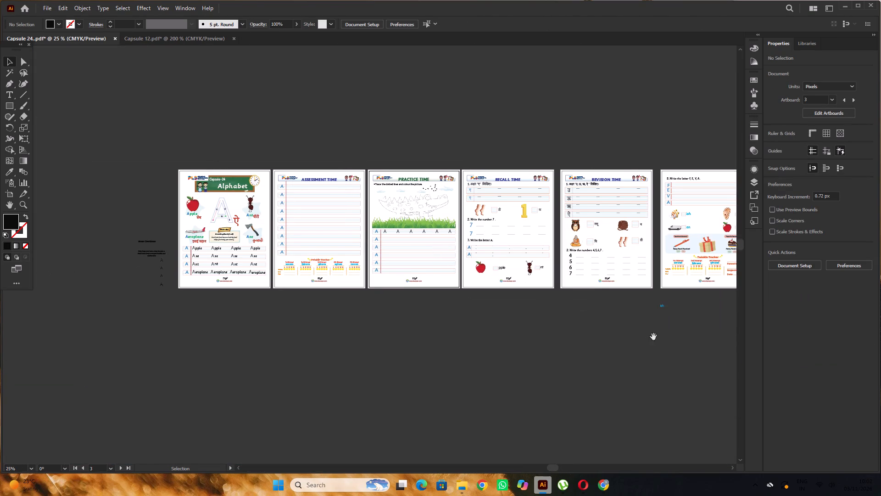
{"action": "left_click_drag", "start_coordinate": [653, 337], "coordinate": [553, 336]}
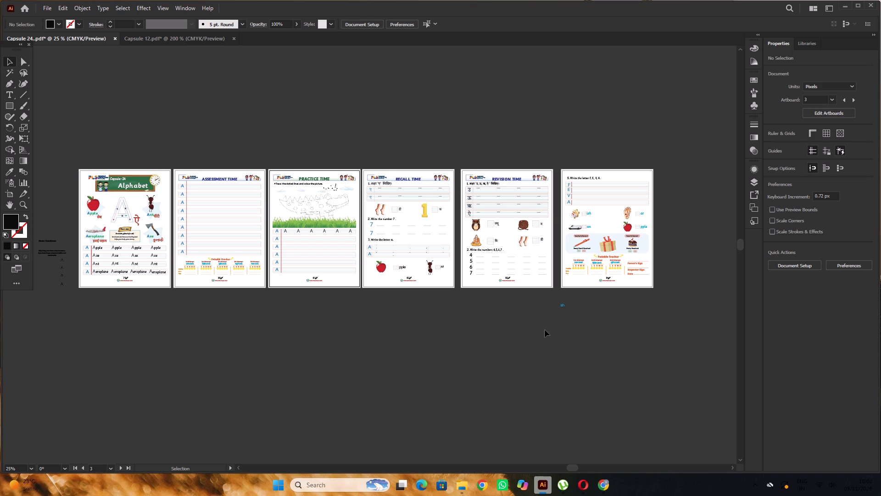
{"action": "scroll", "coordinate": [584, 256], "scroll_direction": "up", "scroll_amount": 9, "text": "alt"}
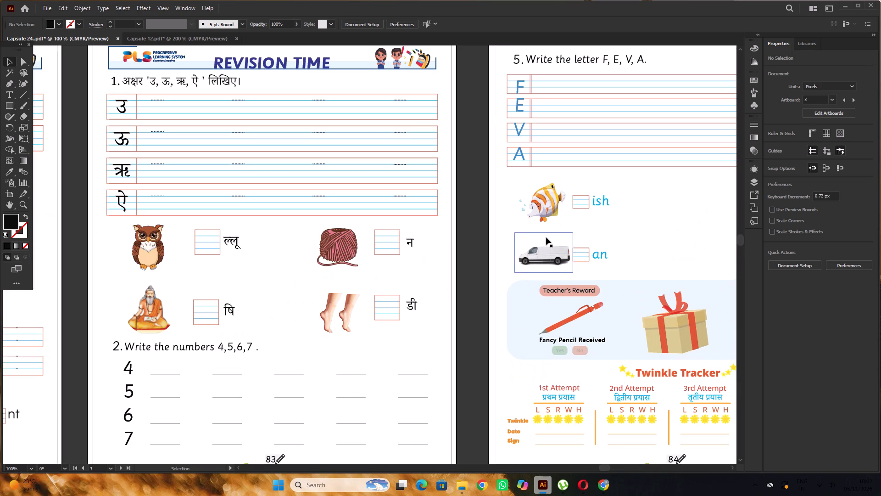
{"action": "scroll", "coordinate": [511, 227], "scroll_direction": "down", "scroll_amount": 3, "text": "alt"}
{"action": "scroll", "coordinate": [511, 227], "scroll_direction": "up", "scroll_amount": 8}
{"action": "scroll", "coordinate": [524, 224], "scroll_direction": "down", "scroll_amount": 3, "text": "alt"}
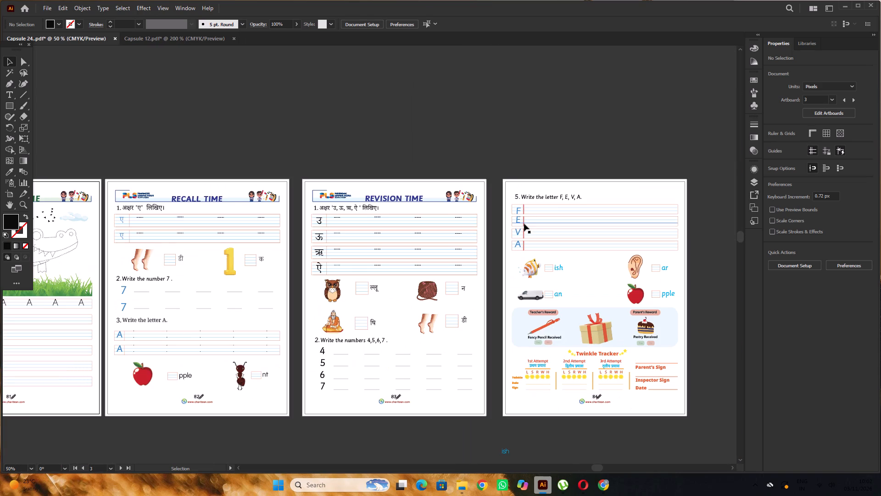
Move page 84's heading "5. Write the letter F, E, V, A." up to Y about 30 px.
{"action": "scroll", "coordinate": [524, 224], "scroll_direction": "down", "scroll_amount": 3, "text": "alt"}
{"action": "scroll", "coordinate": [536, 213], "scroll_direction": "up", "scroll_amount": 7, "text": "alt"}
{"action": "scroll", "coordinate": [516, 238], "scroll_direction": "down", "scroll_amount": 2, "text": "alt"}
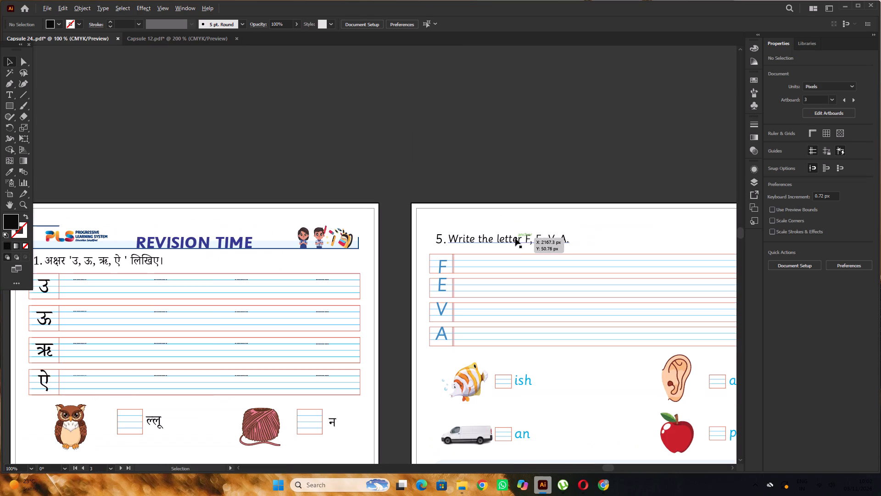
{"action": "left_click", "coordinate": [513, 240]}
{"action": "left_click", "coordinate": [443, 244], "text": "shift"}
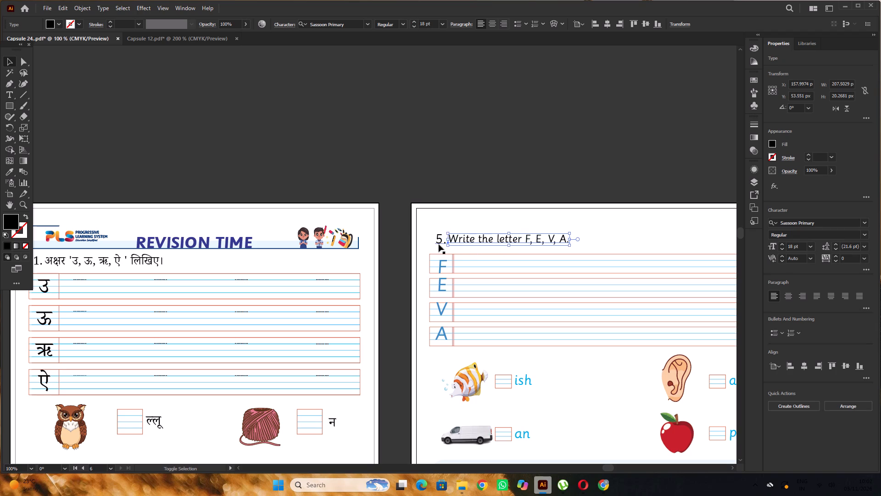
{"action": "left_click", "coordinate": [439, 244], "text": "shift"}
{"action": "left_click", "coordinate": [492, 169]}
{"action": "scroll", "coordinate": [492, 169], "scroll_direction": "down", "scroll_amount": 3, "text": "alt"}
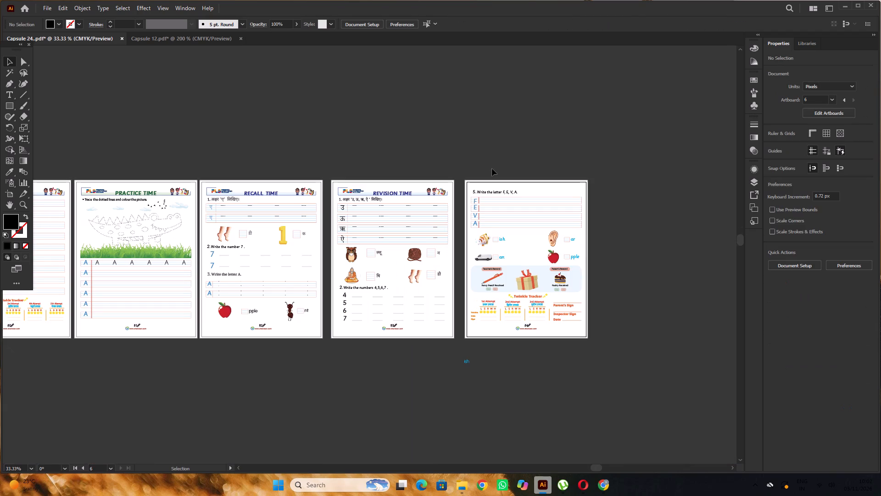
{"action": "scroll", "coordinate": [511, 212], "scroll_direction": "up", "scroll_amount": 3, "text": "alt"}
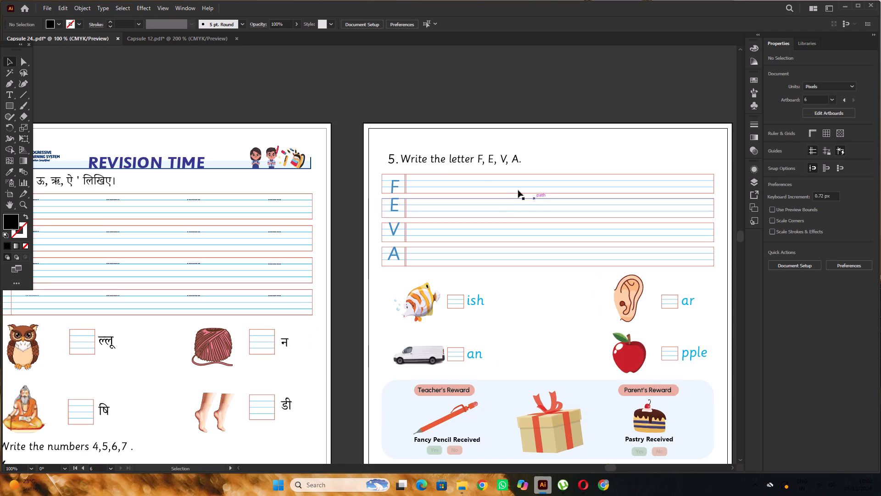
{"action": "left_click", "coordinate": [396, 162]}
{"action": "left_click", "coordinate": [433, 162], "text": "shift"}
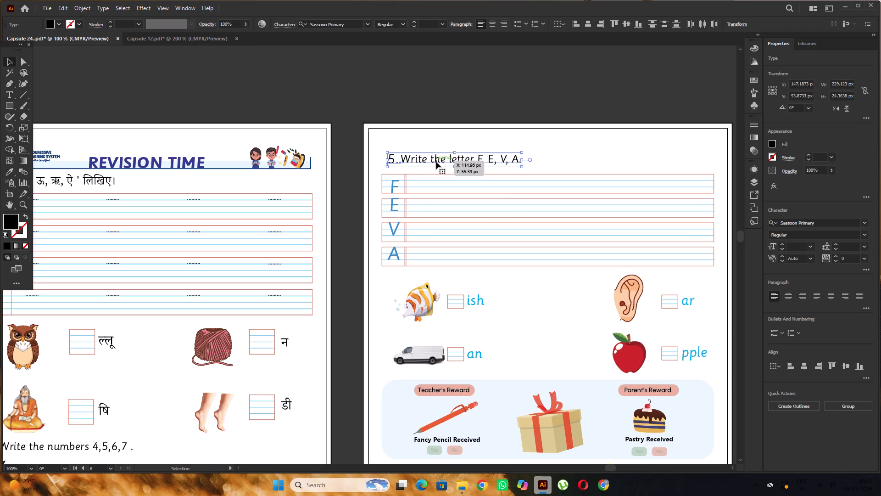
{"action": "left_click_drag", "start_coordinate": [436, 161], "coordinate": [440, 147]}
{"action": "scroll", "coordinate": [461, 163], "scroll_direction": "down", "scroll_amount": 2, "text": "alt"}
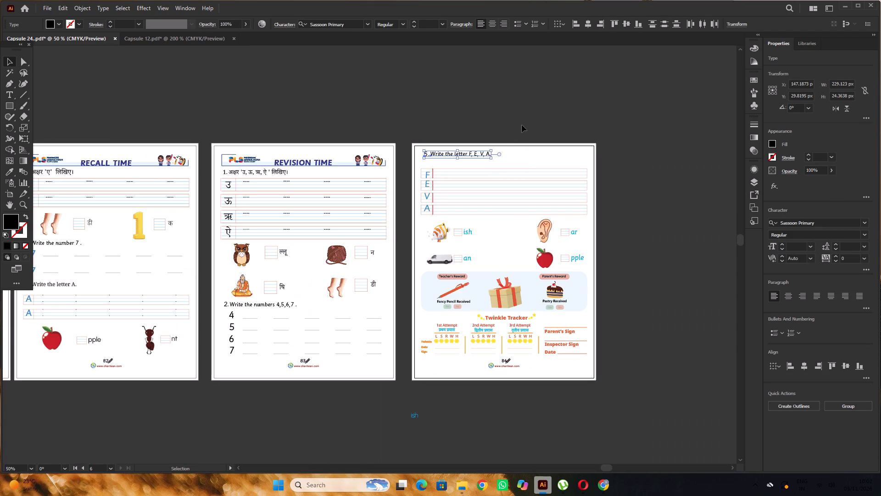
{"action": "left_click", "coordinate": [522, 125]}
Move page 84's four ruled F, E, V, A rows and the picture-word exercises below them straight up about 16 px.
{"action": "scroll", "coordinate": [522, 125], "scroll_direction": "down", "scroll_amount": 3}
{"action": "scroll", "coordinate": [319, 165], "scroll_direction": "up", "scroll_amount": 3, "text": "alt"}
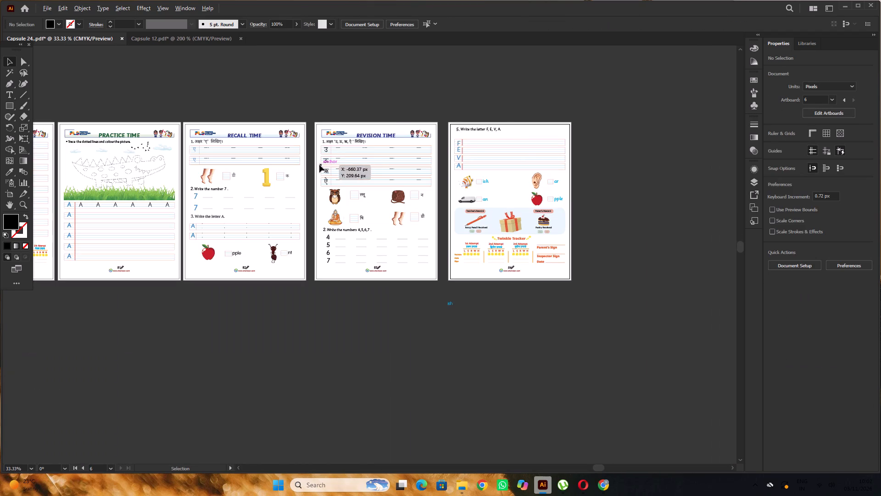
{"action": "scroll", "coordinate": [329, 166], "scroll_direction": "down", "scroll_amount": 2, "text": "alt"}
{"action": "scroll", "coordinate": [329, 166], "scroll_direction": "up", "scroll_amount": 2, "text": "alt"}
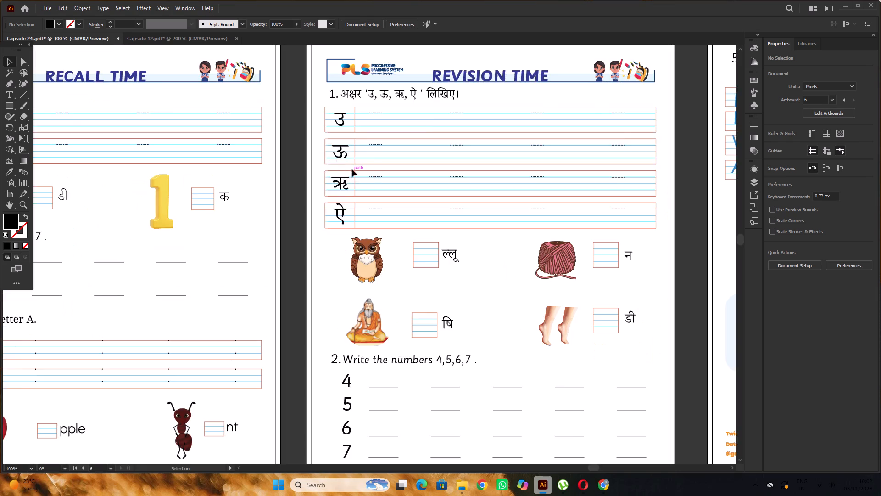
{"action": "scroll", "coordinate": [352, 169], "scroll_direction": "down", "scroll_amount": 4, "text": "alt"}
{"action": "scroll", "coordinate": [543, 178], "scroll_direction": "up", "scroll_amount": 3, "text": "alt"}
{"action": "scroll", "coordinate": [546, 175], "scroll_direction": "up", "scroll_amount": 2}
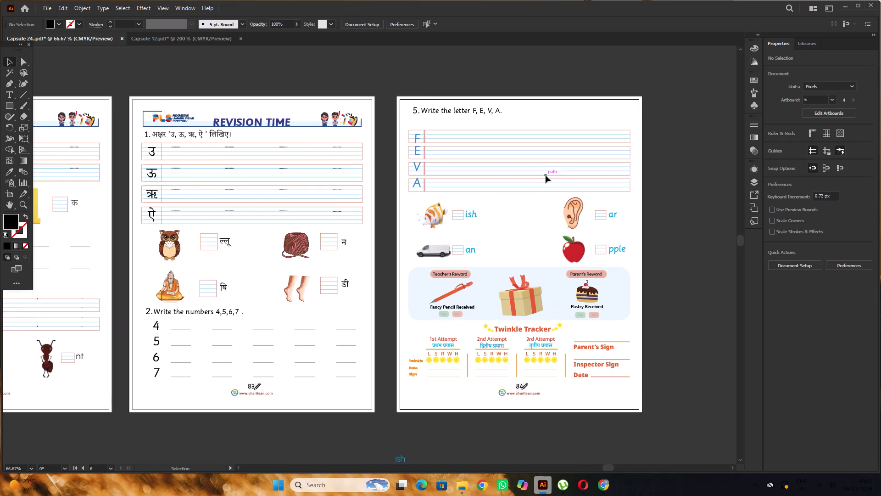
{"action": "left_click_drag", "start_coordinate": [408, 126], "coordinate": [585, 190]}
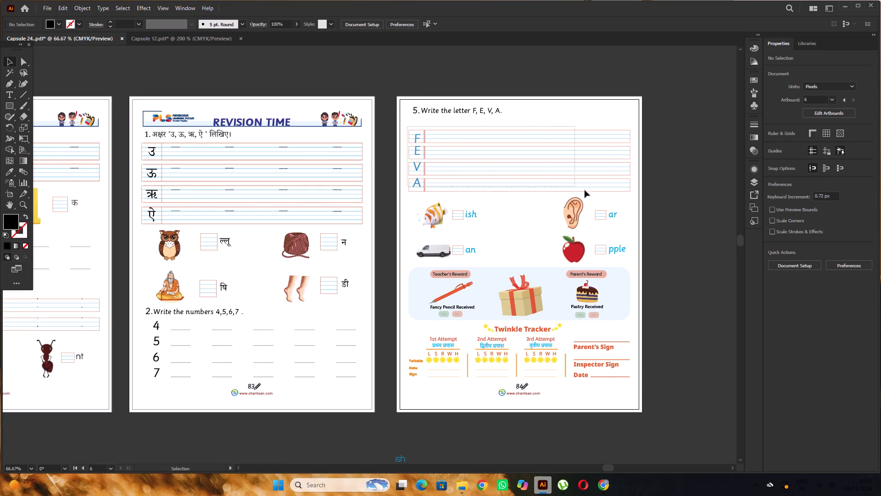
{"action": "left_click_drag", "start_coordinate": [585, 190], "coordinate": [632, 194]}
{"action": "scroll", "coordinate": [473, 143], "scroll_direction": "up", "scroll_amount": 2, "text": "alt"}
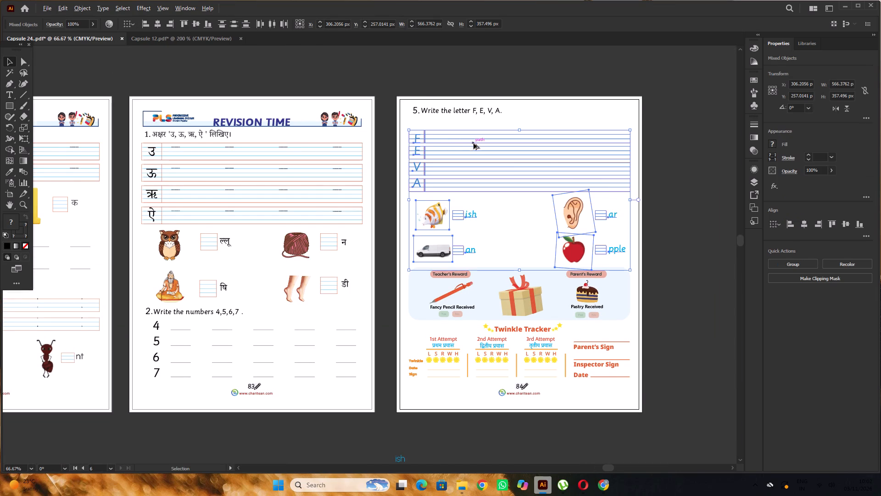
{"action": "scroll", "coordinate": [474, 143], "scroll_direction": "up", "scroll_amount": 1, "text": "alt"}
{"action": "left_click_drag", "start_coordinate": [483, 128], "coordinate": [484, 109]}
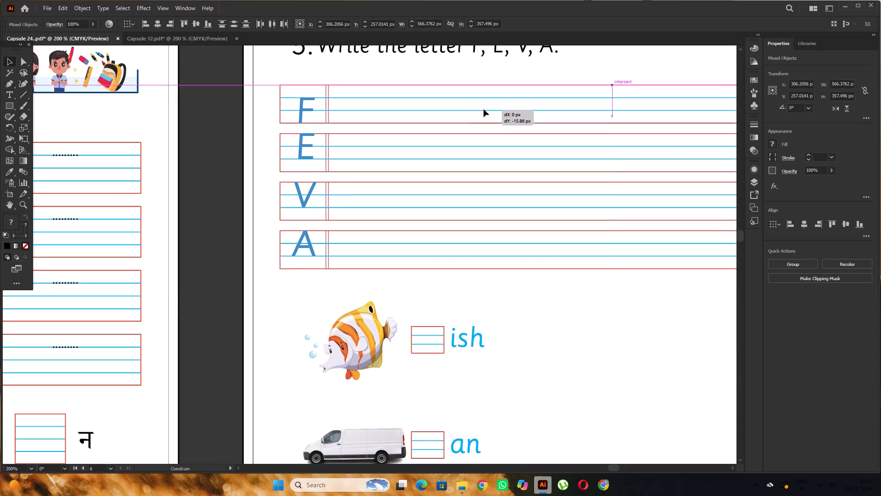
{"action": "left_click_drag", "start_coordinate": [484, 109], "coordinate": [484, 108]}
{"action": "scroll", "coordinate": [473, 115], "scroll_direction": "down", "scroll_amount": 4, "text": "alt"}
{"action": "scroll", "coordinate": [473, 116], "scroll_direction": "up", "scroll_amount": 2}
{"action": "left_click", "coordinate": [503, 92]}
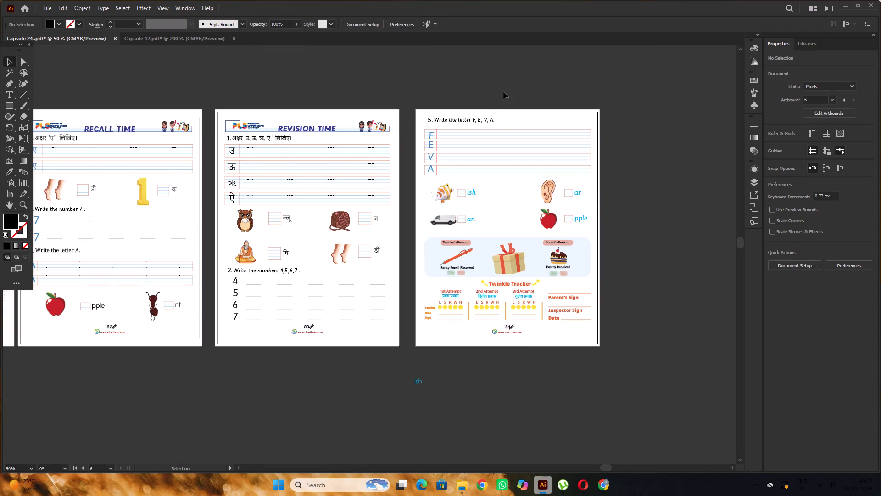
Look over all the Capsule 24 pages from 79 to 84, checking the practice rows and exercises on each.
{"action": "scroll", "coordinate": [501, 123], "scroll_direction": "down", "scroll_amount": 1, "text": "alt"}
{"action": "left_click", "coordinate": [601, 174]}
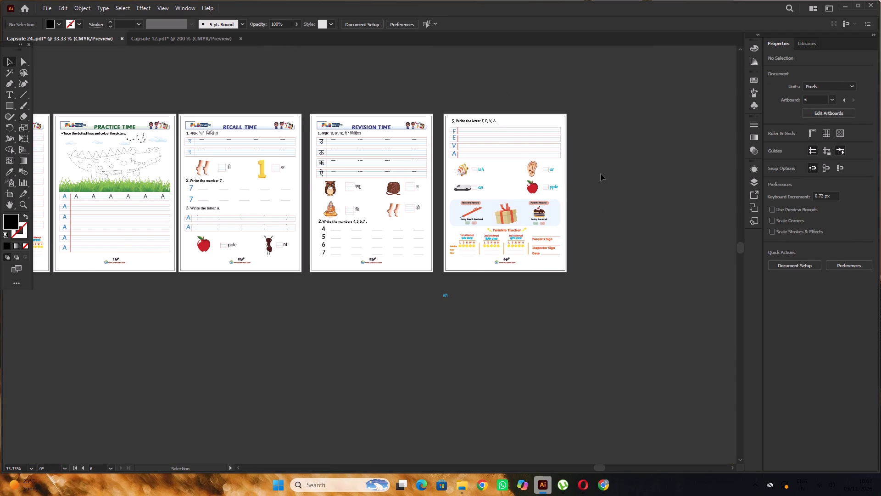
{"action": "scroll", "coordinate": [571, 175], "scroll_direction": "down", "scroll_amount": 2, "text": "alt"}
{"action": "scroll", "coordinate": [384, 156], "scroll_direction": "up", "scroll_amount": 3, "text": "alt"}
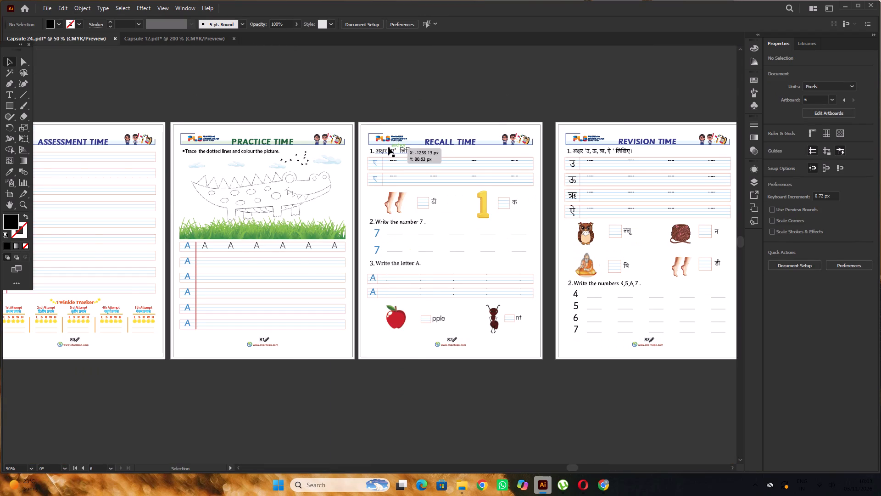
{"action": "scroll", "coordinate": [388, 147], "scroll_direction": "down", "scroll_amount": 1, "text": "alt"}
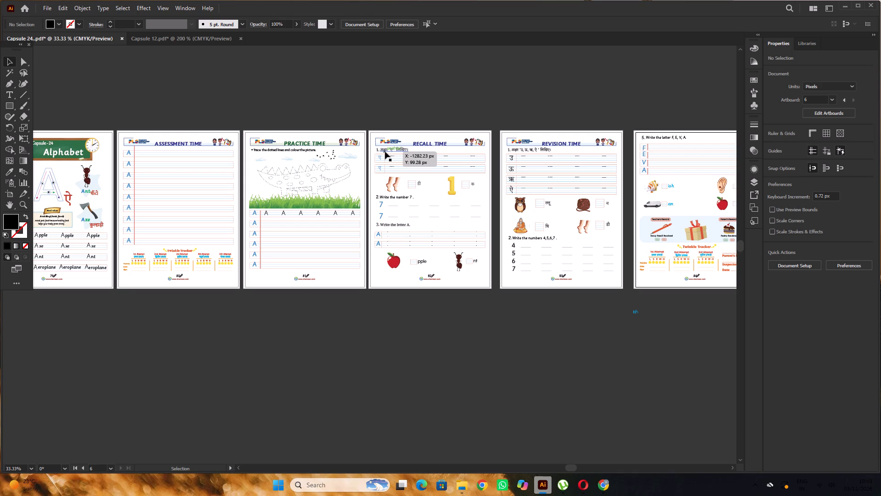
{"action": "scroll", "coordinate": [546, 257], "scroll_direction": "up", "scroll_amount": 3, "text": "alt"}
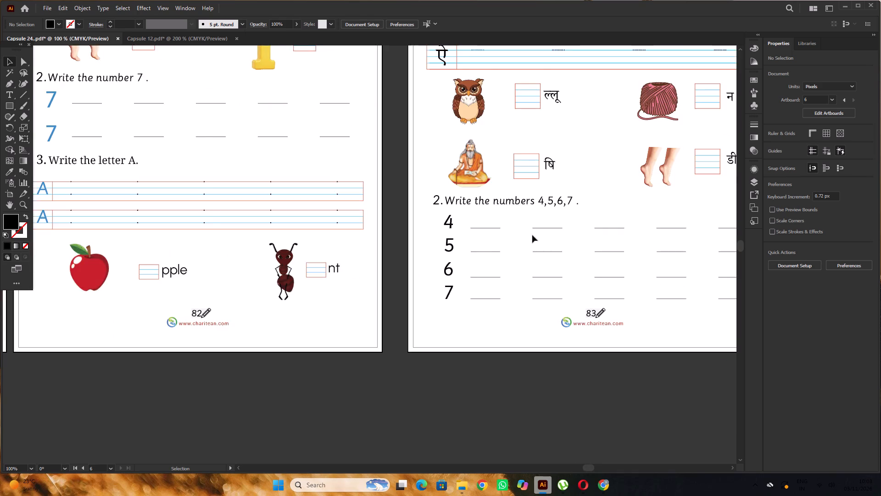
{"action": "scroll", "coordinate": [532, 235], "scroll_direction": "down", "scroll_amount": 2, "text": "alt"}
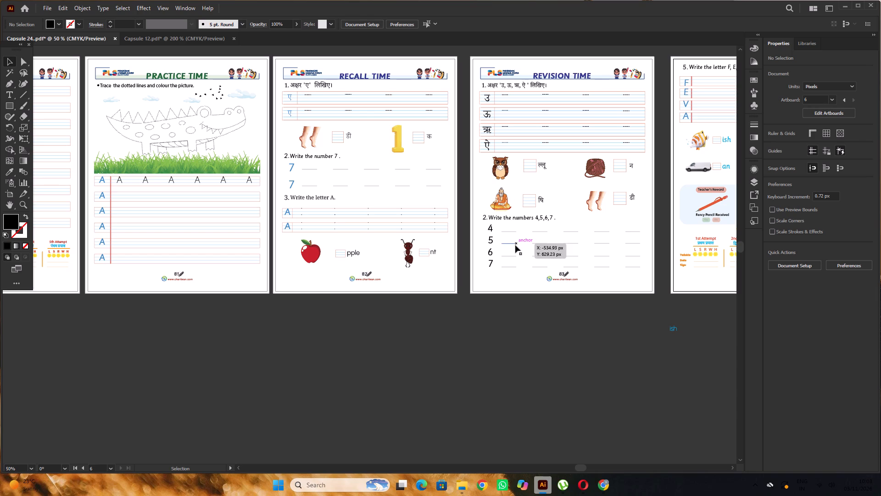
{"action": "scroll", "coordinate": [509, 232], "scroll_direction": "down", "scroll_amount": 3, "text": "alt"}
{"action": "key", "text": "space"}
{"action": "left_click_drag", "start_coordinate": [353, 284], "coordinate": [489, 282]}
{"action": "scroll", "coordinate": [479, 221], "scroll_direction": "up", "scroll_amount": 9, "text": "alt"}
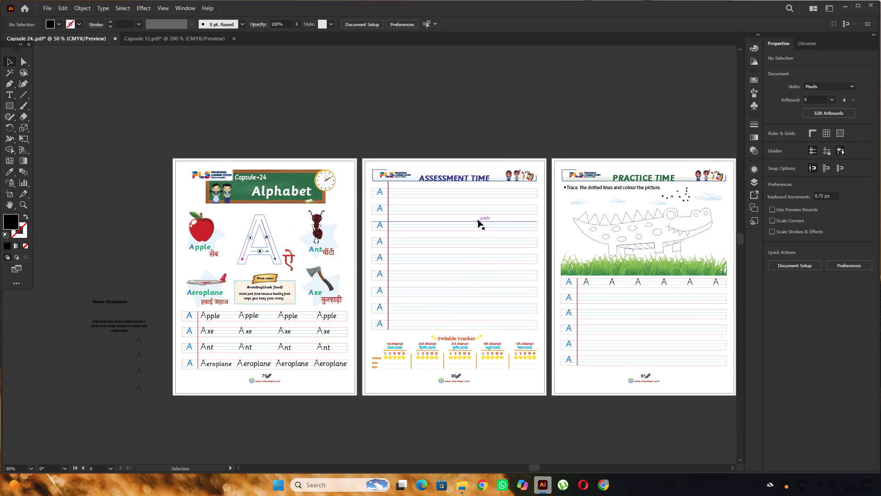
{"action": "scroll", "coordinate": [478, 220], "scroll_direction": "up", "scroll_amount": 5, "text": "alt"}
{"action": "scroll", "coordinate": [478, 220], "scroll_direction": "down", "scroll_amount": 8}
{"action": "key", "text": "space"}
{"action": "key", "text": "space"}
{"action": "key", "text": "space"}
{"action": "key", "text": "space"}
{"action": "key", "text": "space"}
{"action": "key", "text": "space"}
{"action": "key", "text": "space"}
{"action": "key", "text": "space"}
{"action": "key", "text": "space"}
{"action": "key", "text": "space"}
{"action": "key", "text": "space"}
{"action": "key", "text": "space"}
{"action": "key", "text": "space"}
{"action": "key", "text": "space"}
{"action": "key", "text": "space"}
{"action": "key", "text": "space"}
{"action": "key", "text": "space"}
{"action": "key", "text": "space"}
{"action": "key", "text": "space"}
{"action": "key", "text": "space"}
{"action": "left_click_drag", "start_coordinate": [600, 254], "coordinate": [368, 248]}
{"action": "left_click_drag", "start_coordinate": [529, 241], "coordinate": [434, 245]}
{"action": "left_click_drag", "start_coordinate": [434, 245], "coordinate": [501, 247]}
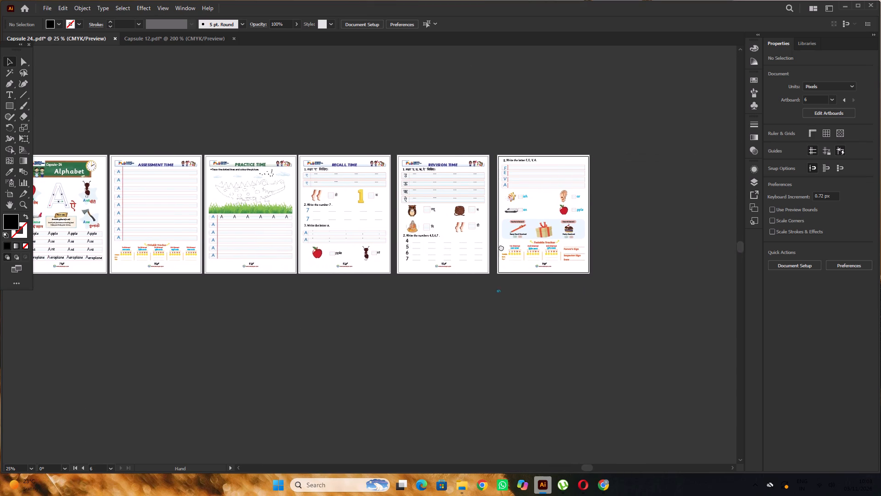
{"action": "left_click_drag", "start_coordinate": [501, 247], "coordinate": [503, 247]}
{"action": "scroll", "coordinate": [508, 234], "scroll_direction": "up", "scroll_amount": 4}
{"action": "scroll", "coordinate": [508, 234], "scroll_direction": "down", "scroll_amount": 2, "text": "alt"}
{"action": "scroll", "coordinate": [508, 234], "scroll_direction": "up", "scroll_amount": 3}
{"action": "scroll", "coordinate": [508, 234], "scroll_direction": "down", "scroll_amount": 2, "text": "alt"}
{"action": "key", "text": "space"}
{"action": "key", "text": "space"}
{"action": "left_click_drag", "start_coordinate": [401, 244], "coordinate": [514, 225]}
{"action": "scroll", "coordinate": [514, 225], "scroll_direction": "up", "scroll_amount": 2, "text": "alt"}
{"action": "scroll", "coordinate": [452, 171], "scroll_direction": "up", "scroll_amount": 2, "text": "alt"}
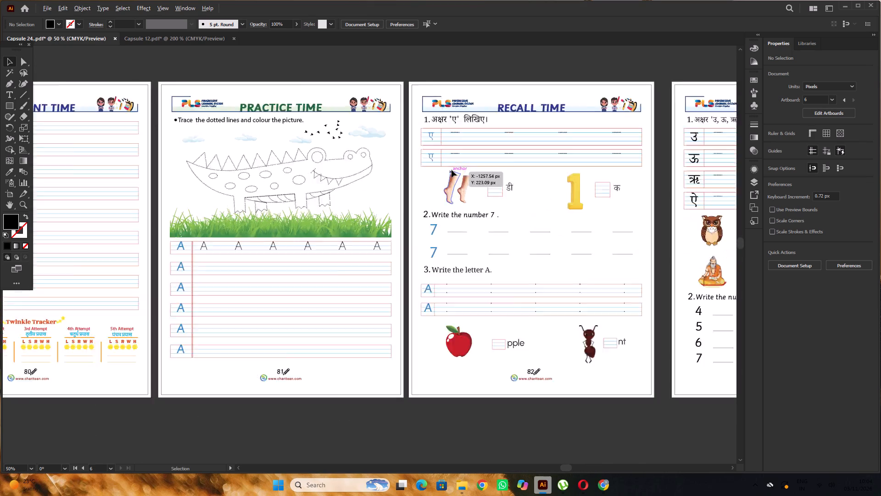
{"action": "scroll", "coordinate": [452, 170], "scroll_direction": "up", "scroll_amount": 2, "text": "alt"}
{"action": "left_click", "coordinate": [395, 131]}
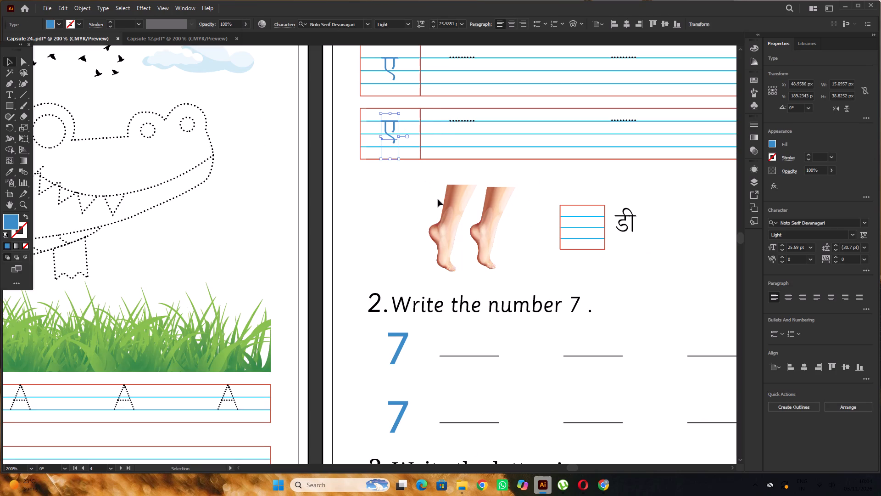
{"action": "scroll", "coordinate": [438, 199], "scroll_direction": "down", "scroll_amount": 5, "text": "alt"}
{"action": "left_click", "coordinate": [544, 361]}
{"action": "key", "text": "space"}
{"action": "key", "text": "space"}
{"action": "key", "text": "space"}
{"action": "key", "text": "space"}
{"action": "left_click_drag", "start_coordinate": [363, 378], "coordinate": [402, 375]}
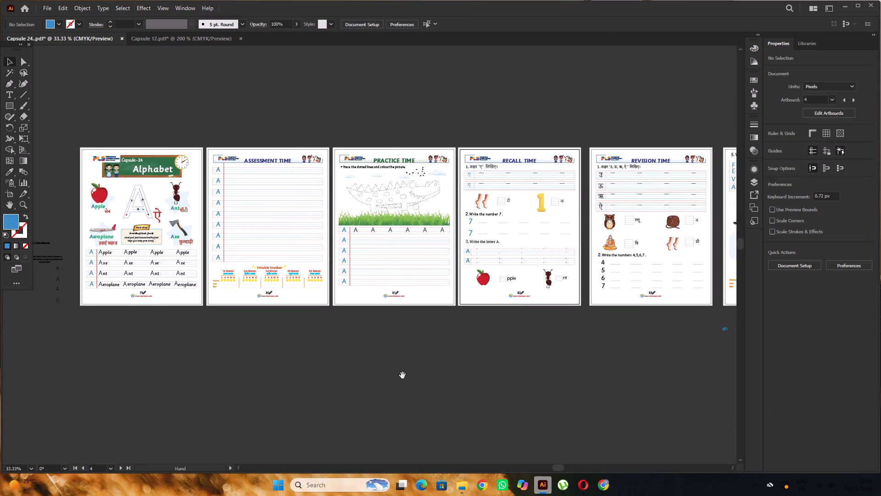
{"action": "scroll", "coordinate": [420, 348], "scroll_direction": "down", "scroll_amount": 2}
{"action": "left_click_drag", "start_coordinate": [451, 351], "coordinate": [436, 354]}
{"action": "key", "text": "space"}
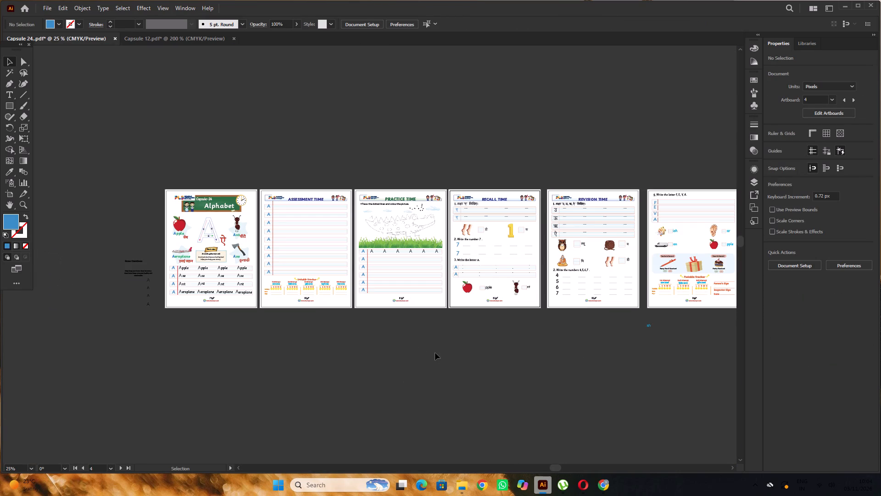
Save the corrected Capsule 24 document.
{"action": "key", "text": "ctrl+s"}
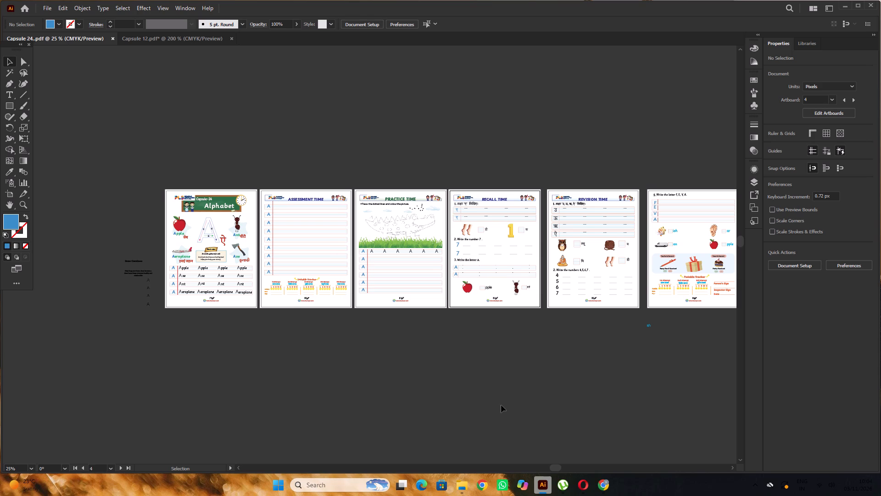
Check the old Capsule 24 PDF, named without a trailing dot, in the PRINT A 1 folder and delete that file.
{"action": "left_click", "coordinate": [453, 445]}
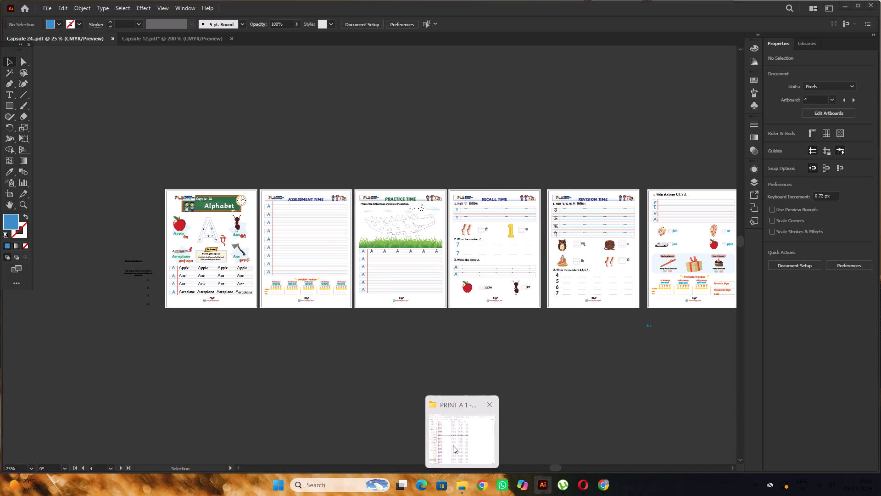
{"action": "scroll", "coordinate": [238, 212], "scroll_direction": "down", "scroll_amount": 3}
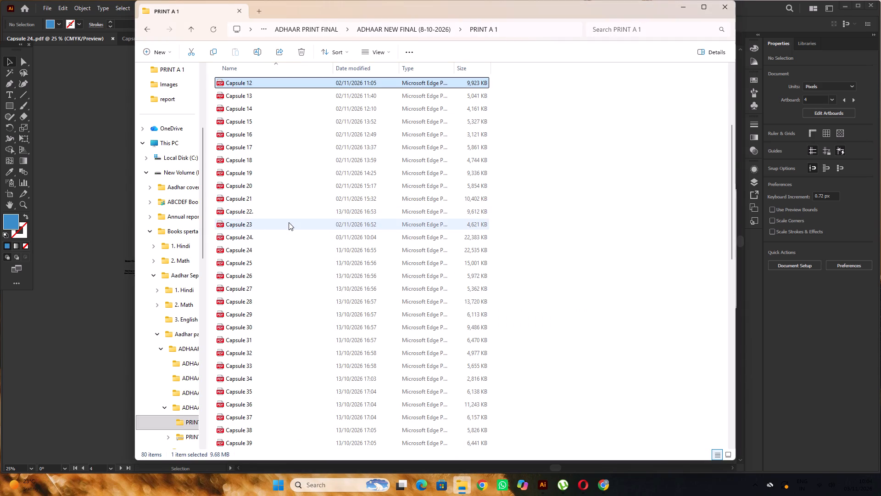
{"action": "double_click", "coordinate": [281, 250]}
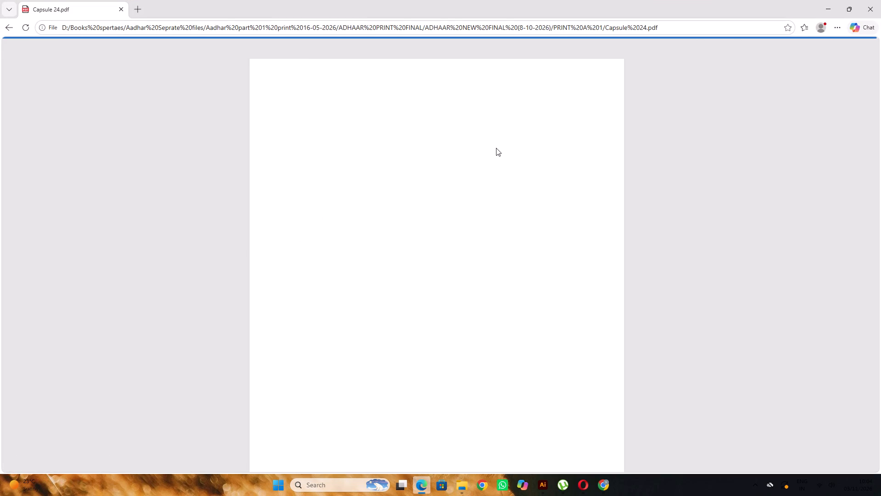
{"action": "scroll", "coordinate": [465, 166], "scroll_direction": "down", "scroll_amount": 4}
{"action": "scroll", "coordinate": [498, 141], "scroll_direction": "down", "scroll_amount": 5}
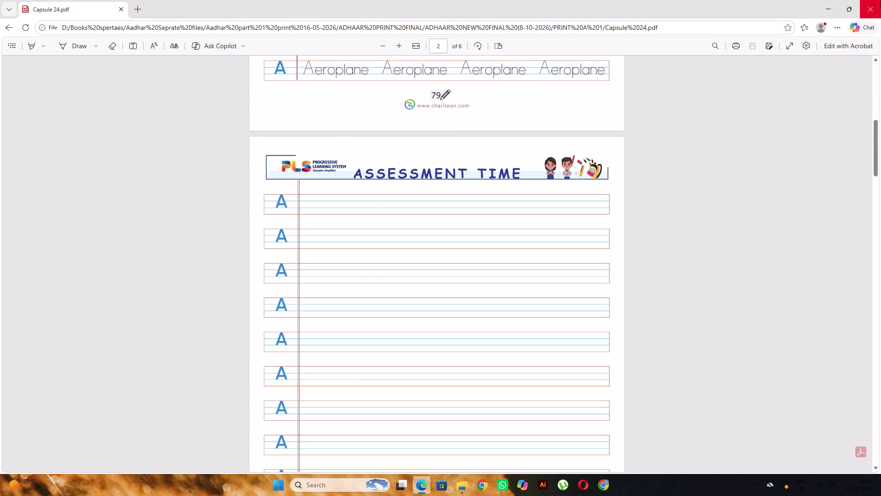
{"action": "left_click", "coordinate": [880, 0]}
{"action": "key", "text": "Delete"}
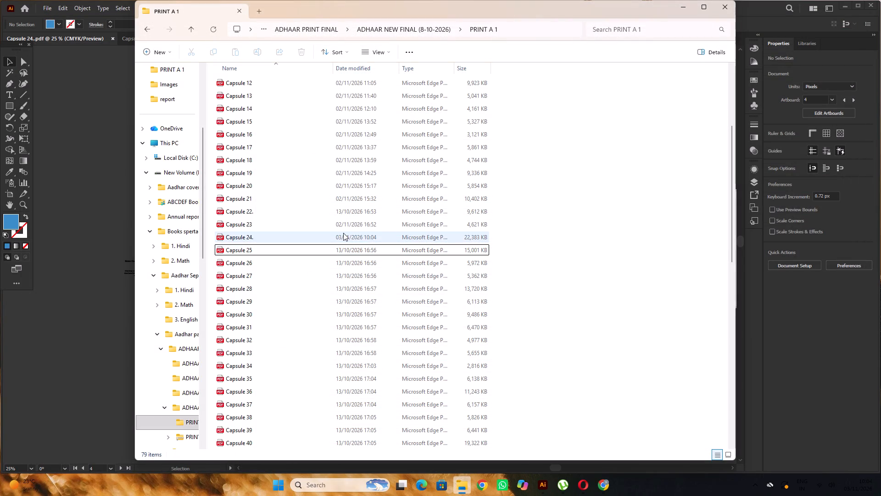
Rename the corrected file "Capsule 24." as "Capsule 24", without the trailing dot.
{"action": "left_click", "coordinate": [308, 253]}
{"action": "right_click", "coordinate": [308, 253]}
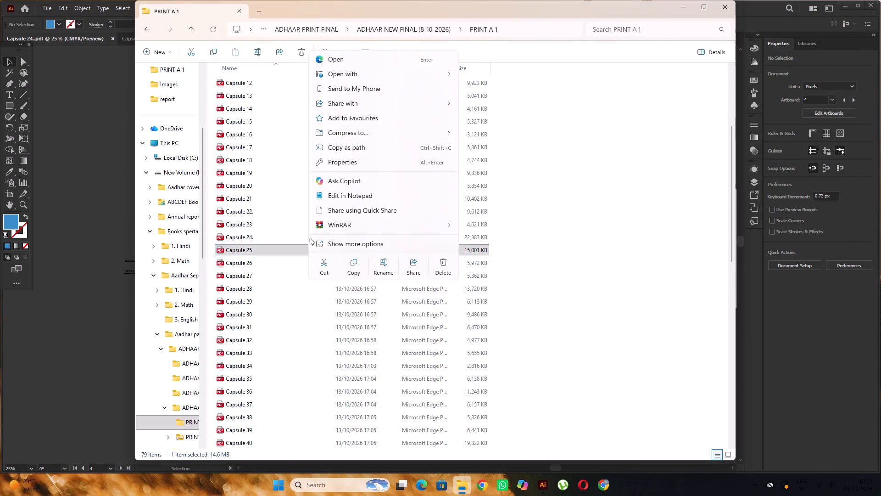
{"action": "left_click", "coordinate": [285, 231]}
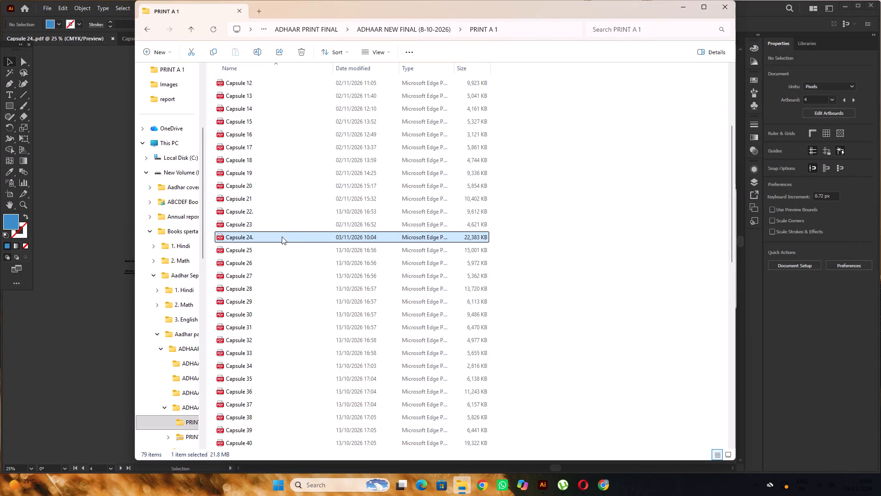
{"action": "right_click", "coordinate": [282, 237]}
{"action": "left_click", "coordinate": [355, 219]}
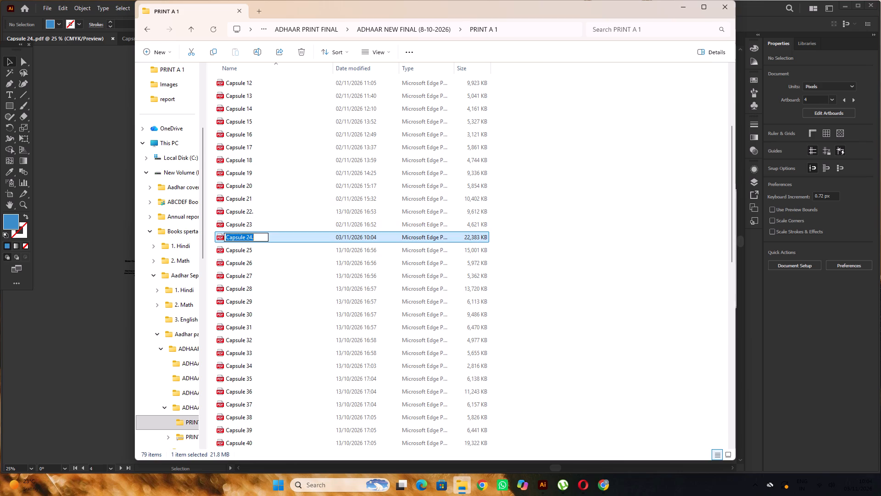
{"action": "left_click", "coordinate": [257, 237]}
{"action": "key", "text": "BackSpace"}
{"action": "key", "text": "Return"}
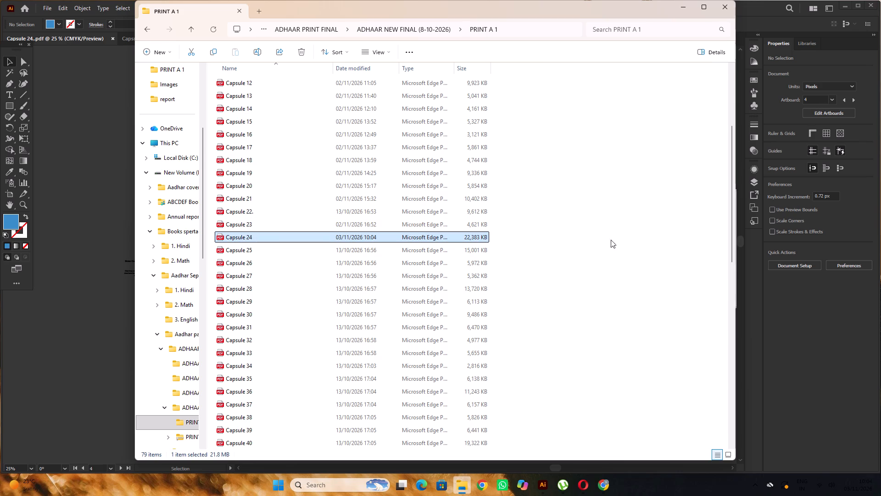
Open Capsule 25 from the PRINT A 1 folder in Adobe Illustrator 2022.
{"action": "left_click", "coordinate": [617, 241]}
{"action": "left_click", "coordinate": [306, 250]}
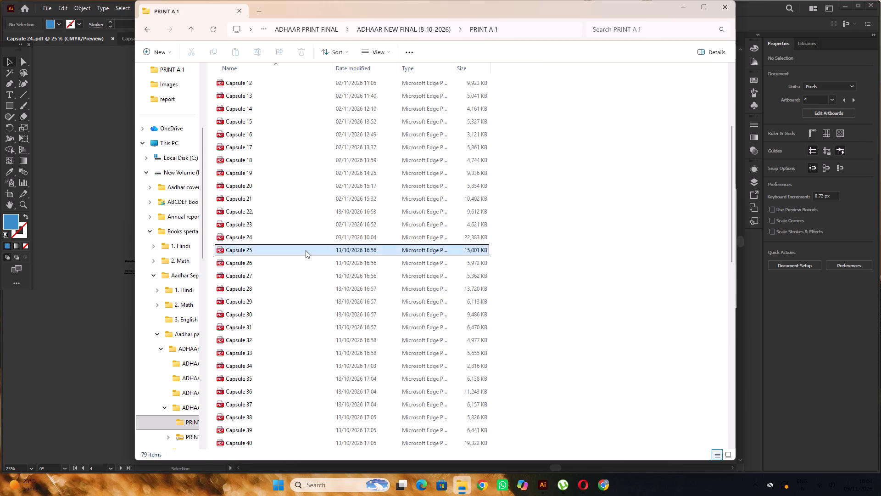
{"action": "right_click", "coordinate": [305, 250]}
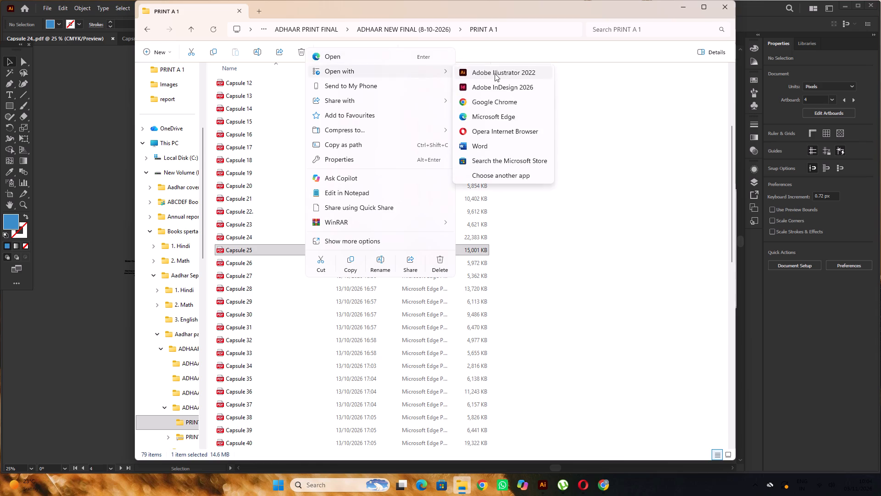
{"action": "left_click", "coordinate": [495, 73]}
{"action": "scroll", "coordinate": [519, 188], "scroll_direction": "up", "scroll_amount": 3}
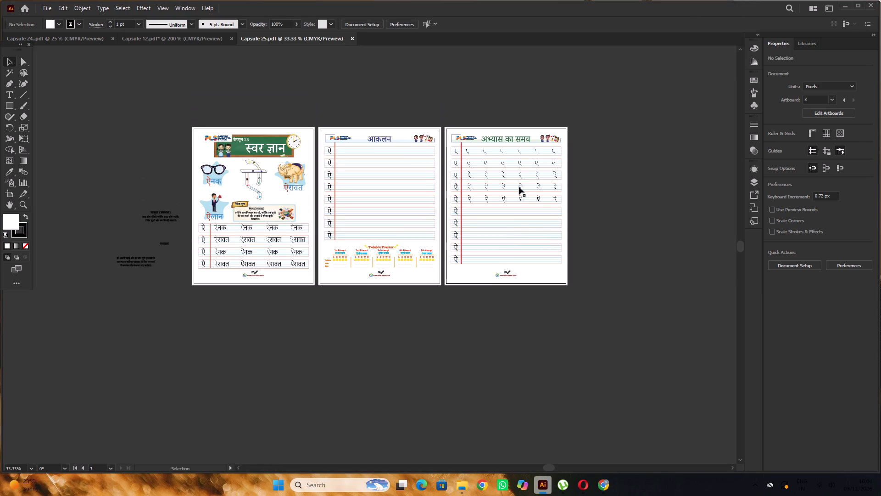
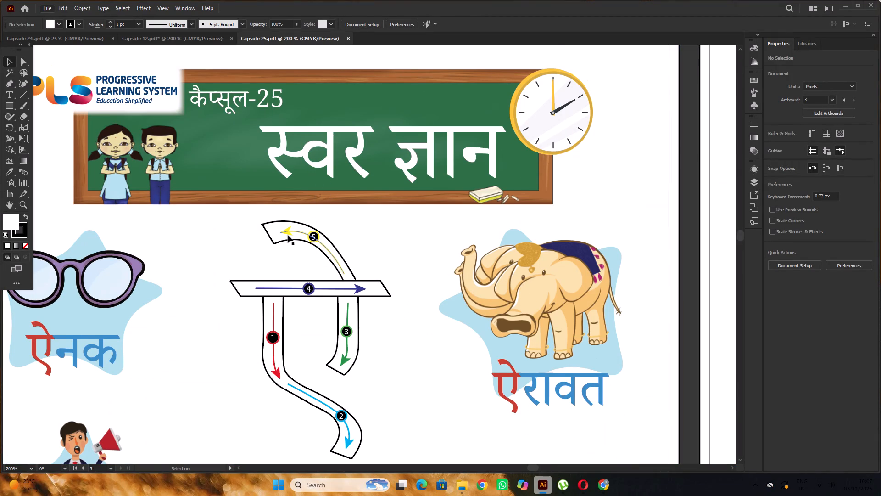
Flip the yellow number 5 arrow horizontally within the letter-tracing group on the first page.
{"action": "left_click", "coordinate": [288, 232]}
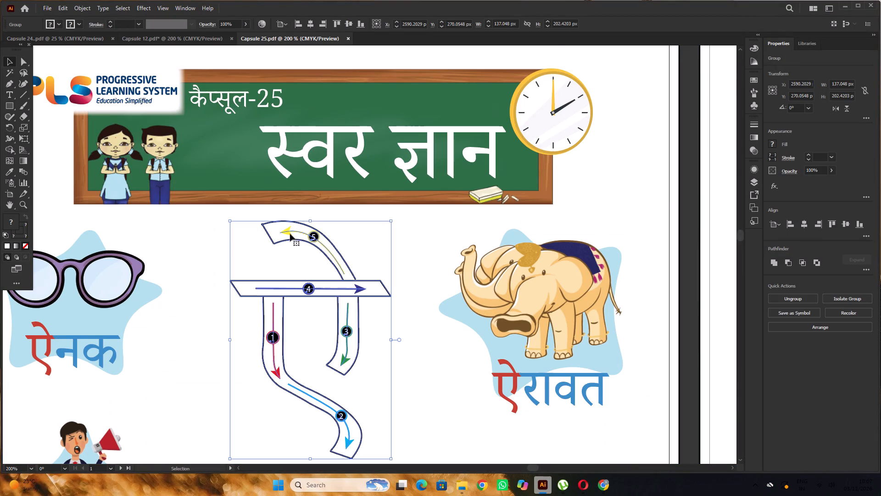
{"action": "double_click", "coordinate": [290, 232]}
{"action": "left_click", "coordinate": [290, 232]}
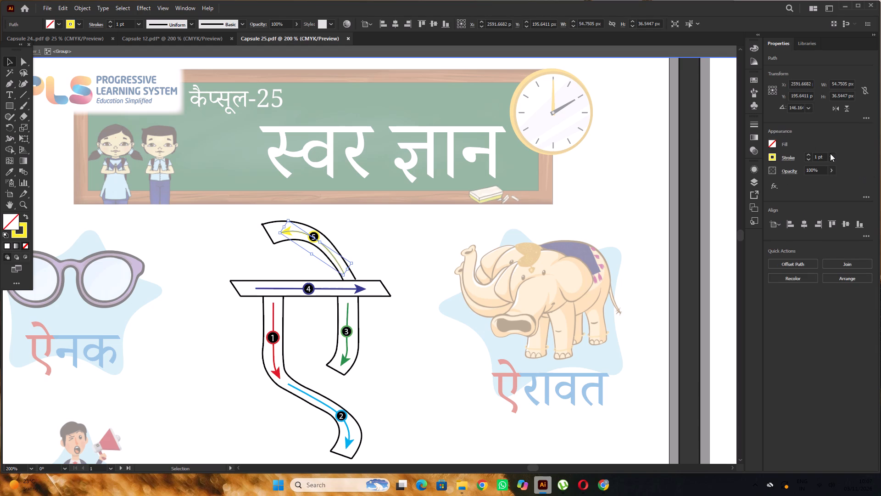
{"action": "left_click", "coordinate": [836, 107]}
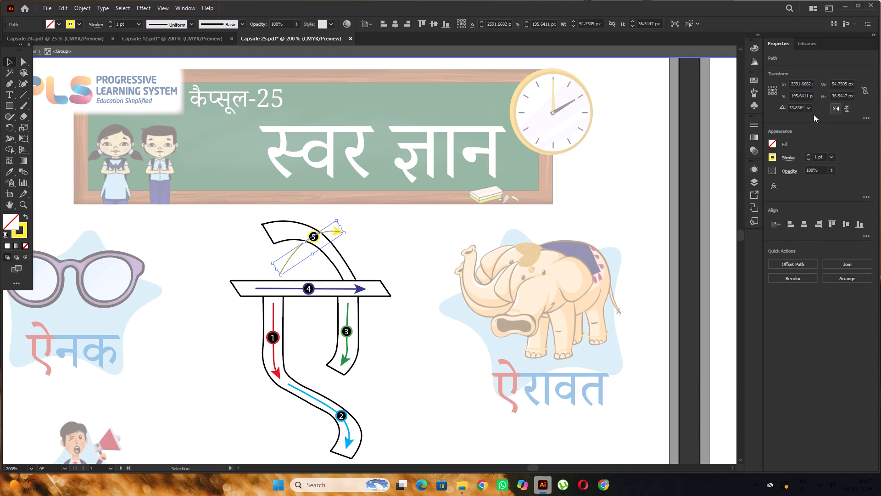
Rotate the flipped yellow arrow to about 349° and move its head inside the lower end of the stroke 5 outline.
{"action": "scroll", "coordinate": [348, 234], "scroll_direction": "up", "scroll_amount": 2, "text": "alt"}
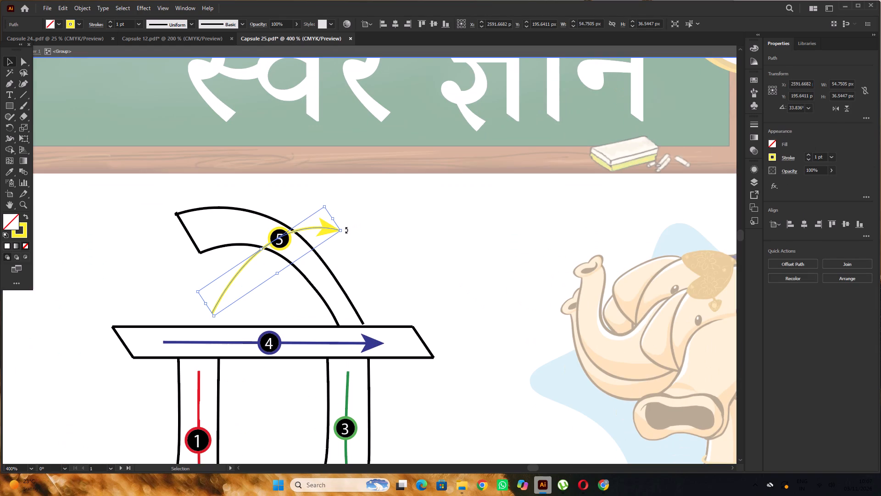
{"action": "left_click_drag", "start_coordinate": [346, 230], "coordinate": [348, 327]}
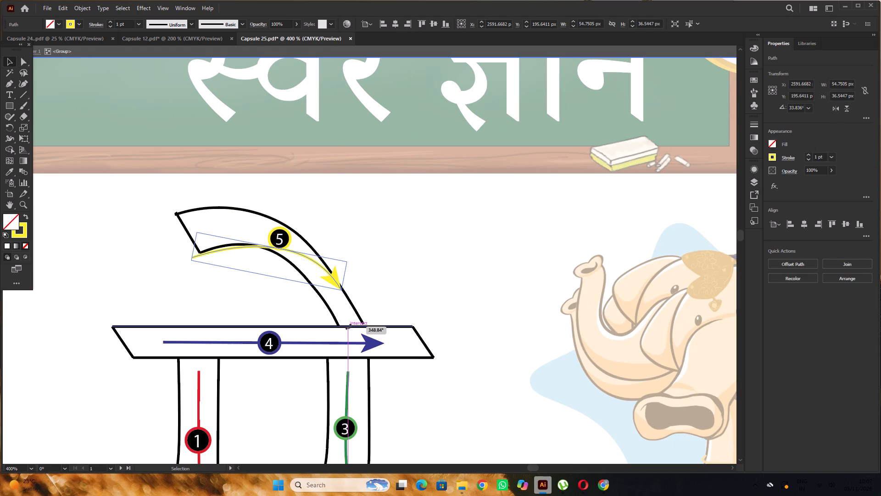
{"action": "left_click_drag", "start_coordinate": [348, 327], "coordinate": [349, 325]}
{"action": "left_click_drag", "start_coordinate": [333, 277], "coordinate": [332, 291]}
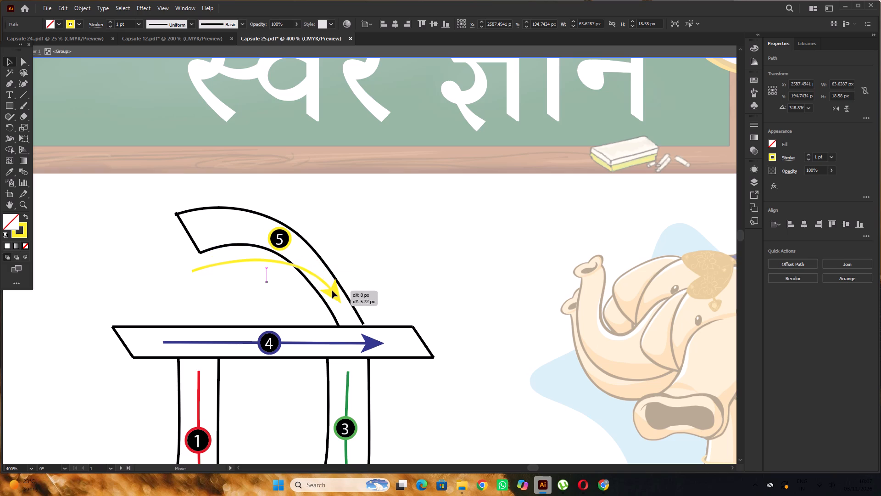
{"action": "left_click_drag", "start_coordinate": [332, 291], "coordinate": [334, 292]}
{"action": "scroll", "coordinate": [331, 295], "scroll_direction": "up", "scroll_amount": 3, "text": "alt"}
{"action": "left_click_drag", "start_coordinate": [342, 291], "coordinate": [336, 294]}
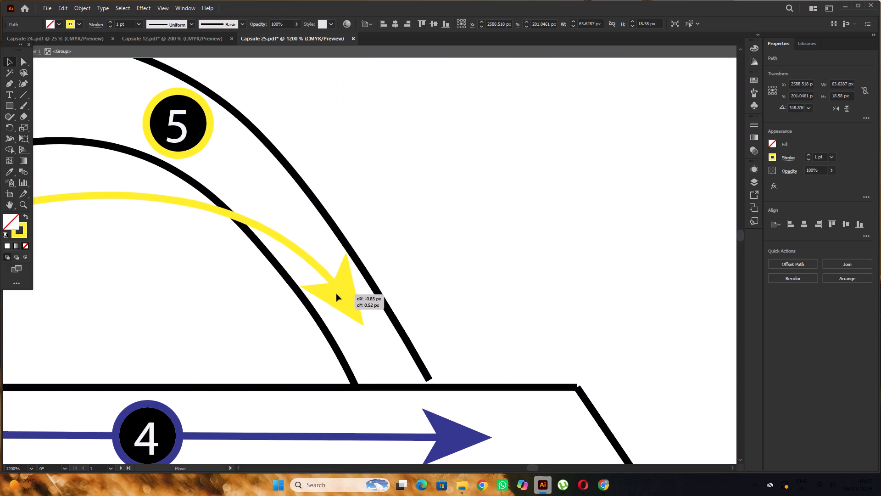
{"action": "left_click_drag", "start_coordinate": [336, 294], "coordinate": [337, 294]}
{"action": "scroll", "coordinate": [395, 264], "scroll_direction": "down", "scroll_amount": 3, "text": "alt"}
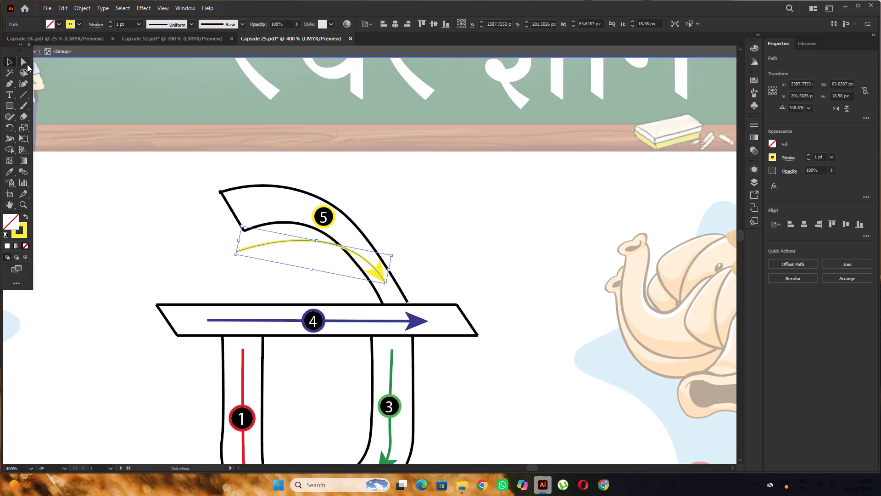
Move the yellow arrow's tail anchor point into the upper end of the stroke 5 outline.
{"action": "left_click", "coordinate": [27, 64]}
{"action": "left_click", "coordinate": [235, 252]}
{"action": "left_click_drag", "start_coordinate": [236, 252], "coordinate": [236, 248]}
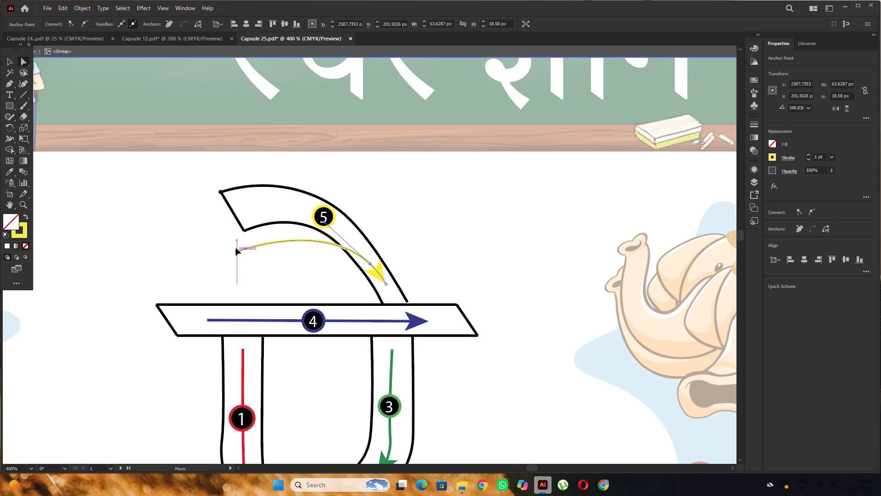
{"action": "left_click_drag", "start_coordinate": [236, 248], "coordinate": [255, 201]}
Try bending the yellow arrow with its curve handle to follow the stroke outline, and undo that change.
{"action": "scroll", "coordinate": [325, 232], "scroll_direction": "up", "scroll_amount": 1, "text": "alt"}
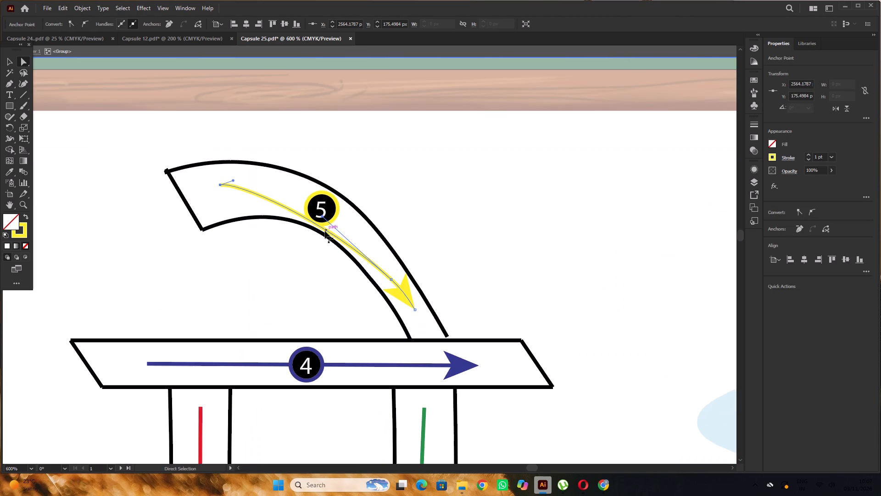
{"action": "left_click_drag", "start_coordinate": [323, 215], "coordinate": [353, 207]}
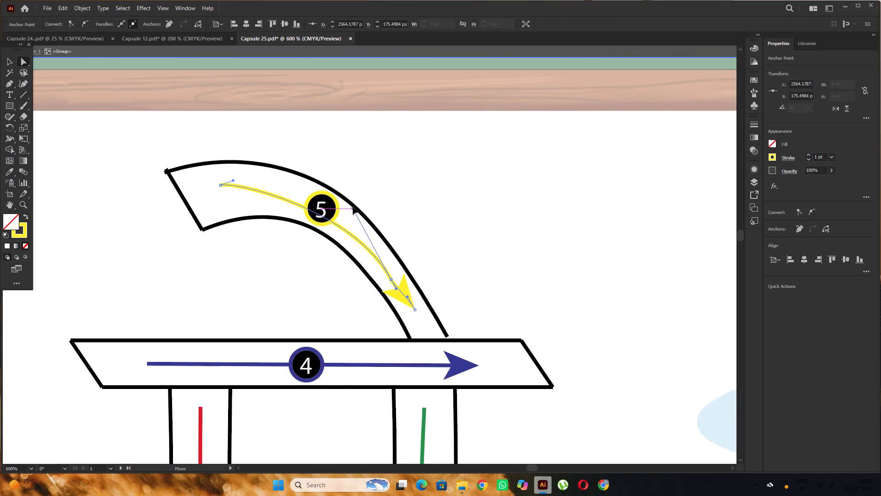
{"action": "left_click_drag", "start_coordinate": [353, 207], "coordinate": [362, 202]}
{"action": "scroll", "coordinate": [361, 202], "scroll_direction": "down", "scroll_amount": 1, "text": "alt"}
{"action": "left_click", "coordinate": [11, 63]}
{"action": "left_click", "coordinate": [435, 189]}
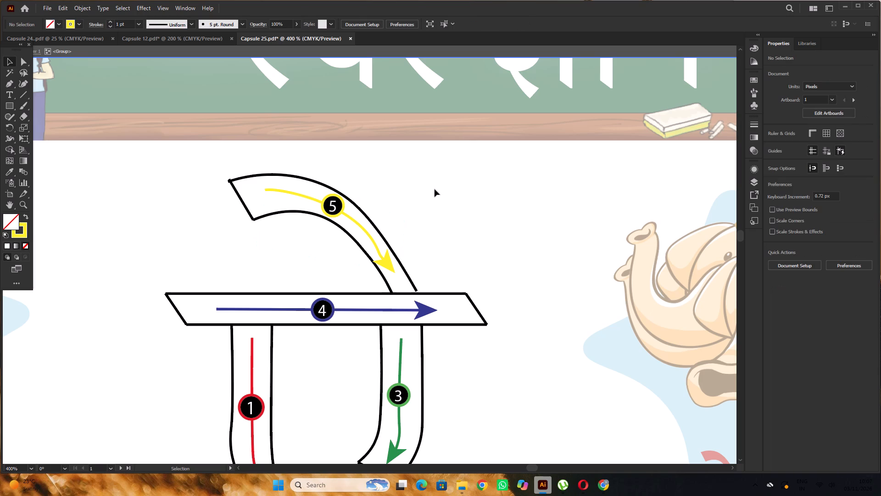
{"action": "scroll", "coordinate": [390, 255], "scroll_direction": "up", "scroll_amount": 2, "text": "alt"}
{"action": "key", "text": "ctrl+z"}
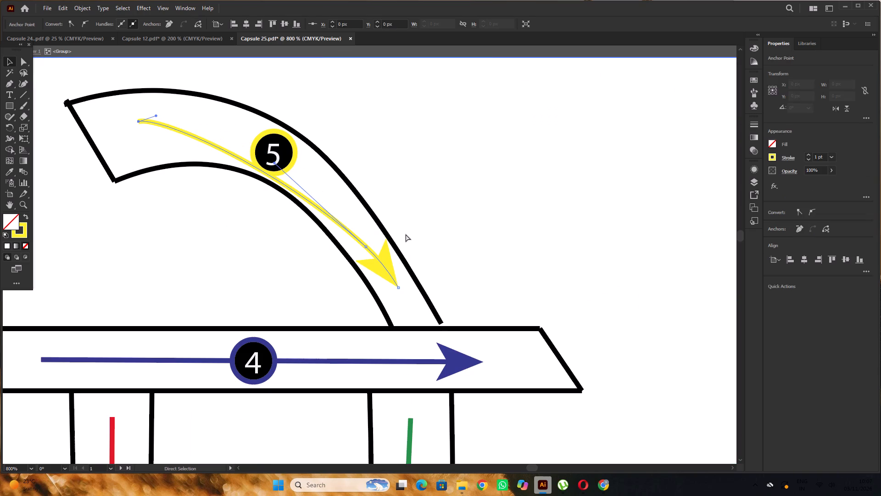
Bend the middle of the yellow arrow through the number 5 circle with the Curvature tool, following the stroke outline.
{"action": "left_click", "coordinate": [368, 247]}
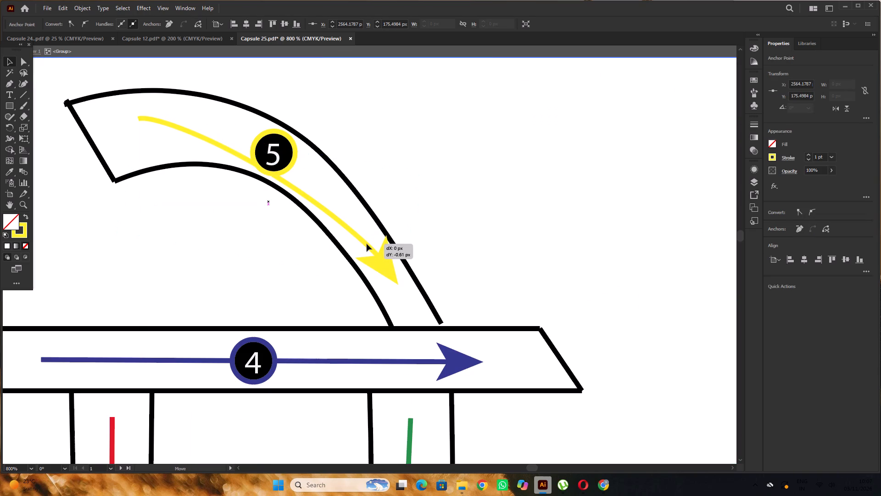
{"action": "left_click", "coordinate": [20, 85]}
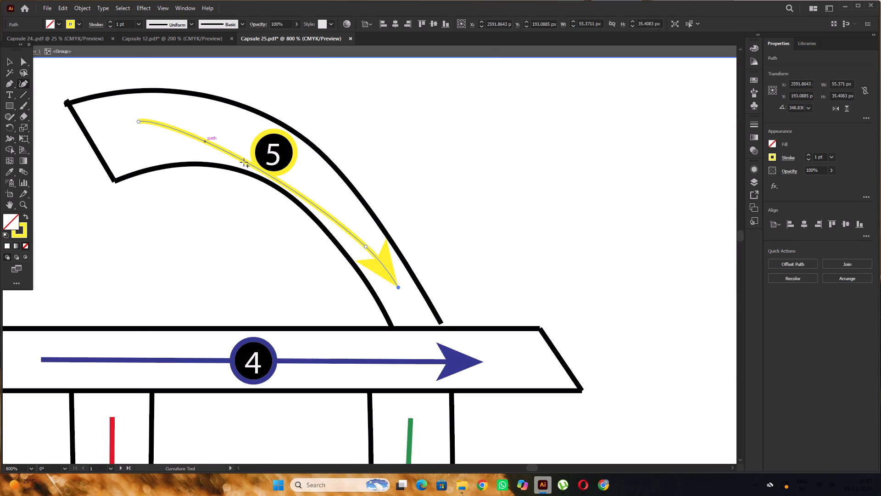
{"action": "left_click_drag", "start_coordinate": [279, 180], "coordinate": [290, 164]}
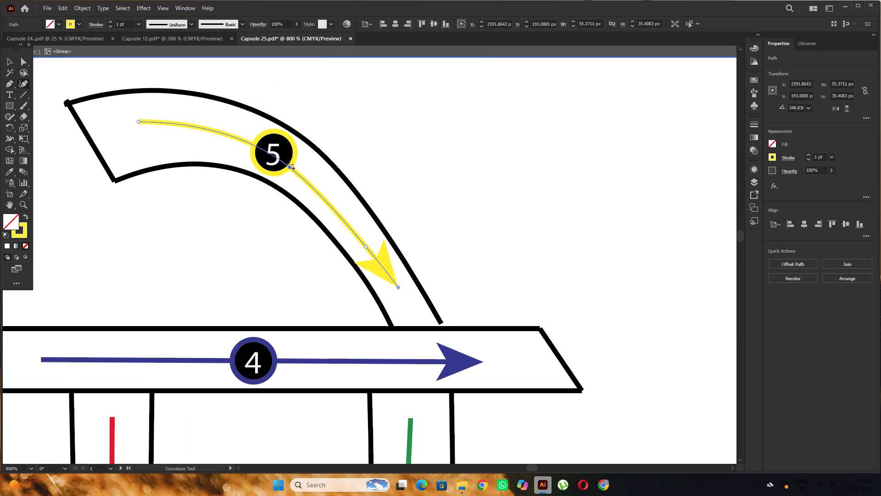
{"action": "left_click_drag", "start_coordinate": [290, 164], "coordinate": [291, 163]}
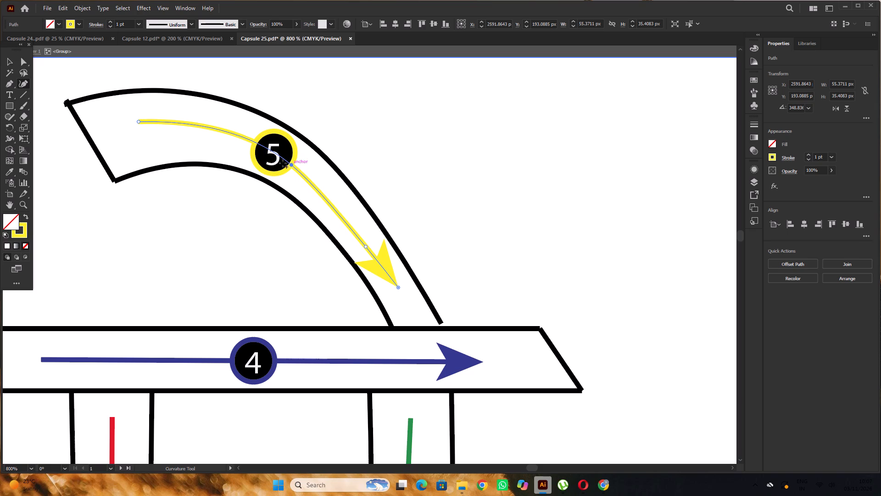
Slightly adjust the yellow arrow at its tip within the outline and leave the group's isolation mode.
{"action": "left_click", "coordinate": [11, 63]}
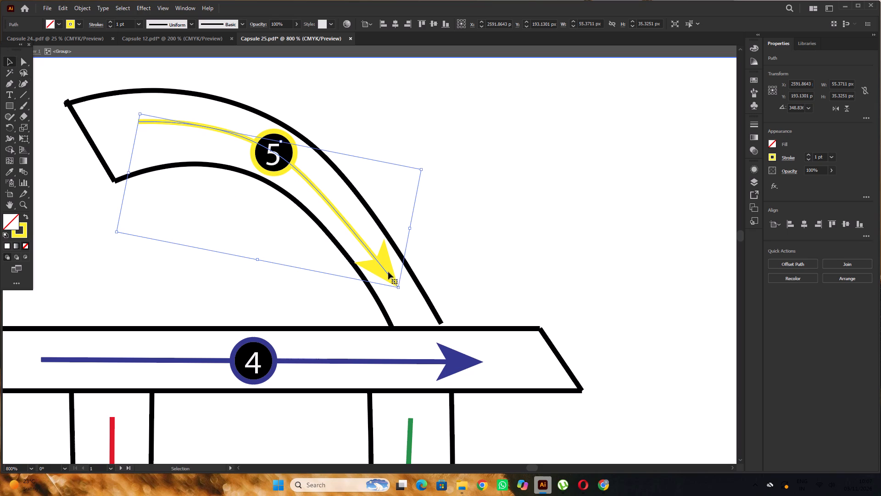
{"action": "left_click", "coordinate": [388, 272]}
{"action": "left_click_drag", "start_coordinate": [397, 287], "coordinate": [396, 283], "text": "alt"}
{"action": "left_click", "coordinate": [377, 265]}
{"action": "scroll", "coordinate": [379, 261], "scroll_direction": "down", "scroll_amount": 1, "text": "alt"}
{"action": "double_click", "coordinate": [444, 216]}
{"action": "scroll", "coordinate": [435, 214], "scroll_direction": "down", "scroll_amount": 6, "text": "alt"}
{"action": "triple_click", "coordinate": [94, 180]}
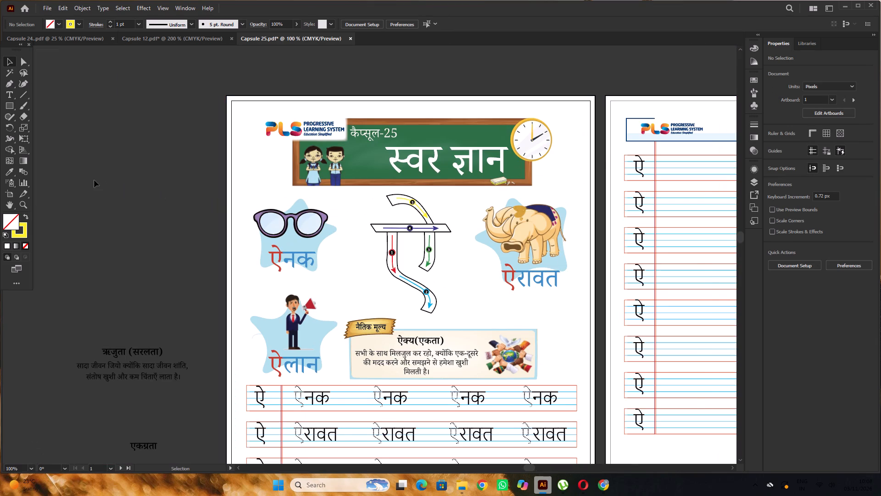
Place a copy of the ऐक्य(एकता) moral-value paragraph on the pasteboard beside the first page.
{"action": "scroll", "coordinate": [94, 180], "scroll_direction": "down", "scroll_amount": 1, "text": "alt"}
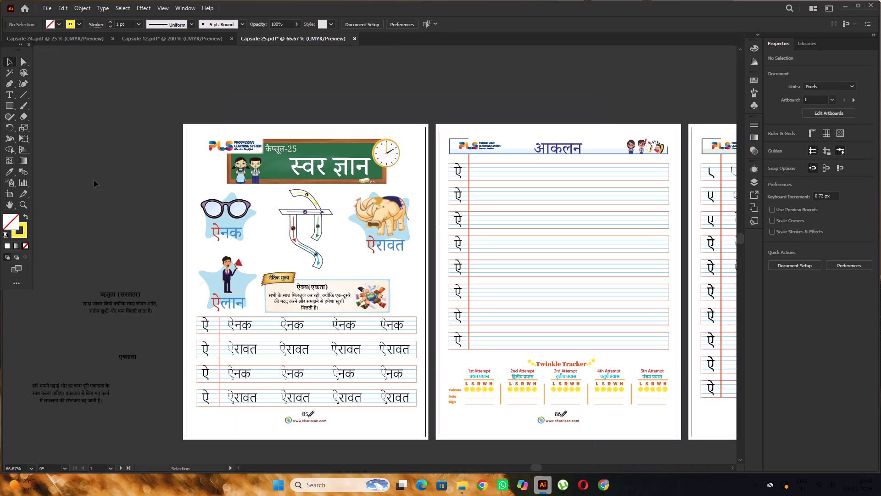
{"action": "scroll", "coordinate": [267, 290], "scroll_direction": "up", "scroll_amount": 1, "text": "alt"}
{"action": "scroll", "coordinate": [354, 289], "scroll_direction": "down", "scroll_amount": 7, "text": "alt"}
{"action": "scroll", "coordinate": [353, 251], "scroll_direction": "up", "scroll_amount": 3, "text": "alt"}
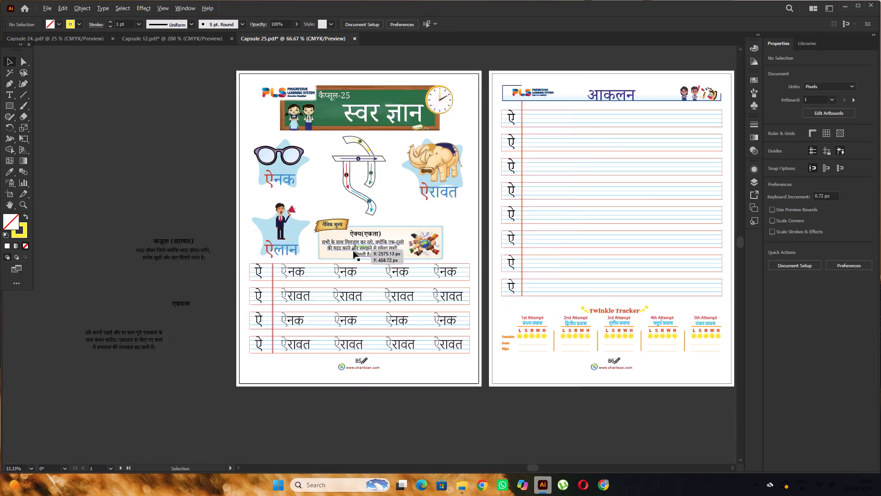
{"action": "left_click_drag", "start_coordinate": [398, 248], "coordinate": [101, 310]}
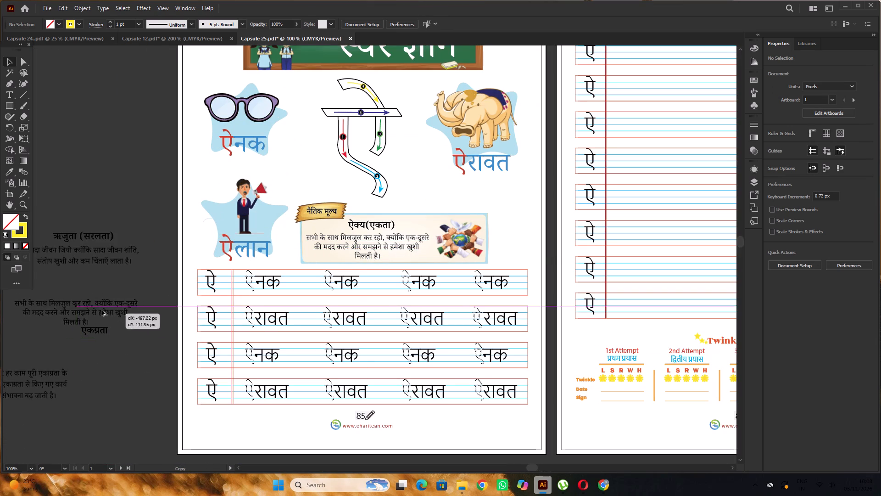
{"action": "left_click_drag", "start_coordinate": [101, 310], "coordinate": [92, 298]}
{"action": "left_click", "coordinate": [110, 193]}
Convert the original ऐक्य(एकता) paragraph in the moral-value box to outlines.
{"action": "left_click", "coordinate": [369, 247]}
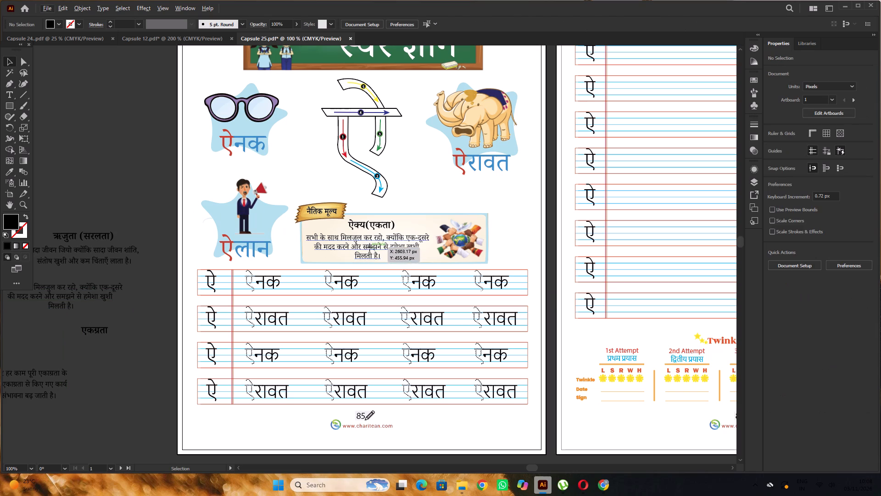
{"action": "key", "text": "ctrl+shift+o"}
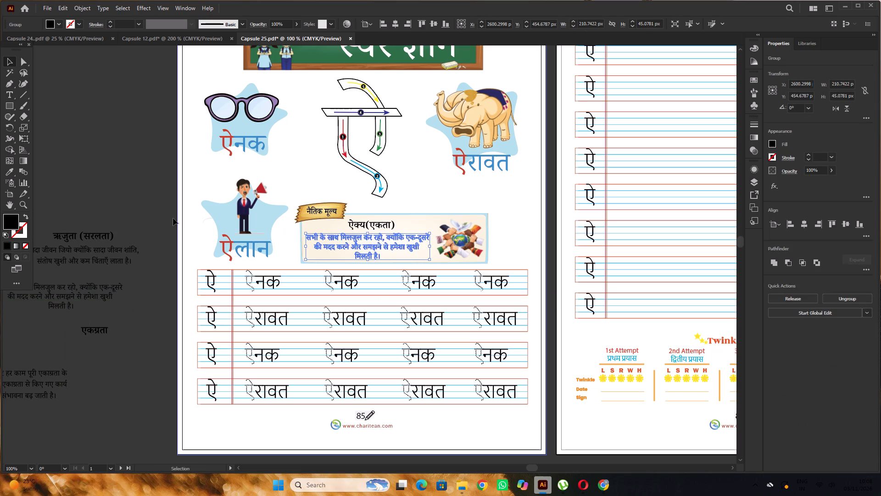
{"action": "left_click", "coordinate": [136, 173]}
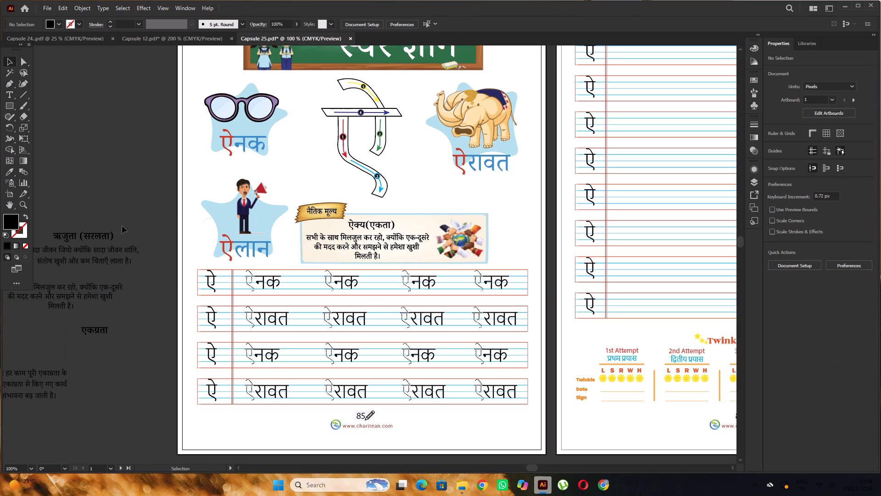
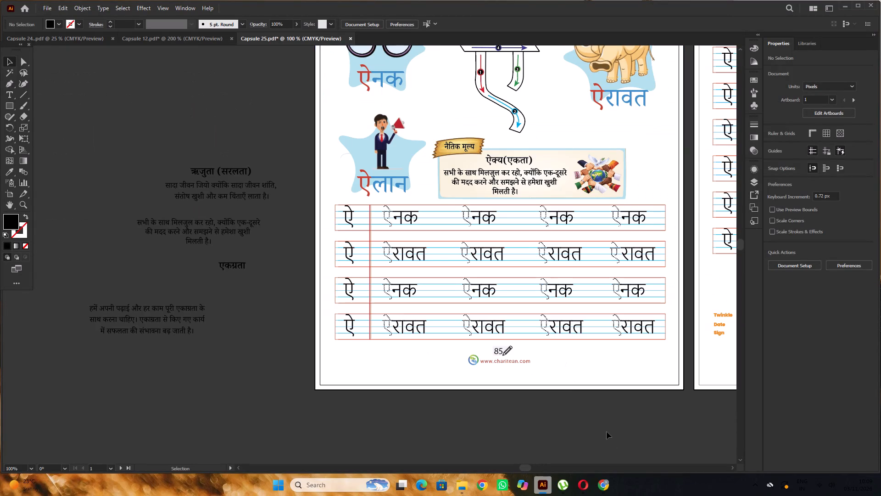
Change the font of the four solid ऐ letters in the first page's practice rows to Noto Serif Devanagari Light.
{"action": "left_click", "coordinate": [352, 216]}
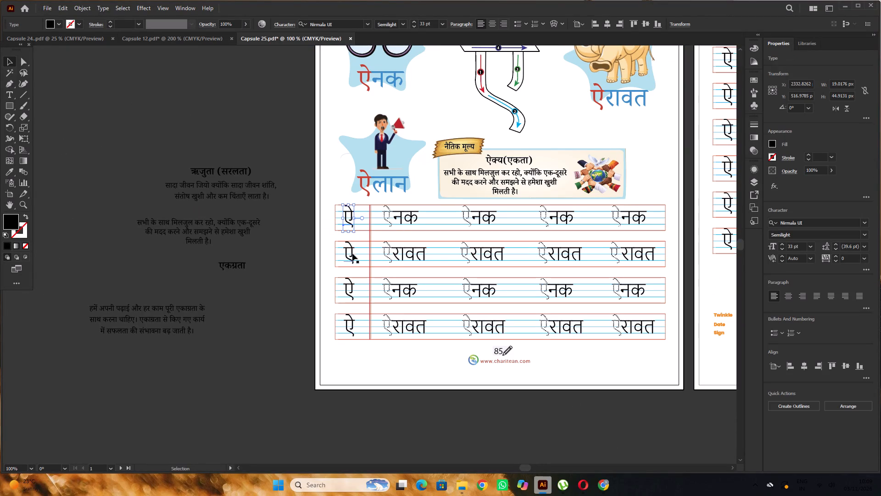
{"action": "scroll", "coordinate": [315, 177], "scroll_direction": "up", "scroll_amount": 4}
{"action": "scroll", "coordinate": [355, 263], "scroll_direction": "down", "scroll_amount": 5}
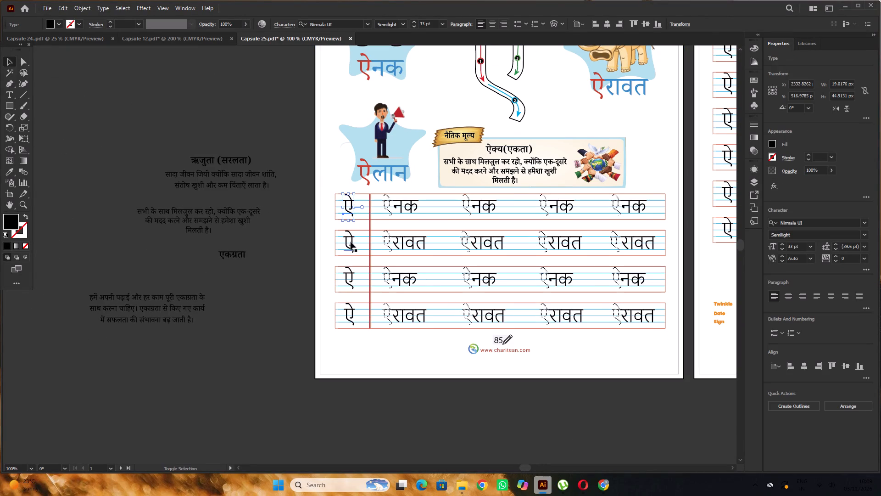
{"action": "left_click", "coordinate": [351, 242], "text": "shift"}
{"action": "left_click", "coordinate": [354, 277], "text": "shift"}
{"action": "left_click", "coordinate": [352, 318], "text": "shift"}
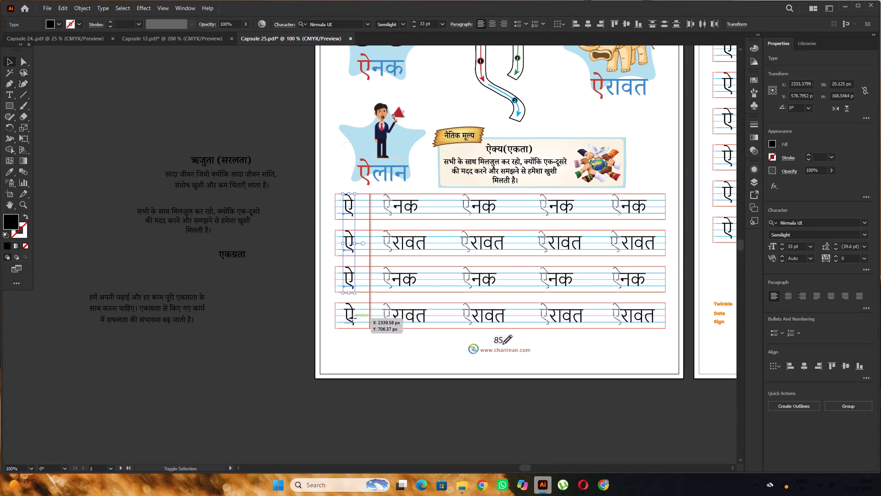
{"action": "left_click", "coordinate": [808, 221]}
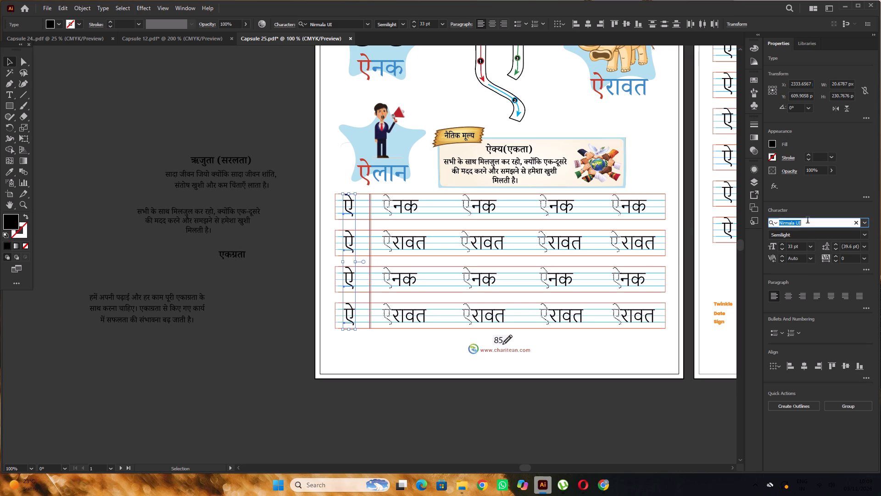
{"action": "type", "text": "BO"}
{"action": "type", "text": "TO"}
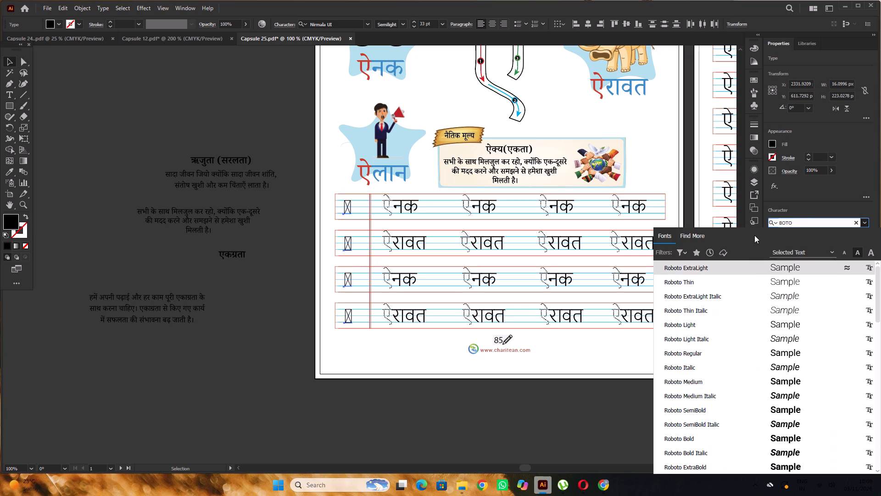
{"action": "key", "text": "BackSpace"}
{"action": "key", "text": "BackSpace"}
{"action": "key", "text": "BackSpace"}
{"action": "key", "text": "BackSpace"}
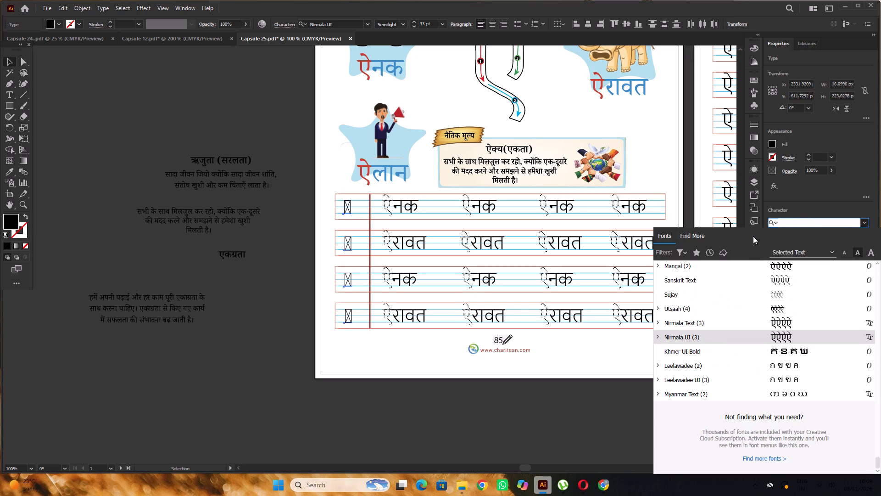
{"action": "key", "text": "n"}
{"action": "key", "text": "o"}
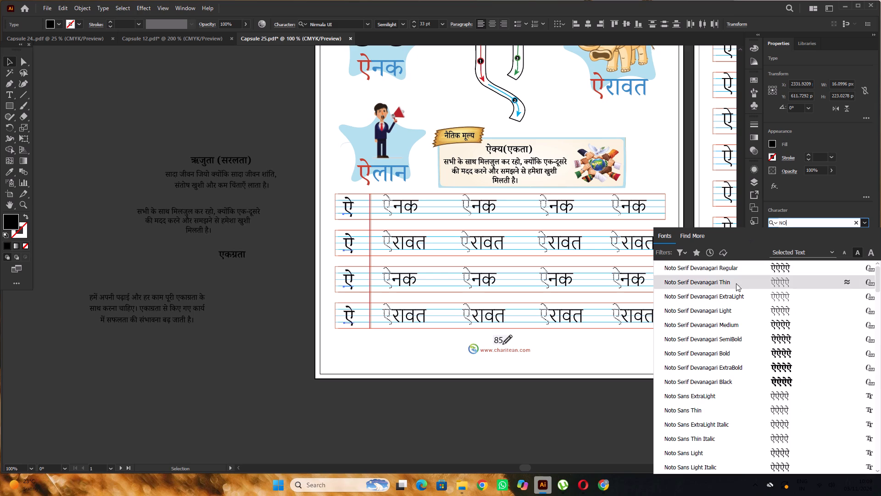
{"action": "left_click", "coordinate": [730, 313]}
{"action": "left_click", "coordinate": [275, 209]}
Nudge the first practice row's solid ऐ up and to the right so its headline sits on the top blue line.
{"action": "scroll", "coordinate": [356, 211], "scroll_direction": "up", "scroll_amount": 2, "text": "alt"}
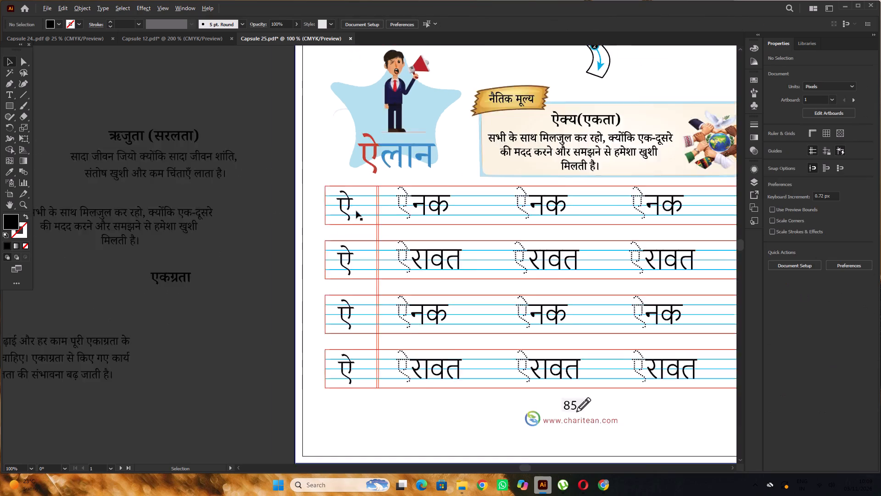
{"action": "scroll", "coordinate": [356, 211], "scroll_direction": "up", "scroll_amount": 3, "text": "alt"}
{"action": "left_click_drag", "start_coordinate": [332, 189], "coordinate": [345, 178]}
{"action": "scroll", "coordinate": [314, 175], "scroll_direction": "down", "scroll_amount": 4, "text": "alt"}
{"action": "left_click", "coordinate": [229, 201]}
Delete the solid ऐ letters from the first column of the second, third and fourth practice rows.
{"action": "left_click", "coordinate": [317, 242]}
{"action": "scroll", "coordinate": [320, 239], "scroll_direction": "down", "scroll_amount": 6}
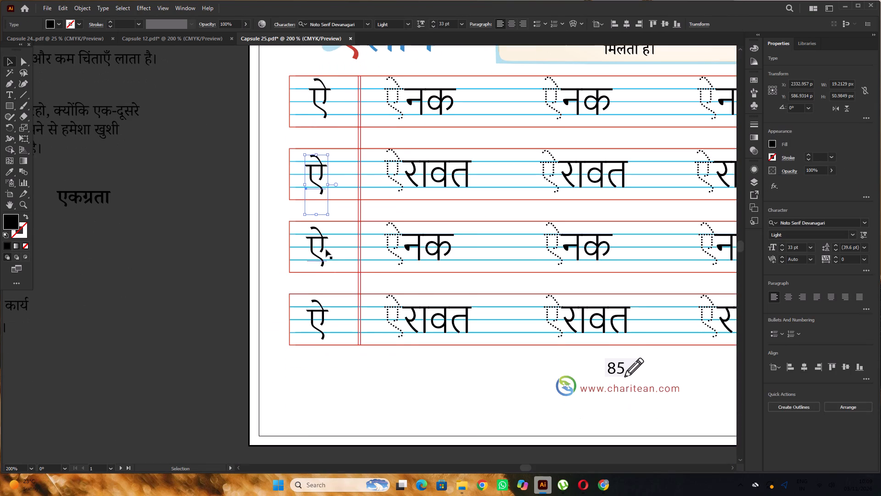
{"action": "left_click", "coordinate": [321, 254], "text": "shift"}
{"action": "left_click", "coordinate": [319, 316], "text": "shift"}
{"action": "key", "text": "Delete"}
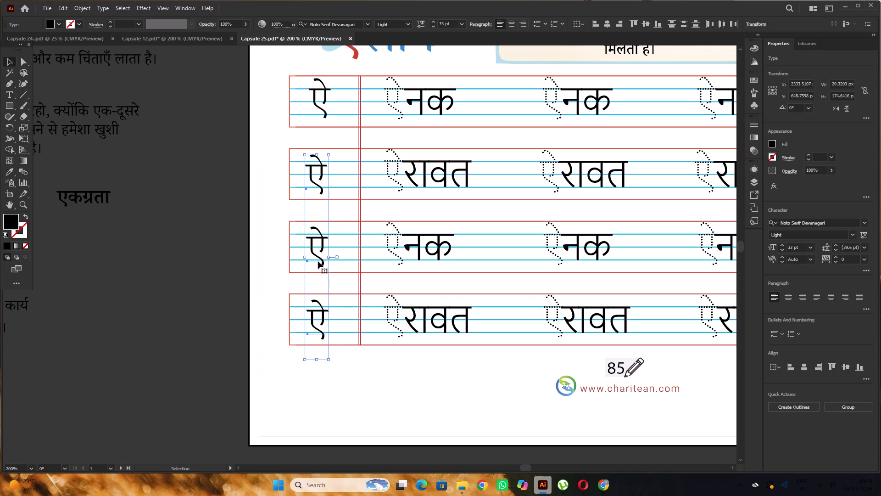
Copy the first row's solid ऐ straight down into the second, third and fourth practice rows, aligned to their blue lines.
{"action": "scroll", "coordinate": [323, 99], "scroll_direction": "up", "scroll_amount": 3, "text": "alt"}
{"action": "scroll", "coordinate": [331, 96], "scroll_direction": "down", "scroll_amount": 1, "text": "alt"}
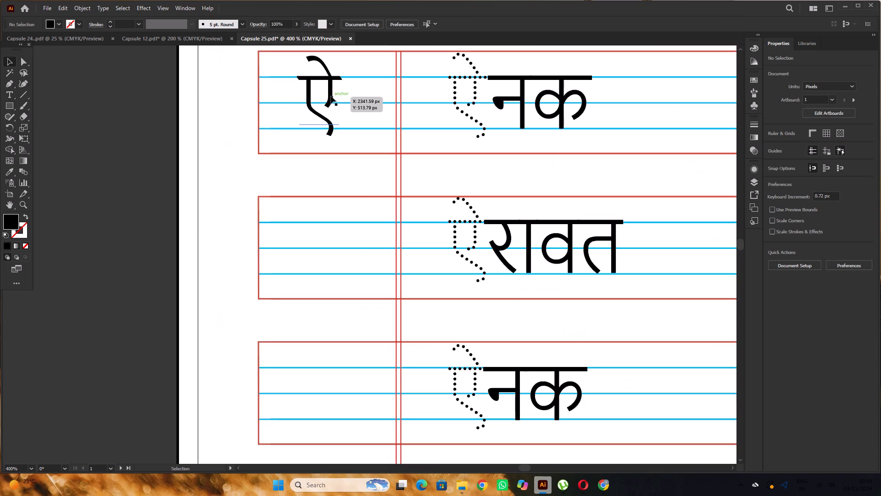
{"action": "left_click_drag", "start_coordinate": [331, 96], "coordinate": [328, 242], "text": "alt"}
{"action": "scroll", "coordinate": [326, 186], "scroll_direction": "down", "scroll_amount": 5}
{"action": "left_click", "coordinate": [268, 107]}
{"action": "scroll", "coordinate": [268, 106], "scroll_direction": "down", "scroll_amount": 6}
{"action": "scroll", "coordinate": [314, 128], "scroll_direction": "up", "scroll_amount": 3, "text": "alt"}
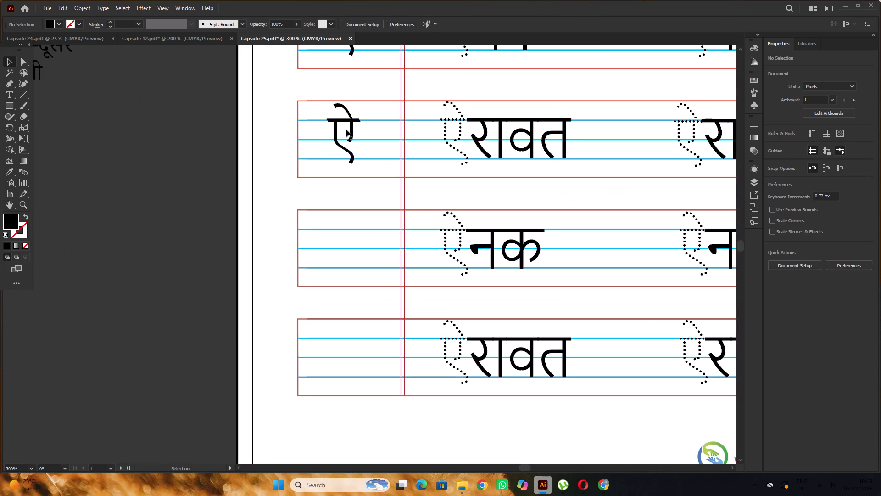
{"action": "left_click_drag", "start_coordinate": [352, 131], "coordinate": [352, 240], "text": "alt"}
{"action": "left_click", "coordinate": [222, 151]}
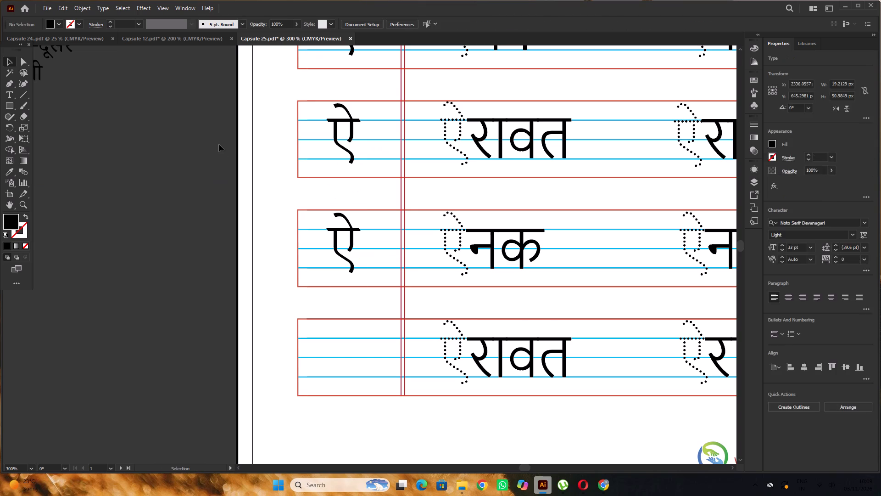
{"action": "scroll", "coordinate": [217, 139], "scroll_direction": "down", "scroll_amount": 9}
{"action": "left_click_drag", "start_coordinate": [351, 141], "coordinate": [355, 244], "text": "alt+shift"}
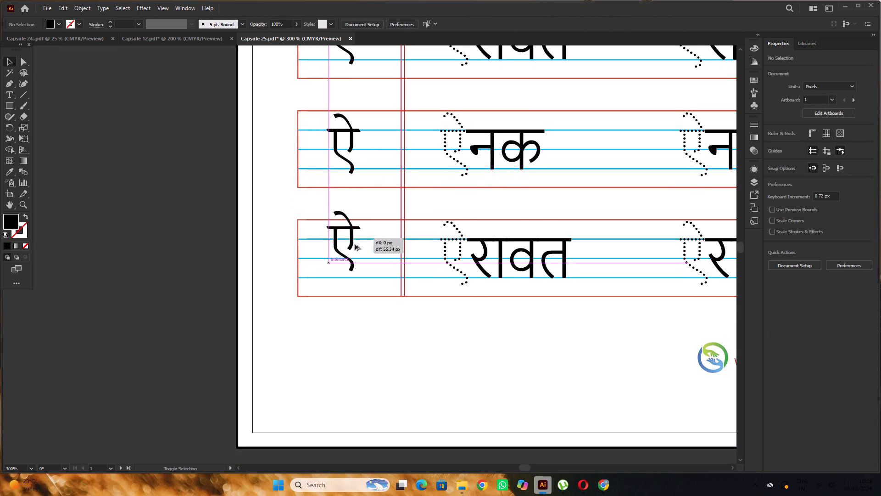
{"action": "left_click_drag", "start_coordinate": [355, 244], "coordinate": [356, 250], "text": "alt+shift"}
{"action": "scroll", "coordinate": [347, 227], "scroll_direction": "down", "scroll_amount": 5}
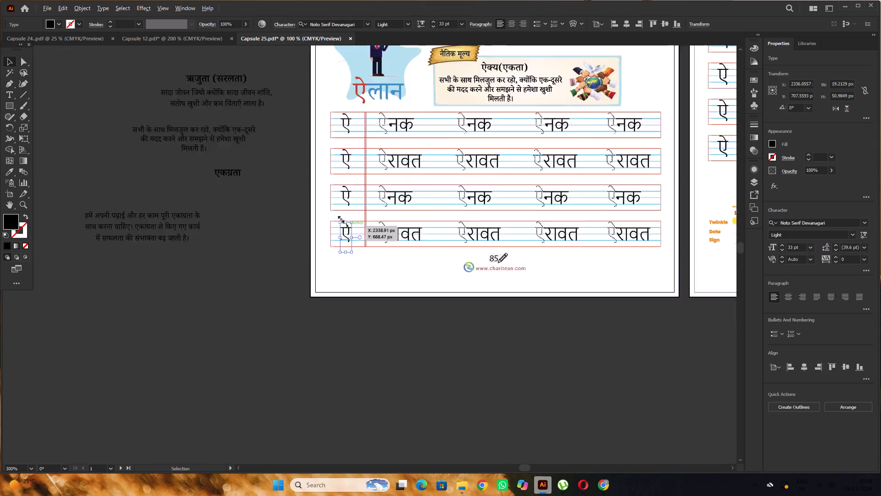
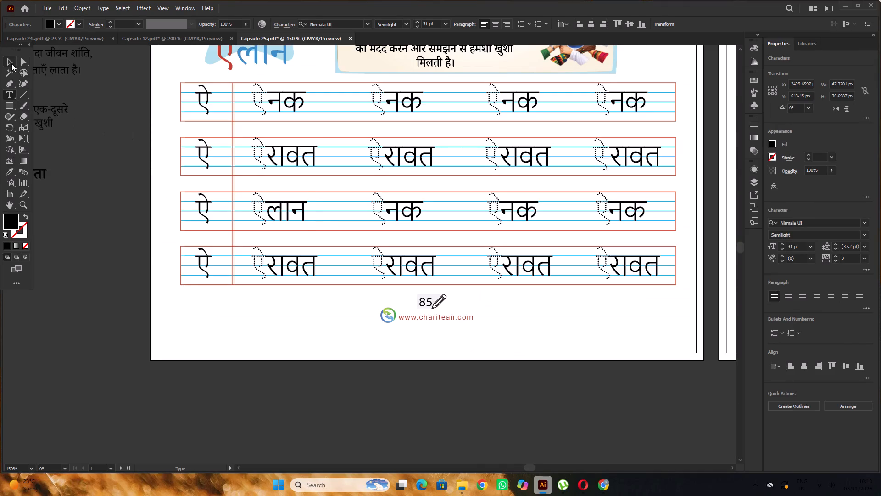
{"action": "left_click", "coordinate": [11, 63]}
{"action": "left_click", "coordinate": [137, 193]}
Change the font of the solid नक, रावत, लान and रावत in the first word column to Noto Serif Devanagari Light.
{"action": "scroll", "coordinate": [136, 190], "scroll_direction": "up", "scroll_amount": 4}
{"action": "left_click", "coordinate": [292, 147]}
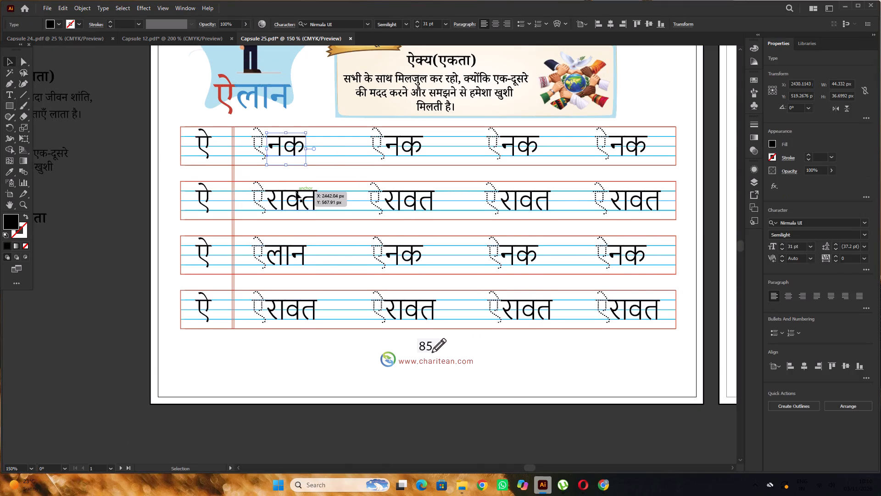
{"action": "left_click", "coordinate": [298, 202], "text": "shift"}
{"action": "left_click", "coordinate": [290, 257], "text": "shift"}
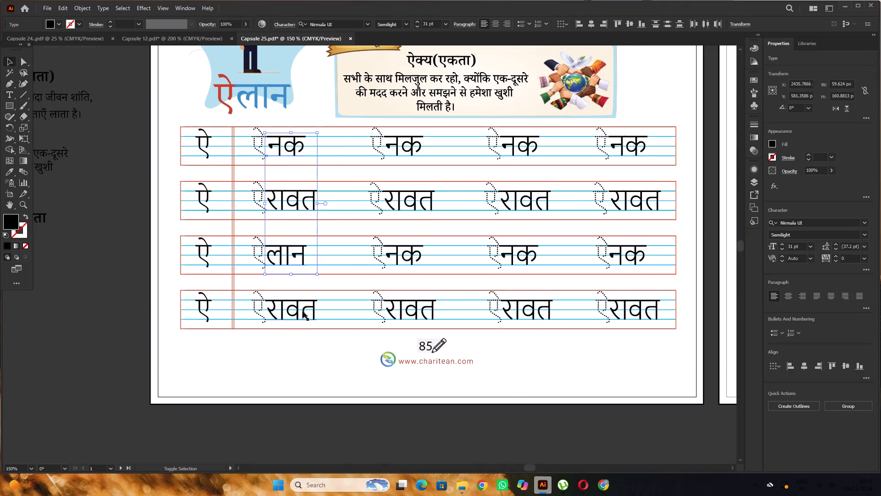
{"action": "left_click", "coordinate": [302, 313], "text": "shift"}
{"action": "left_click", "coordinate": [811, 224]}
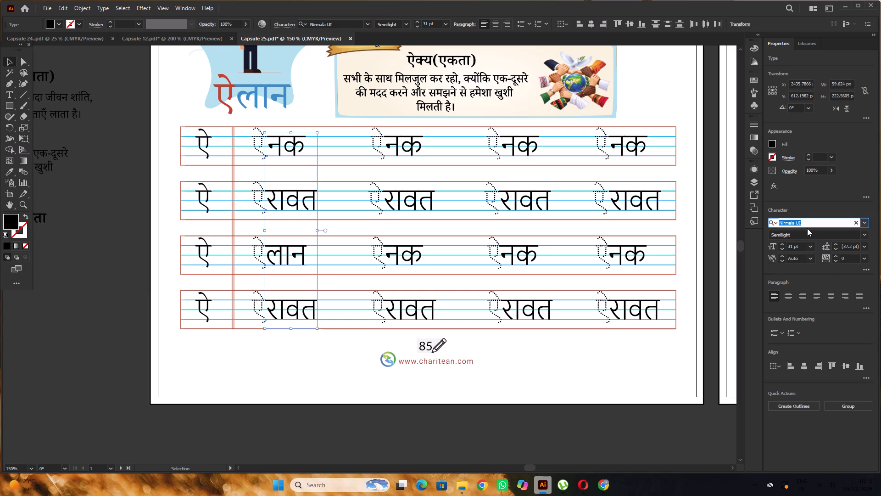
{"action": "type", "text": "NO"}
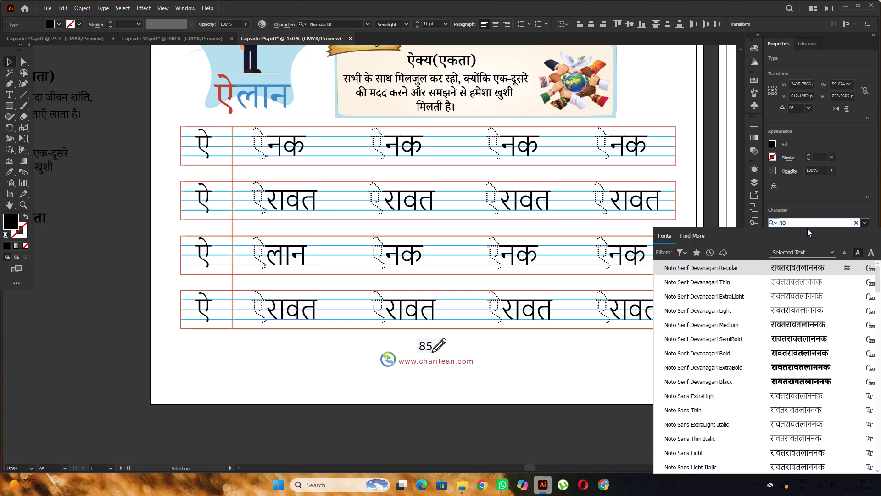
{"action": "left_click", "coordinate": [749, 315]}
{"action": "left_click", "coordinate": [121, 210]}
Raise the first row's first solid नक to the top blue line and enlarge it until it fills down to the bottom blue line.
{"action": "scroll", "coordinate": [202, 176], "scroll_direction": "up", "scroll_amount": 7}
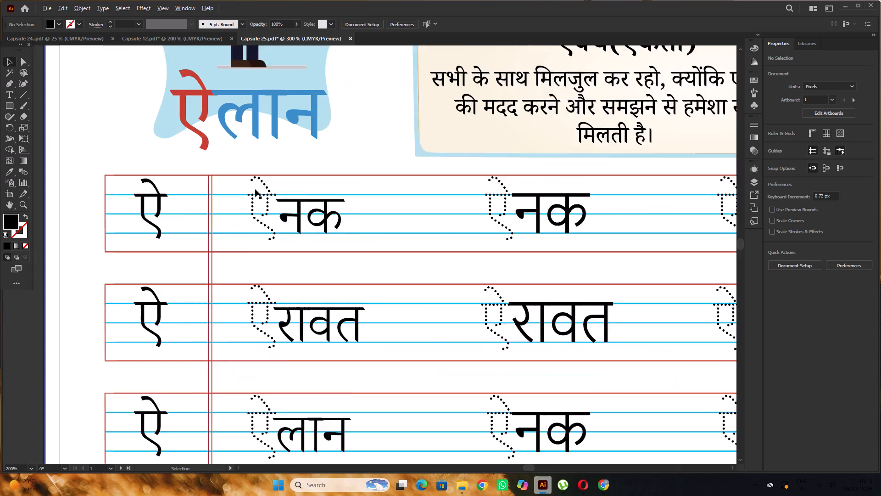
{"action": "scroll", "coordinate": [255, 189], "scroll_direction": "up", "scroll_amount": 1}
{"action": "left_click_drag", "start_coordinate": [320, 218], "coordinate": [323, 211]}
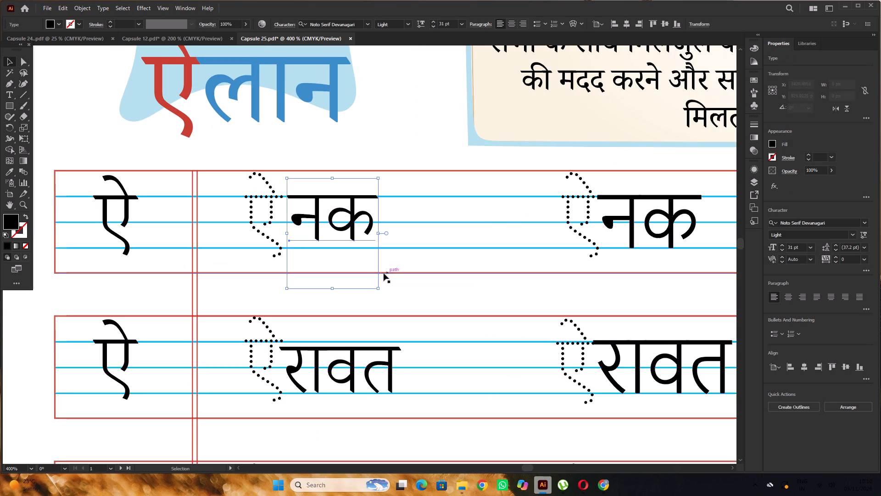
{"action": "left_click_drag", "start_coordinate": [379, 288], "coordinate": [388, 299], "text": "shift"}
{"action": "scroll", "coordinate": [351, 202], "scroll_direction": "up", "scroll_amount": 2, "text": "alt"}
{"action": "left_click", "coordinate": [364, 214]}
{"action": "scroll", "coordinate": [357, 204], "scroll_direction": "down", "scroll_amount": 3, "text": "alt"}
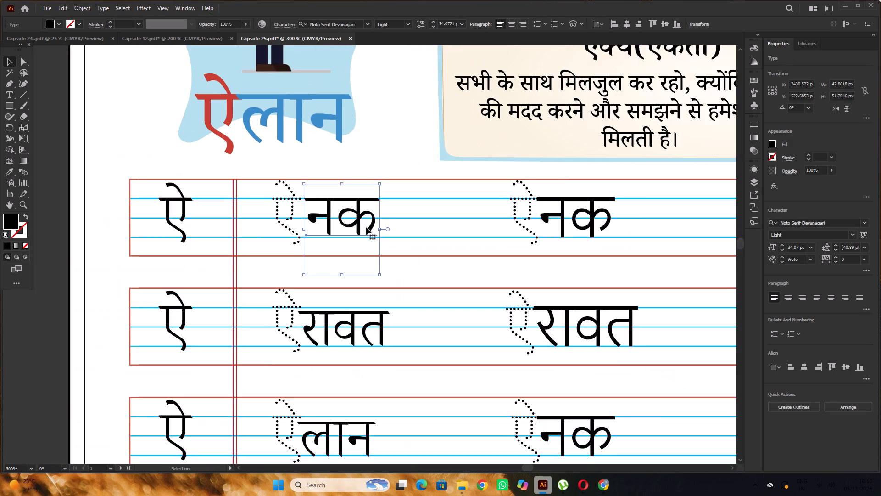
{"action": "scroll", "coordinate": [379, 273], "scroll_direction": "up", "scroll_amount": 2, "text": "alt"}
{"action": "left_click_drag", "start_coordinate": [380, 273], "coordinate": [385, 280], "text": "shift"}
{"action": "scroll", "coordinate": [315, 185], "scroll_direction": "down", "scroll_amount": 5, "text": "alt"}
{"action": "left_click", "coordinate": [194, 186]}
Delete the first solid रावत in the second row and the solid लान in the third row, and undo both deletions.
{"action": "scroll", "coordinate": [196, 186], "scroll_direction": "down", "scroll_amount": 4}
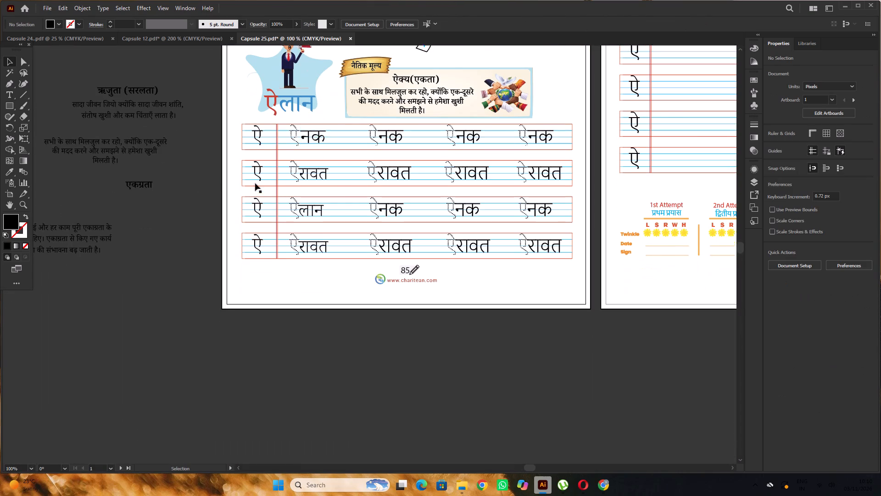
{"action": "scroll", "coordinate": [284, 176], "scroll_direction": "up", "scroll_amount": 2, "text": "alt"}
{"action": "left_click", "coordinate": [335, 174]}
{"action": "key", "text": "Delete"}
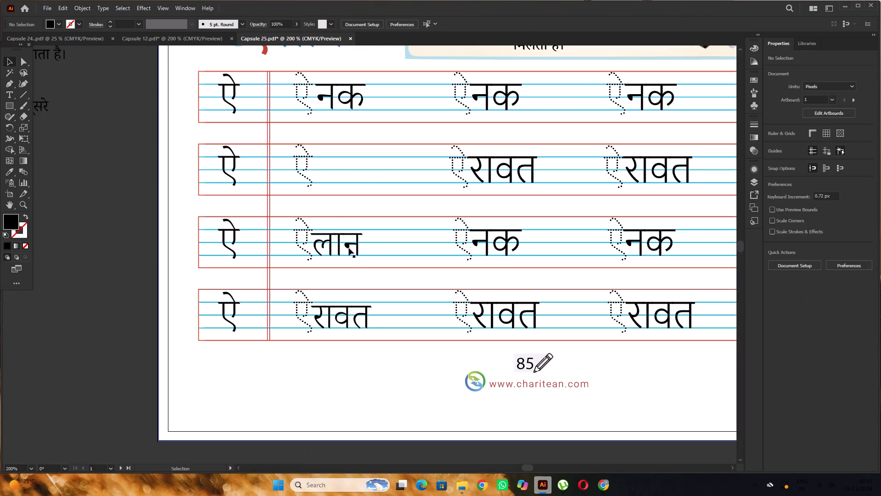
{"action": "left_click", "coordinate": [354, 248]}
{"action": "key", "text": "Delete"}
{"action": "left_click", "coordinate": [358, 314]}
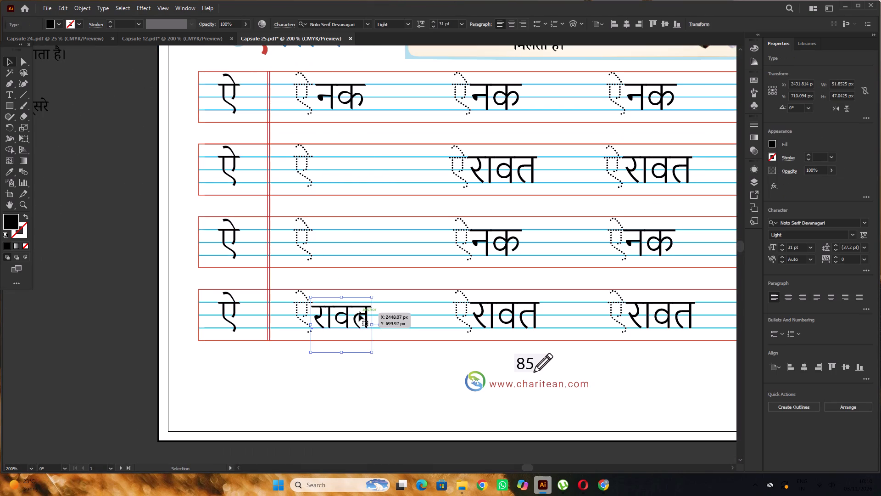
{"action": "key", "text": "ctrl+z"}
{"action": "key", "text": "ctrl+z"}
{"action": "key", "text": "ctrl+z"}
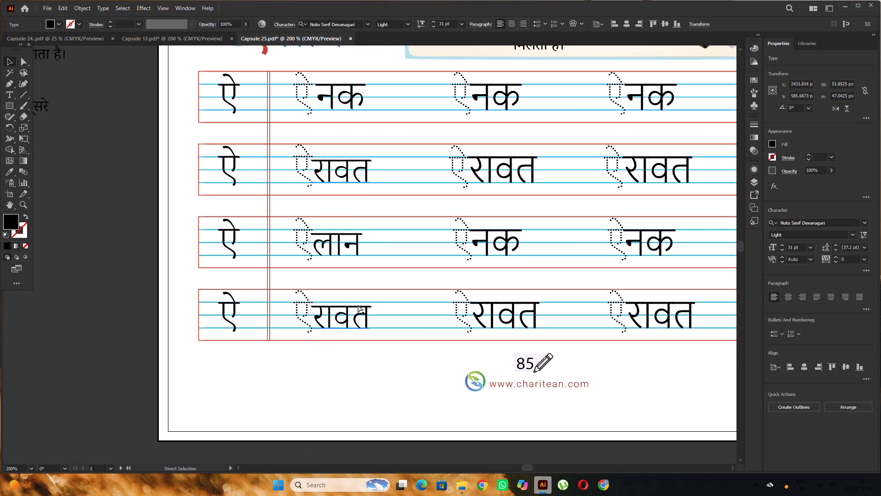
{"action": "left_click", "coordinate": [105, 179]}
Move the second row's first solid रावत up and right onto the top blue line and nudge its dotted ऐ to match.
{"action": "left_click", "coordinate": [359, 165]}
{"action": "scroll", "coordinate": [355, 163], "scroll_direction": "up", "scroll_amount": 3, "text": "alt"}
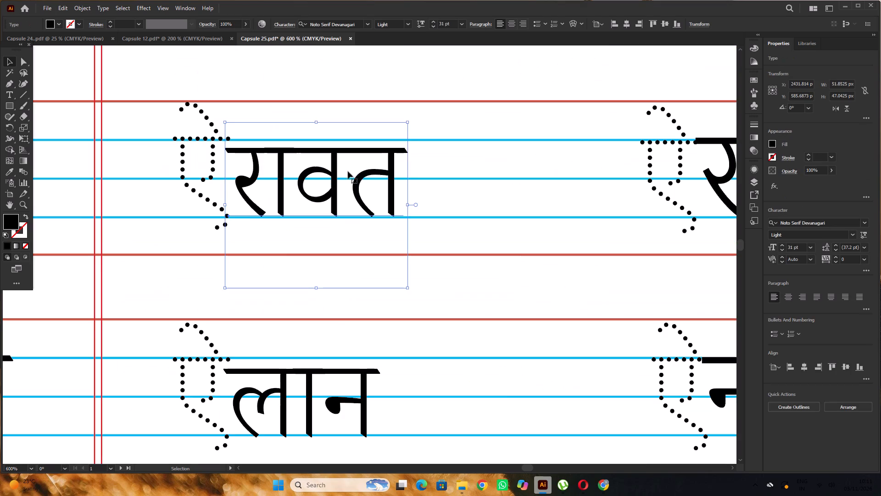
{"action": "left_click_drag", "start_coordinate": [332, 174], "coordinate": [346, 163]}
{"action": "scroll", "coordinate": [208, 134], "scroll_direction": "up", "scroll_amount": 2, "text": "alt"}
{"action": "left_click", "coordinate": [212, 144]}
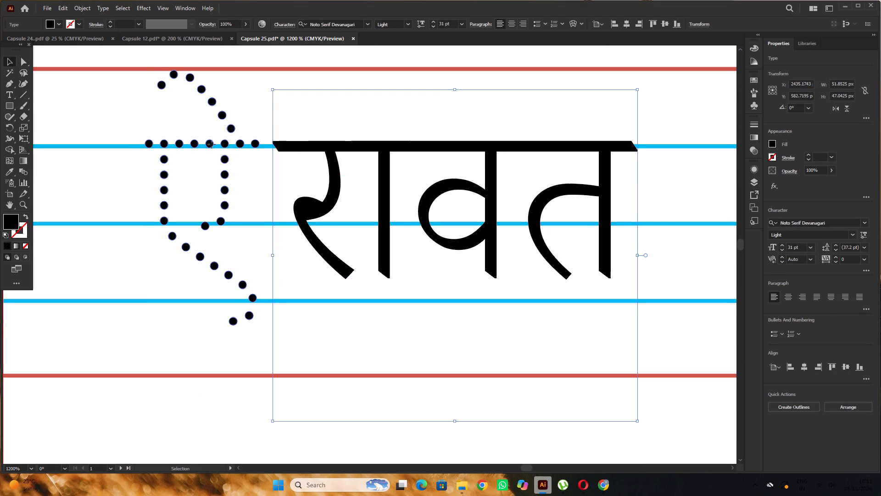
{"action": "left_click", "coordinate": [210, 142]}
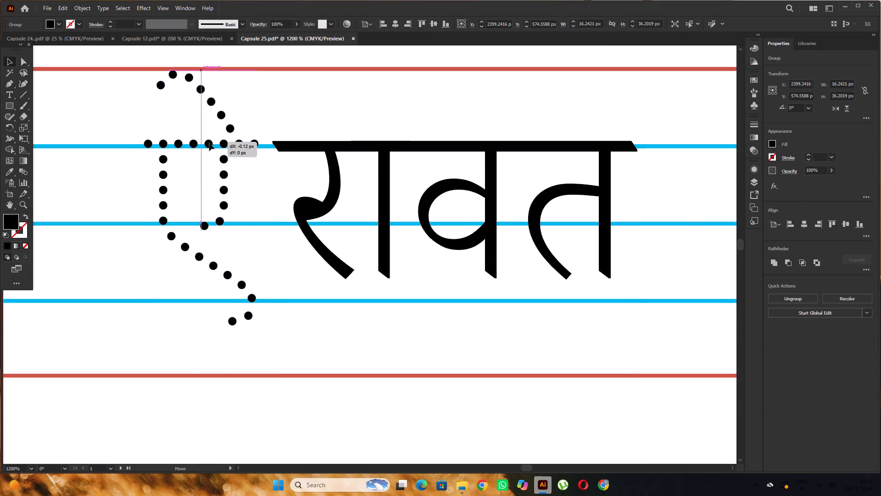
{"action": "scroll", "coordinate": [210, 143], "scroll_direction": "down", "scroll_amount": 2, "text": "alt"}
{"action": "scroll", "coordinate": [220, 148], "scroll_direction": "up", "scroll_amount": 3, "text": "alt"}
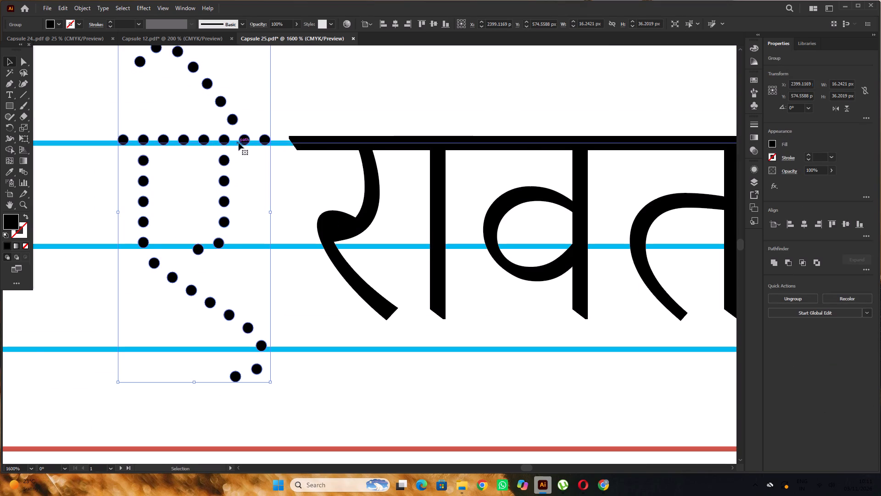
{"action": "left_click", "coordinate": [242, 141]}
{"action": "scroll", "coordinate": [237, 141], "scroll_direction": "down", "scroll_amount": 4, "text": "alt"}
Enlarge the second row's first solid रावत to about 34.6 pt or slightly more, with its headline on the top blue line.
{"action": "left_click", "coordinate": [329, 174]}
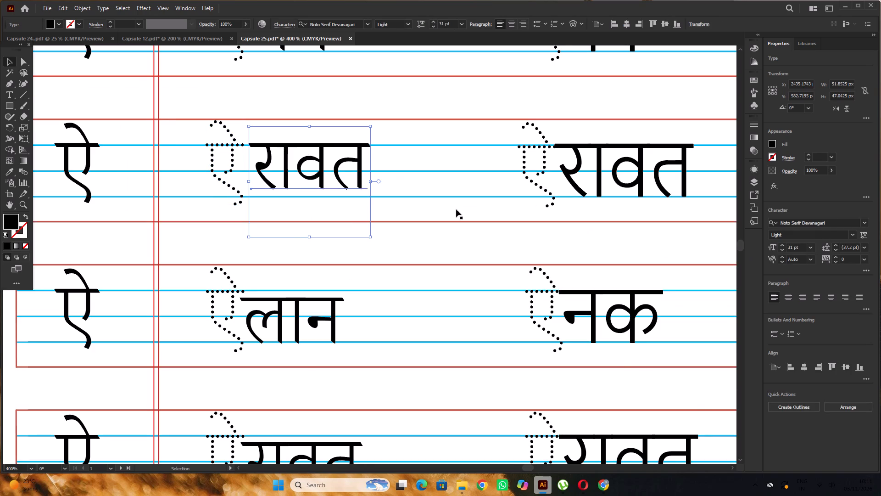
{"action": "scroll", "coordinate": [350, 224], "scroll_direction": "up", "scroll_amount": 1, "text": "alt"}
{"action": "left_click_drag", "start_coordinate": [383, 245], "coordinate": [397, 263], "text": "shift"}
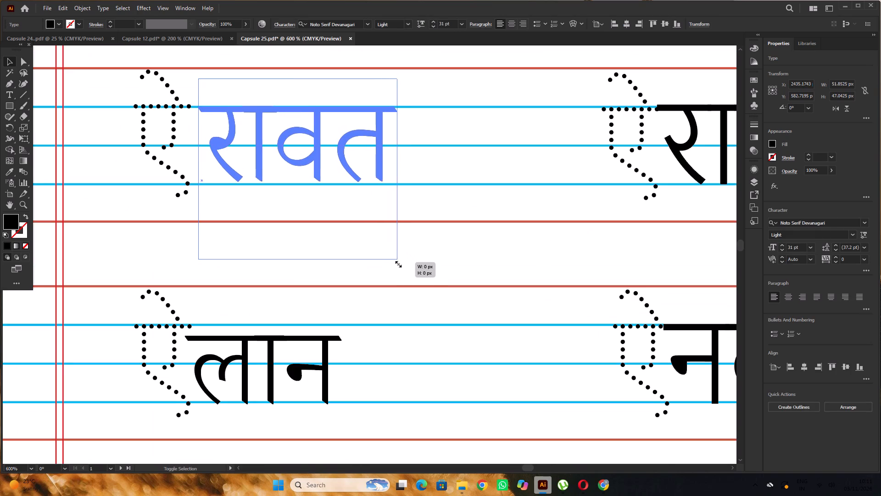
{"action": "left_click_drag", "start_coordinate": [397, 263], "coordinate": [402, 268], "text": "shift"}
{"action": "scroll", "coordinate": [311, 137], "scroll_direction": "up", "scroll_amount": 3}
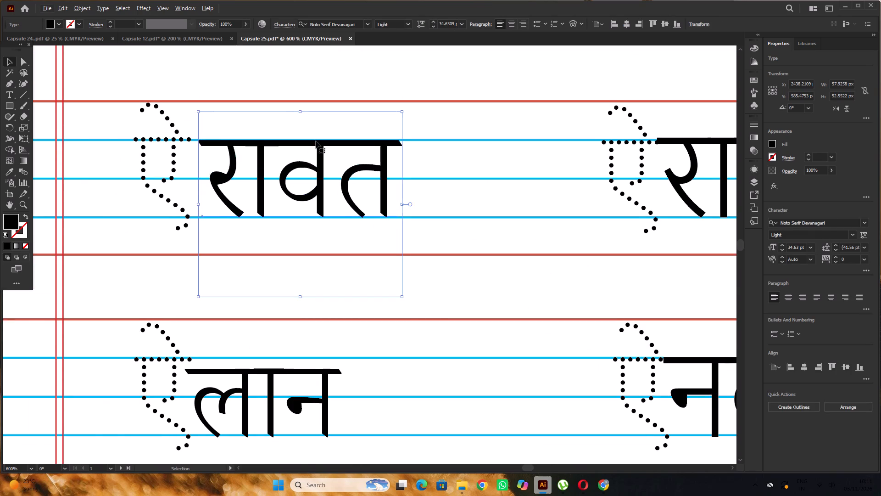
{"action": "scroll", "coordinate": [316, 141], "scroll_direction": "up", "scroll_amount": 2}
{"action": "left_click_drag", "start_coordinate": [316, 163], "coordinate": [317, 157]}
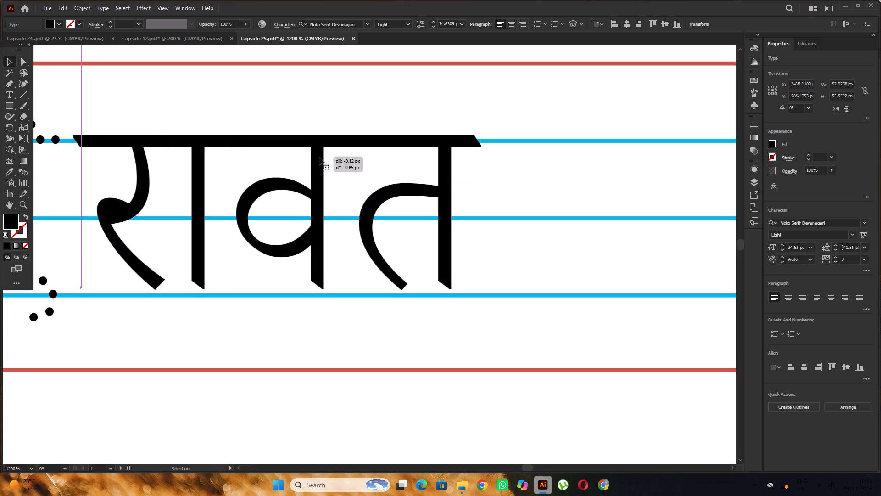
{"action": "scroll", "coordinate": [340, 166], "scroll_direction": "down", "scroll_amount": 3, "text": "alt"}
{"action": "scroll", "coordinate": [375, 217], "scroll_direction": "up", "scroll_amount": 1, "text": "alt"}
{"action": "left_click_drag", "start_coordinate": [394, 282], "coordinate": [396, 287], "text": "shift"}
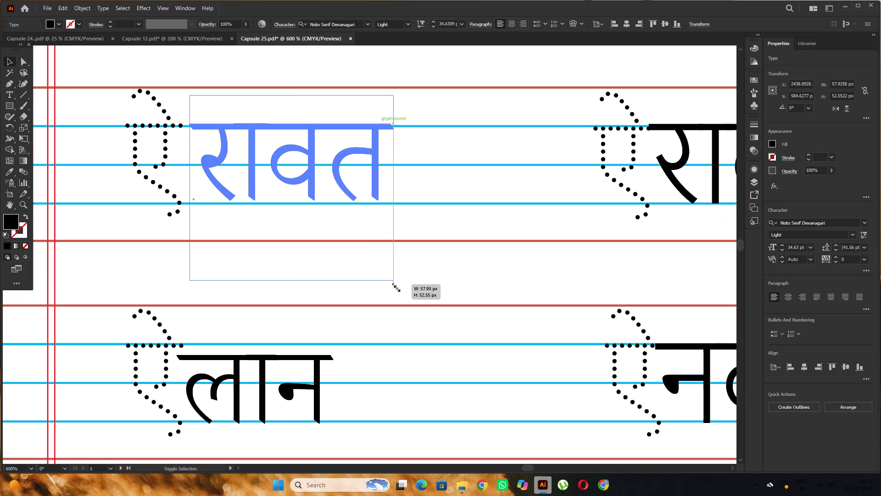
{"action": "left_click_drag", "start_coordinate": [396, 287], "coordinate": [396, 288], "text": "shift"}
{"action": "left_click", "coordinate": [453, 284]}
{"action": "scroll", "coordinate": [347, 206], "scroll_direction": "down", "scroll_amount": 6, "text": "alt"}
{"action": "left_click", "coordinate": [174, 207]}
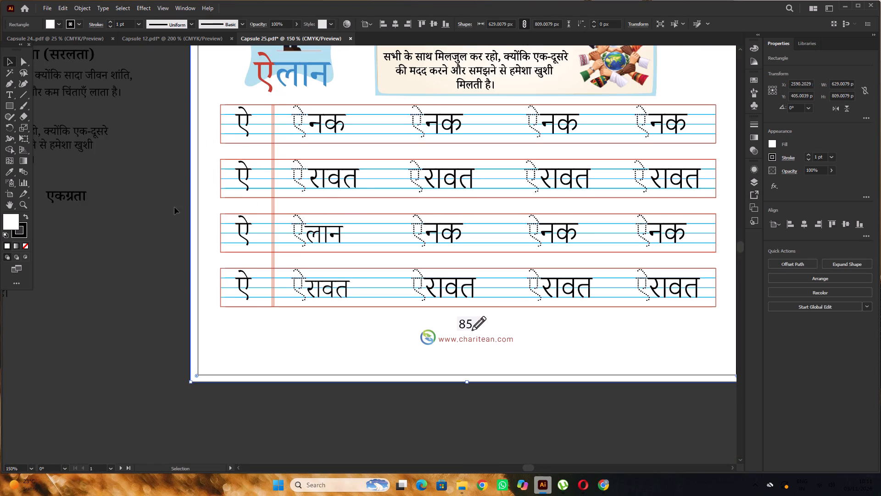
Move the third row's solid लान up and right to the top blue line and nudge its dotted ऐ up to the same line.
{"action": "scroll", "coordinate": [174, 206], "scroll_direction": "down", "scroll_amount": 4}
{"action": "scroll", "coordinate": [293, 200], "scroll_direction": "up", "scroll_amount": 7, "text": "alt"}
{"action": "left_click_drag", "start_coordinate": [367, 218], "coordinate": [388, 206]}
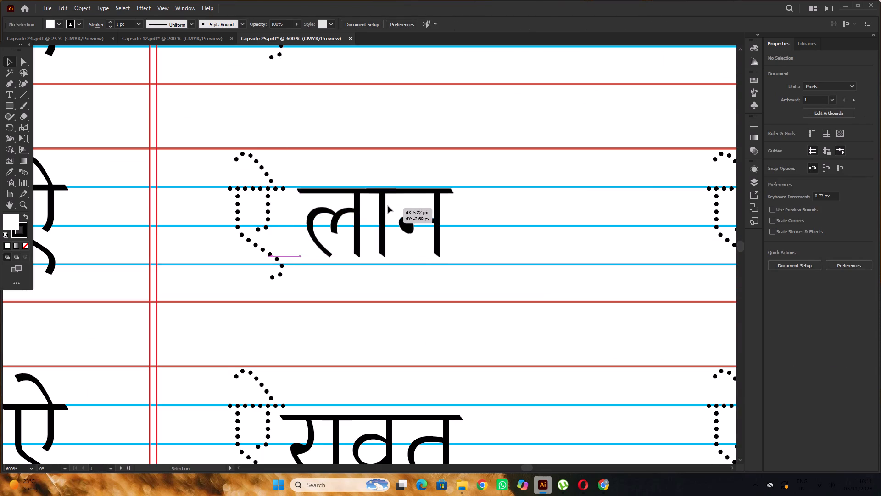
{"action": "left_click_drag", "start_coordinate": [388, 206], "coordinate": [384, 206]}
{"action": "scroll", "coordinate": [250, 175], "scroll_direction": "up", "scroll_amount": 3}
{"action": "left_click_drag", "start_coordinate": [292, 228], "coordinate": [292, 228]}
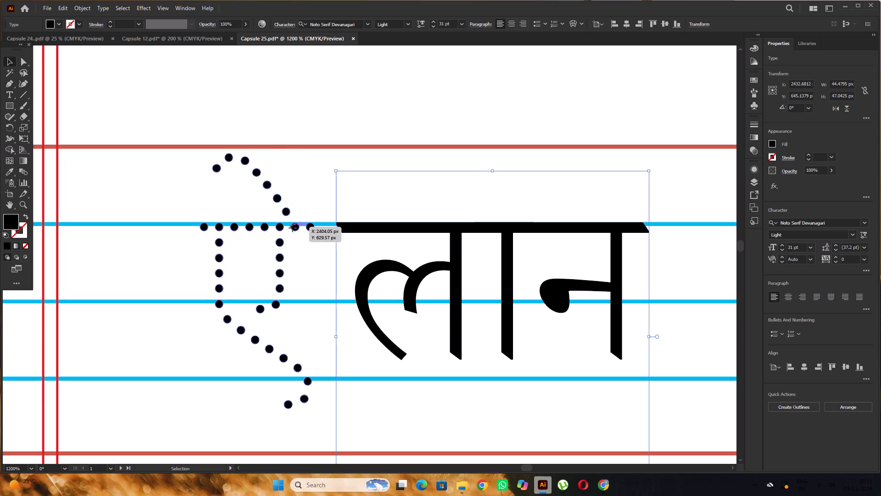
{"action": "left_click_drag", "start_coordinate": [292, 228], "coordinate": [291, 224]}
{"action": "scroll", "coordinate": [227, 196], "scroll_direction": "down", "scroll_amount": 4, "text": "alt"}
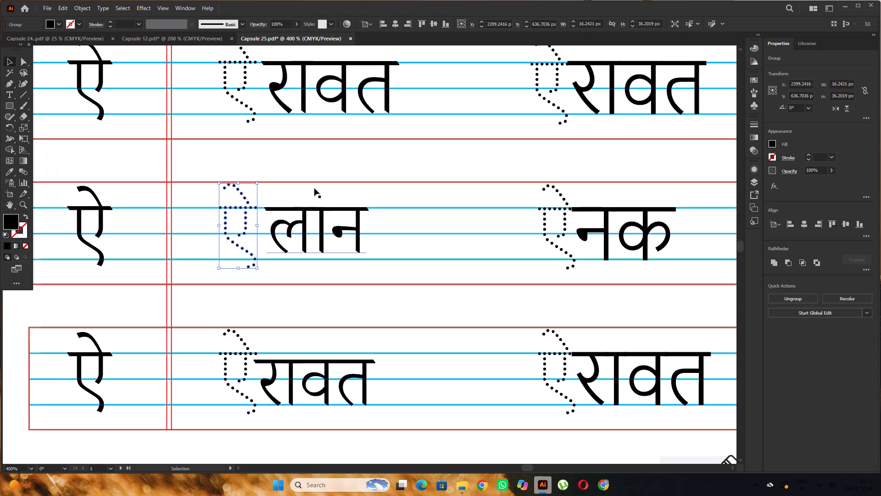
{"action": "left_click", "coordinate": [328, 163]}
Enlarge the third row's solid लान proportionally until its stems reach the bottom blue line.
{"action": "scroll", "coordinate": [323, 167], "scroll_direction": "down", "scroll_amount": 5}
{"action": "scroll", "coordinate": [306, 201], "scroll_direction": "up", "scroll_amount": 2, "text": "alt"}
{"action": "left_click", "coordinate": [326, 176]}
{"action": "scroll", "coordinate": [331, 182], "scroll_direction": "up", "scroll_amount": 3}
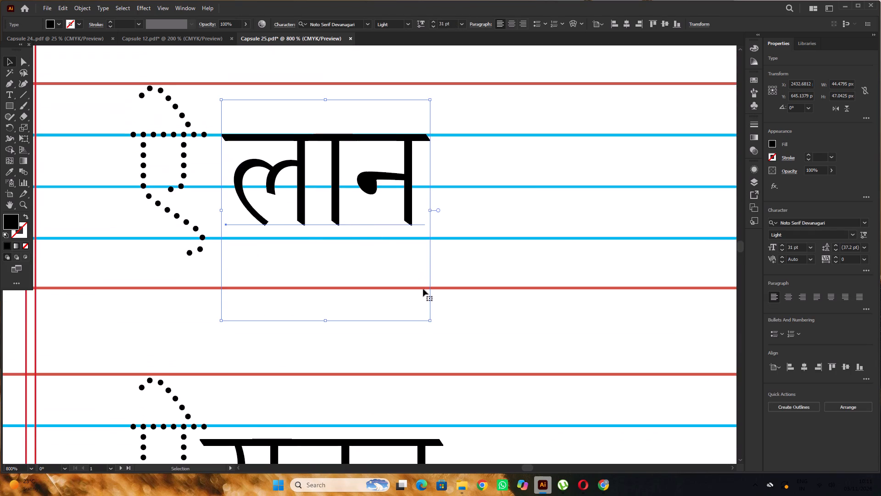
{"action": "left_click_drag", "start_coordinate": [430, 321], "coordinate": [457, 343], "text": "shift"}
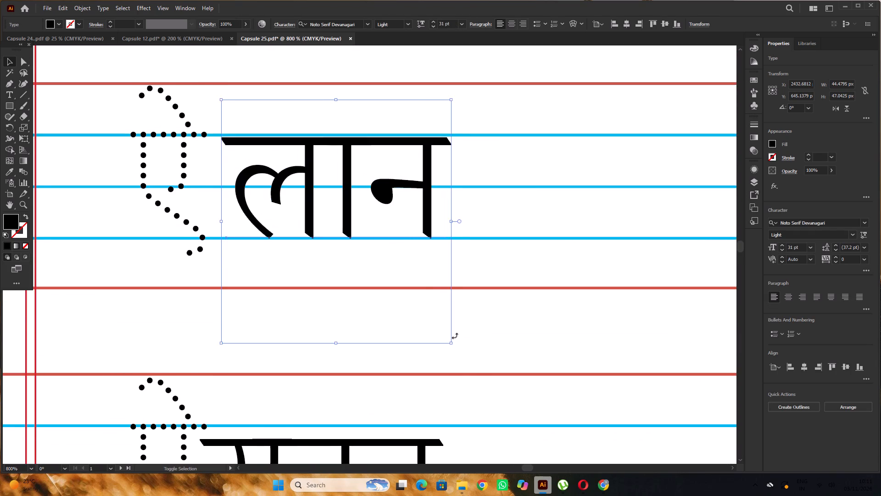
Raise the third row's solid लान onto the top blue line and enlarge it proportionally until its stems reach the bottom blue line.
{"action": "scroll", "coordinate": [423, 289], "scroll_direction": "up", "scroll_amount": 4, "text": "shift"}
{"action": "scroll", "coordinate": [365, 259], "scroll_direction": "up", "scroll_amount": 3}
{"action": "scroll", "coordinate": [364, 256], "scroll_direction": "down", "scroll_amount": 6, "text": "alt"}
{"action": "scroll", "coordinate": [358, 302], "scroll_direction": "up", "scroll_amount": 1, "text": "alt"}
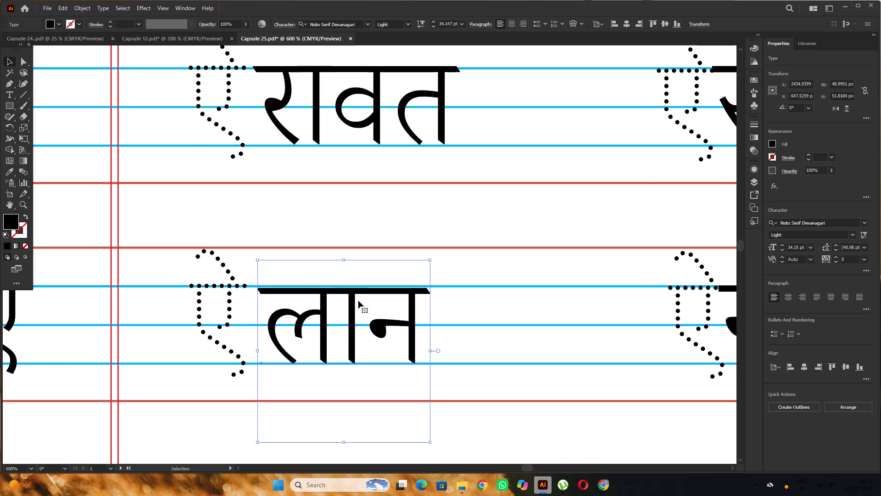
{"action": "scroll", "coordinate": [358, 292], "scroll_direction": "down", "scroll_amount": 4}
{"action": "scroll", "coordinate": [357, 287], "scroll_direction": "up", "scroll_amount": 2, "text": "alt"}
{"action": "left_click_drag", "start_coordinate": [352, 283], "coordinate": [352, 276]}
{"action": "scroll", "coordinate": [352, 276], "scroll_direction": "down", "scroll_amount": 7, "text": "alt"}
{"action": "scroll", "coordinate": [413, 322], "scroll_direction": "up", "scroll_amount": 1, "text": "alt"}
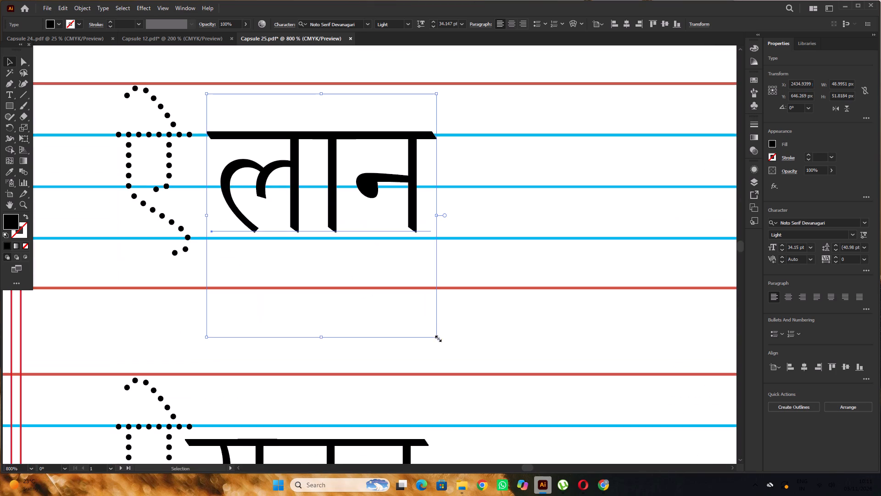
{"action": "left_click_drag", "start_coordinate": [438, 338], "coordinate": [444, 345], "text": "shift"}
{"action": "scroll", "coordinate": [404, 299], "scroll_direction": "down", "scroll_amount": 5, "text": "alt"}
{"action": "left_click", "coordinate": [160, 248]}
Move the fourth row's solid रावत up and right onto the top blue line and enlarge it proportionally to about 34.2 pt.
{"action": "scroll", "coordinate": [160, 248], "scroll_direction": "down", "scroll_amount": 6}
{"action": "scroll", "coordinate": [350, 283], "scroll_direction": "up", "scroll_amount": 2, "text": "alt"}
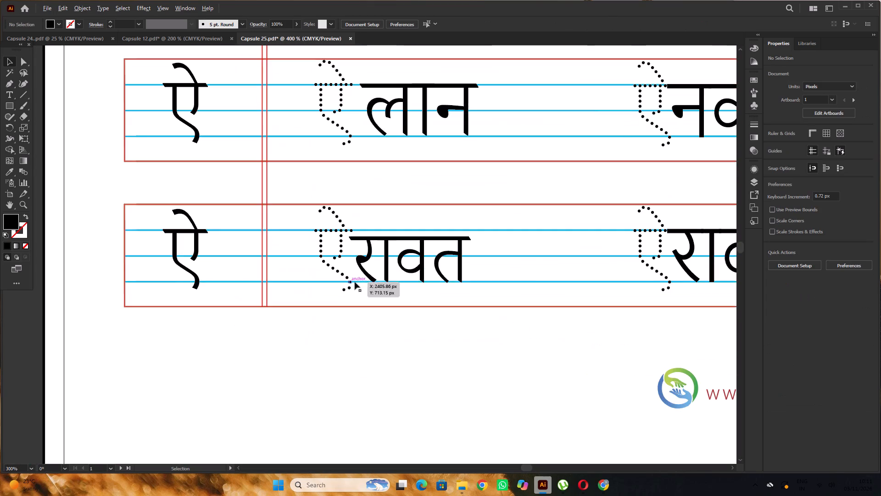
{"action": "scroll", "coordinate": [400, 268], "scroll_direction": "up", "scroll_amount": 3}
{"action": "left_click_drag", "start_coordinate": [405, 274], "coordinate": [413, 262]}
{"action": "scroll", "coordinate": [407, 261], "scroll_direction": "down", "scroll_amount": 4}
{"action": "left_click_drag", "start_coordinate": [515, 337], "coordinate": [534, 344], "text": "shift"}
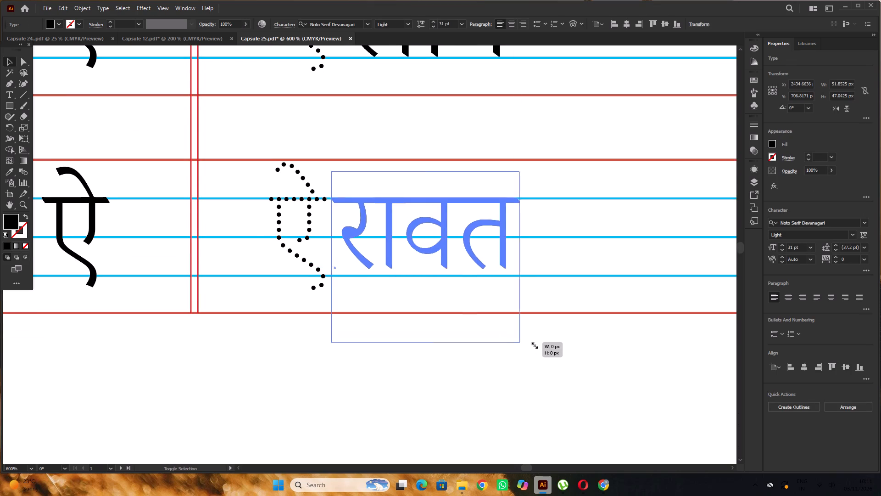
{"action": "left_click_drag", "start_coordinate": [534, 344], "coordinate": [545, 354], "text": "shift"}
Raise the fourth row's solid रावत to centre its headline on the top blue line and enlarge it to about 34.8 pt.
{"action": "scroll", "coordinate": [507, 288], "scroll_direction": "up", "scroll_amount": 5}
{"action": "left_click_drag", "start_coordinate": [487, 238], "coordinate": [487, 228]}
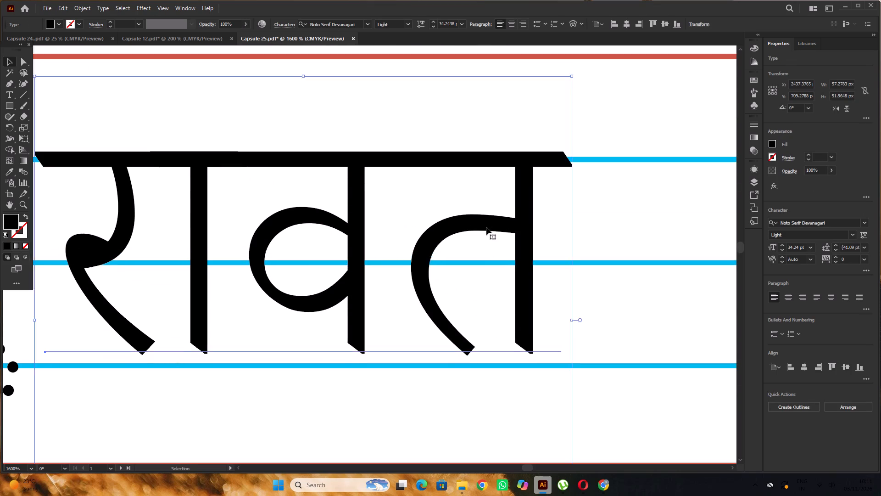
{"action": "scroll", "coordinate": [486, 227], "scroll_direction": "down", "scroll_amount": 5, "text": "alt"}
{"action": "scroll", "coordinate": [496, 286], "scroll_direction": "up", "scroll_amount": 3, "text": "alt"}
{"action": "left_click_drag", "start_coordinate": [517, 305], "coordinate": [519, 310], "text": "shift"}
Nudge the fourth row's first dotted ऐ slightly up to line up with the top blue line.
{"action": "scroll", "coordinate": [396, 252], "scroll_direction": "down", "scroll_amount": 3, "text": "alt"}
{"action": "scroll", "coordinate": [395, 248], "scroll_direction": "up", "scroll_amount": 6}
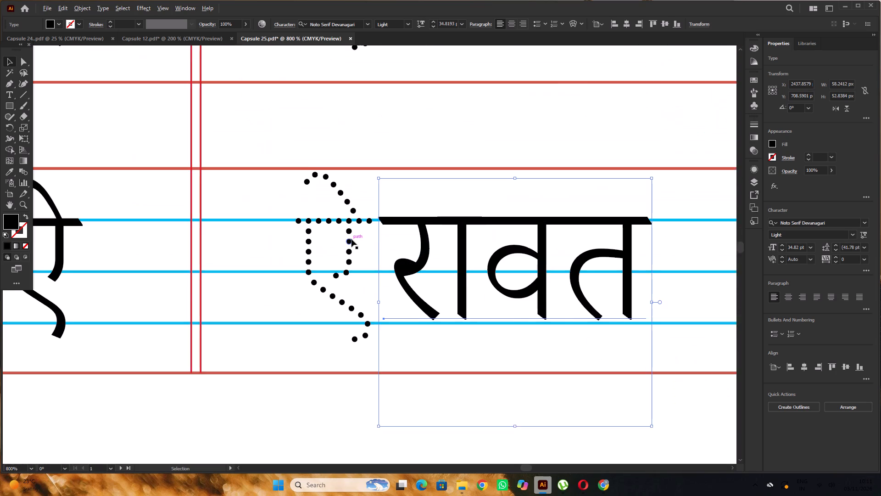
{"action": "scroll", "coordinate": [351, 239], "scroll_direction": "up", "scroll_amount": 1}
{"action": "scroll", "coordinate": [351, 244], "scroll_direction": "up", "scroll_amount": 2, "text": "alt"}
{"action": "left_click", "coordinate": [355, 243]}
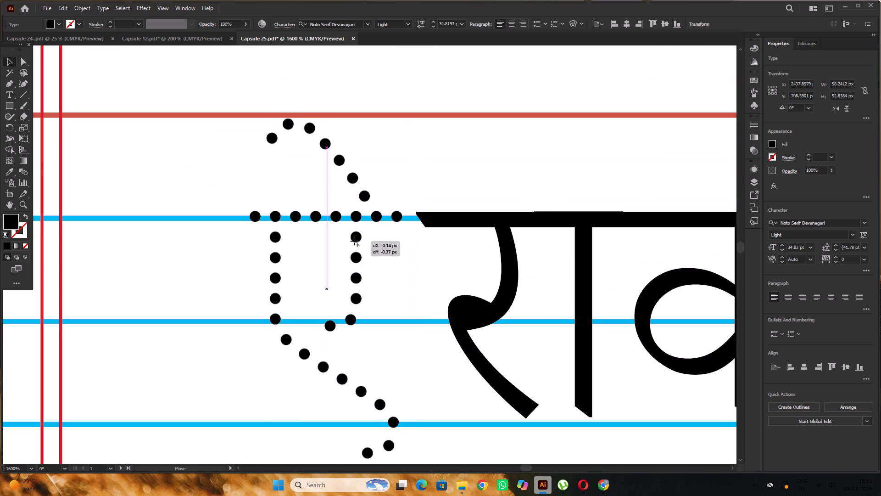
{"action": "scroll", "coordinate": [244, 222], "scroll_direction": "down", "scroll_amount": 8, "text": "alt"}
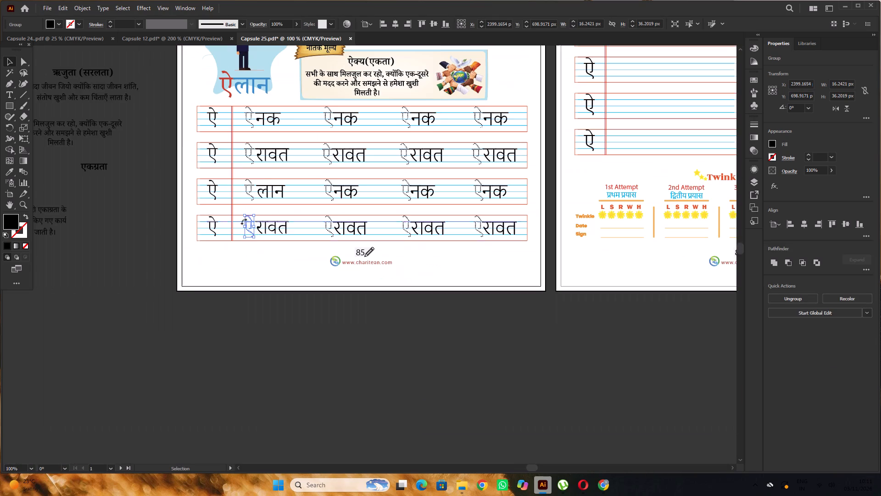
{"action": "left_click", "coordinate": [395, 332]}
Delete the four solid words beside the second column's dotted ऐ letters, keeping the dotted letters.
{"action": "scroll", "coordinate": [389, 318], "scroll_direction": "up", "scroll_amount": 3}
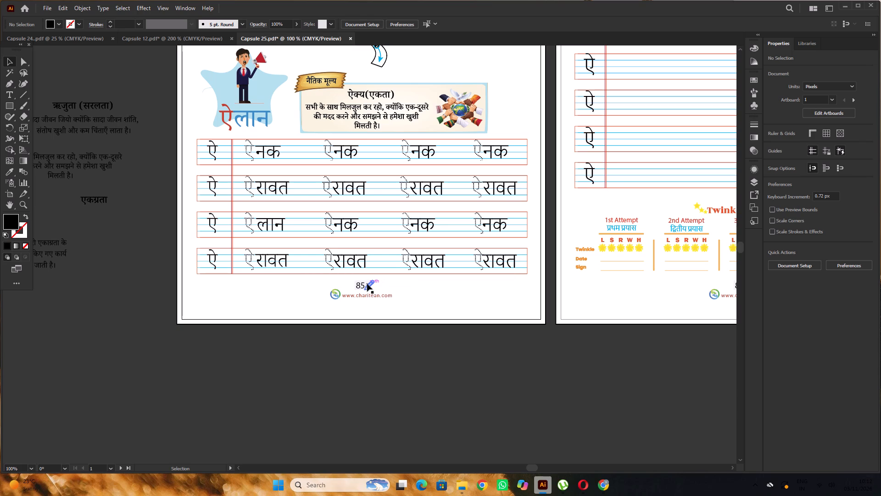
{"action": "left_click", "coordinate": [347, 156]}
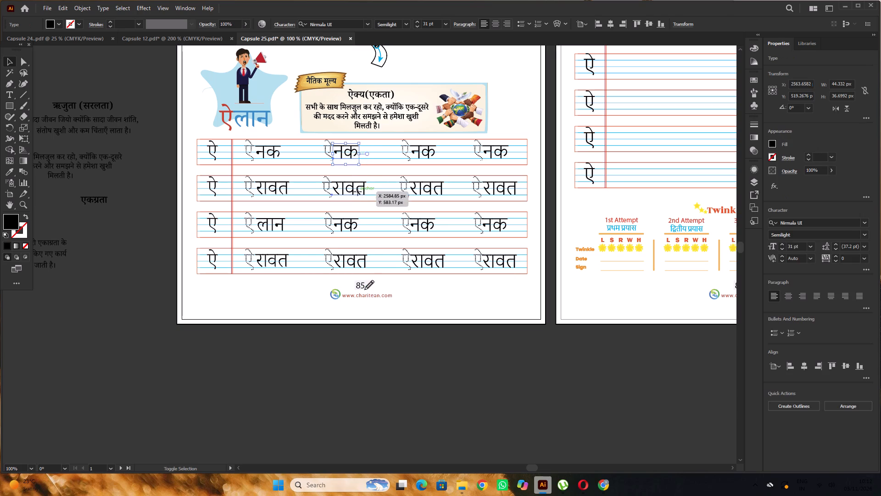
{"action": "left_click", "coordinate": [357, 192], "text": "shift"}
{"action": "left_click", "coordinate": [352, 225], "text": "shift"}
{"action": "left_click", "coordinate": [351, 262], "text": "shift"}
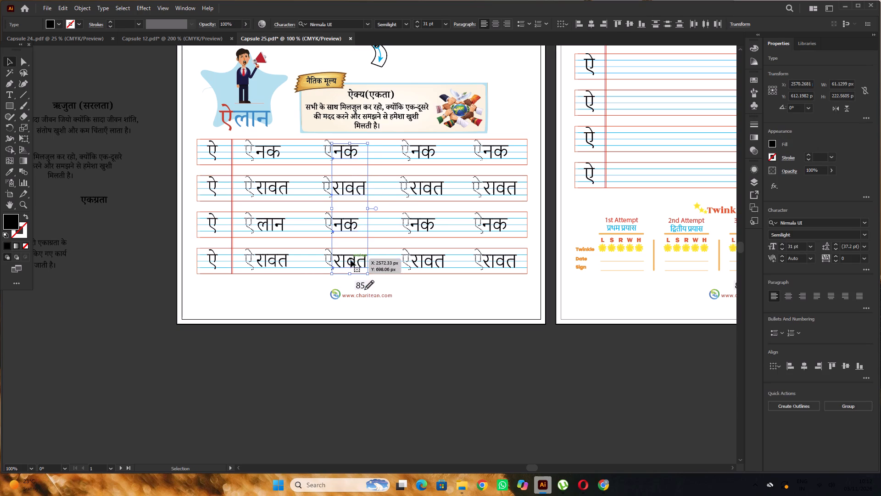
{"action": "key", "text": "Delete"}
Delete the four solid words beside the third column's dotted ऐ letters, keeping the dotted letters.
{"action": "left_click", "coordinate": [422, 151]}
{"action": "left_click", "coordinate": [424, 192], "text": "shift"}
{"action": "left_click", "coordinate": [420, 231], "text": "shift"}
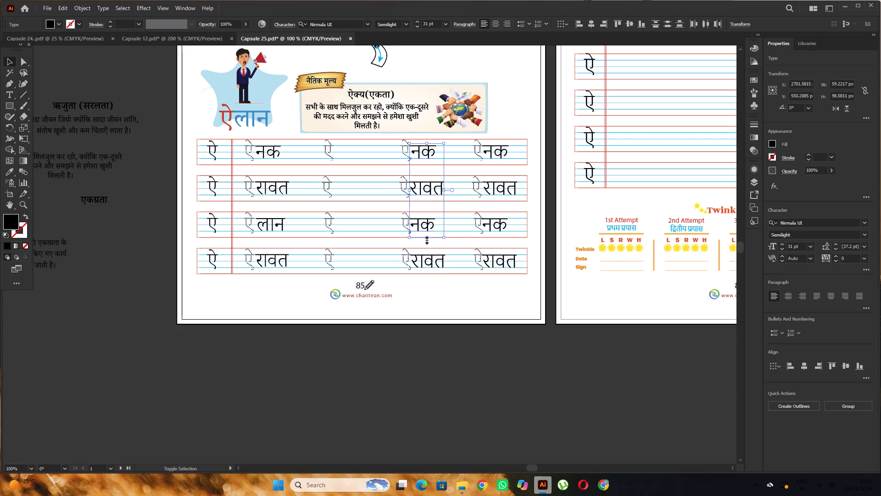
{"action": "left_click", "coordinate": [434, 271], "text": "shift"}
{"action": "key", "text": "Delete"}
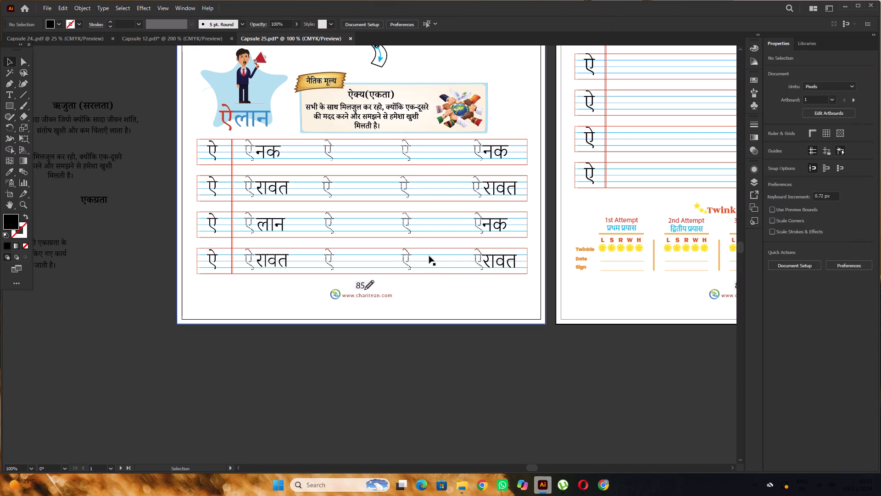
Delete the four solid words beside the last column's dotted ऐ letters, keeping the dotted letters.
{"action": "scroll", "coordinate": [498, 171], "scroll_direction": "up", "scroll_amount": 2, "text": "alt"}
{"action": "left_click", "coordinate": [507, 137]}
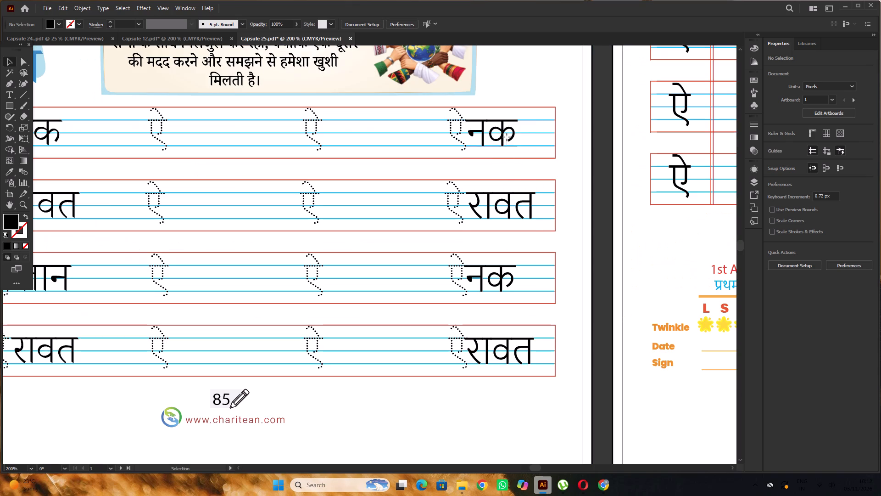
{"action": "left_click", "coordinate": [491, 220], "text": "shift"}
{"action": "left_click", "coordinate": [501, 275], "text": "shift"}
{"action": "left_click", "coordinate": [513, 349], "text": "shift"}
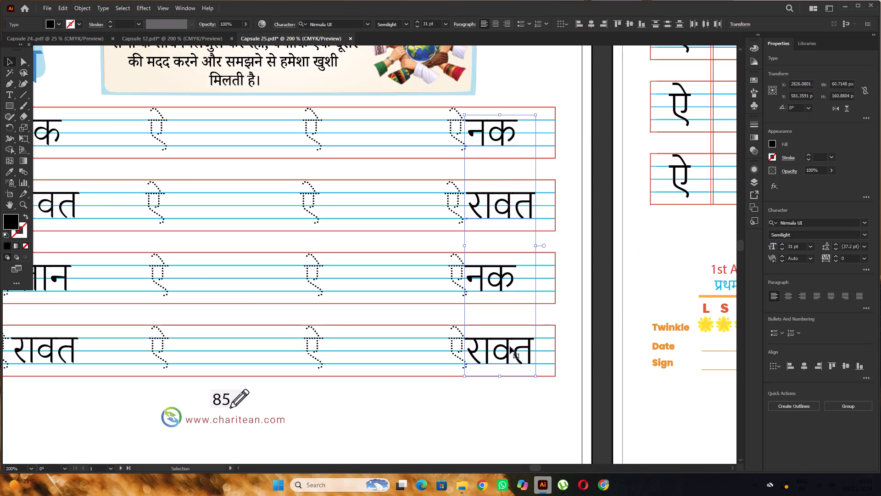
{"action": "key", "text": "Delete"}
Copy the first column's corrected words नक, रावत, लान and रावत about 136 px straight across, beside the second column's dotted ऐ letters.
{"action": "scroll", "coordinate": [453, 231], "scroll_direction": "down", "scroll_amount": 1, "text": "alt"}
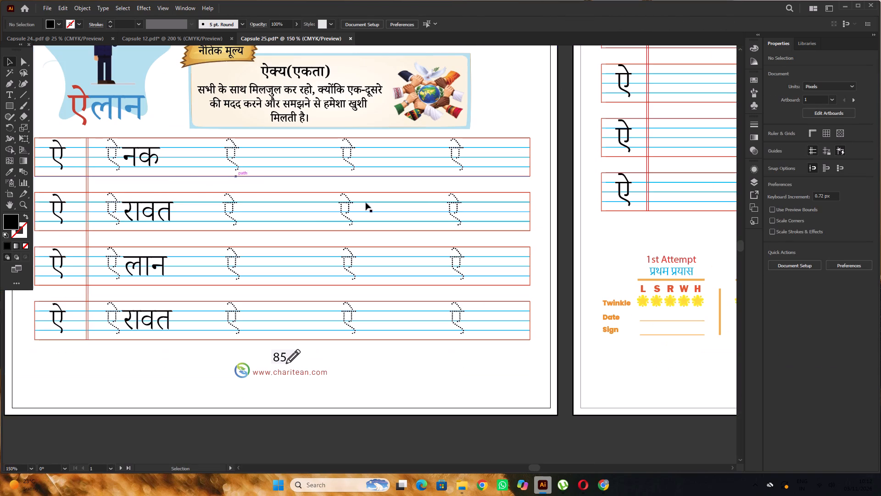
{"action": "scroll", "coordinate": [410, 208], "scroll_direction": "down", "scroll_amount": 2, "text": "alt"}
{"action": "scroll", "coordinate": [291, 187], "scroll_direction": "up", "scroll_amount": 2, "text": "alt"}
{"action": "left_click", "coordinate": [307, 183]}
{"action": "left_click", "coordinate": [310, 234], "text": "shift"}
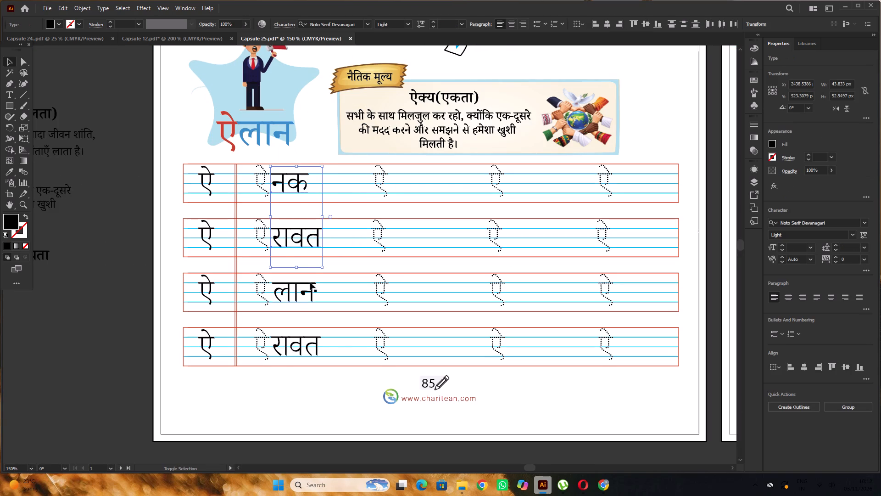
{"action": "left_click", "coordinate": [310, 288], "text": "shift"}
{"action": "left_click", "coordinate": [307, 343], "text": "shift"}
{"action": "left_click_drag", "start_coordinate": [296, 185], "coordinate": [356, 188], "text": "alt"}
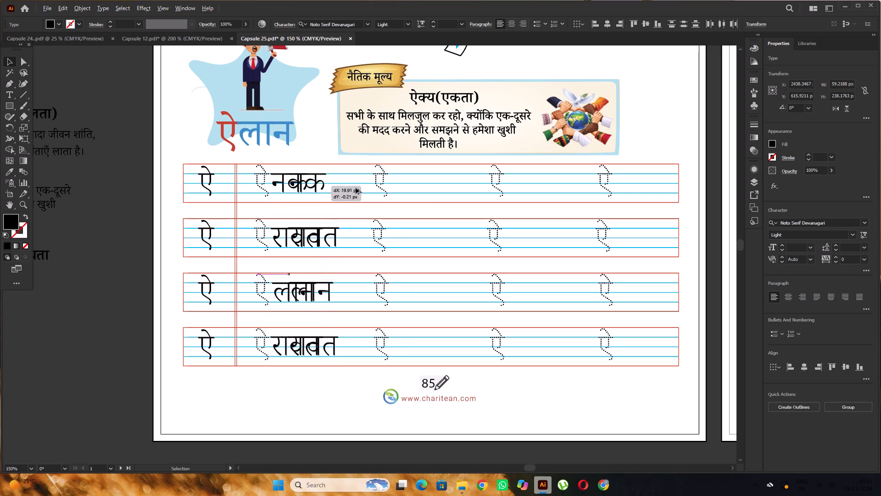
{"action": "left_click_drag", "start_coordinate": [356, 188], "coordinate": [418, 196], "text": "alt"}
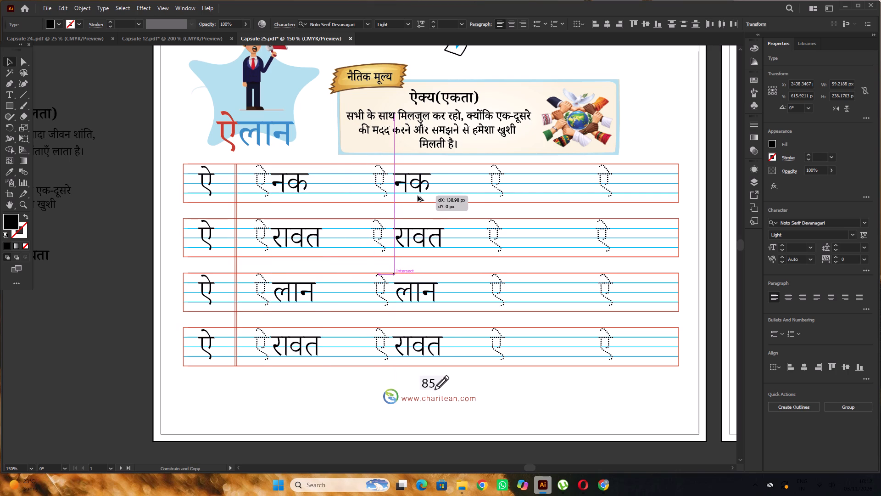
{"action": "left_click_drag", "start_coordinate": [418, 196], "coordinate": [415, 196], "text": "alt"}
Copy the second column's four solid words about 132 px straight across, beside the third column's dotted ऐ letters.
{"action": "scroll", "coordinate": [251, 165], "scroll_direction": "down", "scroll_amount": 3, "text": "alt"}
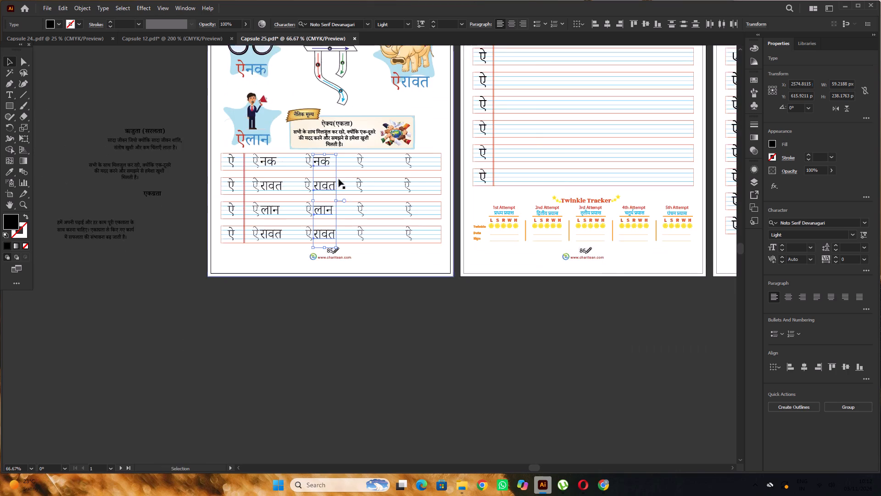
{"action": "scroll", "coordinate": [349, 180], "scroll_direction": "up", "scroll_amount": 6, "text": "alt"}
{"action": "left_click_drag", "start_coordinate": [269, 159], "coordinate": [414, 166], "text": "alt"}
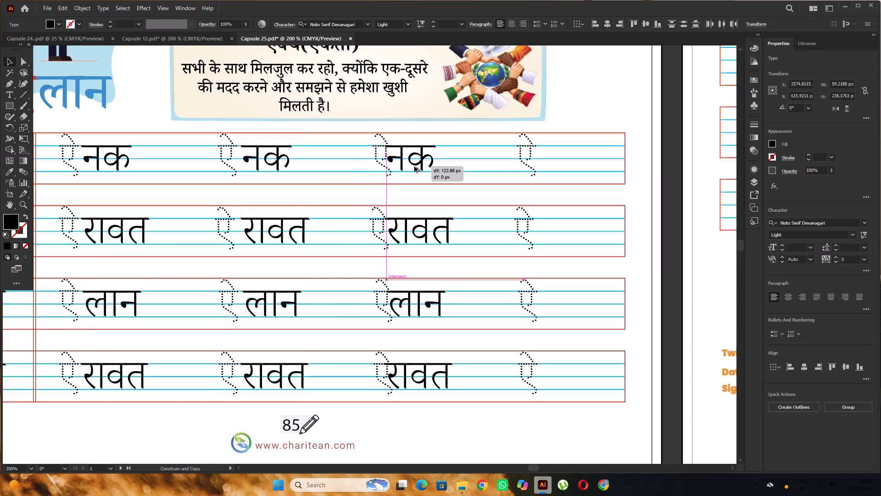
{"action": "left_click_drag", "start_coordinate": [414, 166], "coordinate": [424, 168], "text": "alt"}
Copy the third column's four solid words straight across, beside the last column's dotted ऐ letters, and deselect them.
{"action": "scroll", "coordinate": [307, 154], "scroll_direction": "down", "scroll_amount": 2, "text": "alt"}
{"action": "scroll", "coordinate": [432, 162], "scroll_direction": "up", "scroll_amount": 2, "text": "alt"}
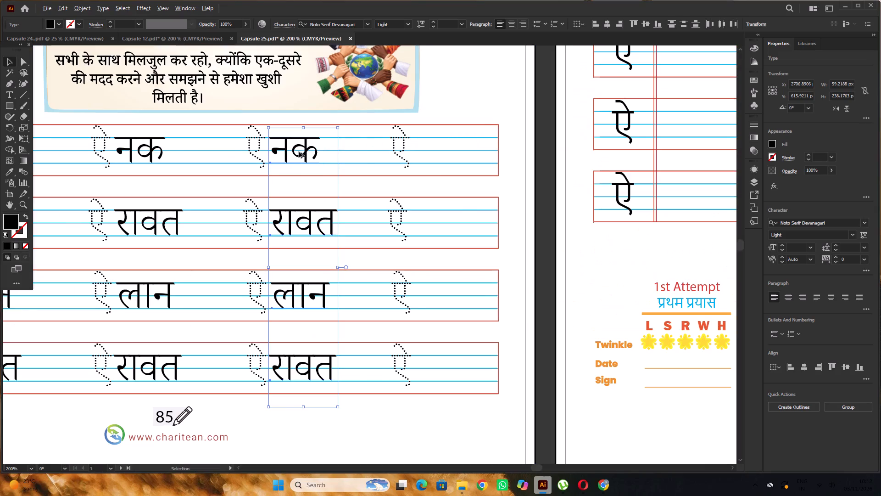
{"action": "left_click_drag", "start_coordinate": [299, 152], "coordinate": [443, 158], "text": "alt"}
{"action": "scroll", "coordinate": [441, 157], "scroll_direction": "down", "scroll_amount": 6, "text": "alt"}
{"action": "left_click", "coordinate": [494, 260]}
{"action": "scroll", "coordinate": [491, 249], "scroll_direction": "up", "scroll_amount": 4}
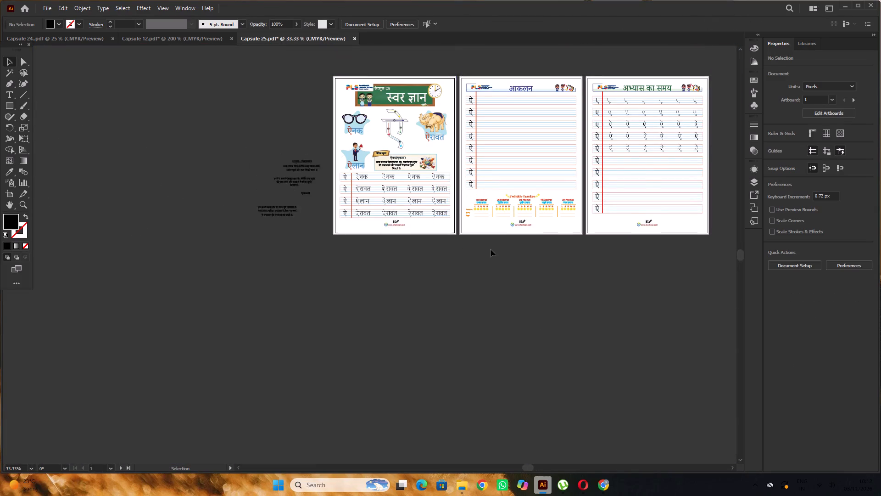
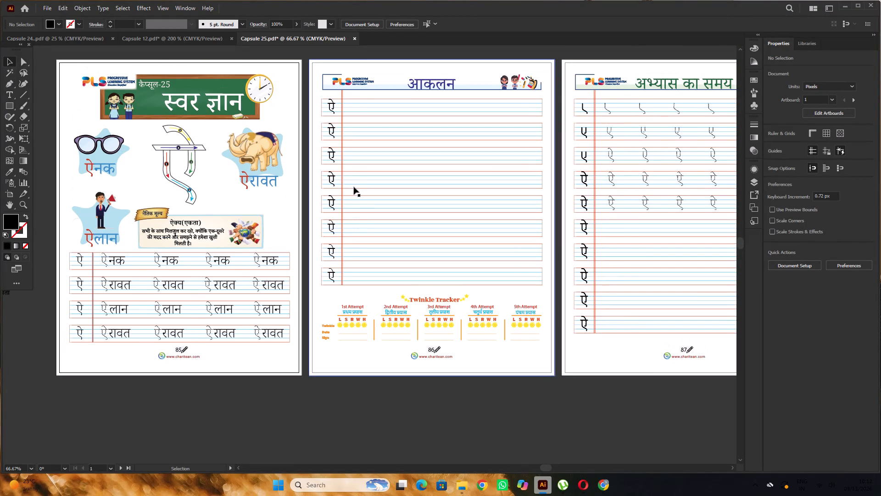
Delete the ऐ letters from the first three rows of the आकलन page.
{"action": "left_click", "coordinate": [334, 107]}
{"action": "key", "text": "Delete"}
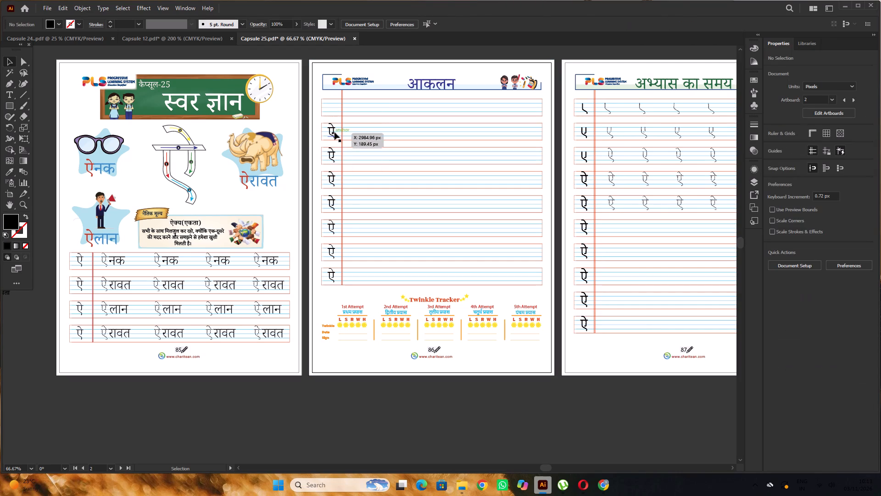
{"action": "left_click", "coordinate": [335, 132]}
{"action": "key", "text": "Delete"}
{"action": "left_click", "coordinate": [335, 160]}
{"action": "key", "text": "Delete"}
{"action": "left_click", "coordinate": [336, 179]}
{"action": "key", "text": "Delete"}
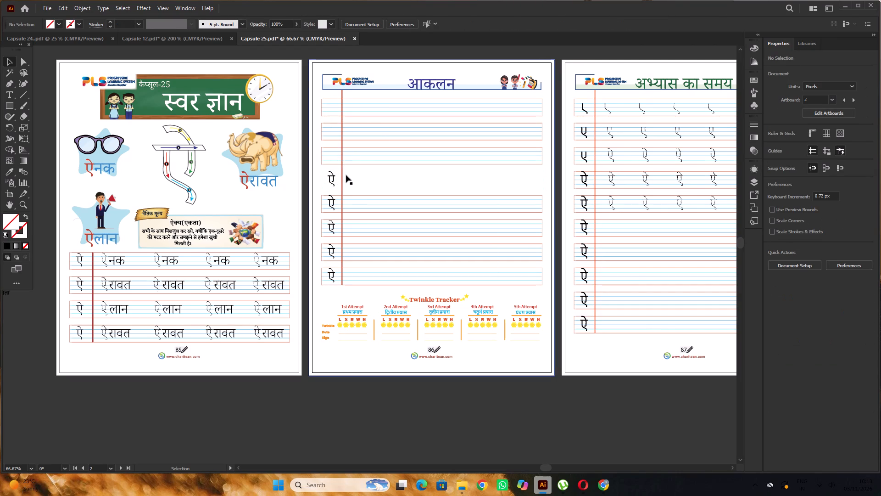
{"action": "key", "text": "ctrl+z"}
Set the font of the ऐ in the आकलन page's fifth row to Noto Serif Devanagari Light.
{"action": "scroll", "coordinate": [345, 175], "scroll_direction": "down", "scroll_amount": 4}
{"action": "left_click_drag", "start_coordinate": [488, 368], "coordinate": [486, 359]}
{"action": "scroll", "coordinate": [335, 153], "scroll_direction": "up", "scroll_amount": 1, "text": "alt"}
{"action": "left_click", "coordinate": [334, 156]}
{"action": "left_click", "coordinate": [809, 219]}
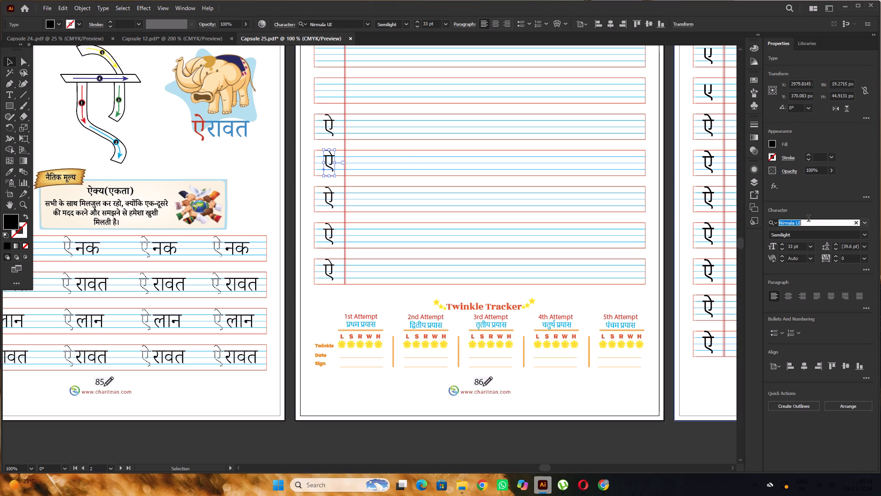
{"action": "key", "text": "n"}
{"action": "key", "text": "o"}
{"action": "key", "text": "t"}
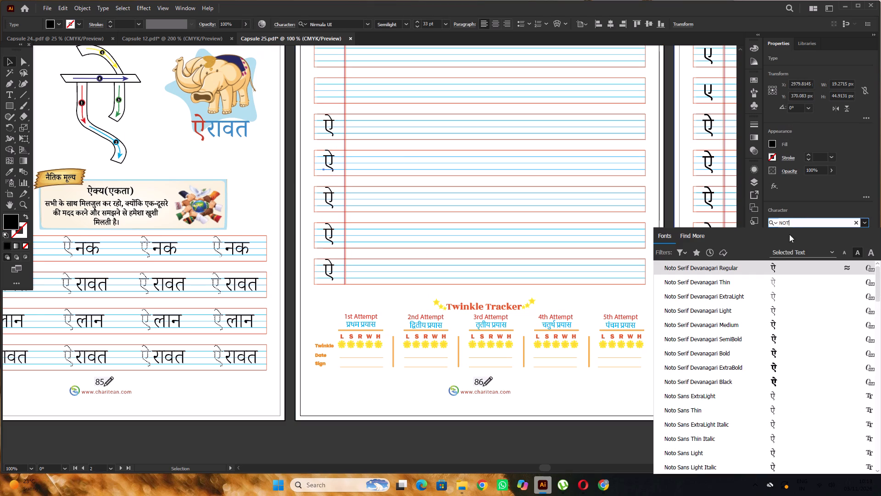
{"action": "left_click", "coordinate": [735, 310]}
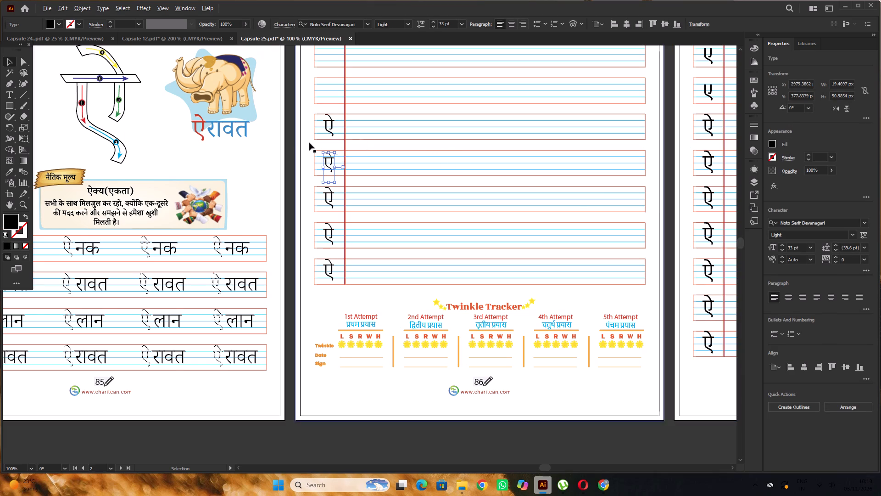
Delete the remaining old ऐ letters in rows four, six, seven and eight, keeping the restyled one in row five.
{"action": "scroll", "coordinate": [309, 143], "scroll_direction": "up", "scroll_amount": 4, "text": "alt"}
{"action": "scroll", "coordinate": [379, 194], "scroll_direction": "down", "scroll_amount": 4, "text": "alt"}
{"action": "left_click", "coordinate": [334, 161]}
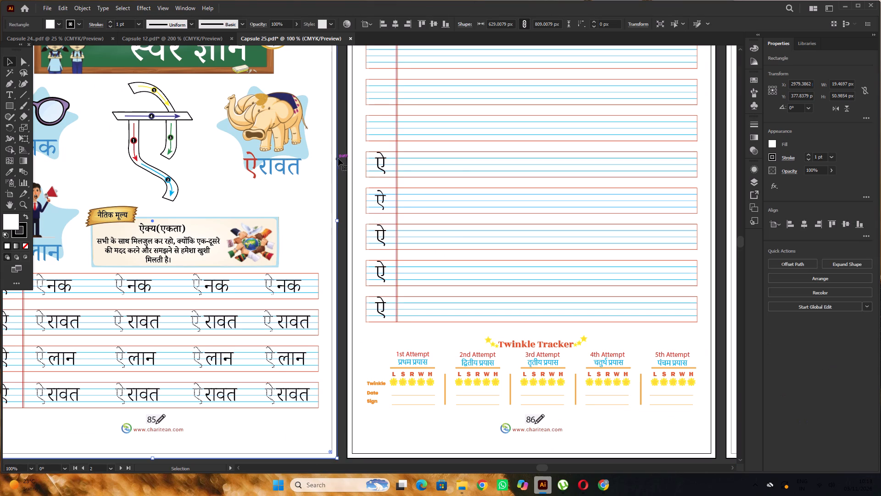
{"action": "left_click", "coordinate": [342, 157]}
{"action": "left_click", "coordinate": [379, 166]}
{"action": "key", "text": "Delete"}
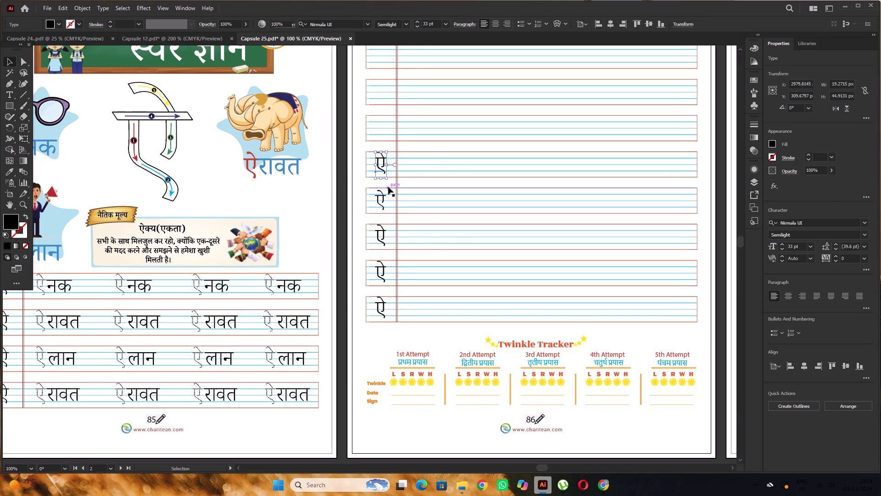
{"action": "left_click", "coordinate": [384, 238]}
{"action": "key", "text": "Delete"}
{"action": "left_click", "coordinate": [386, 275]}
{"action": "key", "text": "Delete"}
{"action": "left_click", "coordinate": [385, 314]}
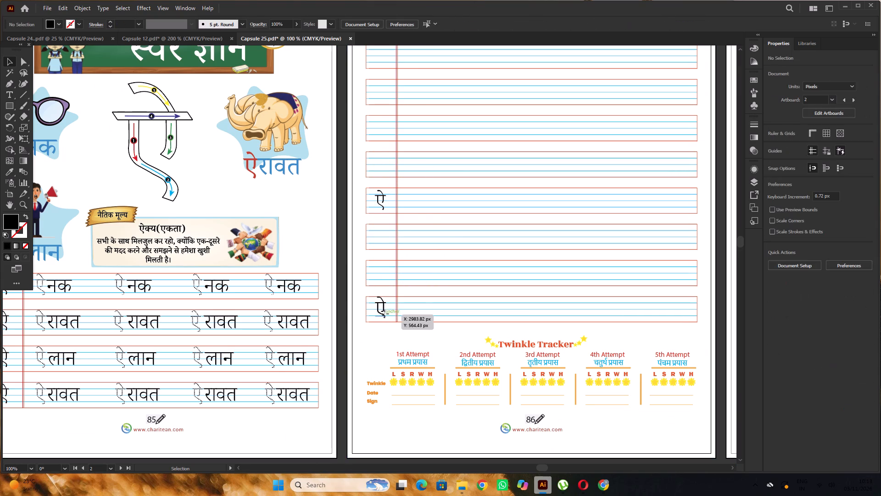
{"action": "key", "text": "Delete"}
Move the fifth row's ऐ up about 2 px so its headline sits on the row's upper blue line.
{"action": "scroll", "coordinate": [373, 244], "scroll_direction": "down", "scroll_amount": 3}
{"action": "scroll", "coordinate": [393, 203], "scroll_direction": "up", "scroll_amount": 12, "text": "alt"}
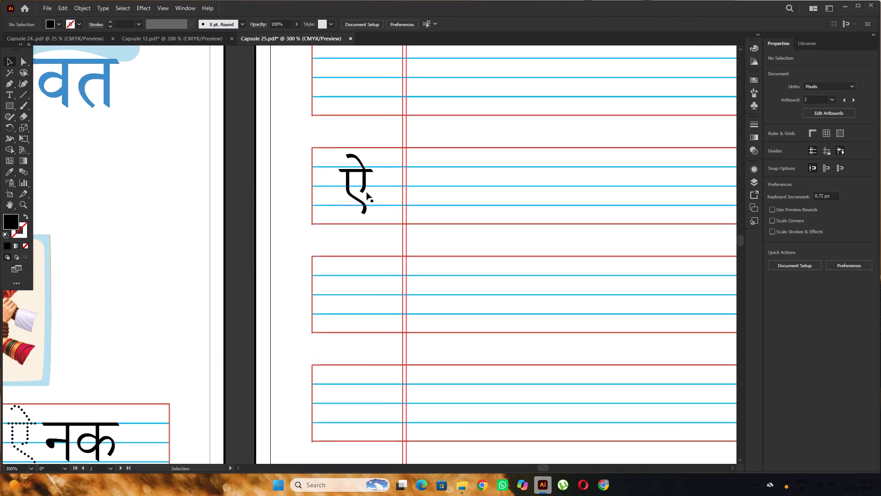
{"action": "scroll", "coordinate": [367, 192], "scroll_direction": "up", "scroll_amount": 2, "text": "alt"}
{"action": "scroll", "coordinate": [362, 175], "scroll_direction": "up", "scroll_amount": 3}
{"action": "left_click_drag", "start_coordinate": [361, 195], "coordinate": [362, 185]}
Copy the fifth row's ऐ straight down into rows six, seven and eight, spaced about 62 px apart.
{"action": "scroll", "coordinate": [362, 185], "scroll_direction": "down", "scroll_amount": 2, "text": "alt"}
{"action": "left_click_drag", "start_coordinate": [362, 183], "coordinate": [357, 328], "text": "alt"}
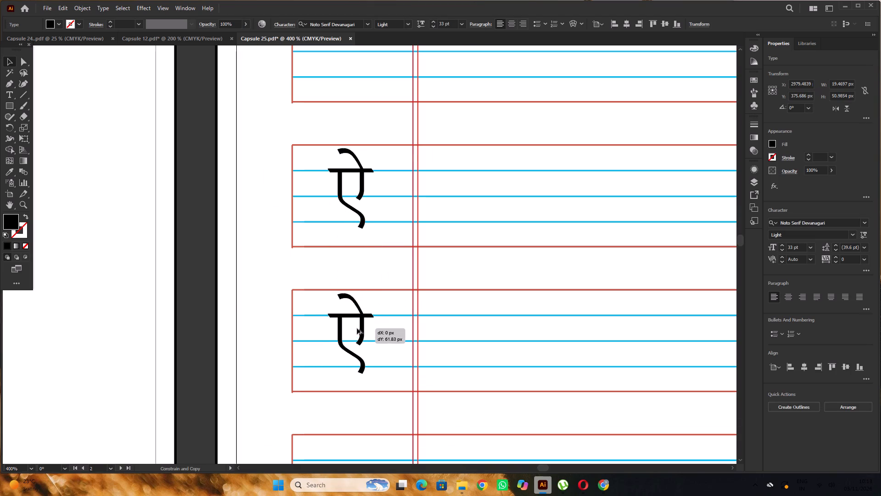
{"action": "left_click_drag", "start_coordinate": [357, 328], "coordinate": [357, 328], "text": "alt"}
{"action": "scroll", "coordinate": [309, 225], "scroll_direction": "down", "scroll_amount": 9, "text": "alt"}
{"action": "scroll", "coordinate": [318, 212], "scroll_direction": "up", "scroll_amount": 4, "text": "alt"}
{"action": "left_click_drag", "start_coordinate": [329, 183], "coordinate": [323, 264], "text": "alt"}
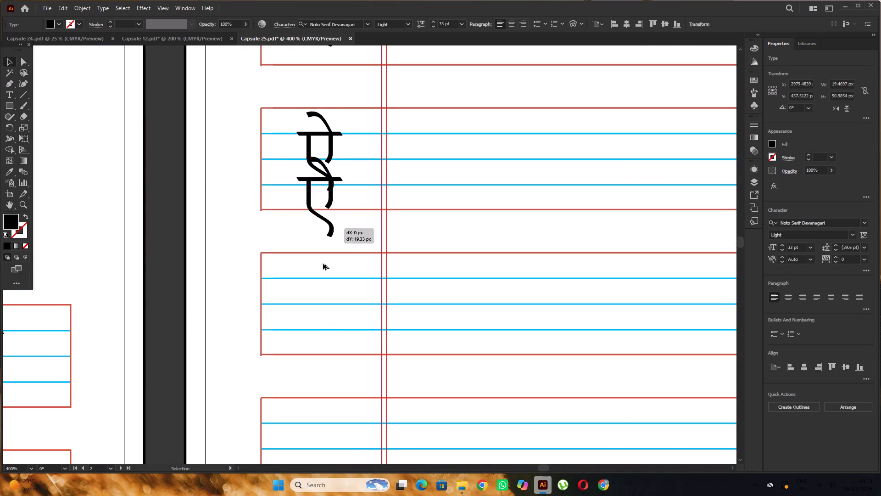
{"action": "left_click_drag", "start_coordinate": [323, 264], "coordinate": [323, 328], "text": "alt"}
{"action": "scroll", "coordinate": [315, 276], "scroll_direction": "down", "scroll_amount": 10}
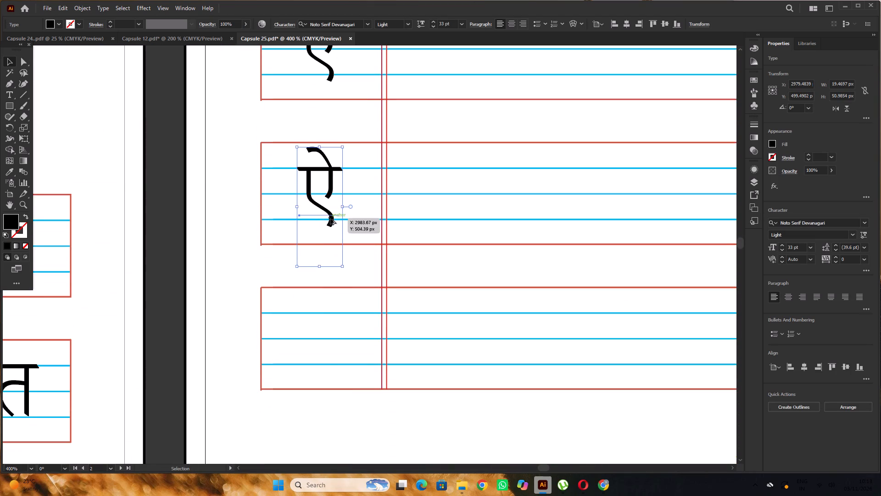
{"action": "left_click_drag", "start_coordinate": [330, 219], "coordinate": [324, 362], "text": "alt"}
Copy the fifth row's ऐ straight up into rows four and three, spaced about 62 px apart.
{"action": "scroll", "coordinate": [324, 350], "scroll_direction": "down", "scroll_amount": 3}
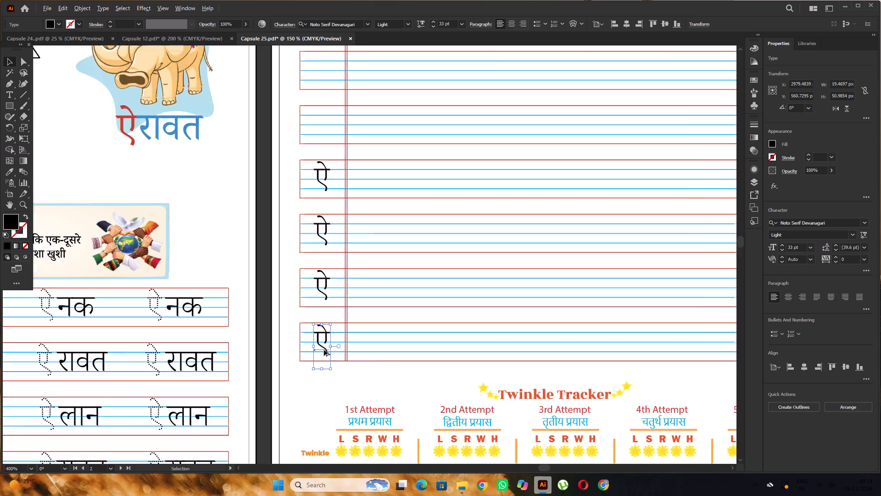
{"action": "scroll", "coordinate": [324, 350], "scroll_direction": "down", "scroll_amount": 2}
{"action": "scroll", "coordinate": [322, 343], "scroll_direction": "up", "scroll_amount": 7}
{"action": "left_click", "coordinate": [324, 314]}
{"action": "scroll", "coordinate": [324, 314], "scroll_direction": "up", "scroll_amount": 7, "text": "alt"}
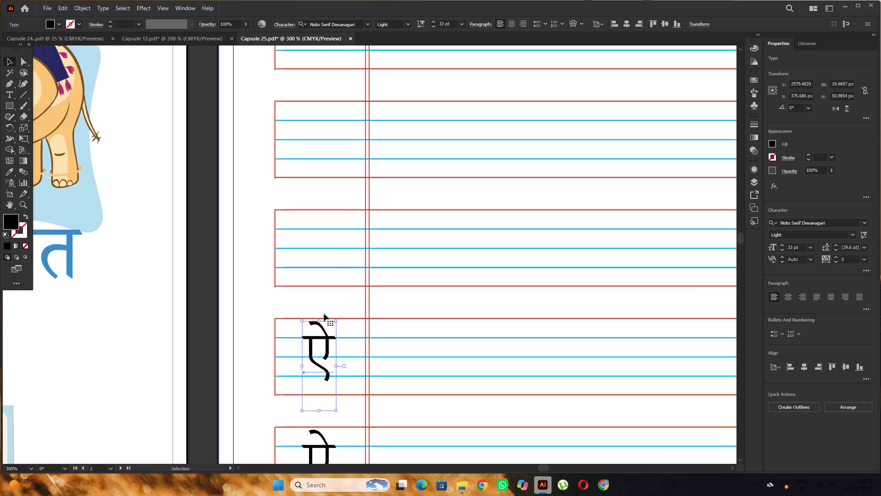
{"action": "left_click_drag", "start_coordinate": [324, 346], "coordinate": [324, 237], "text": "alt"}
{"action": "scroll", "coordinate": [324, 237], "scroll_direction": "up", "scroll_amount": 7}
{"action": "left_click_drag", "start_coordinate": [330, 323], "coordinate": [340, 160]}
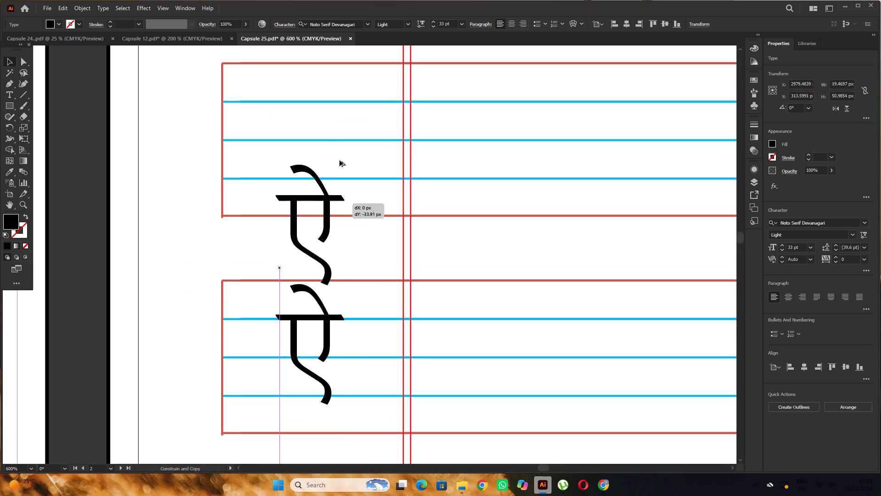
{"action": "left_click_drag", "start_coordinate": [340, 160], "coordinate": [346, 106]}
Copy the third row's ऐ straight up into rows two and one, aligned to the blue lines, and deselect.
{"action": "scroll", "coordinate": [358, 154], "scroll_direction": "up", "scroll_amount": 5}
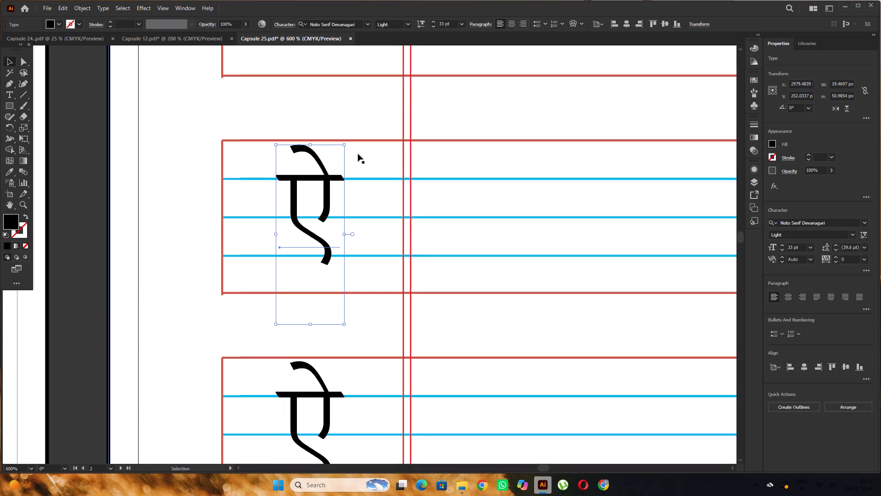
{"action": "scroll", "coordinate": [358, 154], "scroll_direction": "up", "scroll_amount": 11}
{"action": "scroll", "coordinate": [358, 183], "scroll_direction": "down", "scroll_amount": 1}
{"action": "scroll", "coordinate": [339, 260], "scroll_direction": "up", "scroll_amount": 6}
{"action": "scroll", "coordinate": [331, 319], "scroll_direction": "down", "scroll_amount": 2, "text": "alt"}
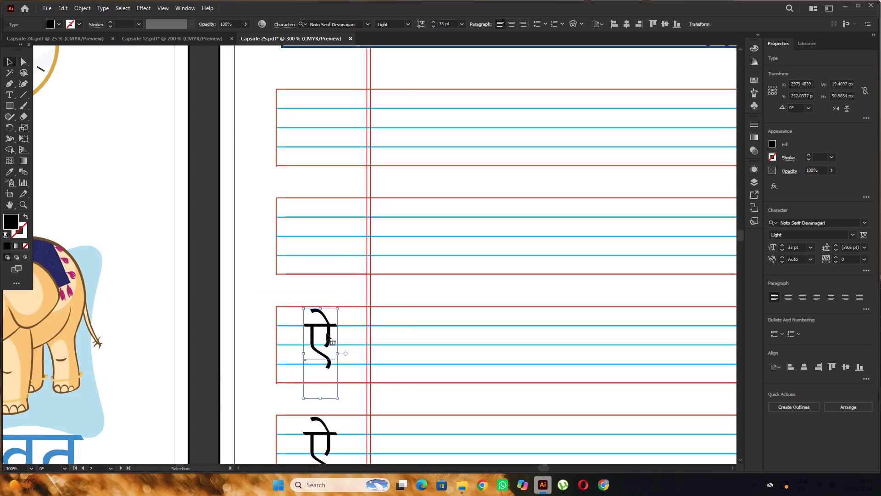
{"action": "left_click_drag", "start_coordinate": [329, 333], "coordinate": [331, 225], "text": "alt"}
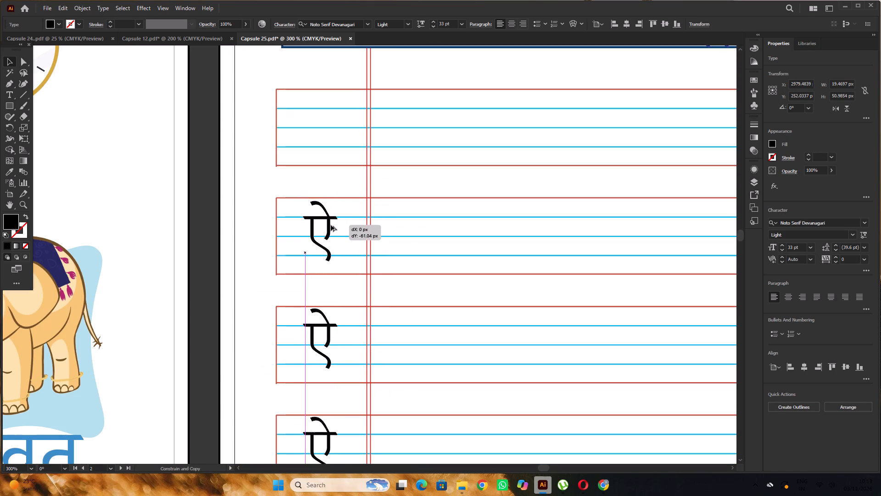
{"action": "left_click_drag", "start_coordinate": [331, 225], "coordinate": [331, 224], "text": "alt"}
{"action": "scroll", "coordinate": [331, 224], "scroll_direction": "up", "scroll_amount": 4}
{"action": "left_click_drag", "start_coordinate": [329, 269], "coordinate": [333, 162], "text": "alt"}
{"action": "scroll", "coordinate": [333, 162], "scroll_direction": "down", "scroll_amount": 5, "text": "alt"}
{"action": "left_click", "coordinate": [342, 113]}
Examine the आकलन page's letter column and the अभ्यास का समय page's practice rows.
{"action": "scroll", "coordinate": [344, 112], "scroll_direction": "down", "scroll_amount": 4}
{"action": "key", "text": "space"}
{"action": "left_click_drag", "start_coordinate": [519, 328], "coordinate": [483, 359]}
{"action": "left_click", "coordinate": [573, 389]}
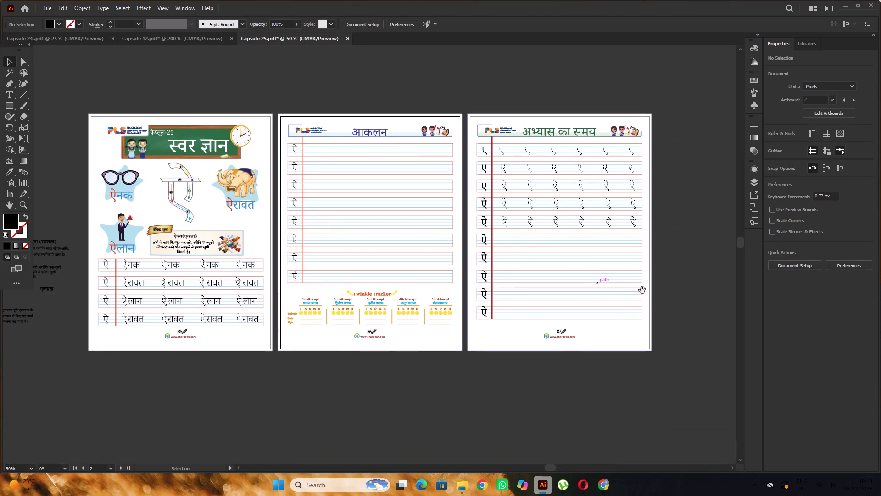
{"action": "key", "text": "space"}
{"action": "left_click_drag", "start_coordinate": [677, 298], "coordinate": [572, 286]}
{"action": "left_click", "coordinate": [611, 216]}
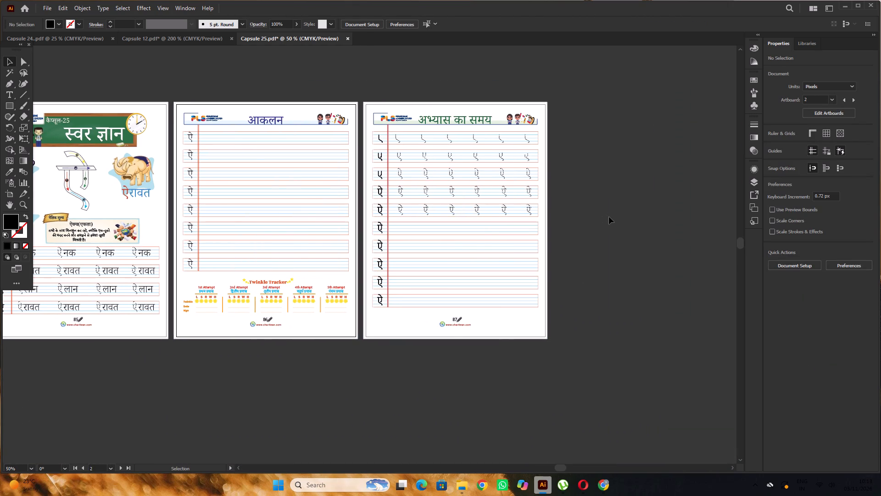
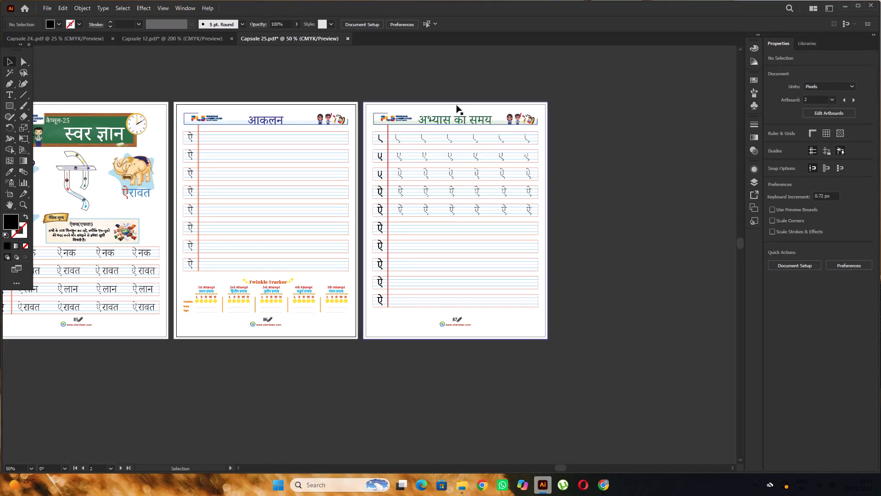
Select the partial letter stroke in the first row of the अभ्यास का समय page's left letter column.
{"action": "scroll", "coordinate": [382, 163], "scroll_direction": "up", "scroll_amount": 2, "text": "alt"}
{"action": "left_click", "coordinate": [379, 119]}
{"action": "scroll", "coordinate": [379, 119], "scroll_direction": "down", "scroll_amount": 2, "text": "alt"}
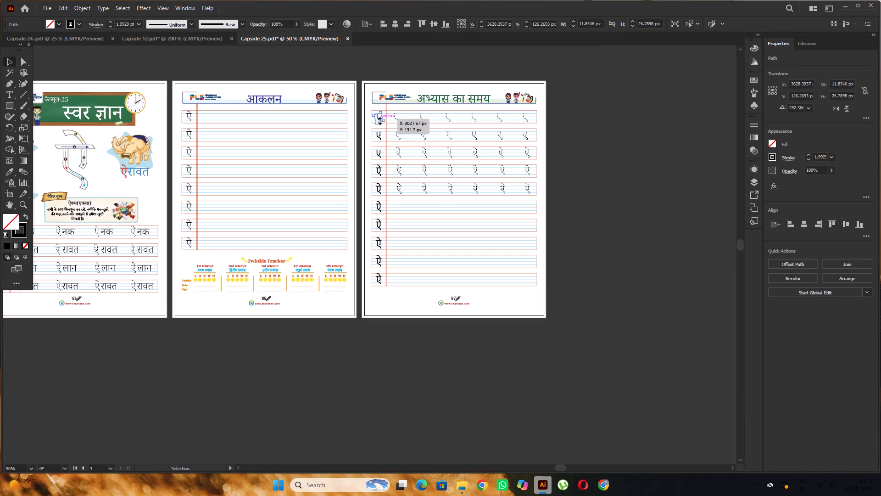
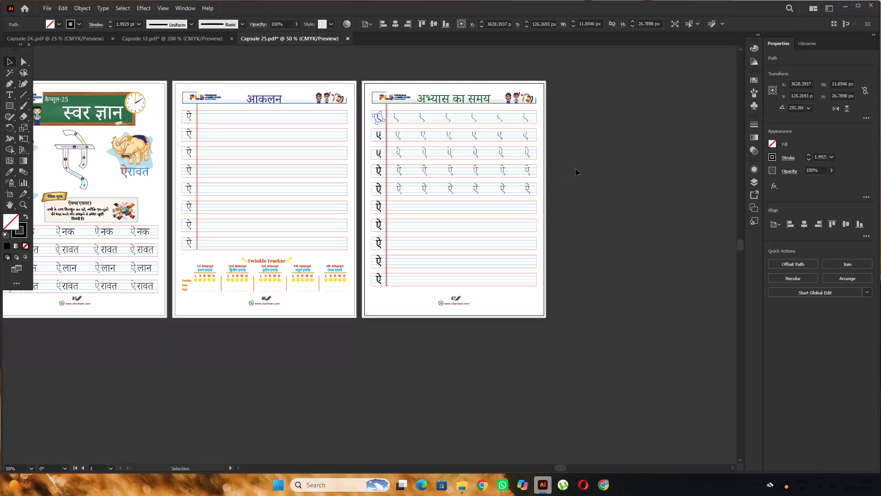
Lock the white background rectangle of the अभ्यास का समय page.
{"action": "left_click", "coordinate": [606, 171]}
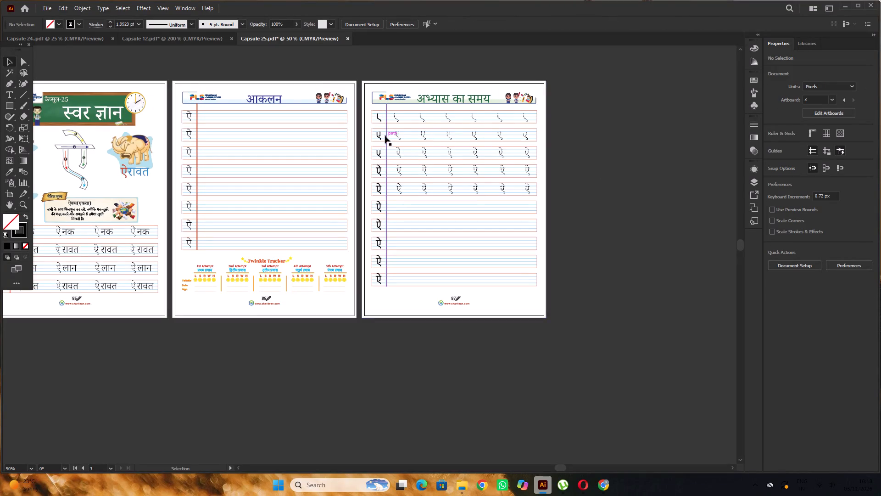
{"action": "scroll", "coordinate": [385, 136], "scroll_direction": "up", "scroll_amount": 4}
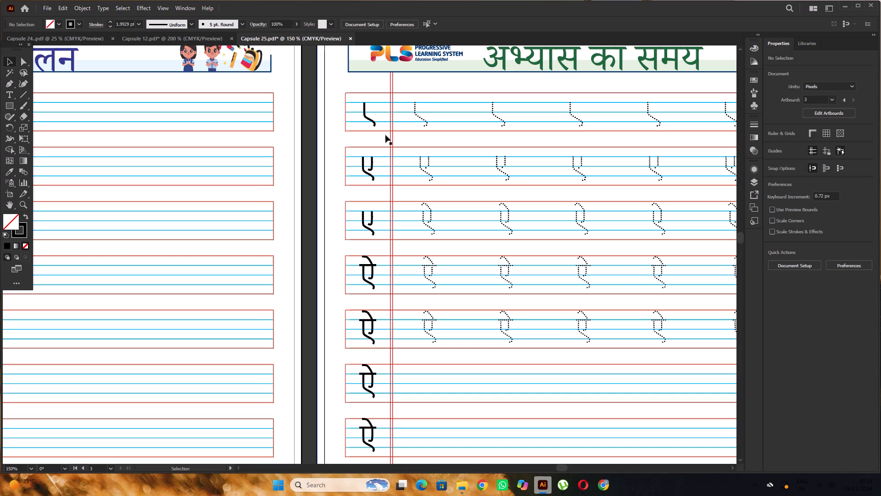
{"action": "scroll", "coordinate": [385, 135], "scroll_direction": "up", "scroll_amount": 3}
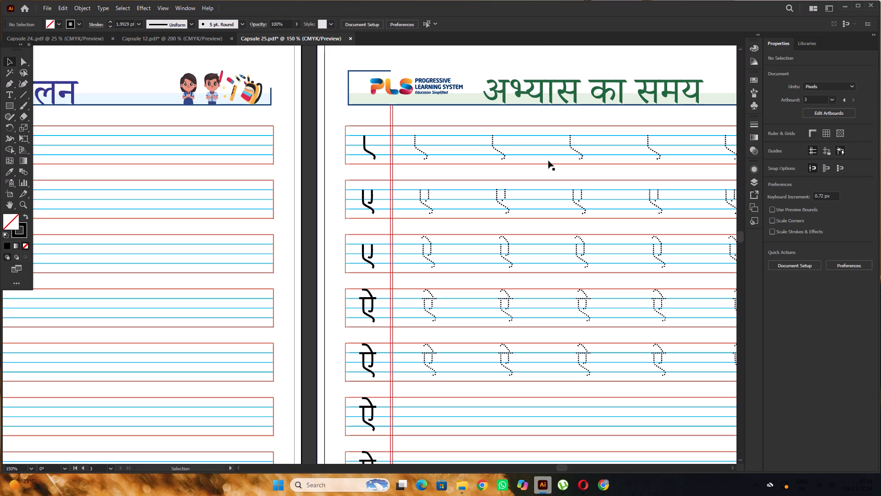
{"action": "scroll", "coordinate": [372, 168], "scroll_direction": "down", "scroll_amount": 2, "text": "alt"}
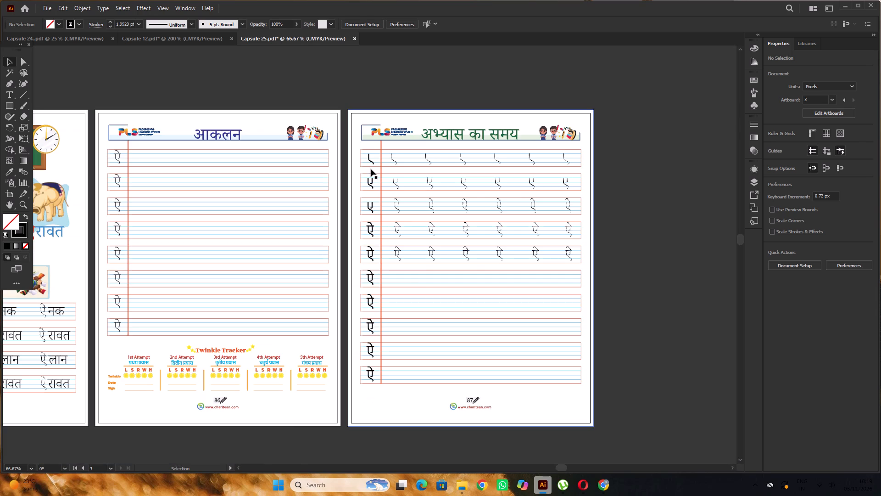
{"action": "scroll", "coordinate": [447, 165], "scroll_direction": "up", "scroll_amount": 1, "text": "alt"}
{"action": "left_click", "coordinate": [336, 159]}
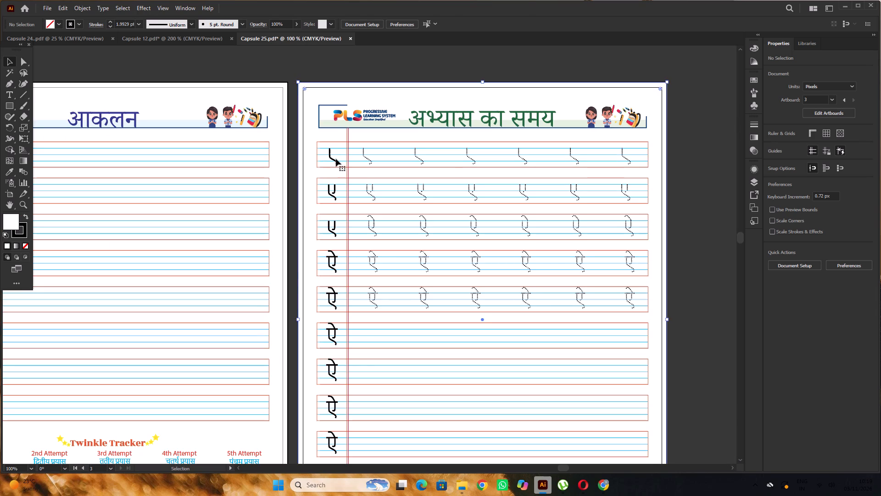
{"action": "scroll", "coordinate": [336, 159], "scroll_direction": "down", "scroll_amount": 4}
{"action": "scroll", "coordinate": [336, 159], "scroll_direction": "down", "scroll_amount": 2, "text": "alt"}
{"action": "left_click", "coordinate": [574, 184]}
{"action": "scroll", "coordinate": [546, 217], "scroll_direction": "up", "scroll_amount": 2, "text": "alt"}
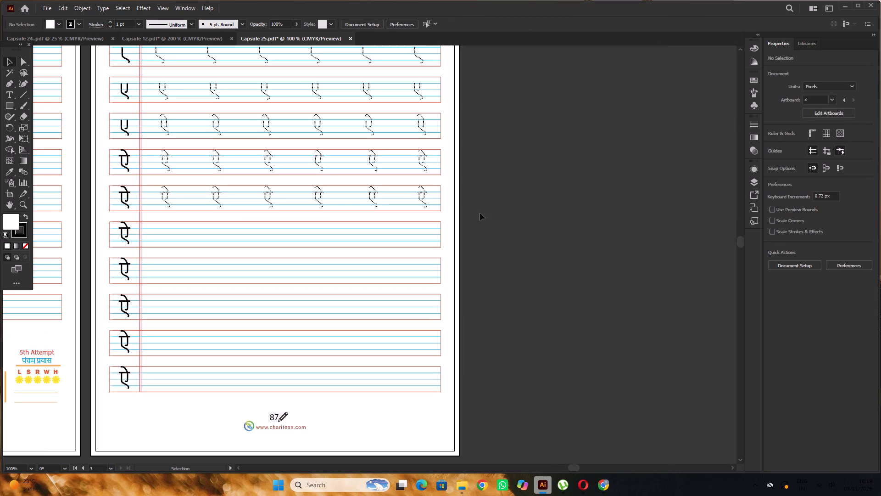
{"action": "left_click", "coordinate": [457, 209]}
{"action": "key", "text": "ctrl+2"}
Examine the left letter column and the dotted practice letters in the upper rows of the अभ्यास का समय page.
{"action": "scroll", "coordinate": [479, 203], "scroll_direction": "down", "scroll_amount": 3, "text": "alt"}
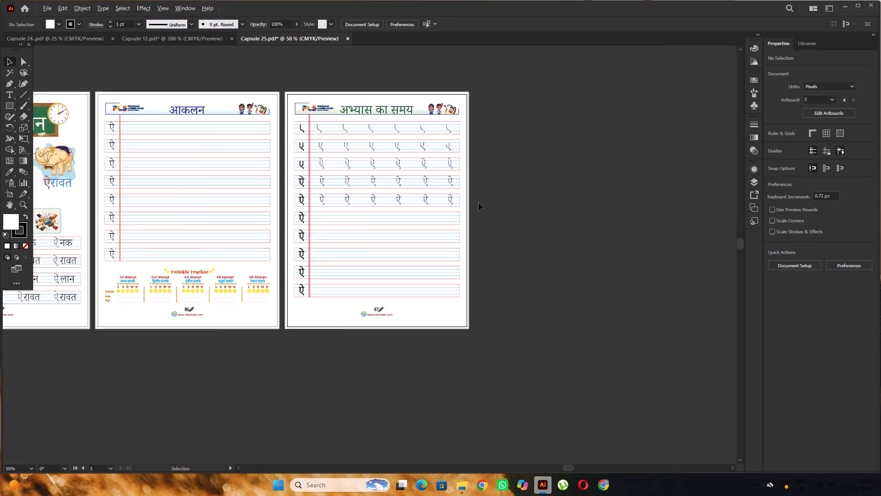
{"action": "scroll", "coordinate": [408, 180], "scroll_direction": "up", "scroll_amount": 3}
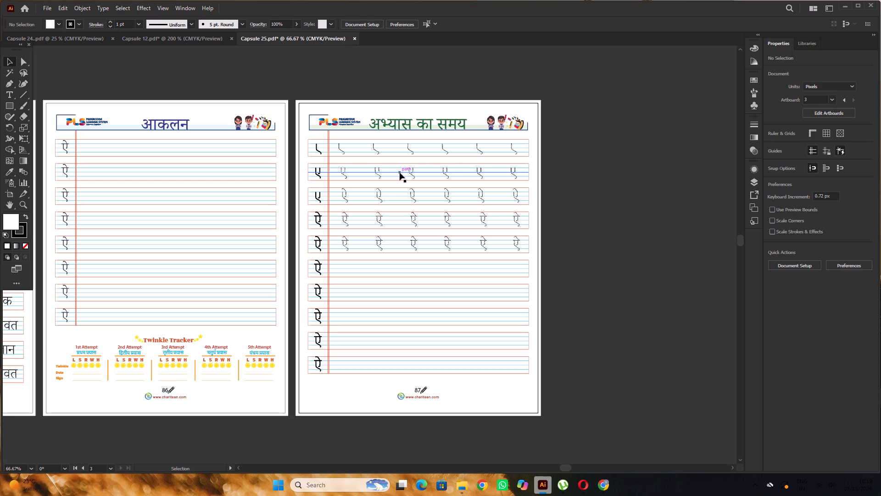
{"action": "scroll", "coordinate": [395, 185], "scroll_direction": "down", "scroll_amount": 4}
{"action": "scroll", "coordinate": [395, 185], "scroll_direction": "up", "scroll_amount": 4}
{"action": "scroll", "coordinate": [345, 152], "scroll_direction": "up", "scroll_amount": 1, "text": "alt"}
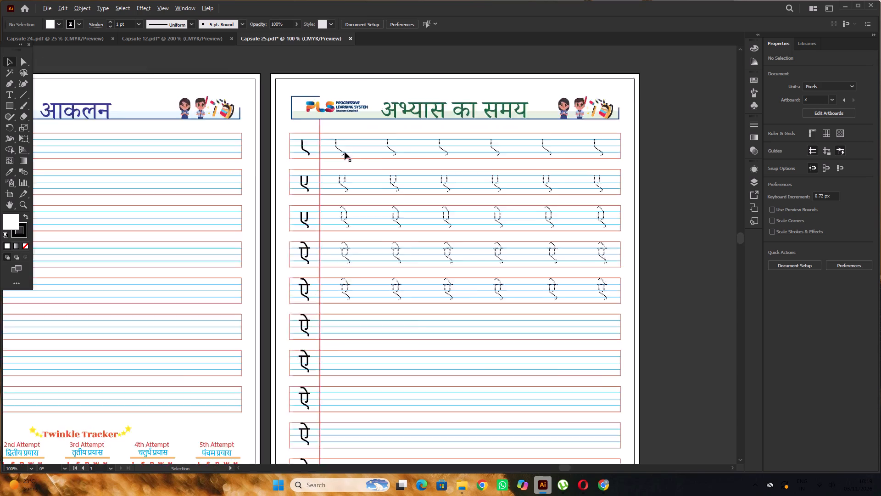
{"action": "scroll", "coordinate": [345, 152], "scroll_direction": "up", "scroll_amount": 2, "text": "alt"}
{"action": "scroll", "coordinate": [318, 158], "scroll_direction": "down", "scroll_amount": 3, "text": "alt"}
{"action": "scroll", "coordinate": [294, 169], "scroll_direction": "up", "scroll_amount": 1, "text": "alt"}
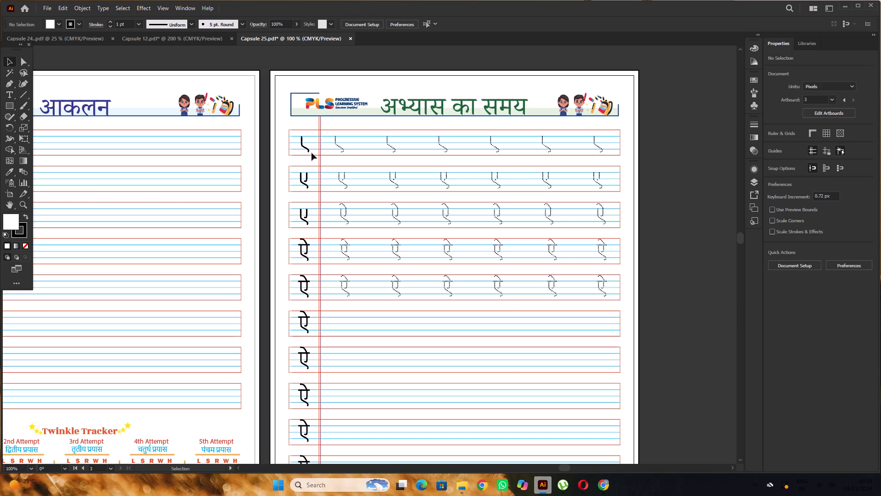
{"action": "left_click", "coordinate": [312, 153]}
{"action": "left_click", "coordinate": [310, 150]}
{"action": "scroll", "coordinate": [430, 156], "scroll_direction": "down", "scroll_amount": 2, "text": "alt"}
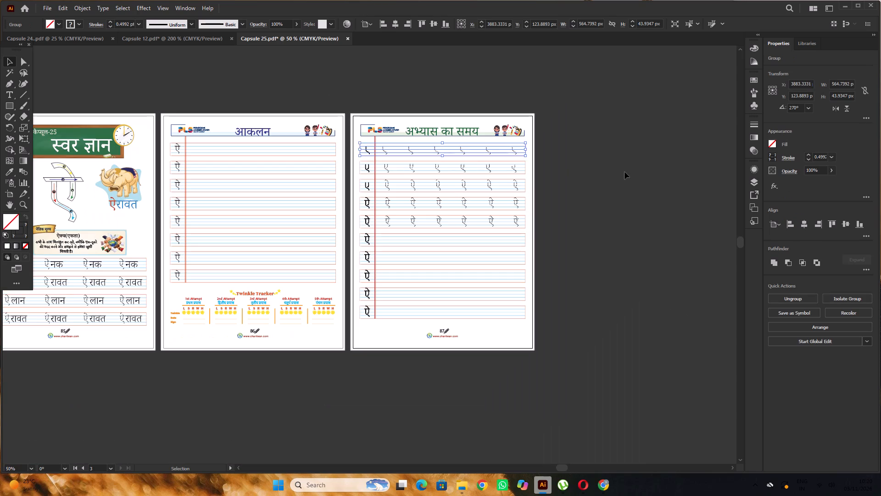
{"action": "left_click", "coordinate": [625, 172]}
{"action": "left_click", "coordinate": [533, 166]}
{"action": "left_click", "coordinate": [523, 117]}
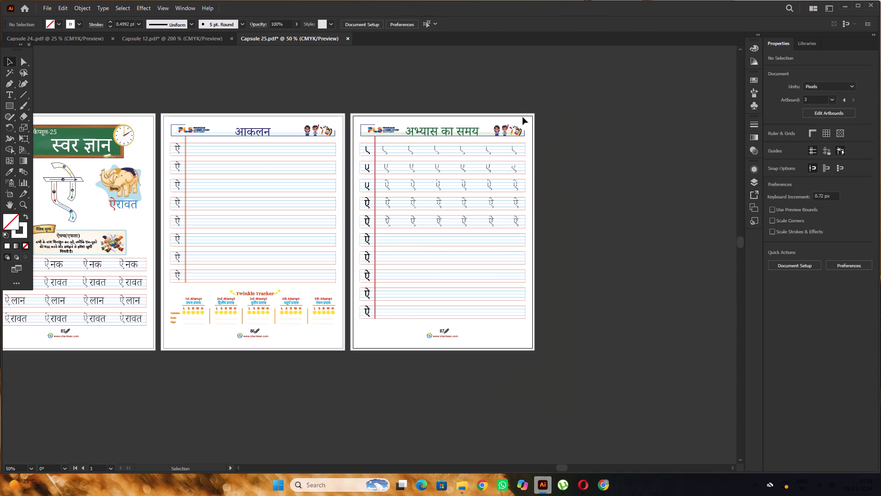
Lock the ruled-line groups of all ten practice rows on the अभ्यास का समय page.
{"action": "scroll", "coordinate": [391, 158], "scroll_direction": "up", "scroll_amount": 2, "text": "alt"}
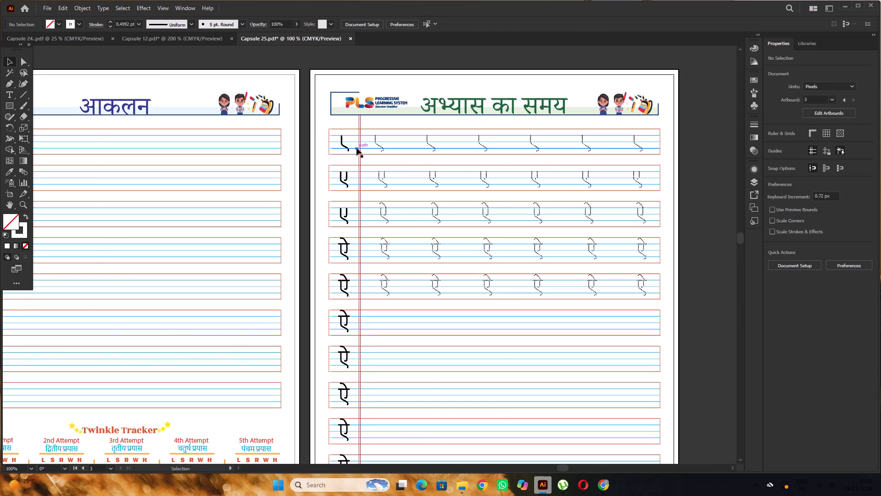
{"action": "scroll", "coordinate": [357, 148], "scroll_direction": "down", "scroll_amount": 1, "text": "alt"}
{"action": "left_click", "coordinate": [538, 378]}
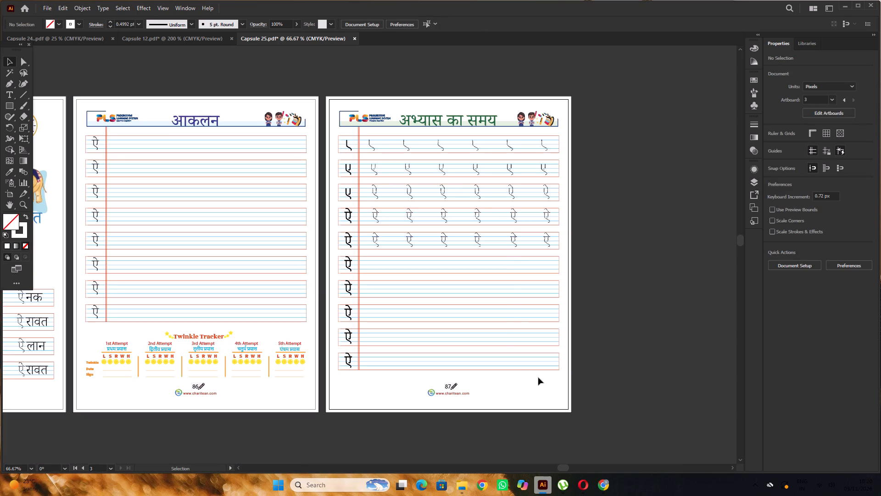
{"action": "left_click_drag", "start_coordinate": [541, 376], "coordinate": [524, 133]}
{"action": "left_click_drag", "start_coordinate": [524, 133], "coordinate": [523, 133]}
{"action": "key", "text": "ctrl+2"}
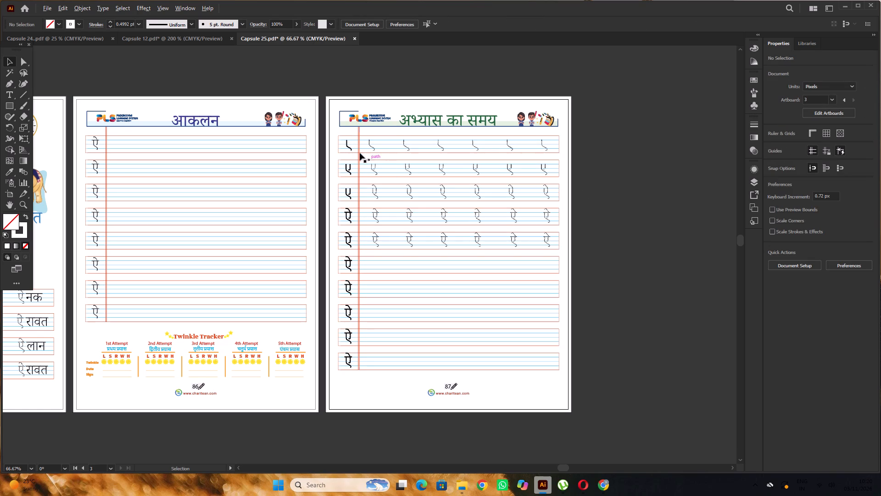
Select the partial letter stroke in the first row of the अभ्यास का समय page's left letter column.
{"action": "scroll", "coordinate": [357, 152], "scroll_direction": "up", "scroll_amount": 1}
{"action": "left_click", "coordinate": [348, 155]}
{"action": "scroll", "coordinate": [352, 166], "scroll_direction": "up", "scroll_amount": 2, "text": "alt"}
{"action": "scroll", "coordinate": [353, 166], "scroll_direction": "down", "scroll_amount": 1, "text": "alt"}
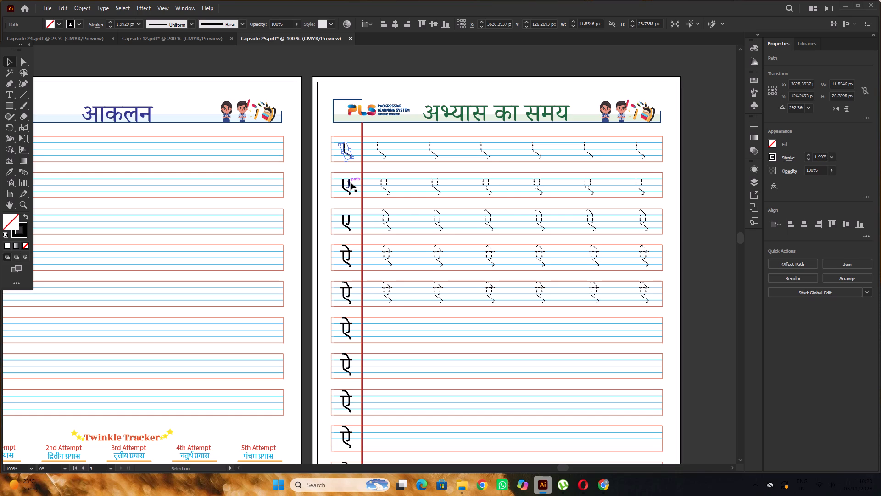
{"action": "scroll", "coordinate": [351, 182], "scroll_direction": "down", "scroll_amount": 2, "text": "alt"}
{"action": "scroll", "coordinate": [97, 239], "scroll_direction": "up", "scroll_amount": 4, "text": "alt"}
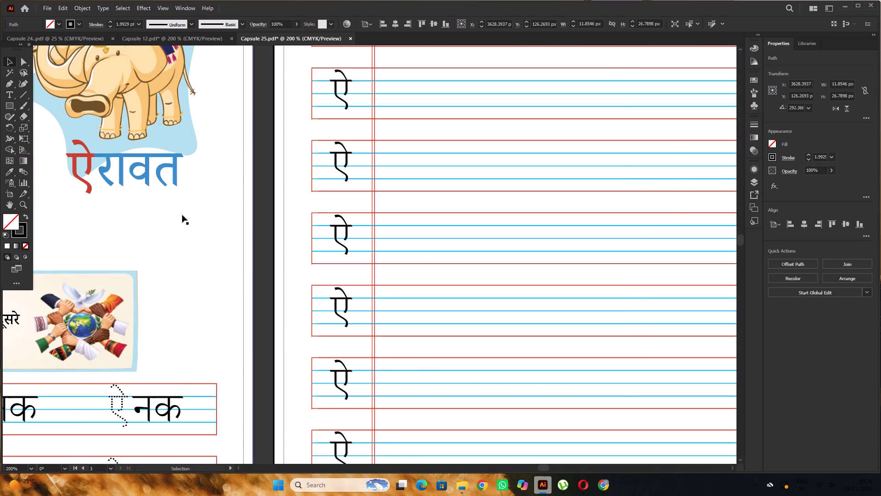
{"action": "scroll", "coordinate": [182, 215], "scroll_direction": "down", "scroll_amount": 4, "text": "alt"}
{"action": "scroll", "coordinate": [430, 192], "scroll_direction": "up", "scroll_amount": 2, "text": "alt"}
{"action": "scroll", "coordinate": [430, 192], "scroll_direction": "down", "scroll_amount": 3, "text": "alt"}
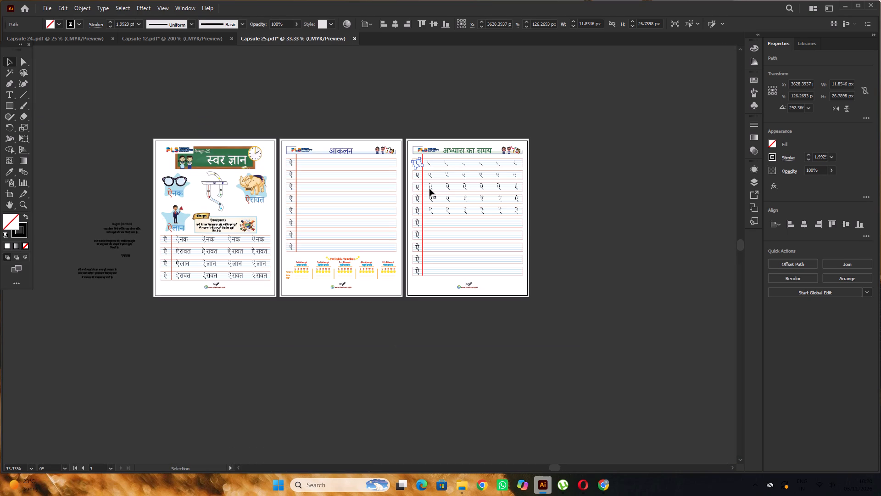
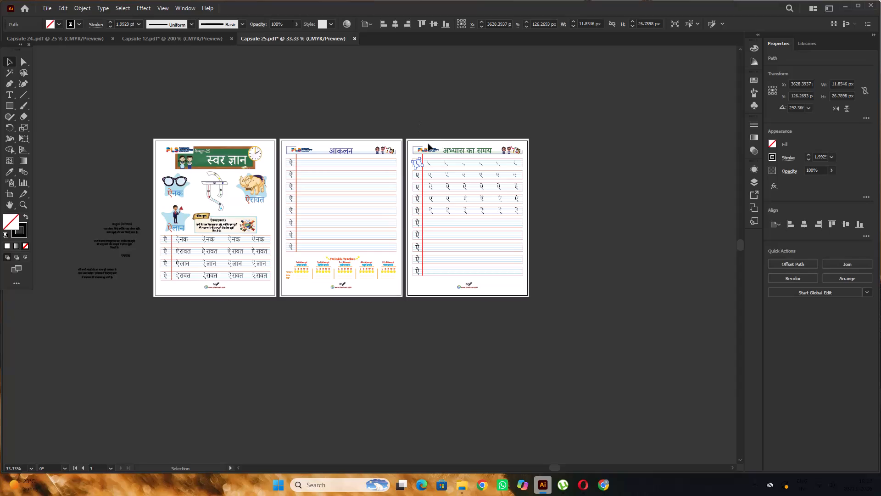
Examine the solid left-column letters against the dotted practice letters in the upper rows of the अभ्यास का समय page.
{"action": "scroll", "coordinate": [428, 138], "scroll_direction": "up", "scroll_amount": 2, "text": "alt"}
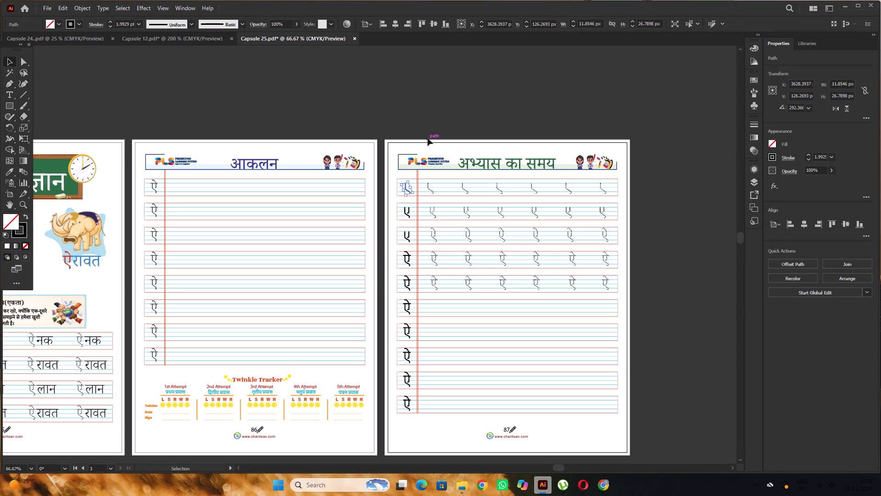
{"action": "scroll", "coordinate": [428, 138], "scroll_direction": "down", "scroll_amount": 4}
{"action": "scroll", "coordinate": [431, 139], "scroll_direction": "up", "scroll_amount": 2, "text": "alt"}
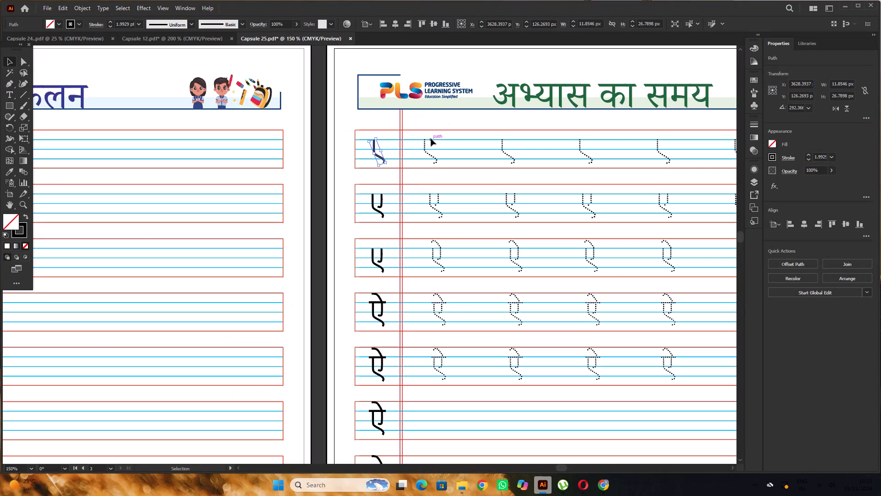
{"action": "scroll", "coordinate": [431, 139], "scroll_direction": "up", "scroll_amount": 3}
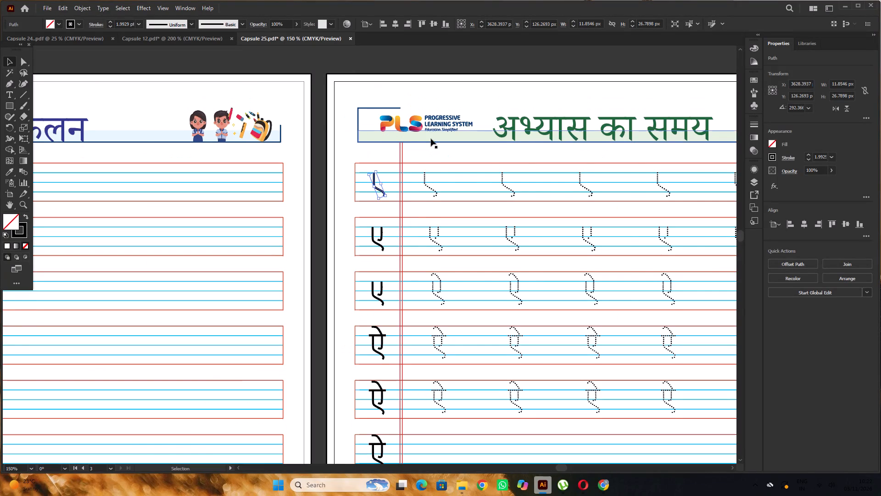
{"action": "scroll", "coordinate": [431, 139], "scroll_direction": "down", "scroll_amount": 1, "text": "alt"}
{"action": "scroll", "coordinate": [431, 139], "scroll_direction": "down", "scroll_amount": 4}
{"action": "scroll", "coordinate": [395, 163], "scroll_direction": "up", "scroll_amount": 3, "text": "alt"}
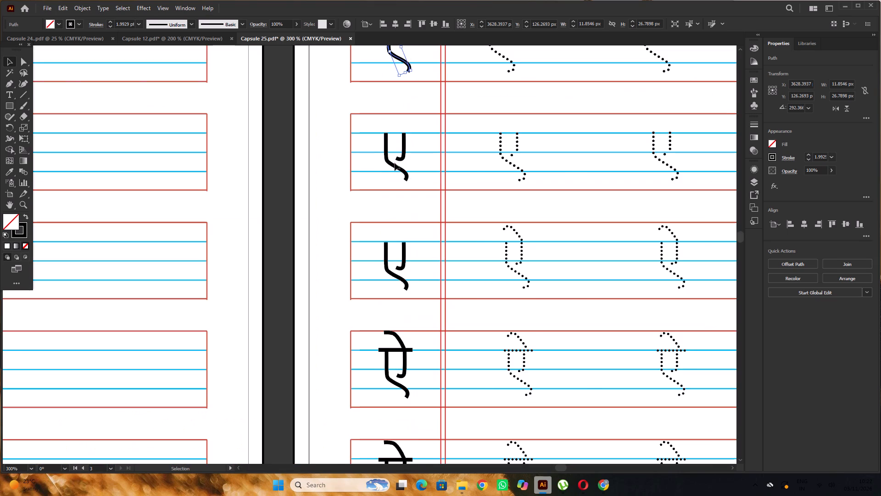
{"action": "scroll", "coordinate": [395, 163], "scroll_direction": "down", "scroll_amount": 1, "text": "alt"}
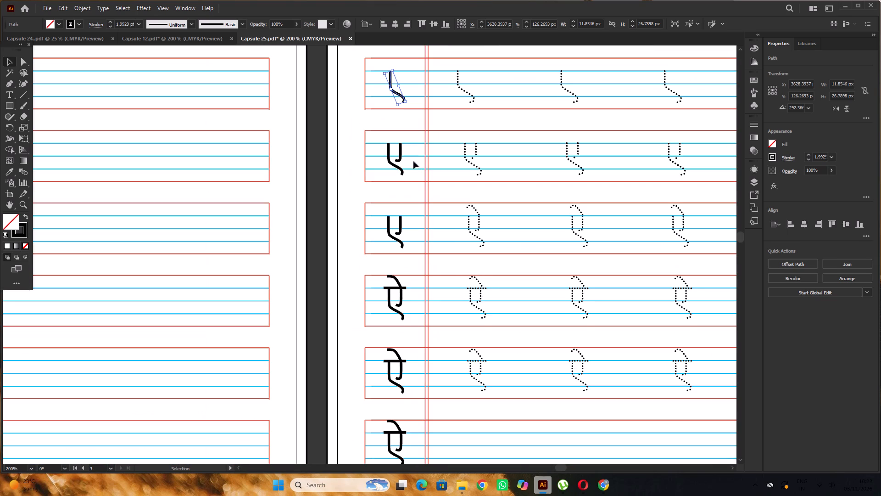
{"action": "scroll", "coordinate": [413, 158], "scroll_direction": "up", "scroll_amount": 4}
{"action": "scroll", "coordinate": [404, 152], "scroll_direction": "down", "scroll_amount": 3, "text": "alt"}
Move all ten solid letters of the अभ्यास का समय page's left column onto the empty canvas beyond the page's right edge.
{"action": "left_click", "coordinate": [403, 167], "text": "shift"}
{"action": "scroll", "coordinate": [403, 164], "scroll_direction": "down", "scroll_amount": 5}
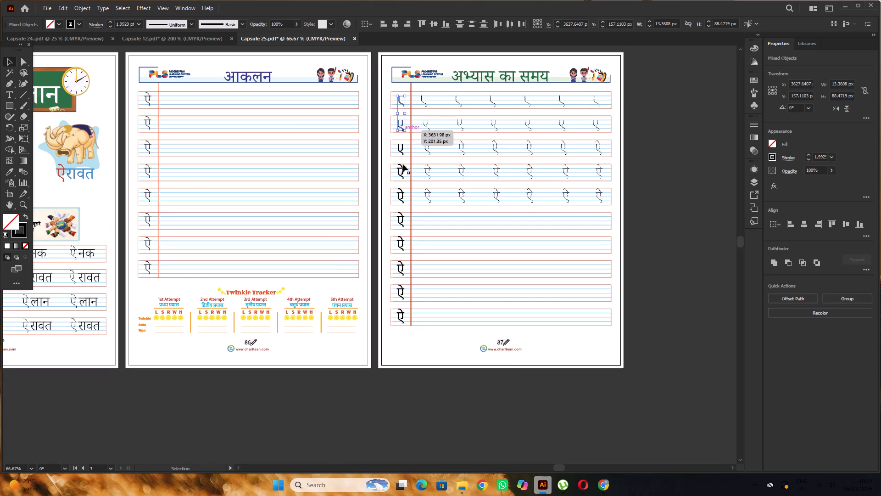
{"action": "scroll", "coordinate": [403, 162], "scroll_direction": "up", "scroll_amount": 2, "text": "alt"}
{"action": "left_click", "coordinate": [401, 110], "text": "shift"}
{"action": "left_click", "coordinate": [401, 159], "text": "shift"}
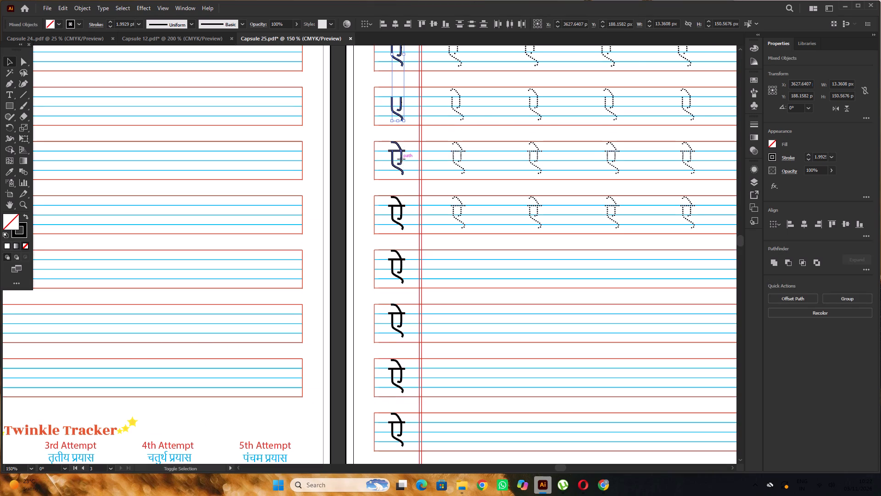
{"action": "scroll", "coordinate": [401, 158], "scroll_direction": "down", "scroll_amount": 2, "text": "alt"}
{"action": "left_click", "coordinate": [402, 183], "text": "shift"}
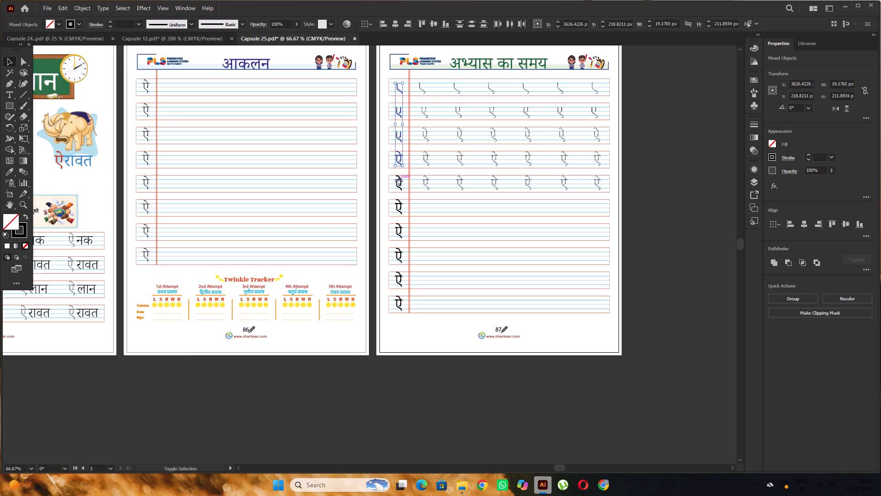
{"action": "left_click", "coordinate": [399, 181], "text": "shift"}
{"action": "scroll", "coordinate": [399, 181], "scroll_direction": "down", "scroll_amount": 4}
{"action": "scroll", "coordinate": [399, 169], "scroll_direction": "up", "scroll_amount": 2, "text": "alt"}
{"action": "left_click_drag", "start_coordinate": [408, 138], "coordinate": [391, 394]}
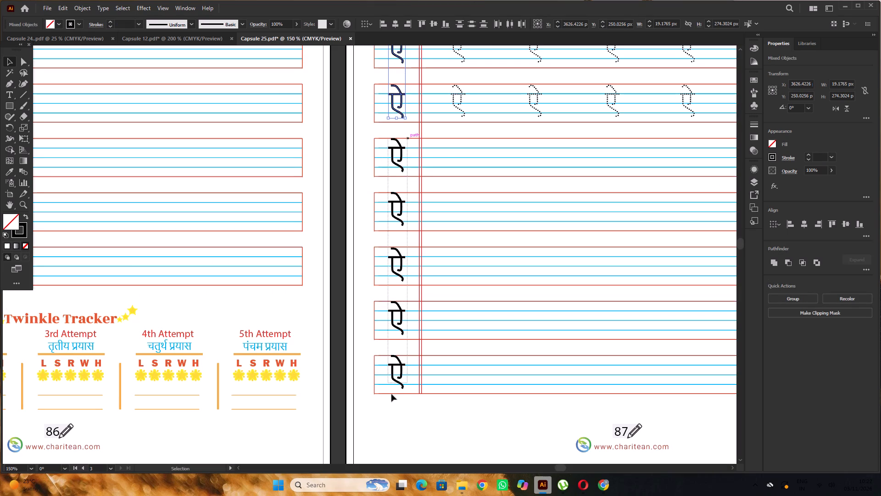
{"action": "left_click_drag", "start_coordinate": [391, 394], "coordinate": [391, 393]}
{"action": "scroll", "coordinate": [386, 192], "scroll_direction": "down", "scroll_amount": 3, "text": "alt"}
{"action": "left_click_drag", "start_coordinate": [389, 144], "coordinate": [635, 149]}
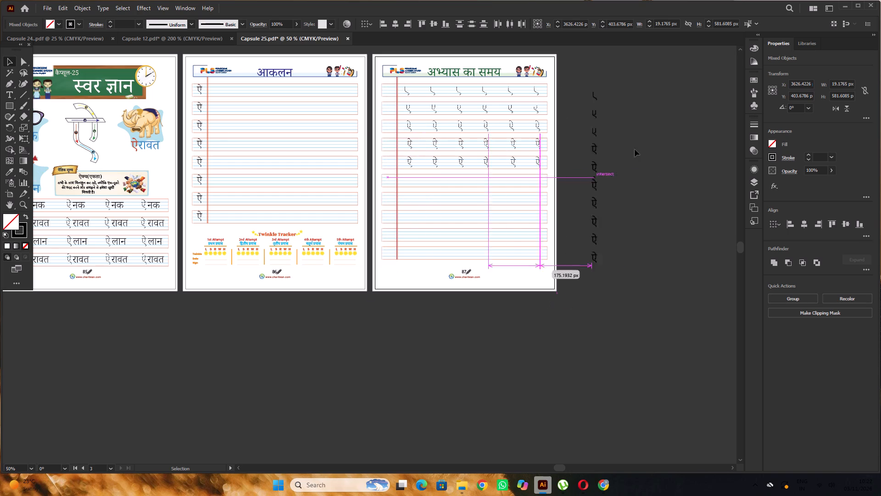
{"action": "left_click_drag", "start_coordinate": [635, 149], "coordinate": [634, 151]}
{"action": "left_click", "coordinate": [608, 134]}
Copy the ऐ from the आकलन page's first row into the अभ्यास का समय page's first left cell and convert it to outlines.
{"action": "scroll", "coordinate": [225, 127], "scroll_direction": "up", "scroll_amount": 5}
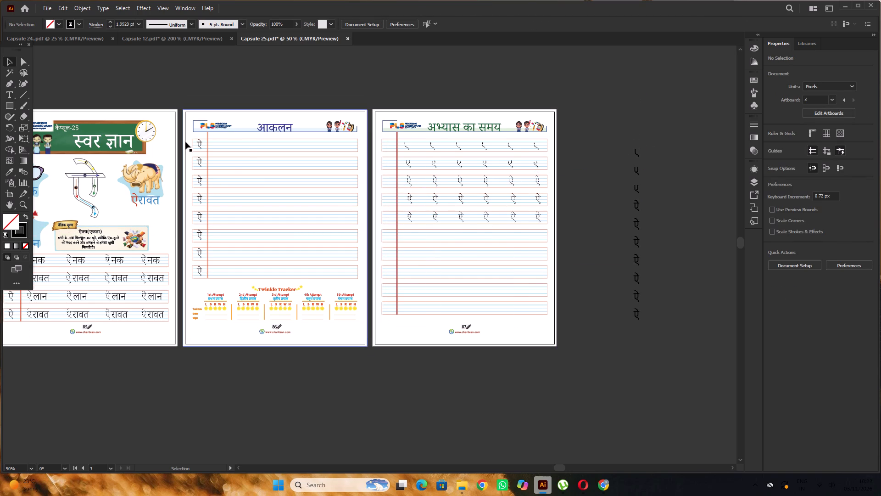
{"action": "left_click_drag", "start_coordinate": [199, 146], "coordinate": [387, 147]}
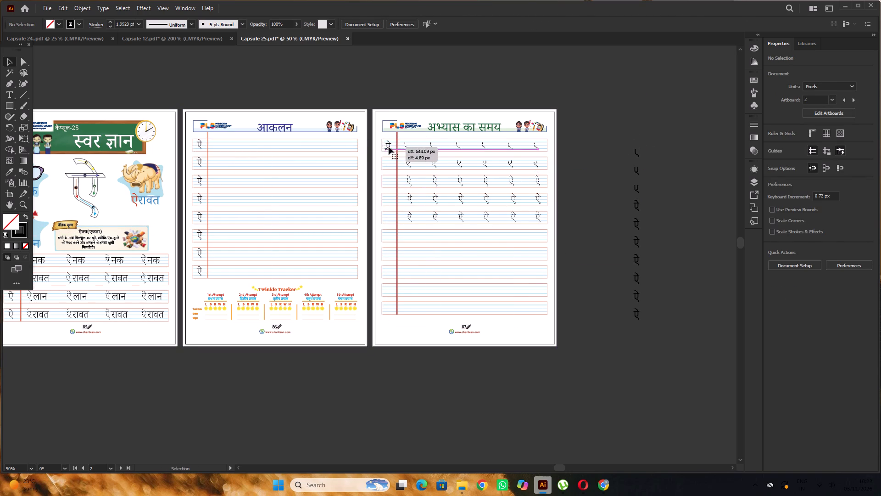
{"action": "scroll", "coordinate": [400, 145], "scroll_direction": "up", "scroll_amount": 6, "text": "alt"}
{"action": "scroll", "coordinate": [359, 172], "scroll_direction": "up", "scroll_amount": 3, "text": "alt"}
{"action": "left_click_drag", "start_coordinate": [362, 171], "coordinate": [371, 155]}
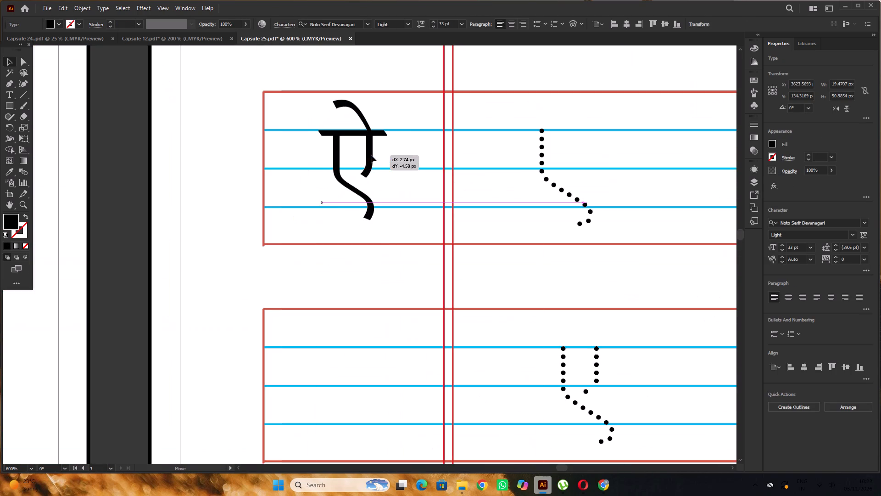
{"action": "left_click_drag", "start_coordinate": [371, 155], "coordinate": [360, 153]}
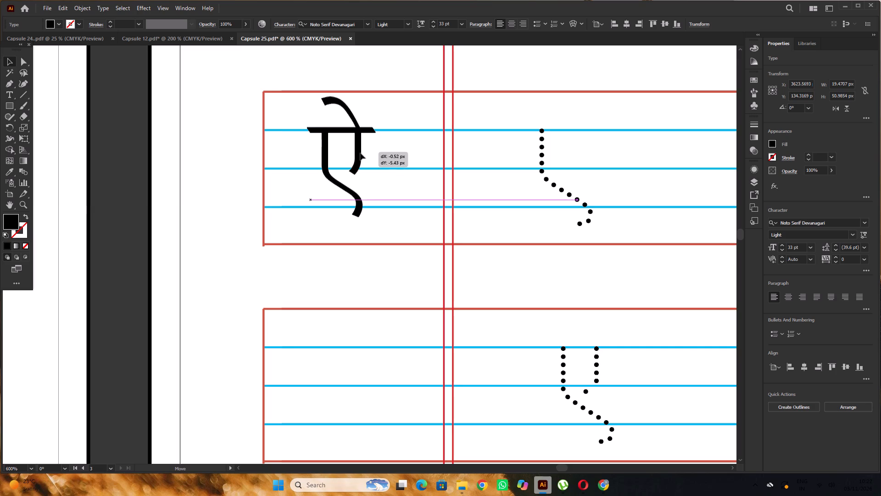
{"action": "left_click_drag", "start_coordinate": [360, 153], "coordinate": [360, 152]}
{"action": "key", "text": "ctrl+shift+o"}
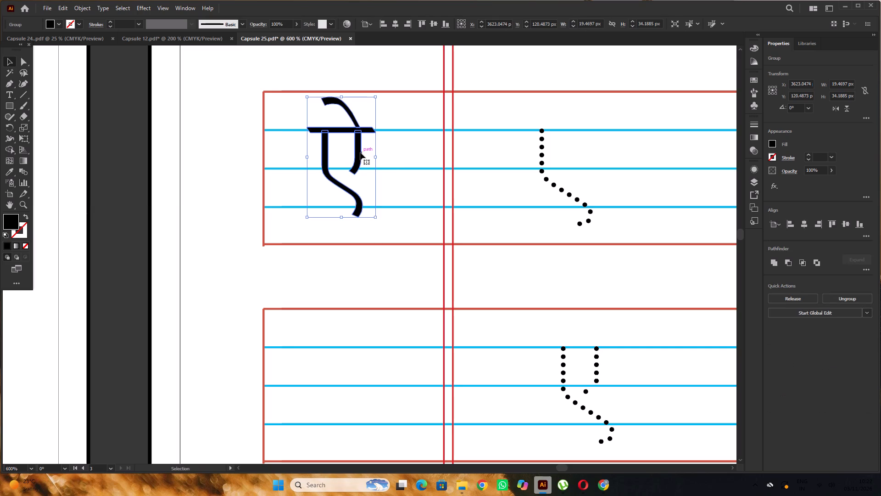
Duplicate the outlined ऐ straight down about 62 px into the second row of the left column.
{"action": "scroll", "coordinate": [355, 147], "scroll_direction": "down", "scroll_amount": 2, "text": "alt"}
{"action": "left_click_drag", "start_coordinate": [355, 147], "coordinate": [356, 258], "text": "alt"}
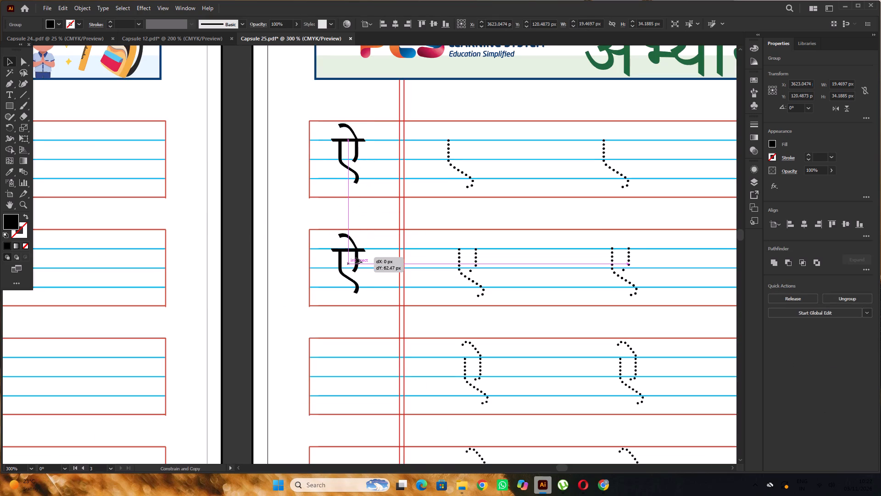
{"action": "left_click_drag", "start_coordinate": [356, 258], "coordinate": [356, 257], "text": "alt"}
{"action": "left_click", "coordinate": [231, 130]}
Delete the right-hand stem and the horizontal headline from the first row's outlined ऐ.
{"action": "scroll", "coordinate": [322, 132], "scroll_direction": "down", "scroll_amount": 2}
{"action": "scroll", "coordinate": [358, 133], "scroll_direction": "up", "scroll_amount": 2, "text": "alt"}
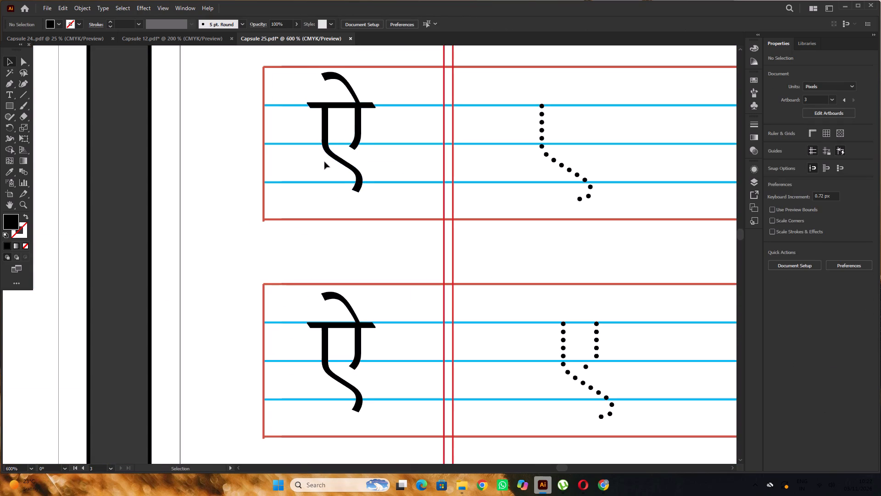
{"action": "left_click", "coordinate": [330, 153]}
{"action": "double_click", "coordinate": [330, 153]}
{"action": "left_click", "coordinate": [359, 117]}
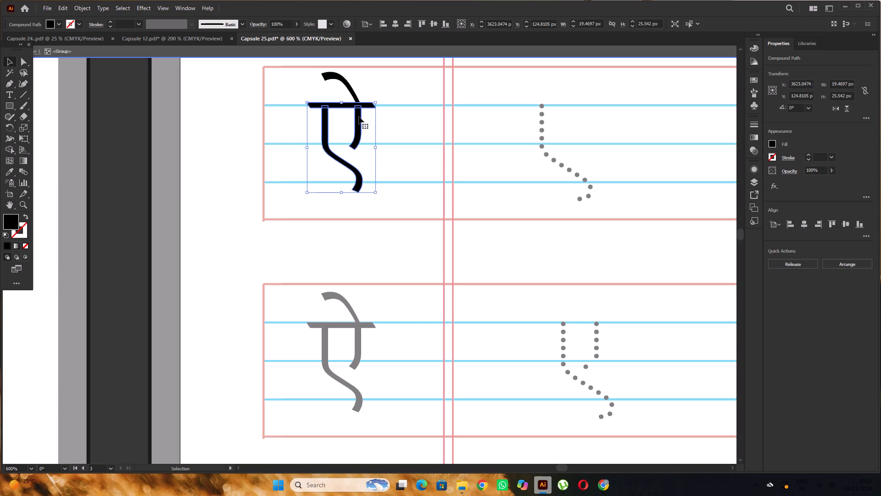
{"action": "double_click", "coordinate": [359, 117]}
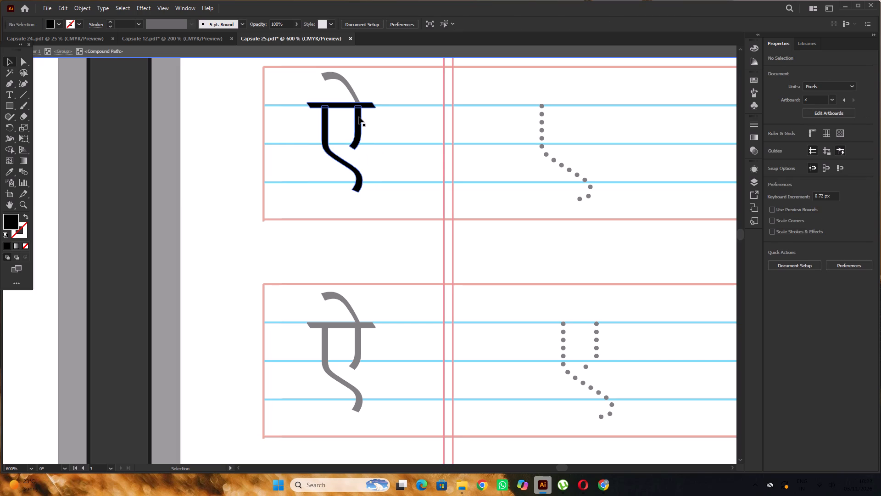
{"action": "left_click", "coordinate": [359, 117]}
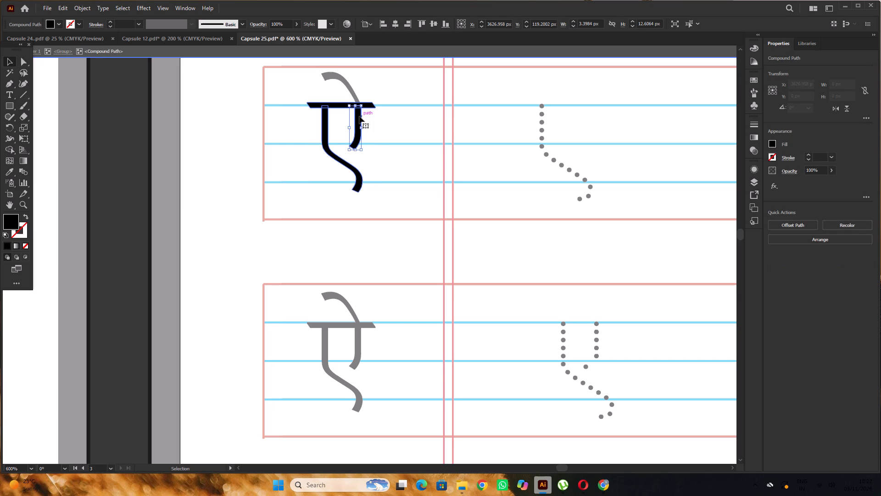
{"action": "key", "text": "Delete"}
{"action": "left_click", "coordinate": [358, 105]}
{"action": "key", "text": "Delete"}
Delete the curved top matra from the first row's letter, keeping only the long left stroke.
{"action": "left_click", "coordinate": [355, 95]}
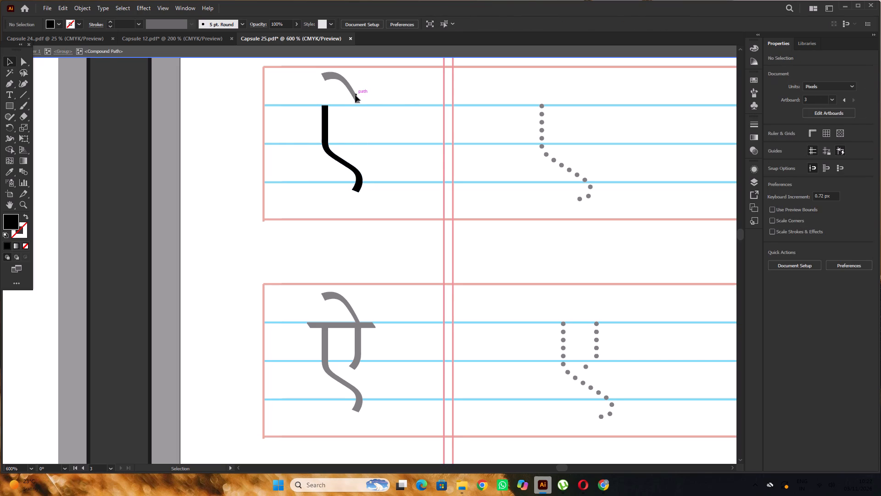
{"action": "key", "text": "Delete"}
{"action": "triple_click", "coordinate": [350, 88]}
{"action": "double_click", "coordinate": [350, 88]}
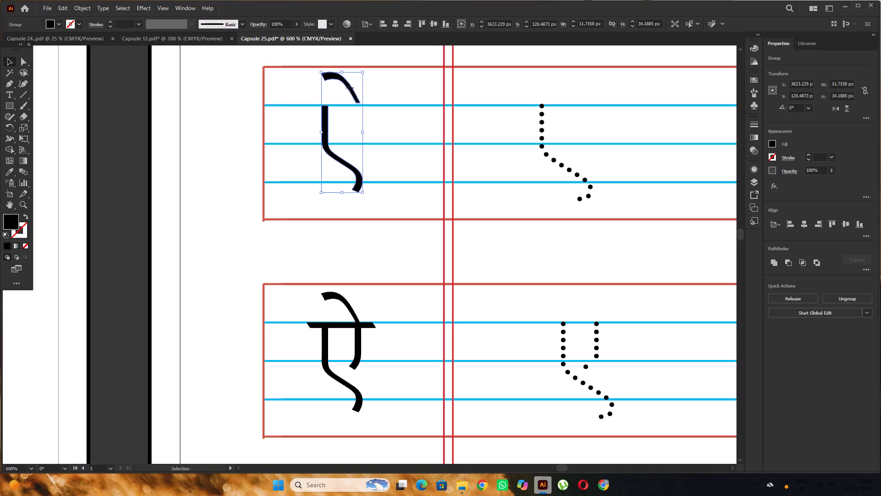
{"action": "triple_click", "coordinate": [350, 88]}
{"action": "key", "text": "Delete"}
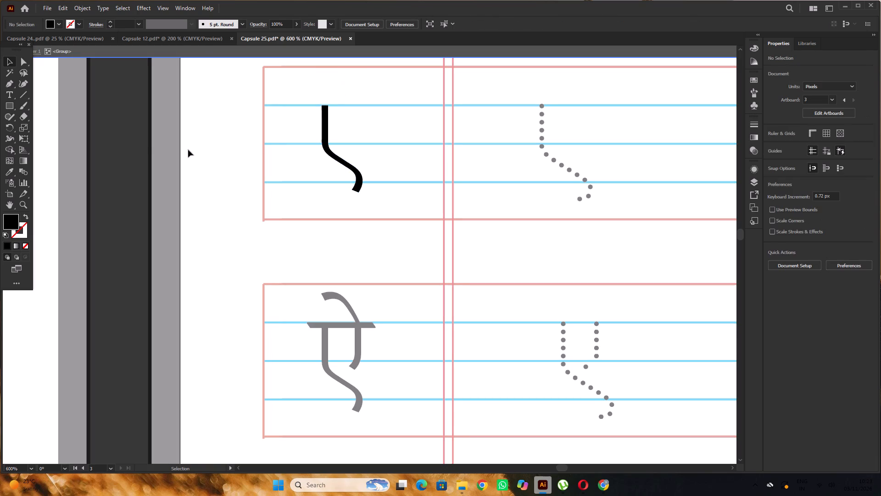
{"action": "double_click", "coordinate": [128, 135]}
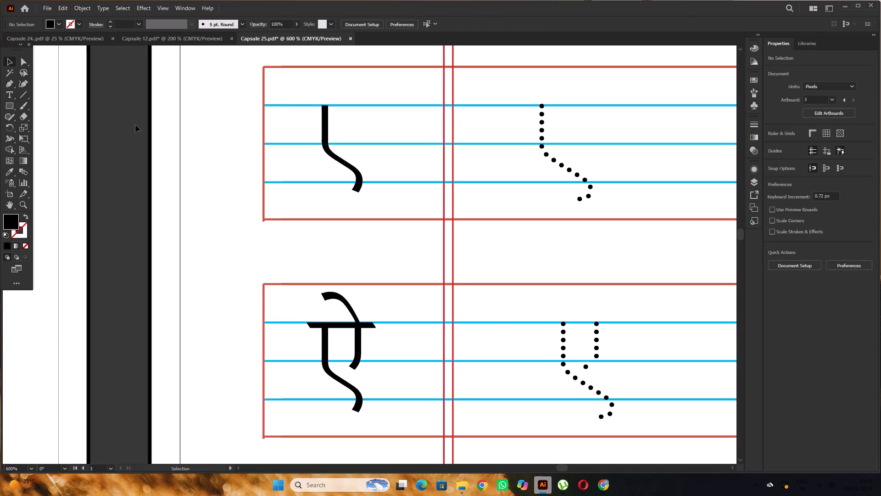
Shift the first row's remaining stroke about 2 px to the right within its cell.
{"action": "scroll", "coordinate": [286, 124], "scroll_direction": "down", "scroll_amount": 2, "text": "alt"}
{"action": "scroll", "coordinate": [278, 122], "scroll_direction": "up", "scroll_amount": 1, "text": "alt"}
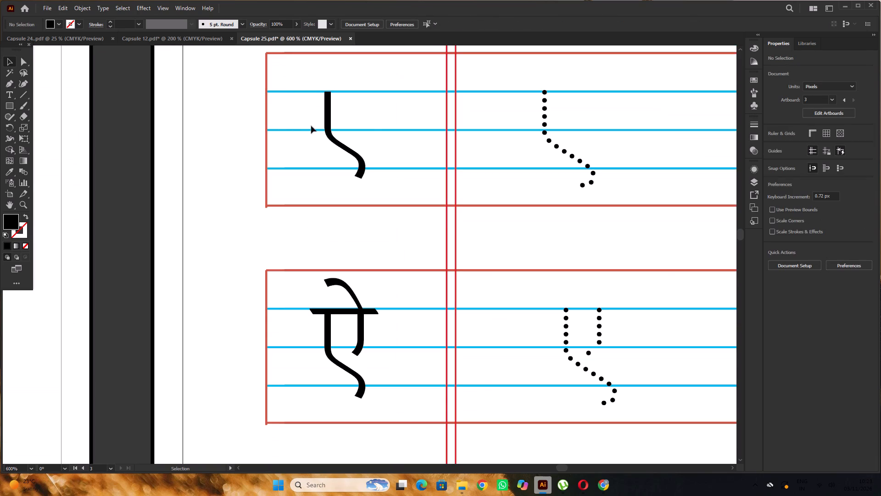
{"action": "left_click_drag", "start_coordinate": [329, 125], "coordinate": [334, 124]}
Examine the numbered ऐ stroke diagram on the स्वर ज्ञान page and compare it with the practice page's first-row stroke.
{"action": "scroll", "coordinate": [394, 124], "scroll_direction": "down", "scroll_amount": 8, "text": "alt"}
{"action": "scroll", "coordinate": [223, 158], "scroll_direction": "up", "scroll_amount": 3, "text": "alt"}
{"action": "scroll", "coordinate": [155, 139], "scroll_direction": "down", "scroll_amount": 2, "text": "alt"}
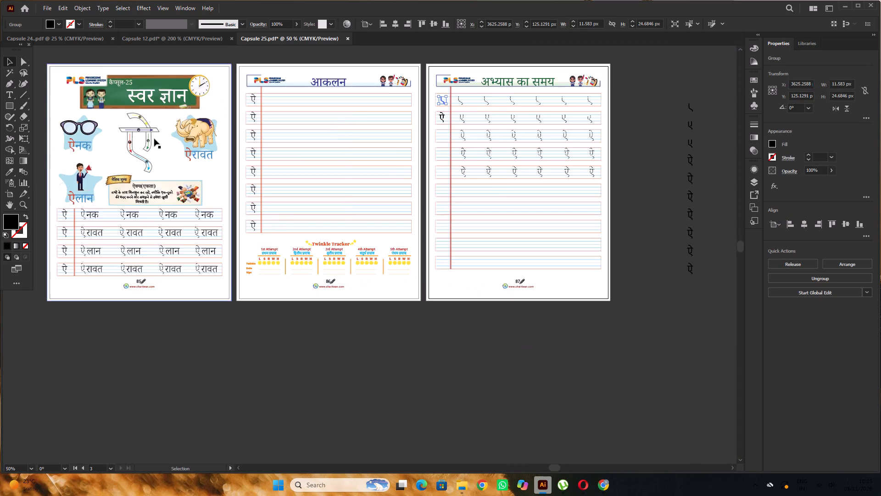
{"action": "scroll", "coordinate": [154, 139], "scroll_direction": "down", "scroll_amount": 1, "text": "alt"}
{"action": "scroll", "coordinate": [329, 132], "scroll_direction": "up", "scroll_amount": 2, "text": "alt"}
{"action": "scroll", "coordinate": [366, 123], "scroll_direction": "up", "scroll_amount": 4}
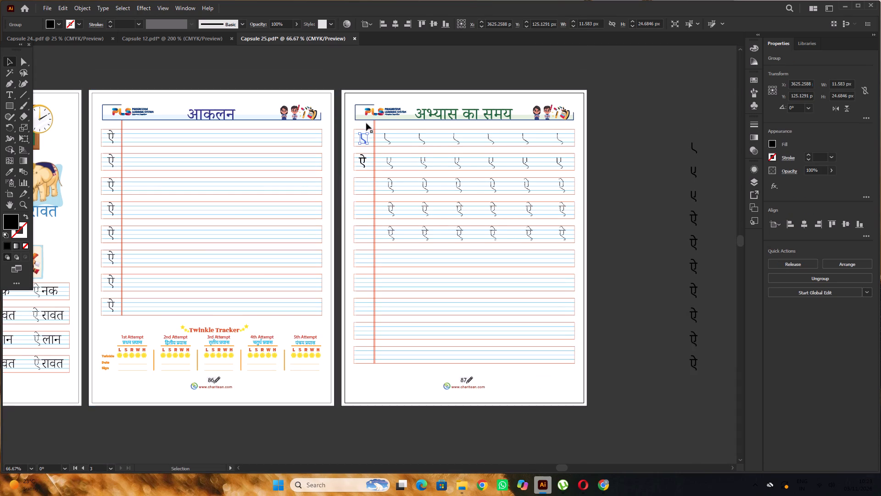
{"action": "scroll", "coordinate": [372, 118], "scroll_direction": "up", "scroll_amount": 3}
{"action": "scroll", "coordinate": [379, 118], "scroll_direction": "up", "scroll_amount": 2, "text": "alt"}
{"action": "scroll", "coordinate": [379, 126], "scroll_direction": "down", "scroll_amount": 9}
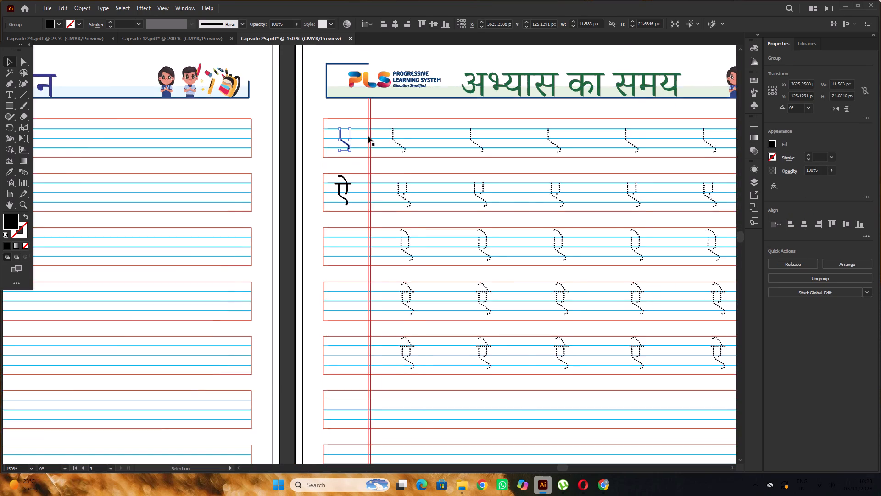
{"action": "scroll", "coordinate": [360, 146], "scroll_direction": "up", "scroll_amount": 4, "text": "alt"}
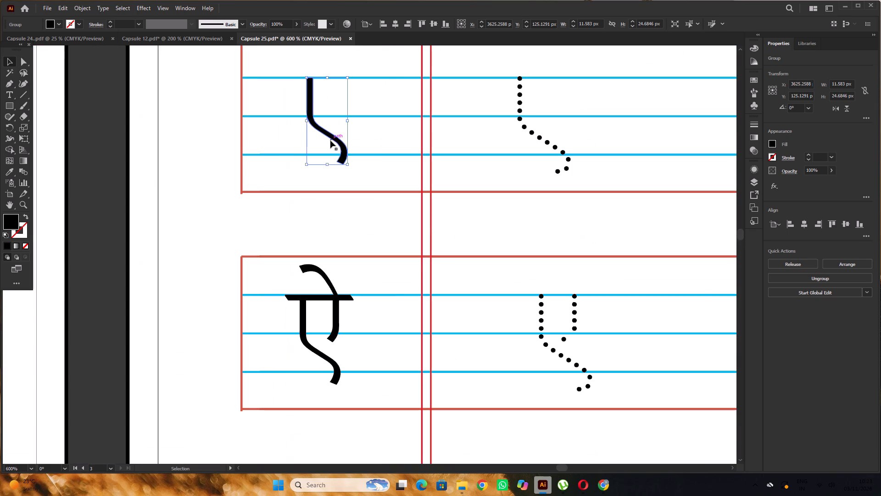
{"action": "scroll", "coordinate": [330, 141], "scroll_direction": "down", "scroll_amount": 1, "text": "alt"}
Draw a black rectangle about 19.4 by 17.6 px covering the lower diagonal part of the first-row stroke.
{"action": "left_click", "coordinate": [12, 102]}
{"action": "scroll", "coordinate": [362, 124], "scroll_direction": "up", "scroll_amount": 1, "text": "alt"}
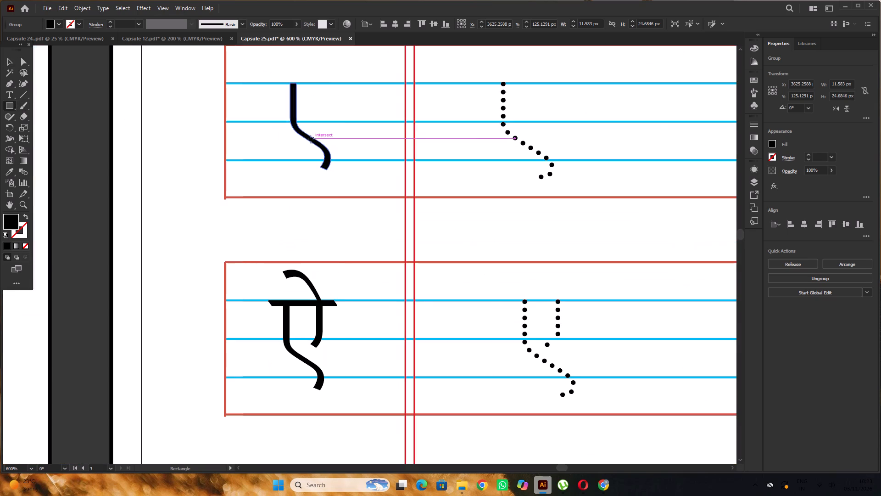
{"action": "left_click_drag", "start_coordinate": [286, 130], "coordinate": [354, 188]}
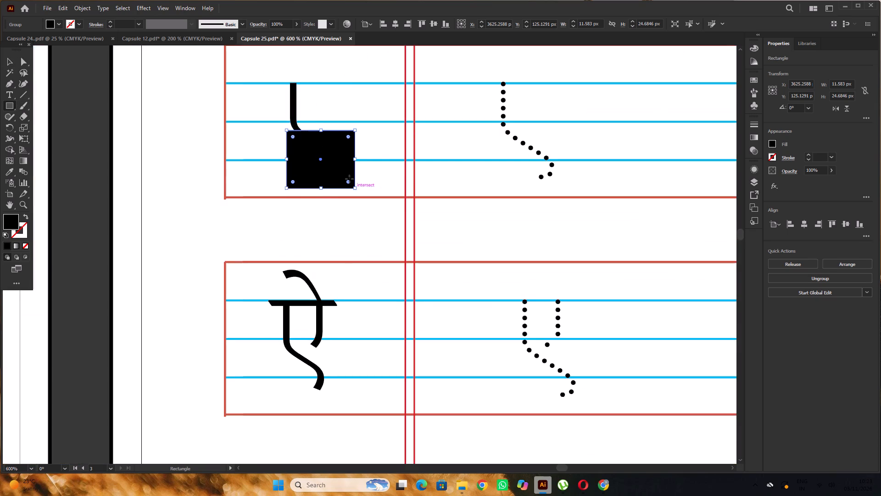
{"action": "left_click", "coordinate": [320, 131]}
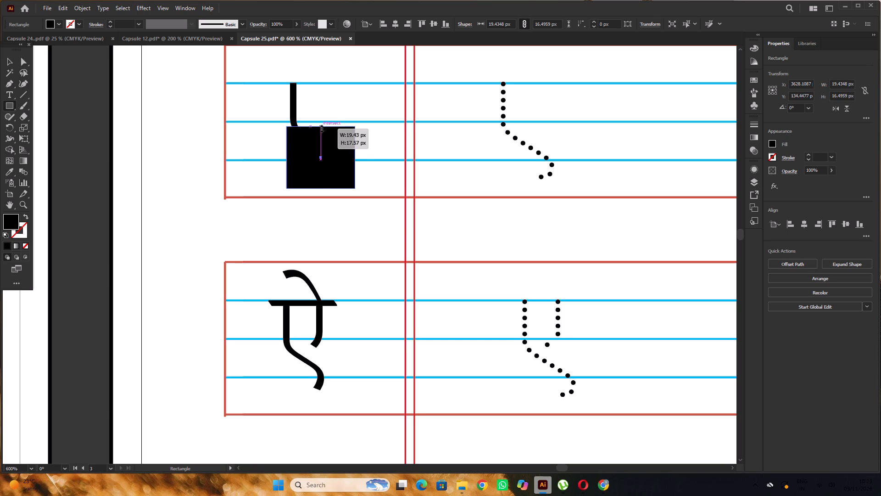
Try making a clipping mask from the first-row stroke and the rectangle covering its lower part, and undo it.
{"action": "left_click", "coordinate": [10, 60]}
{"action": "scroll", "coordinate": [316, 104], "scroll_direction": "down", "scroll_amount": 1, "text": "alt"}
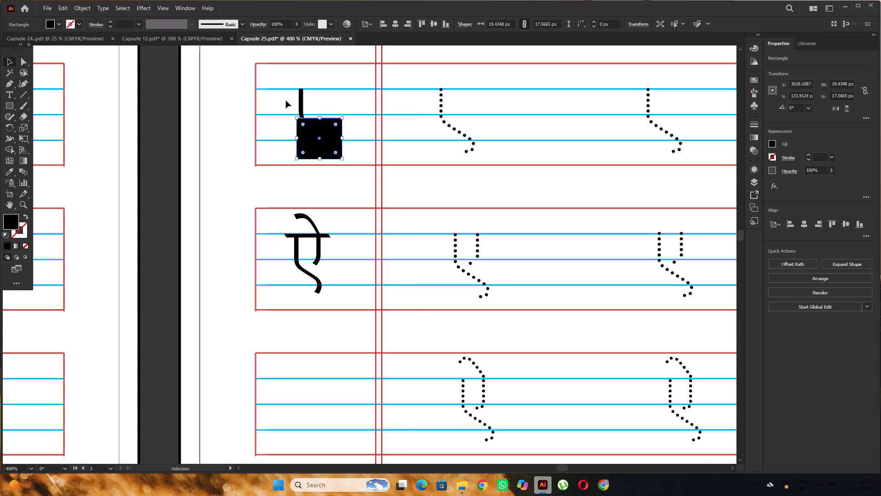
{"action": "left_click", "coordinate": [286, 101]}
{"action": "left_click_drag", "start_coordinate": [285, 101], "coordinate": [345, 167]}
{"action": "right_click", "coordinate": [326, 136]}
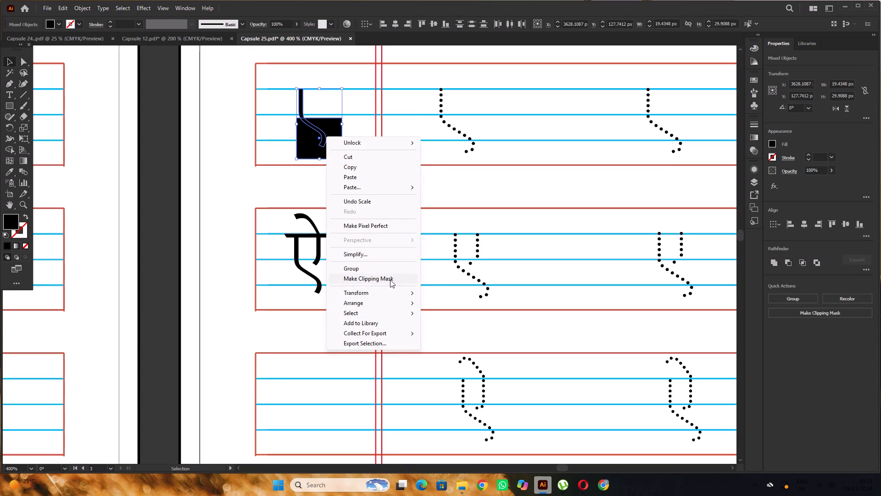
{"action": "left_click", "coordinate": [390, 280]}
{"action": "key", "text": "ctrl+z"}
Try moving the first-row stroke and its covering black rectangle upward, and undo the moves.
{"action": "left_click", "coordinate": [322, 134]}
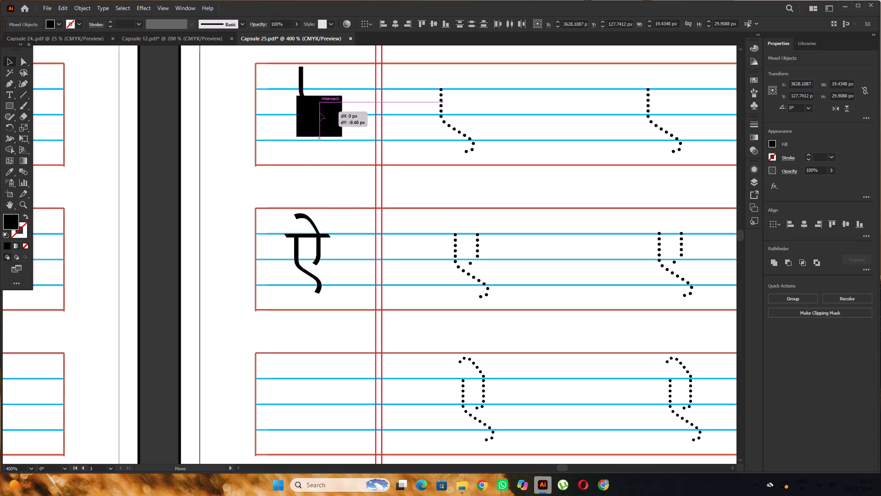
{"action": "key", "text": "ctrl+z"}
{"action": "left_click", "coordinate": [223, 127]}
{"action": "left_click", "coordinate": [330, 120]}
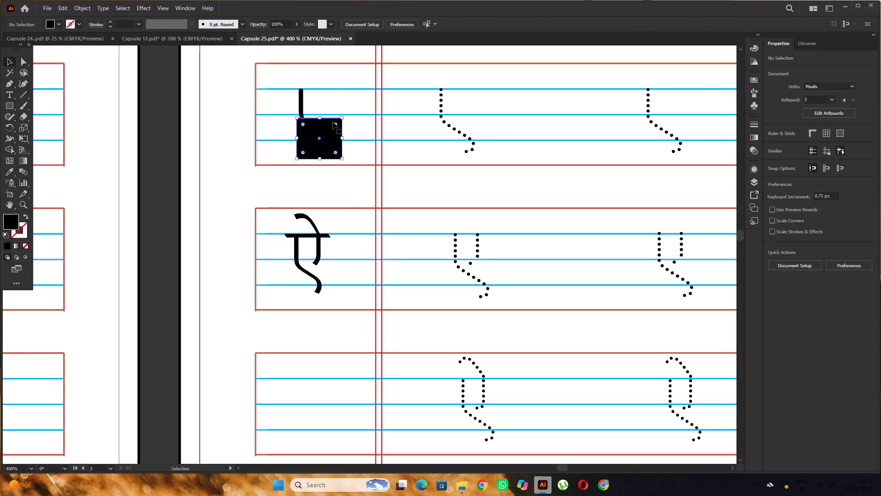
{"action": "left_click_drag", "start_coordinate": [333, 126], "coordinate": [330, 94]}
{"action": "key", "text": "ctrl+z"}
Move the black rectangle up over the first-row stroke's upper part and make a clipping mask from the two.
{"action": "left_click_drag", "start_coordinate": [330, 136], "coordinate": [326, 122]}
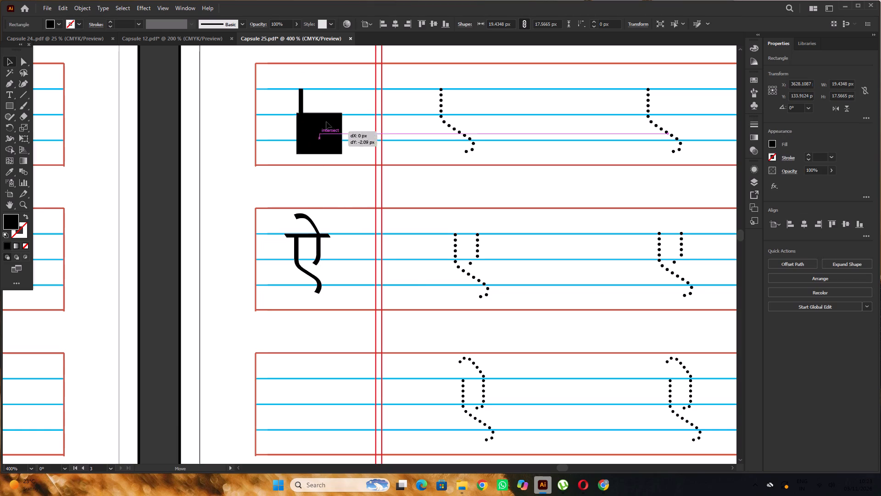
{"action": "left_click_drag", "start_coordinate": [326, 122], "coordinate": [318, 101]}
{"action": "left_click", "coordinate": [340, 94]}
{"action": "left_click_drag", "start_coordinate": [342, 93], "coordinate": [325, 136]}
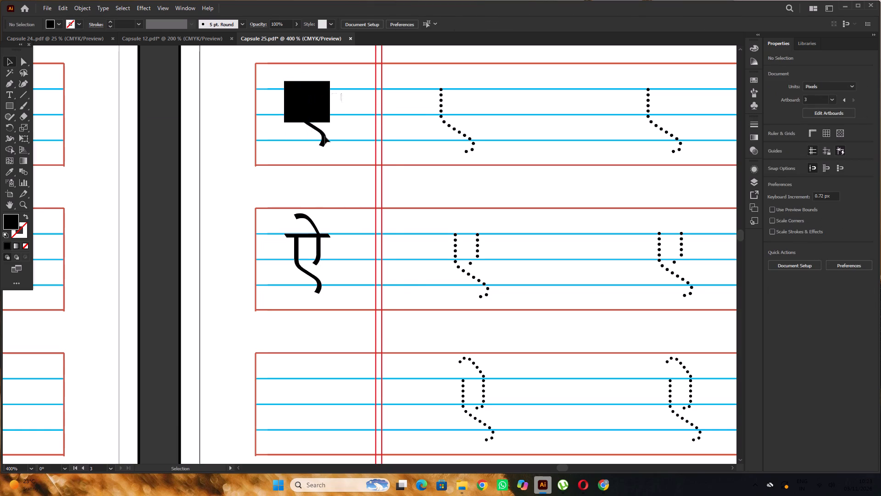
{"action": "left_click_drag", "start_coordinate": [325, 136], "coordinate": [309, 158]}
{"action": "right_click", "coordinate": [305, 127]}
{"action": "left_click", "coordinate": [356, 270]}
{"action": "left_click", "coordinate": [343, 146]}
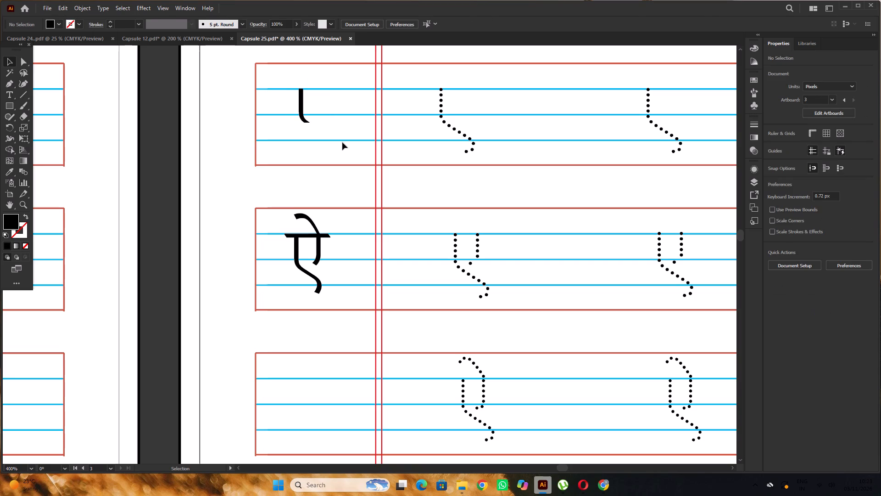
Scale the first row's clipped stroke group to about 15.8 by 14.3 px and shift it about 1.7 px right.
{"action": "scroll", "coordinate": [326, 118], "scroll_direction": "up", "scroll_amount": 4}
{"action": "left_click_drag", "start_coordinate": [304, 126], "coordinate": [310, 126]}
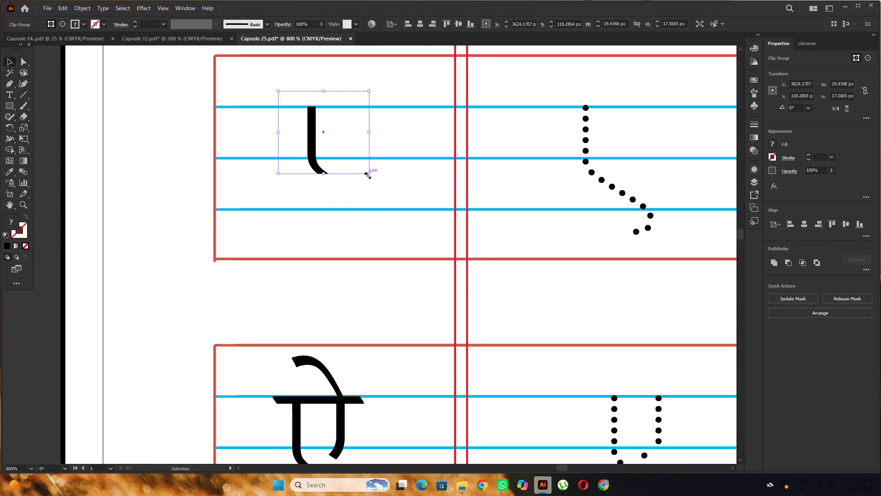
{"action": "left_click_drag", "start_coordinate": [369, 175], "coordinate": [367, 157]}
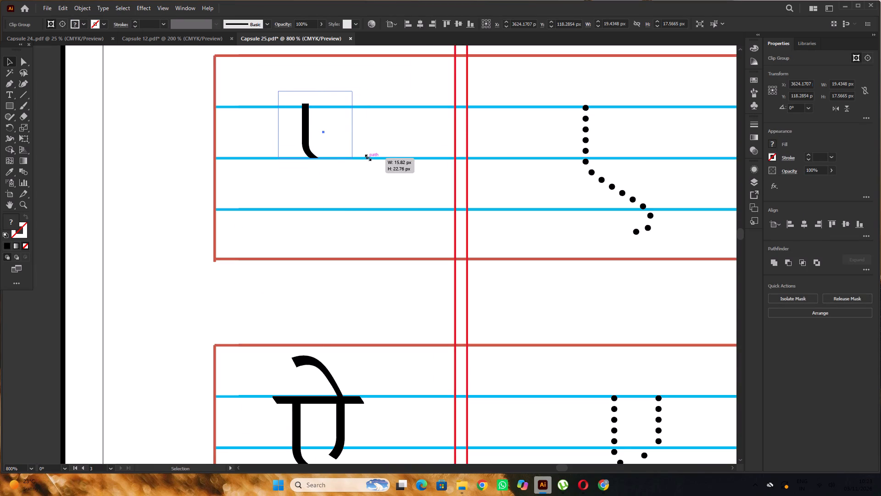
{"action": "left_click_drag", "start_coordinate": [367, 157], "coordinate": [367, 158]}
{"action": "left_click_drag", "start_coordinate": [308, 134], "coordinate": [317, 136]}
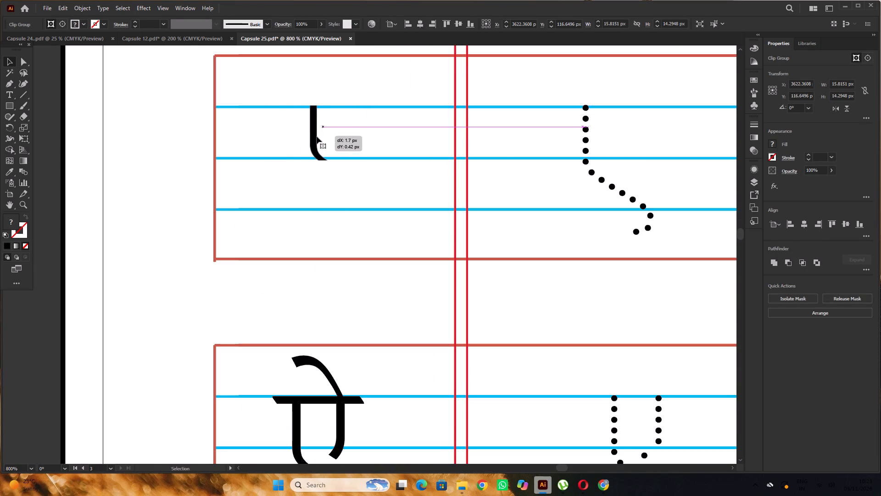
{"action": "scroll", "coordinate": [317, 136], "scroll_direction": "down", "scroll_amount": 4, "text": "alt"}
{"action": "scroll", "coordinate": [317, 136], "scroll_direction": "up", "scroll_amount": 2}
{"action": "left_click", "coordinate": [244, 163]}
Duplicate the second row's ऐ straight down into the third row's letter cell.
{"action": "scroll", "coordinate": [312, 147], "scroll_direction": "down", "scroll_amount": 3}
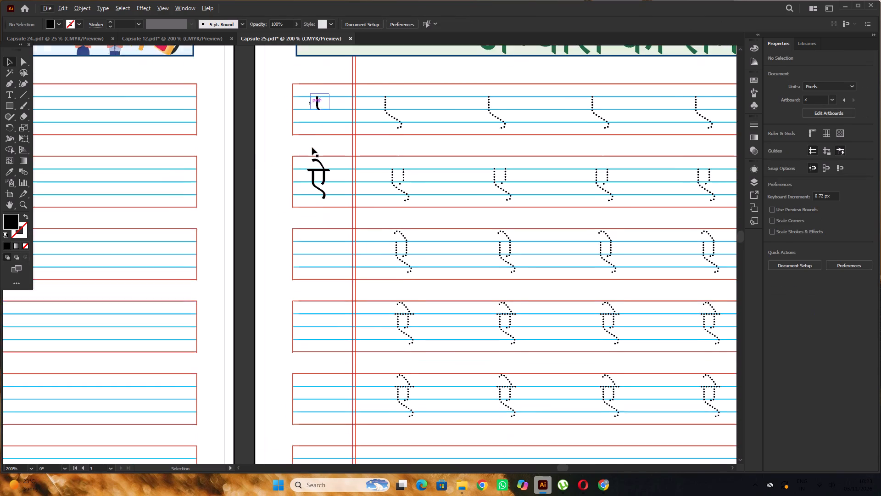
{"action": "scroll", "coordinate": [312, 147], "scroll_direction": "down", "scroll_amount": 6}
{"action": "left_click_drag", "start_coordinate": [323, 134], "coordinate": [319, 204]}
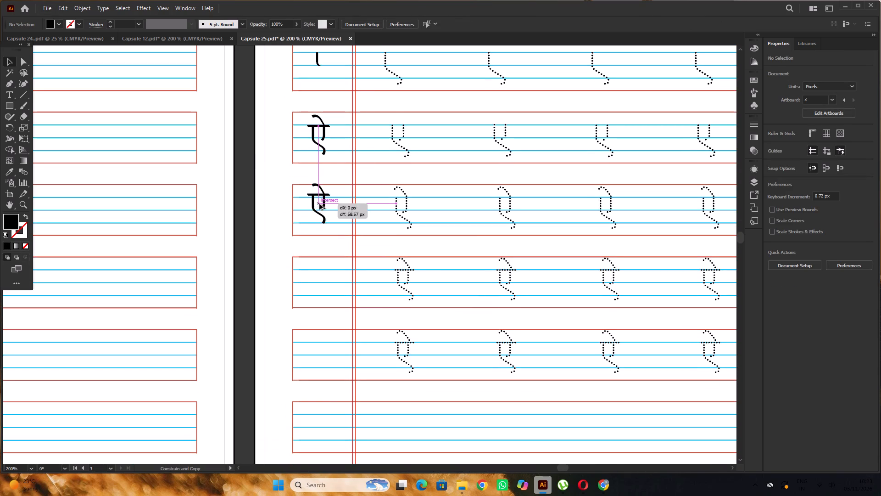
{"action": "left_click_drag", "start_coordinate": [319, 204], "coordinate": [319, 206]}
Delete the inner right stroke, headline and top curve from the second row's ऐ, keeping only its left stroke with the tail.
{"action": "scroll", "coordinate": [322, 141], "scroll_direction": "up", "scroll_amount": 2, "text": "alt"}
{"action": "left_click", "coordinate": [324, 127]}
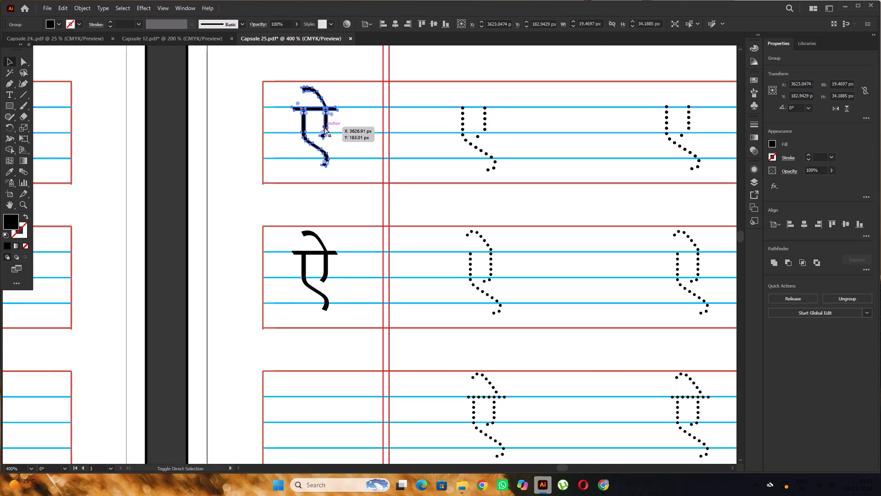
{"action": "key", "text": "ctrl+shift+o"}
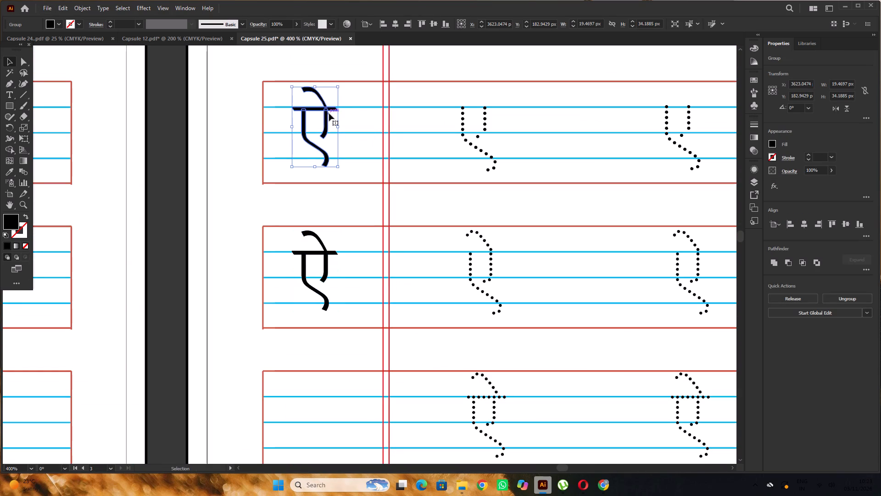
{"action": "triple_click", "coordinate": [327, 117]}
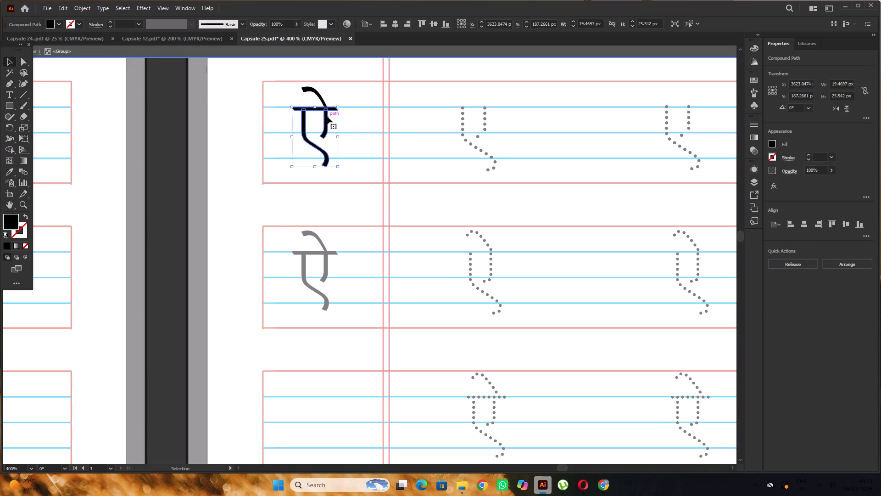
{"action": "triple_click", "coordinate": [327, 117]}
{"action": "key", "text": "Delete"}
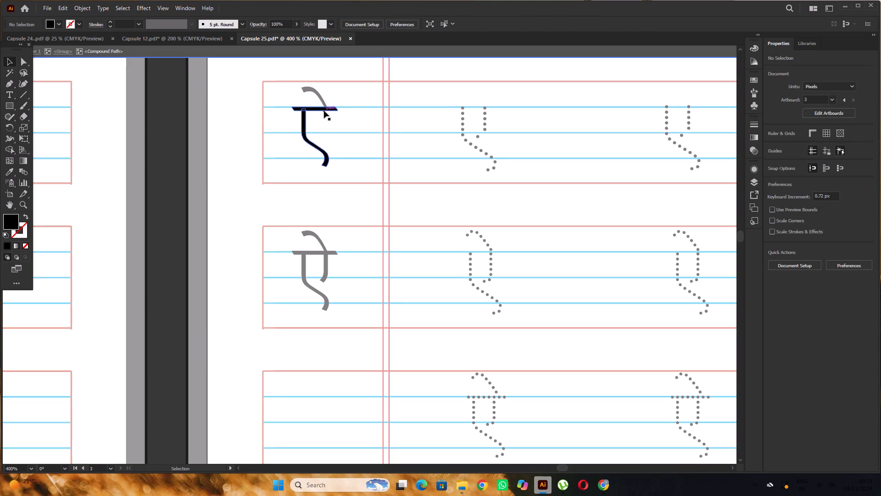
{"action": "left_click", "coordinate": [324, 109]}
{"action": "key", "text": "Delete"}
{"action": "left_click", "coordinate": [325, 101]}
{"action": "left_click", "coordinate": [325, 101]}
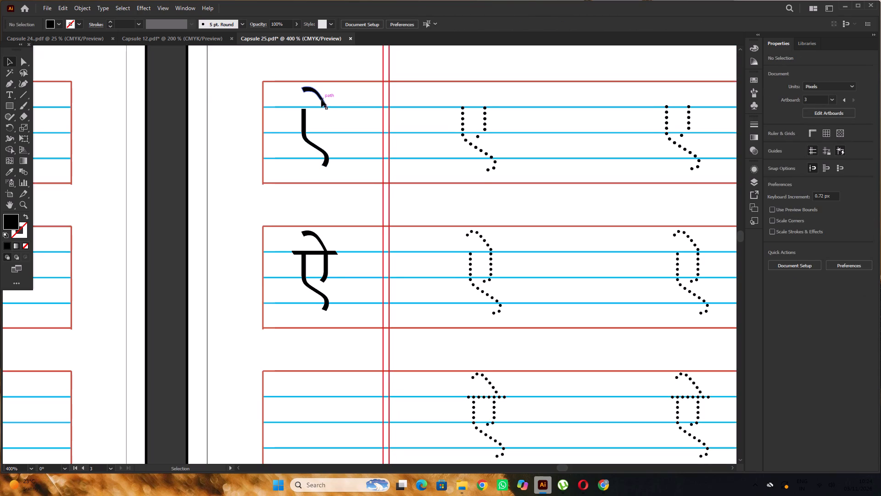
{"action": "triple_click", "coordinate": [321, 100]}
{"action": "key", "text": "Delete"}
{"action": "triple_click", "coordinate": [246, 120]}
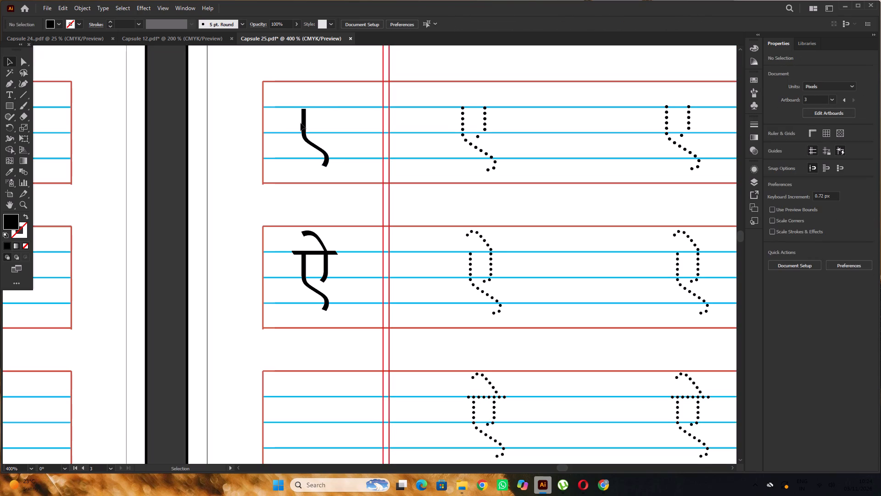
Shift the second row's remaining stroke up slightly within its cell.
{"action": "left_click", "coordinate": [303, 123]}
{"action": "left_click", "coordinate": [304, 122]}
{"action": "scroll", "coordinate": [340, 123], "scroll_direction": "down", "scroll_amount": 3, "text": "alt"}
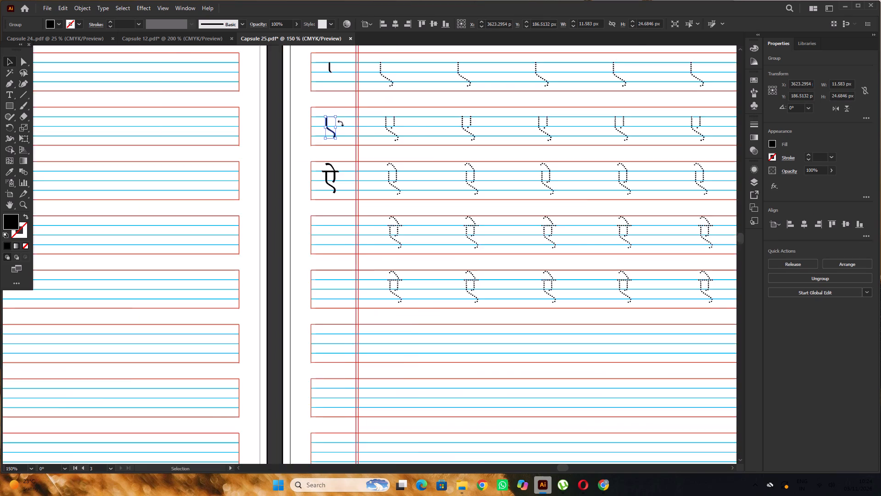
{"action": "scroll", "coordinate": [340, 123], "scroll_direction": "down", "scroll_amount": 2, "text": "alt"}
{"action": "left_click", "coordinate": [312, 119]}
Duplicate the third row's ऐ straight down into the fourth row, its headline on the upper blue line.
{"action": "scroll", "coordinate": [314, 118], "scroll_direction": "down", "scroll_amount": 4}
{"action": "scroll", "coordinate": [327, 118], "scroll_direction": "up", "scroll_amount": 5, "text": "alt"}
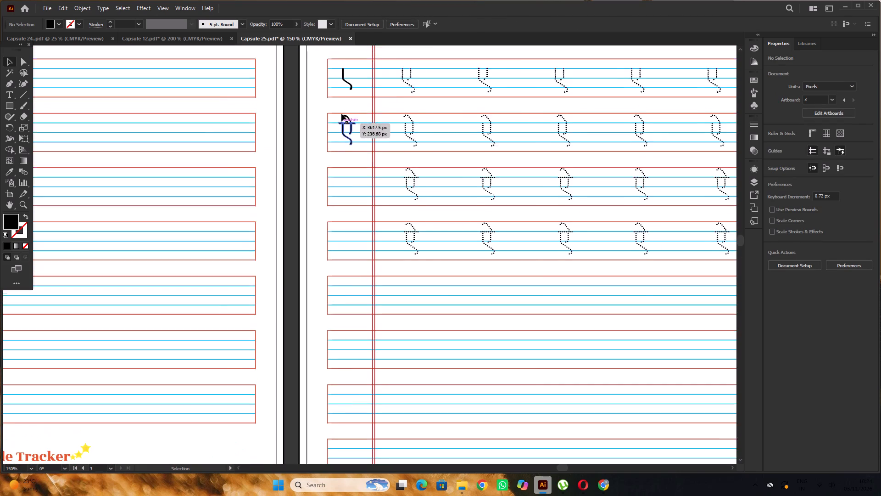
{"action": "scroll", "coordinate": [341, 114], "scroll_direction": "up", "scroll_amount": 5, "text": "alt"}
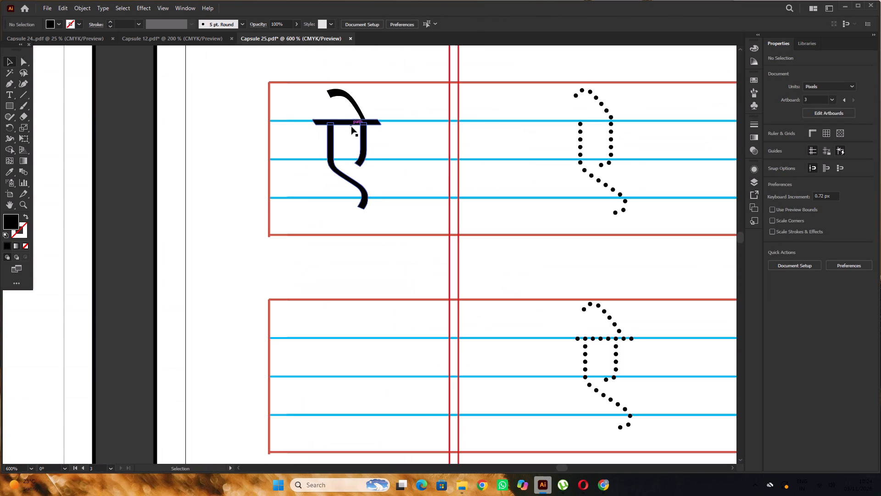
{"action": "left_click", "coordinate": [364, 130]}
{"action": "left_click_drag", "start_coordinate": [364, 131], "coordinate": [368, 352], "text": "alt"}
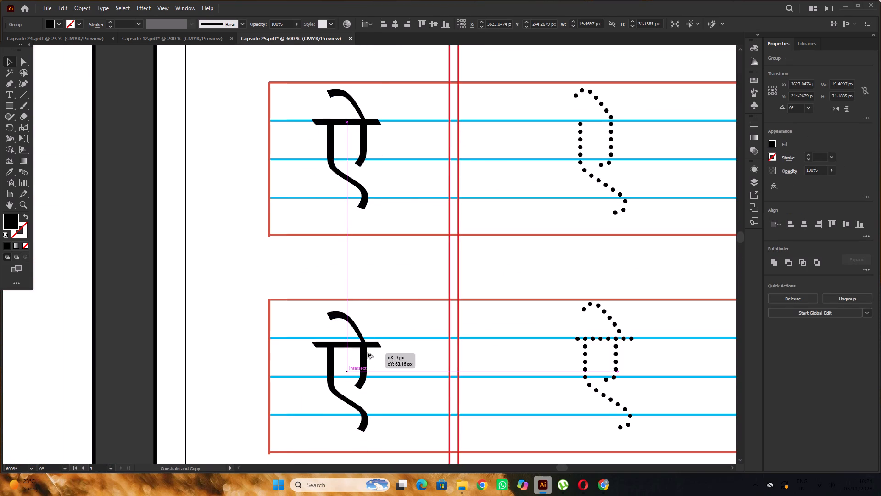
{"action": "left_click_drag", "start_coordinate": [368, 352], "coordinate": [368, 345], "text": "alt"}
Delete the headline from the third row's ऐ.
{"action": "left_click", "coordinate": [362, 124]}
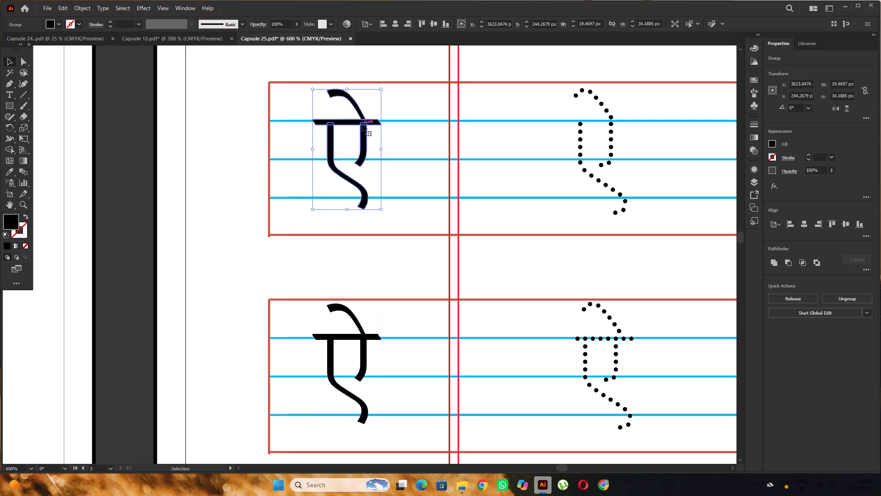
{"action": "left_click", "coordinate": [362, 124]}
{"action": "triple_click", "coordinate": [353, 123]}
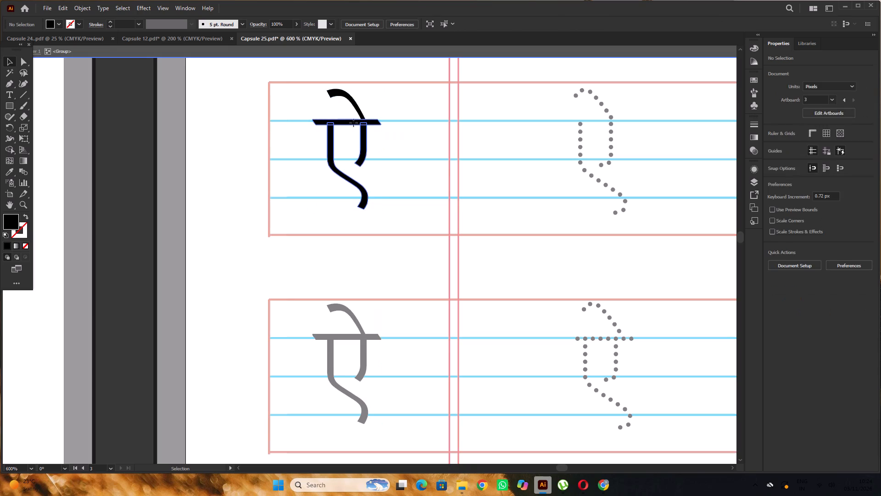
{"action": "triple_click", "coordinate": [353, 123]}
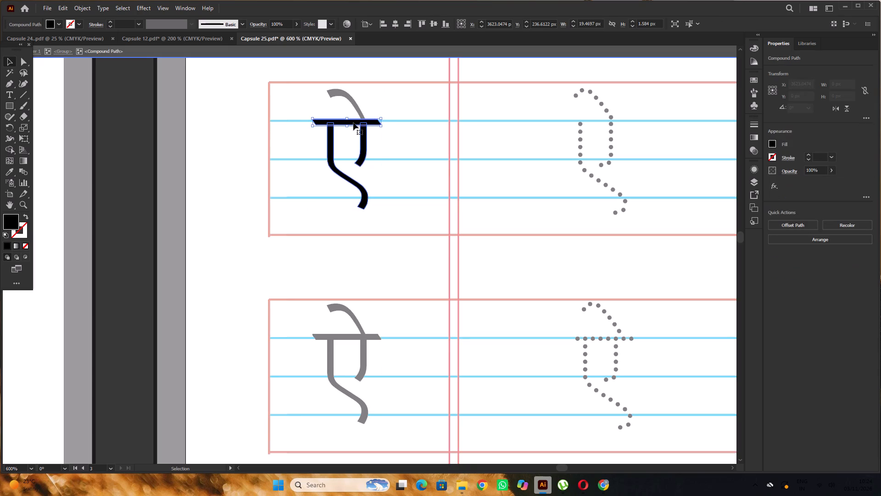
{"action": "key", "text": "Delete"}
Delete the top curve from the third row's letter, keeping its two vertical strokes and the tail.
{"action": "left_click", "coordinate": [360, 112]}
{"action": "key", "text": "Delete"}
{"action": "left_click", "coordinate": [360, 109]}
{"action": "double_click", "coordinate": [342, 113]}
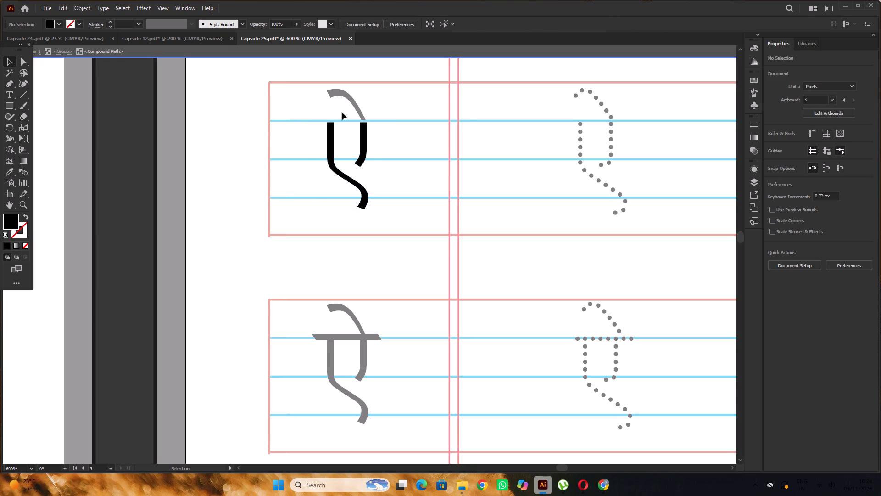
{"action": "double_click", "coordinate": [357, 104]}
{"action": "left_click", "coordinate": [357, 104]}
{"action": "key", "text": "Delete"}
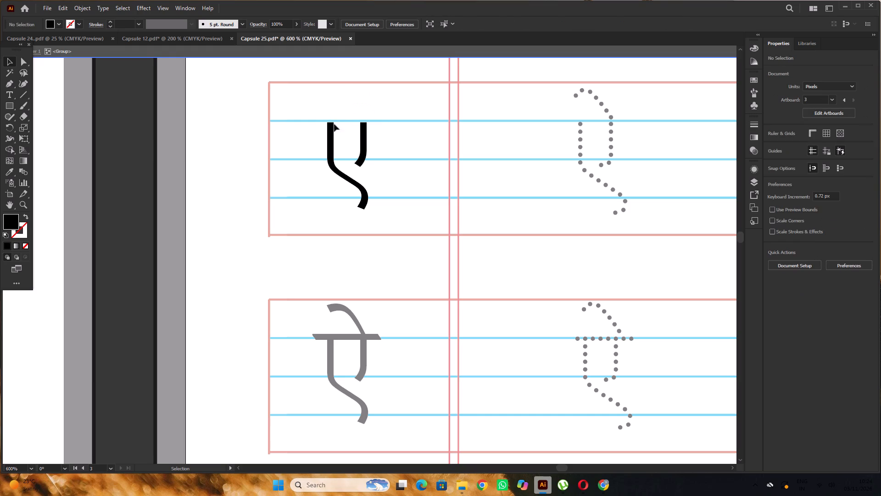
{"action": "left_click", "coordinate": [328, 130]}
{"action": "scroll", "coordinate": [359, 133], "scroll_direction": "up", "scroll_amount": 2, "text": "alt"}
{"action": "left_click", "coordinate": [362, 136]}
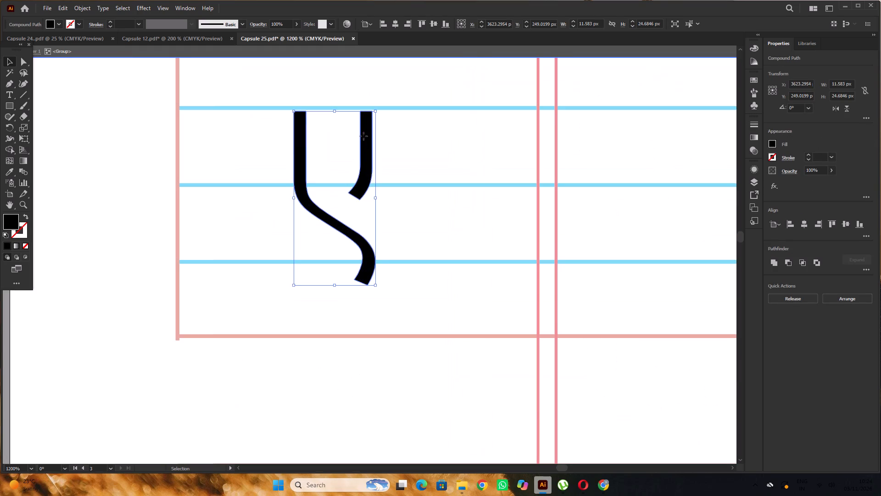
{"action": "scroll", "coordinate": [362, 131], "scroll_direction": "down", "scroll_amount": 5, "text": "alt"}
{"action": "triple_click", "coordinate": [301, 132]}
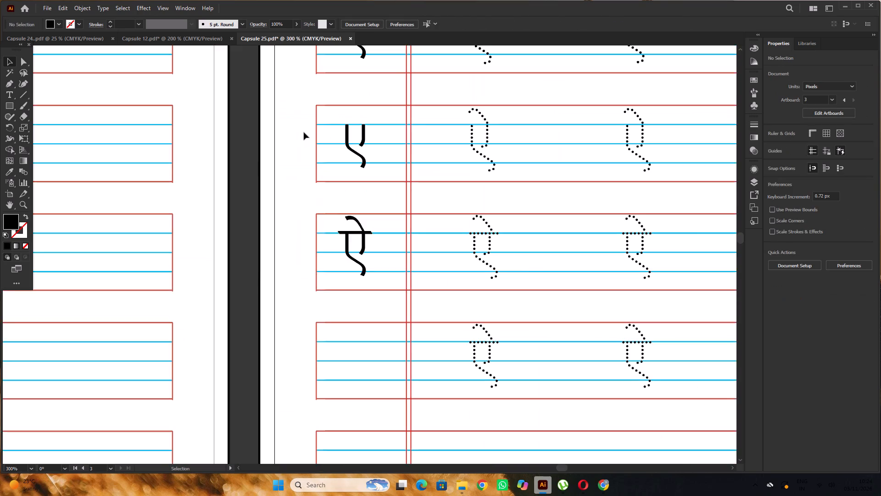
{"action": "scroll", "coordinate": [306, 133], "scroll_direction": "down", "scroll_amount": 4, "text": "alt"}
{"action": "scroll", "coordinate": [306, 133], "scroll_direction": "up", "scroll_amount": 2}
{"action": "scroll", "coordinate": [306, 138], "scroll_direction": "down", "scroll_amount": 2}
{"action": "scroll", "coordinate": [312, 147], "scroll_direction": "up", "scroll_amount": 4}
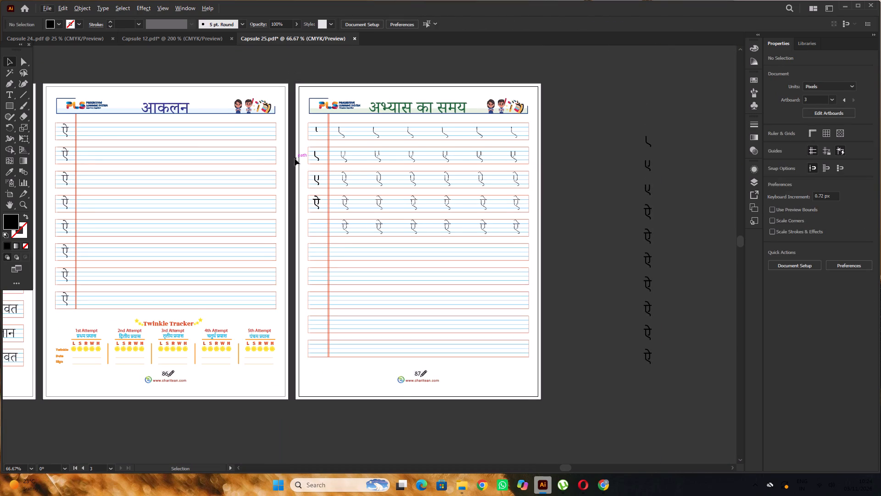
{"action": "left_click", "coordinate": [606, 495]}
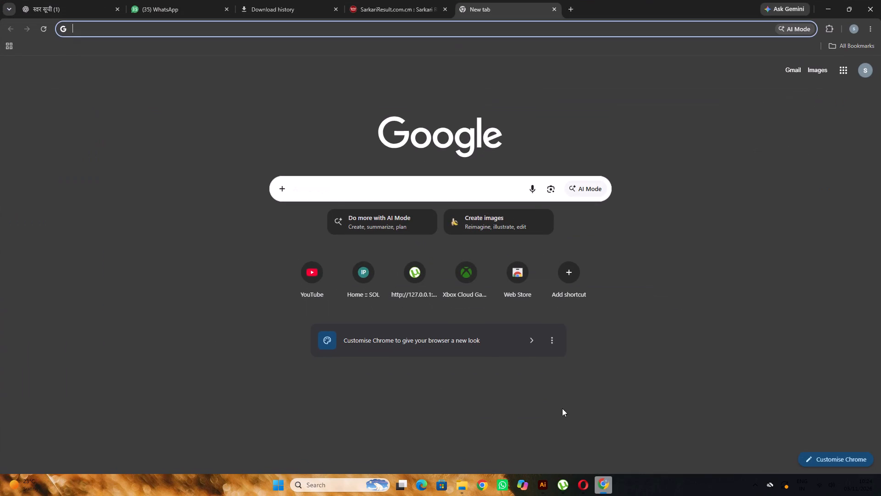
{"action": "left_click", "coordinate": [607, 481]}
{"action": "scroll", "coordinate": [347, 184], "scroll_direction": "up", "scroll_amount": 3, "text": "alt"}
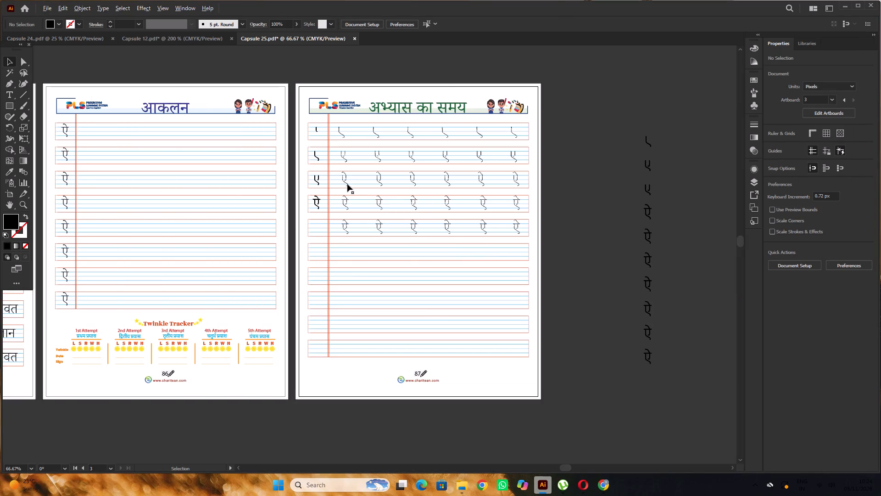
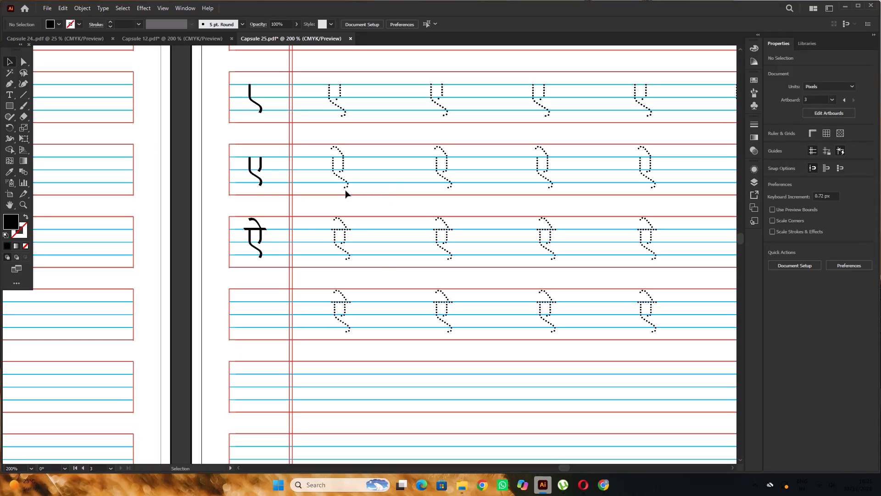
Duplicate the fourth row's solid ऐ straight down by about 62 px into the fifth row's left cell.
{"action": "scroll", "coordinate": [346, 190], "scroll_direction": "down", "scroll_amount": 2, "text": "alt"}
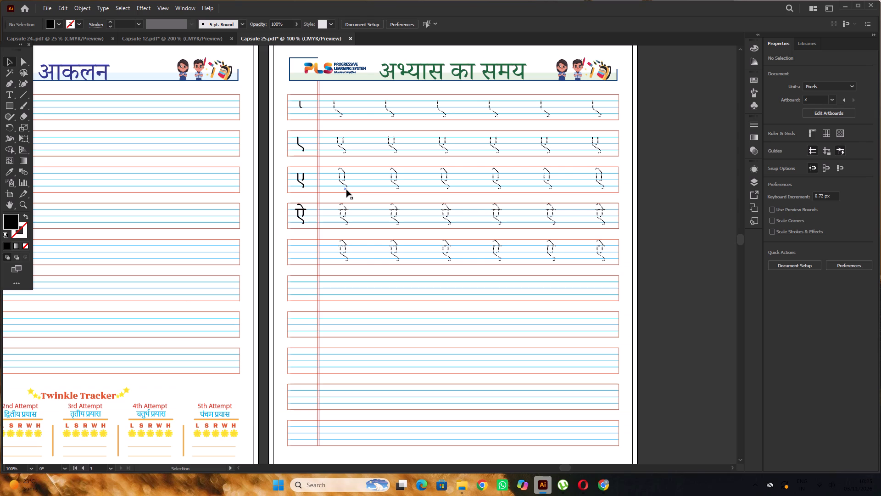
{"action": "scroll", "coordinate": [340, 193], "scroll_direction": "down", "scroll_amount": 1, "text": "alt"}
{"action": "scroll", "coordinate": [334, 194], "scroll_direction": "up", "scroll_amount": 1, "text": "alt"}
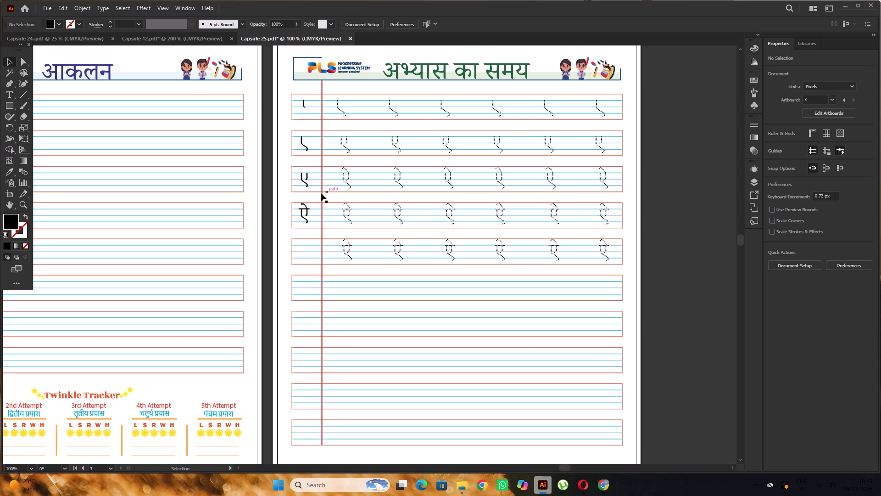
{"action": "scroll", "coordinate": [297, 193], "scroll_direction": "up", "scroll_amount": 3, "text": "alt"}
{"action": "scroll", "coordinate": [297, 193], "scroll_direction": "up", "scroll_amount": 5}
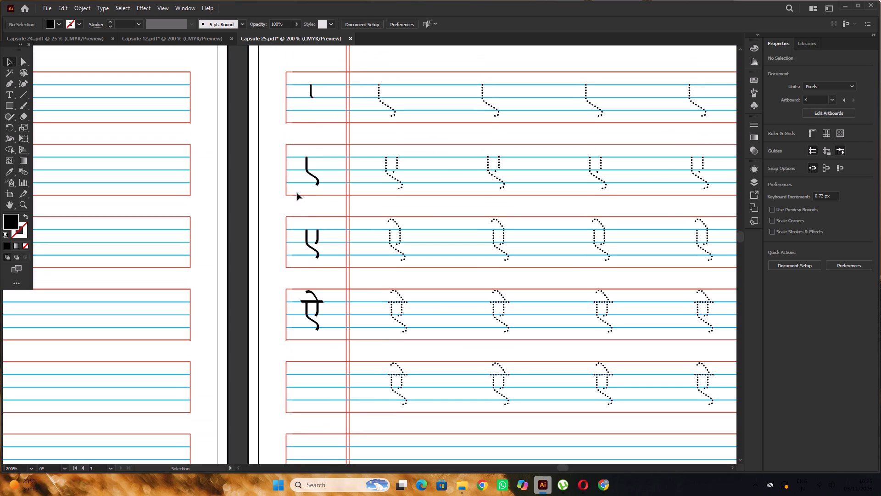
{"action": "scroll", "coordinate": [297, 193], "scroll_direction": "up", "scroll_amount": 2}
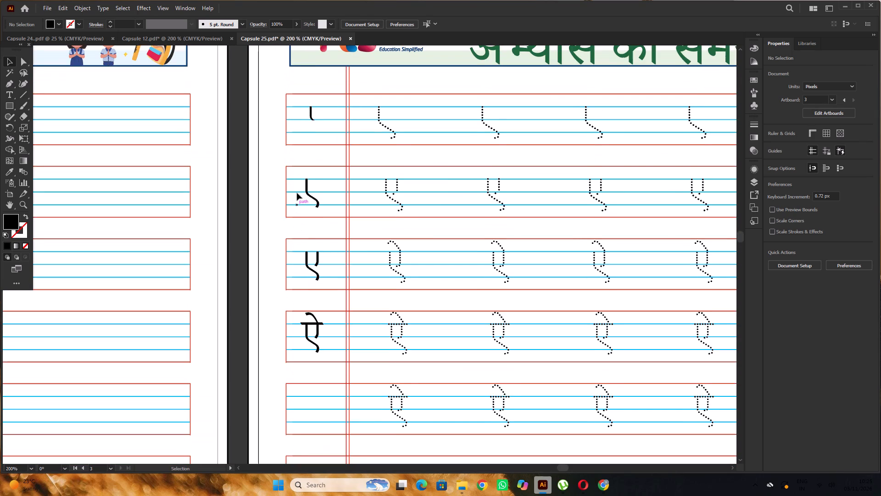
{"action": "scroll", "coordinate": [297, 193], "scroll_direction": "down", "scroll_amount": 11}
{"action": "scroll", "coordinate": [297, 193], "scroll_direction": "up", "scroll_amount": 3}
{"action": "left_click", "coordinate": [338, 248]}
{"action": "scroll", "coordinate": [339, 239], "scroll_direction": "down", "scroll_amount": 2, "text": "alt"}
{"action": "scroll", "coordinate": [337, 237], "scroll_direction": "down", "scroll_amount": 4}
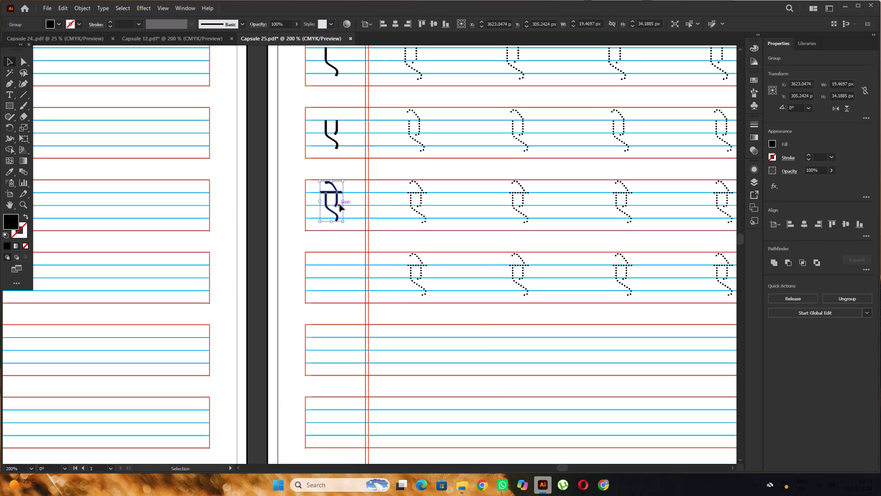
{"action": "left_click_drag", "start_coordinate": [336, 198], "coordinate": [340, 271], "text": "alt"}
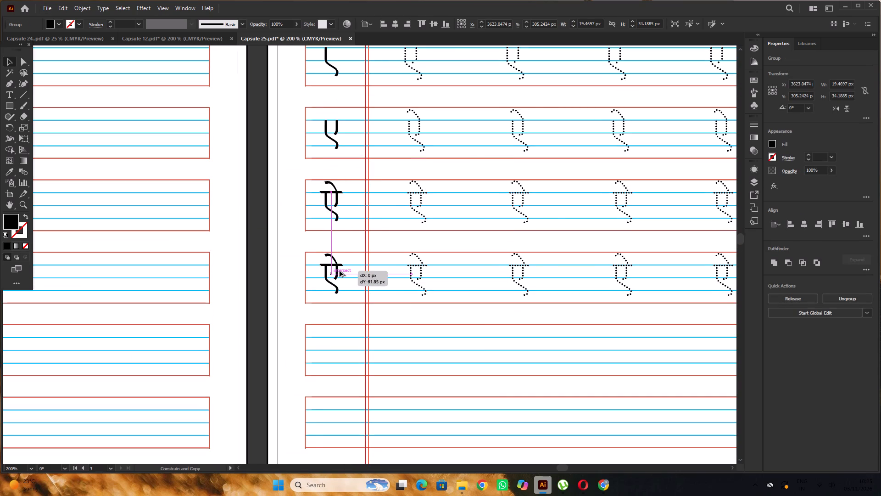
{"action": "left_click_drag", "start_coordinate": [340, 271], "coordinate": [340, 271], "text": "alt"}
{"action": "scroll", "coordinate": [342, 261], "scroll_direction": "down", "scroll_amount": 1, "text": "alt"}
{"action": "left_click", "coordinate": [279, 238]}
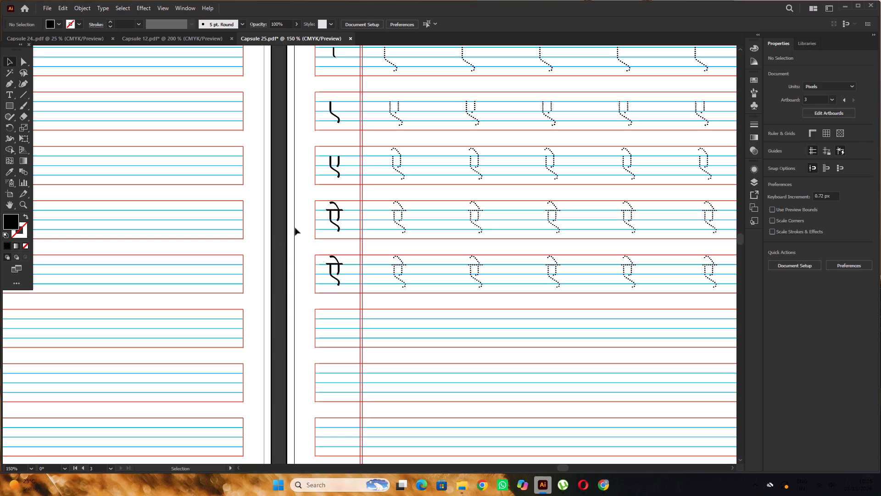
Delete the top curve from the fourth row's solid ऐ, keeping its headline, two vertical strokes and tail.
{"action": "scroll", "coordinate": [328, 227], "scroll_direction": "up", "scroll_amount": 1, "text": "alt"}
{"action": "scroll", "coordinate": [328, 227], "scroll_direction": "down", "scroll_amount": 3, "text": "alt"}
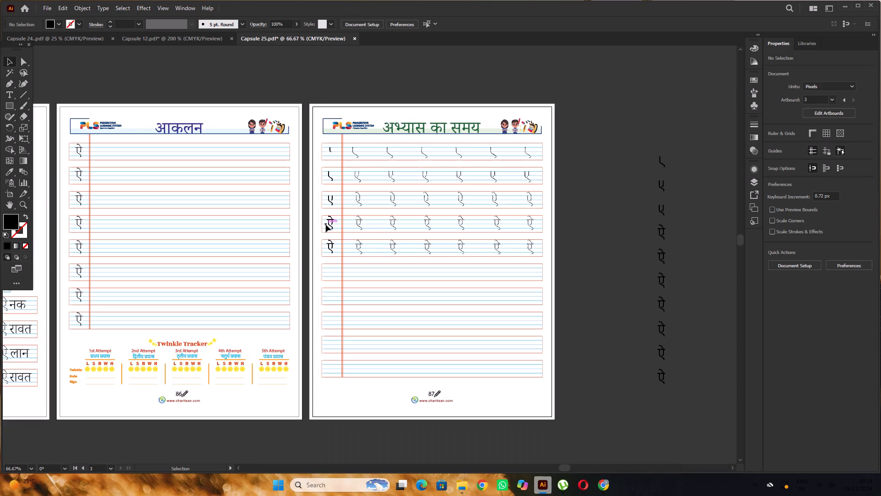
{"action": "scroll", "coordinate": [326, 225], "scroll_direction": "up", "scroll_amount": 1}
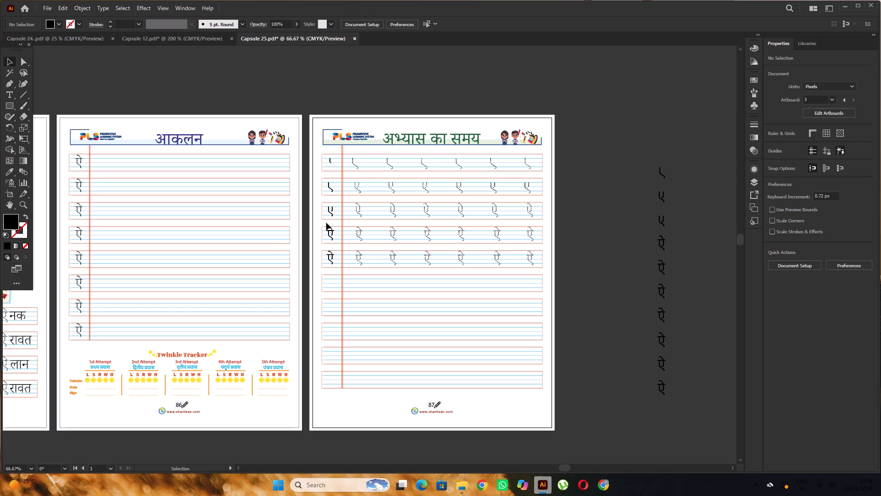
{"action": "scroll", "coordinate": [349, 197], "scroll_direction": "down", "scroll_amount": 4}
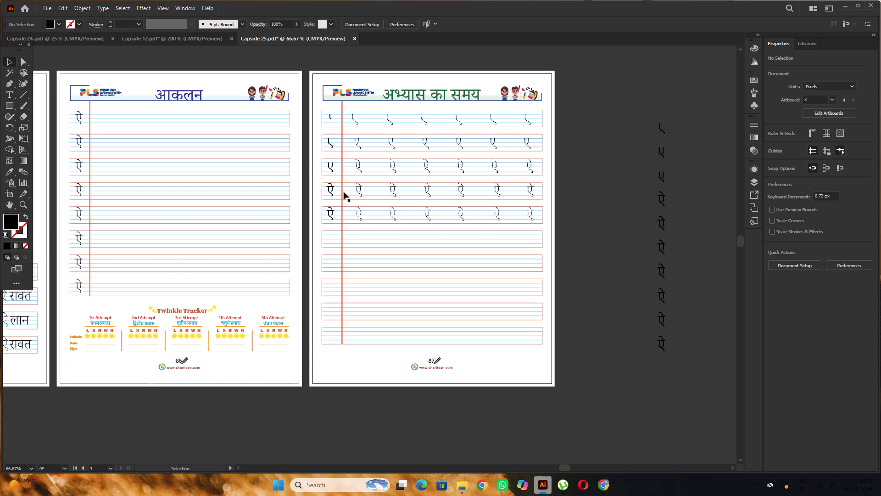
{"action": "scroll", "coordinate": [343, 192], "scroll_direction": "up", "scroll_amount": 3, "text": "alt"}
{"action": "scroll", "coordinate": [343, 192], "scroll_direction": "up", "scroll_amount": 3}
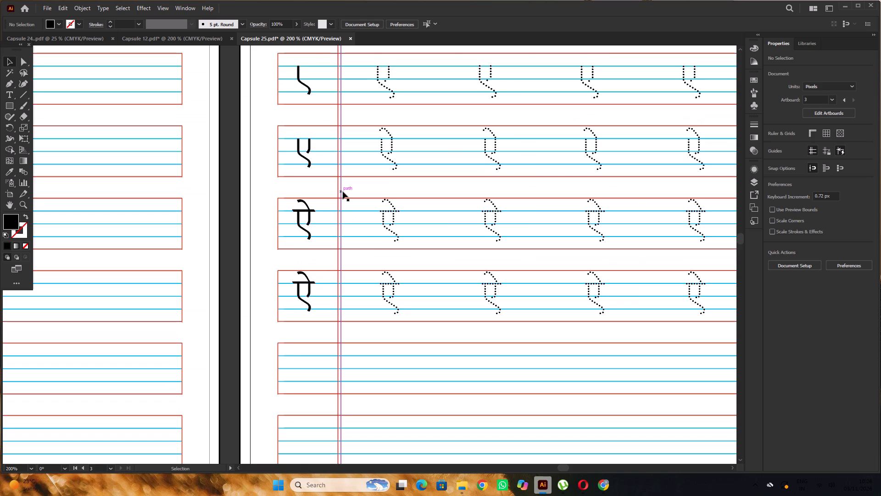
{"action": "scroll", "coordinate": [343, 192], "scroll_direction": "down", "scroll_amount": 1, "text": "alt"}
{"action": "scroll", "coordinate": [343, 192], "scroll_direction": "up", "scroll_amount": 3}
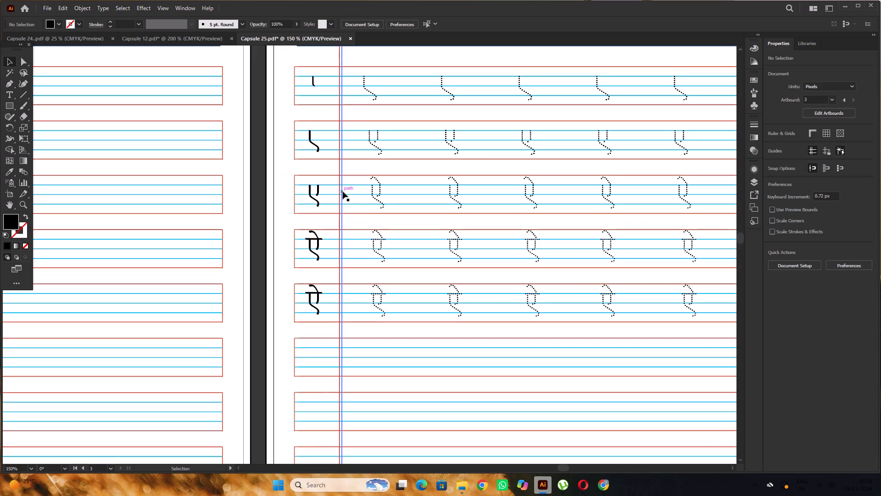
{"action": "scroll", "coordinate": [343, 192], "scroll_direction": "down", "scroll_amount": 1}
{"action": "scroll", "coordinate": [305, 213], "scroll_direction": "up", "scroll_amount": 1, "text": "alt"}
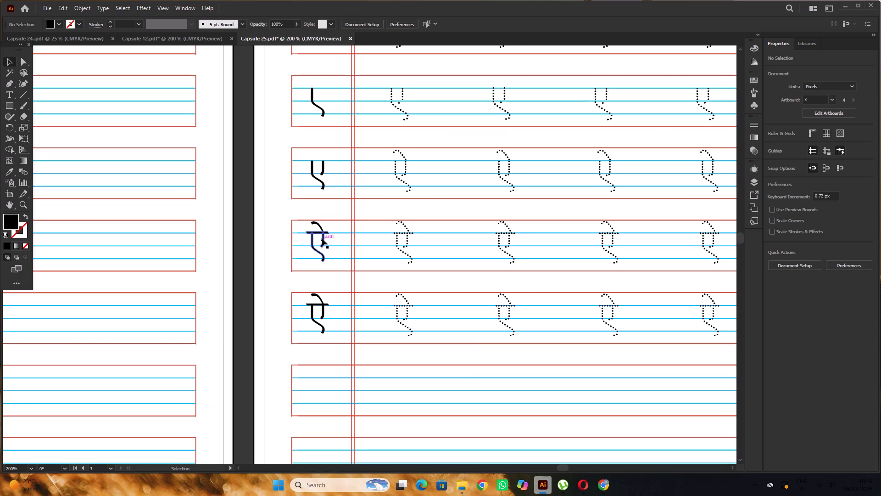
{"action": "scroll", "coordinate": [324, 238], "scroll_direction": "up", "scroll_amount": 3, "text": "alt"}
{"action": "double_click", "coordinate": [318, 230]}
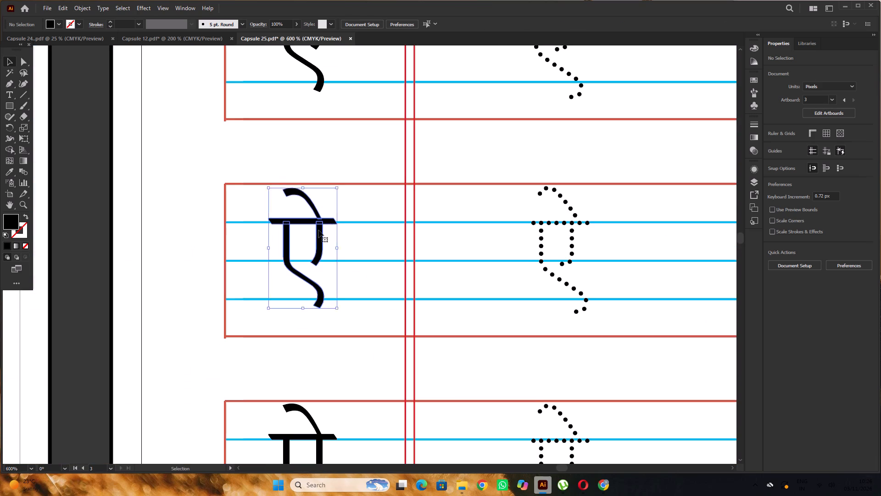
{"action": "double_click", "coordinate": [316, 210]}
{"action": "left_click", "coordinate": [316, 210]}
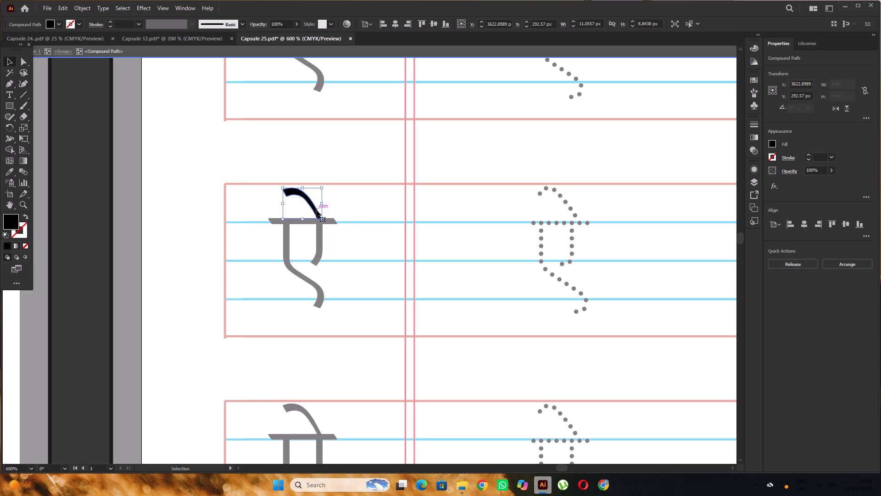
{"action": "key", "text": "Delete"}
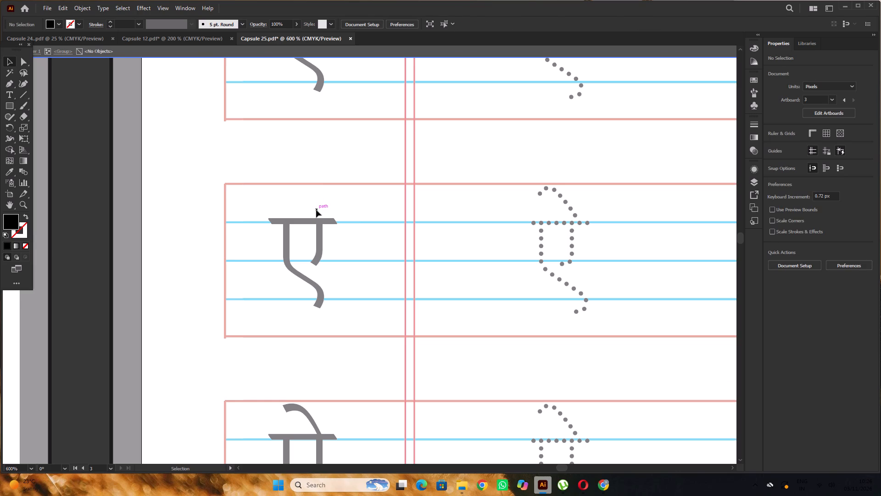
{"action": "scroll", "coordinate": [316, 210], "scroll_direction": "down", "scroll_amount": 4, "text": "alt"}
{"action": "triple_click", "coordinate": [260, 203]}
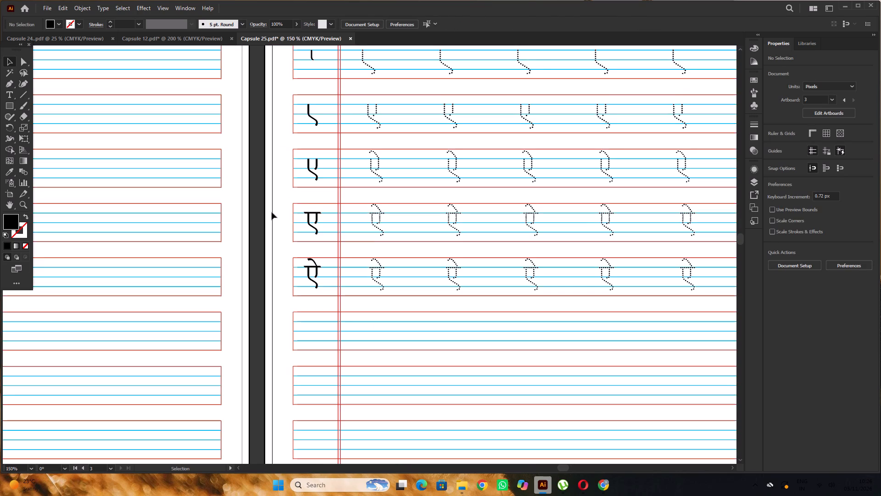
Delete all the top-curve dots from the first dotted ऐ in the fourth row, keeping its dotted headline and lower strokes.
{"action": "scroll", "coordinate": [307, 225], "scroll_direction": "down", "scroll_amount": 5}
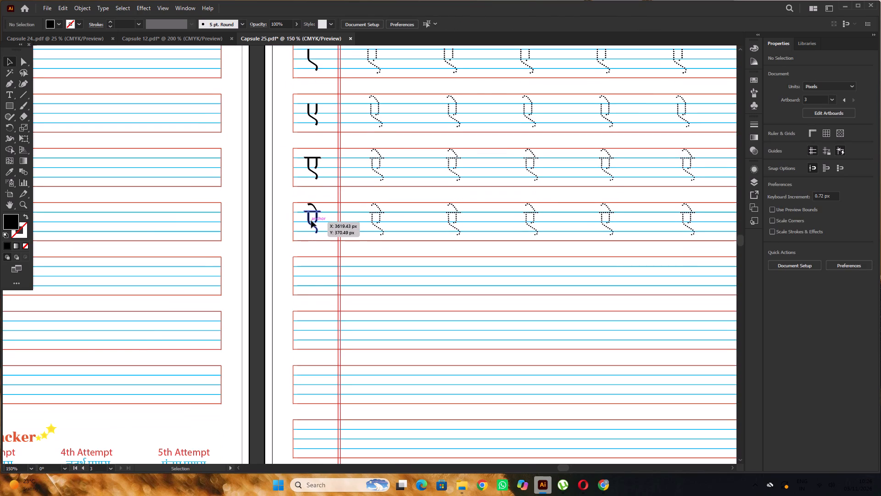
{"action": "scroll", "coordinate": [311, 220], "scroll_direction": "up", "scroll_amount": 6}
{"action": "scroll", "coordinate": [363, 220], "scroll_direction": "up", "scroll_amount": 3, "text": "alt"}
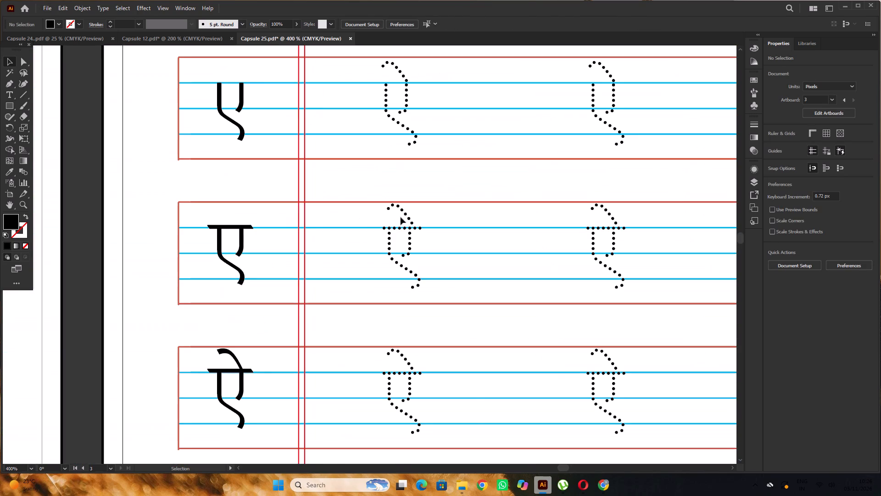
{"action": "scroll", "coordinate": [306, 206], "scroll_direction": "down", "scroll_amount": 3, "text": "alt"}
{"action": "scroll", "coordinate": [356, 213], "scroll_direction": "up", "scroll_amount": 2, "text": "alt"}
{"action": "double_click", "coordinate": [333, 204]}
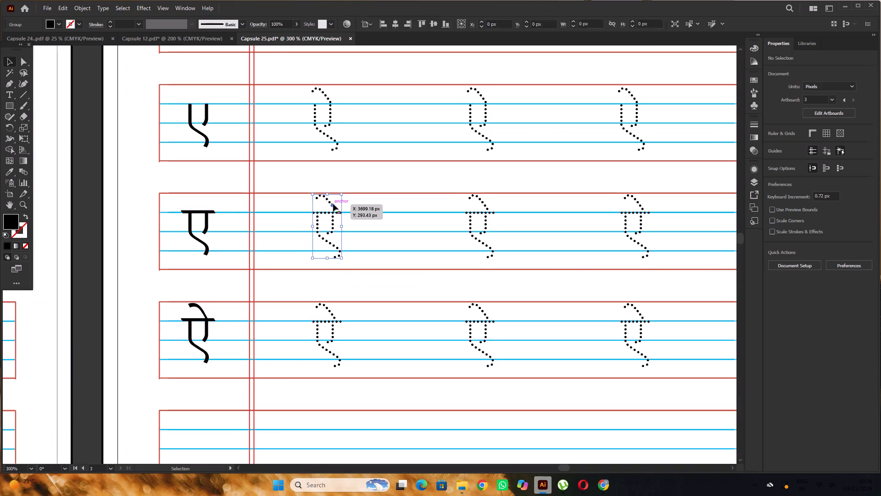
{"action": "left_click", "coordinate": [333, 204]}
{"action": "scroll", "coordinate": [333, 204], "scroll_direction": "up", "scroll_amount": 2, "text": "alt"}
{"action": "key", "text": "Delete"}
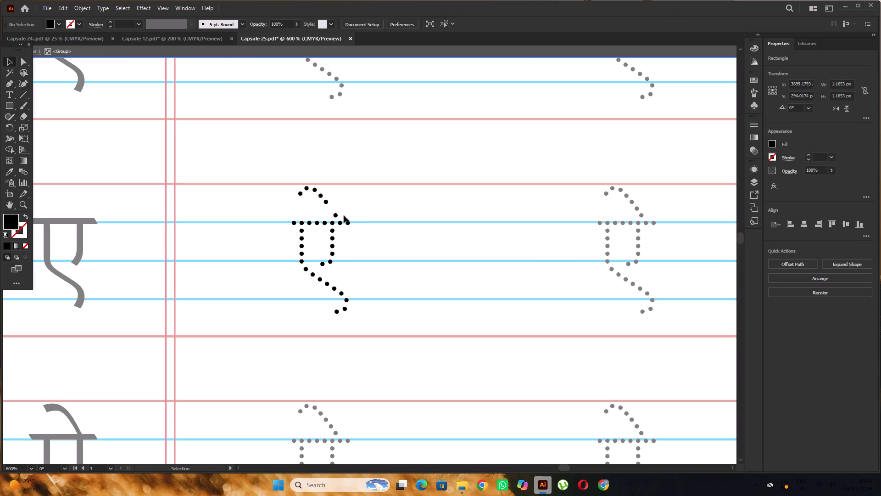
{"action": "left_click", "coordinate": [334, 214]}
{"action": "key", "text": "Delete"}
{"action": "left_click", "coordinate": [328, 203]}
{"action": "key", "text": "Delete"}
{"action": "left_click", "coordinate": [319, 197]}
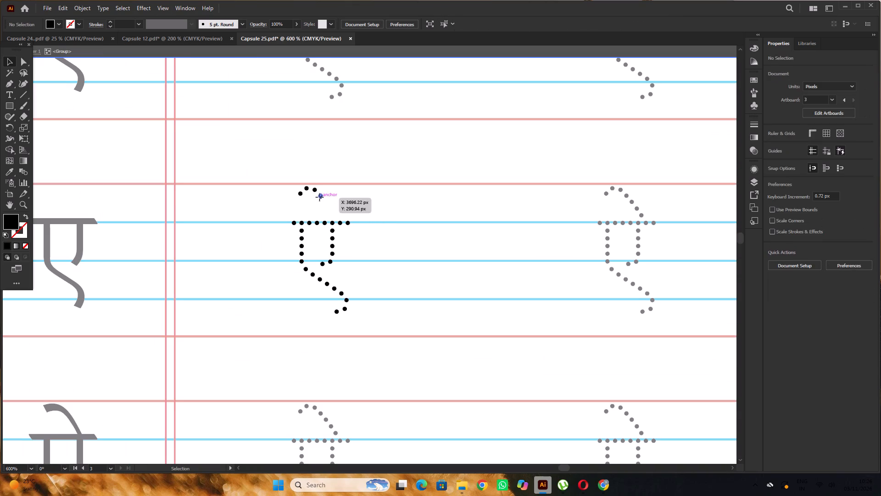
{"action": "key", "text": "Delete"}
{"action": "left_click", "coordinate": [314, 191]}
{"action": "key", "text": "Delete"}
{"action": "left_click", "coordinate": [307, 188]}
{"action": "key", "text": "Delete"}
{"action": "left_click", "coordinate": [301, 196]}
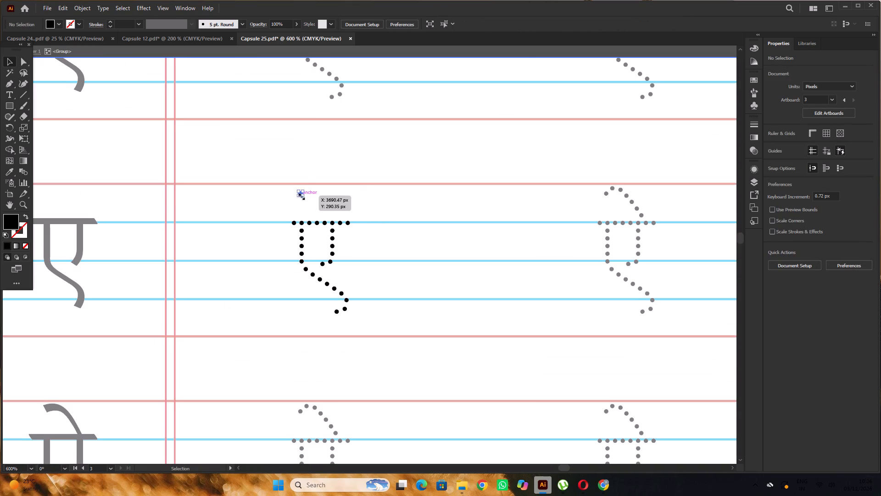
{"action": "key", "text": "Delete"}
{"action": "triple_click", "coordinate": [355, 161]}
Delete the dotted top curve from the first dotted letter in the third row.
{"action": "scroll", "coordinate": [370, 175], "scroll_direction": "down", "scroll_amount": 2}
{"action": "scroll", "coordinate": [370, 175], "scroll_direction": "up", "scroll_amount": 2}
{"action": "scroll", "coordinate": [370, 175], "scroll_direction": "down", "scroll_amount": 2, "text": "alt"}
{"action": "scroll", "coordinate": [370, 175], "scroll_direction": "up", "scroll_amount": 3}
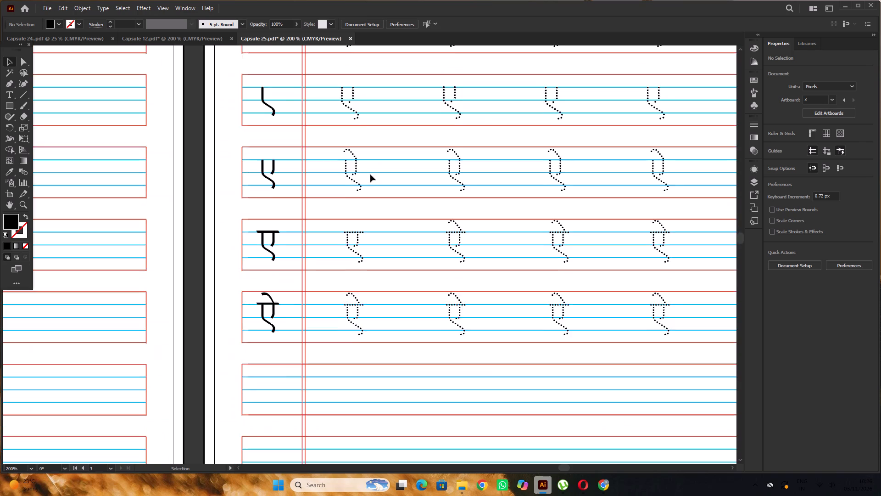
{"action": "scroll", "coordinate": [370, 175], "scroll_direction": "up", "scroll_amount": 2}
{"action": "scroll", "coordinate": [357, 174], "scroll_direction": "up", "scroll_amount": 3, "text": "alt"}
{"action": "scroll", "coordinate": [352, 182], "scroll_direction": "down", "scroll_amount": 1, "text": "alt"}
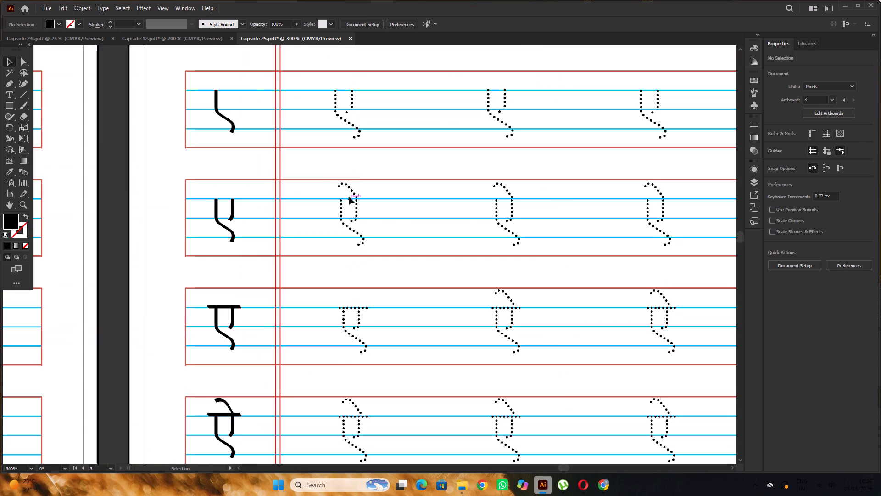
{"action": "scroll", "coordinate": [349, 197], "scroll_direction": "up", "scroll_amount": 4, "text": "alt"}
{"action": "scroll", "coordinate": [352, 195], "scroll_direction": "down", "scroll_amount": 4, "text": "alt"}
{"action": "scroll", "coordinate": [352, 195], "scroll_direction": "up", "scroll_amount": 4, "text": "alt"}
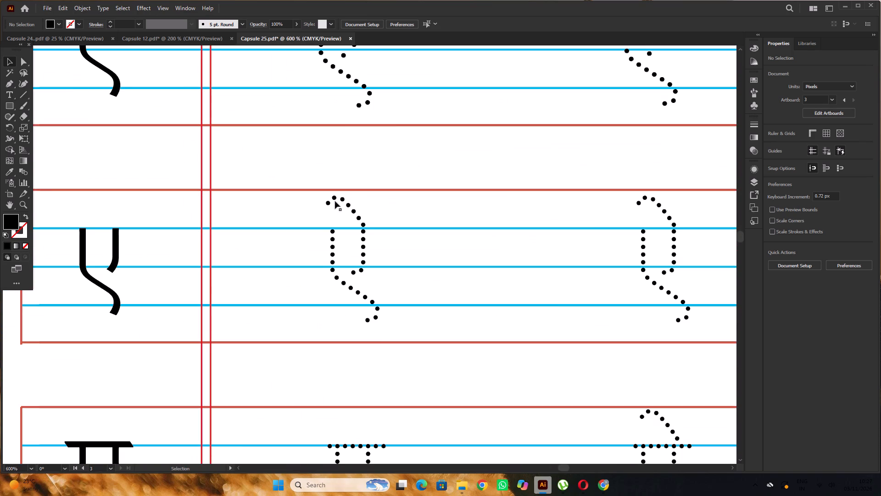
{"action": "scroll", "coordinate": [332, 200], "scroll_direction": "up", "scroll_amount": 2, "text": "alt"}
{"action": "left_click", "coordinate": [349, 200]}
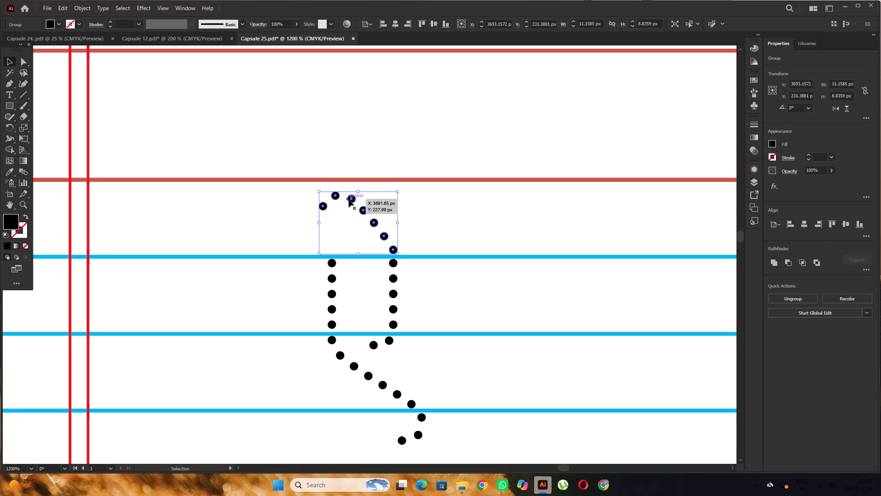
{"action": "key", "text": "Delete"}
Delete the dotted top curves from the remaining five dotted letters in the third row.
{"action": "scroll", "coordinate": [350, 199], "scroll_direction": "down", "scroll_amount": 4, "text": "alt"}
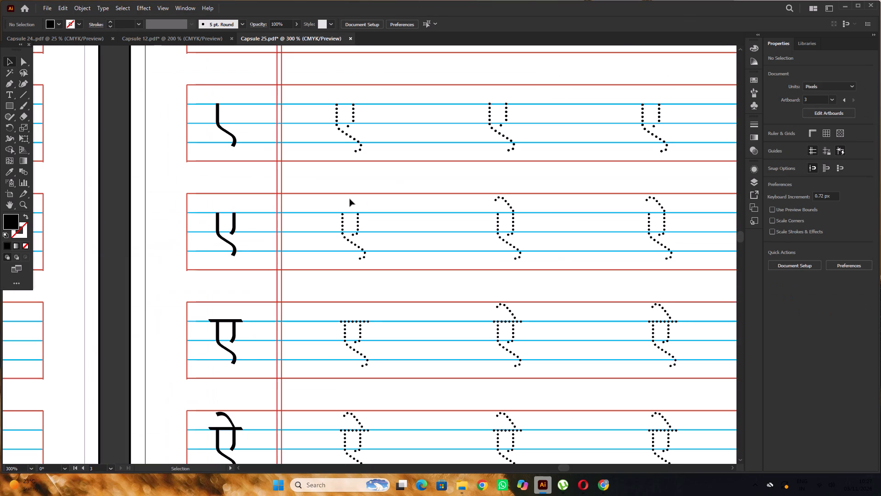
{"action": "left_click", "coordinate": [507, 205]}
{"action": "key", "text": "Delete"}
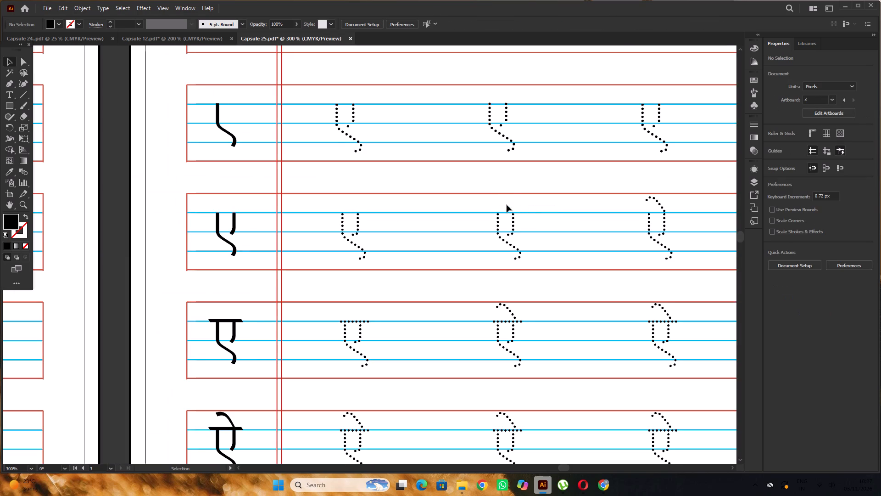
{"action": "scroll", "coordinate": [307, 211], "scroll_direction": "down", "scroll_amount": 3, "text": "alt"}
{"action": "scroll", "coordinate": [414, 210], "scroll_direction": "up", "scroll_amount": 2, "text": "alt"}
{"action": "left_click", "coordinate": [432, 209]}
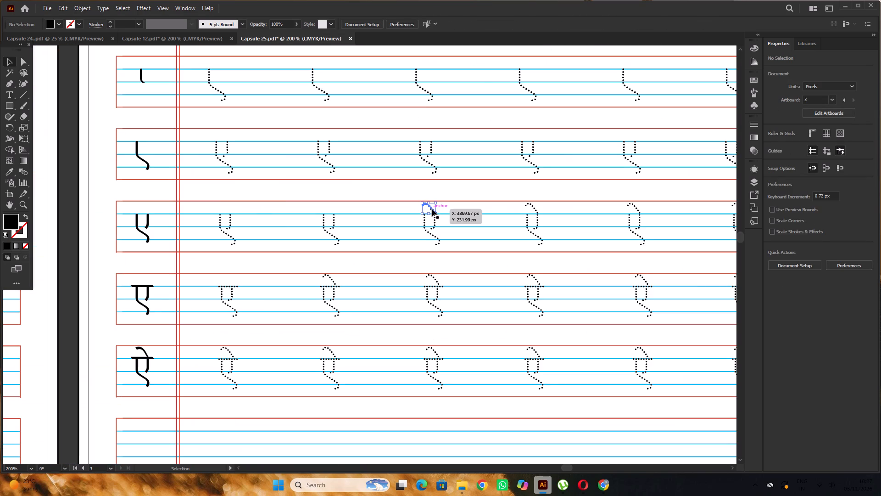
{"action": "key", "text": "Delete"}
{"action": "left_click", "coordinate": [530, 205]}
{"action": "key", "text": "Delete"}
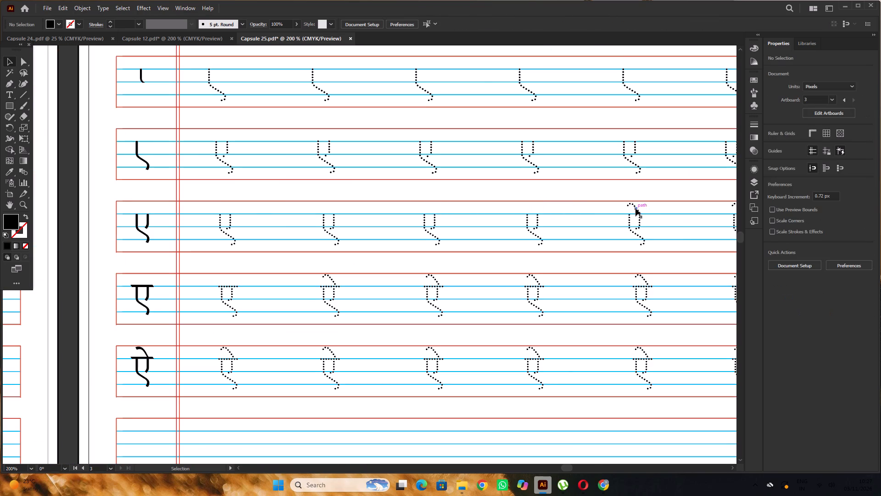
{"action": "left_click", "coordinate": [636, 208]}
{"action": "key", "text": "Delete"}
{"action": "scroll", "coordinate": [390, 207], "scroll_direction": "down", "scroll_amount": 2, "text": "alt"}
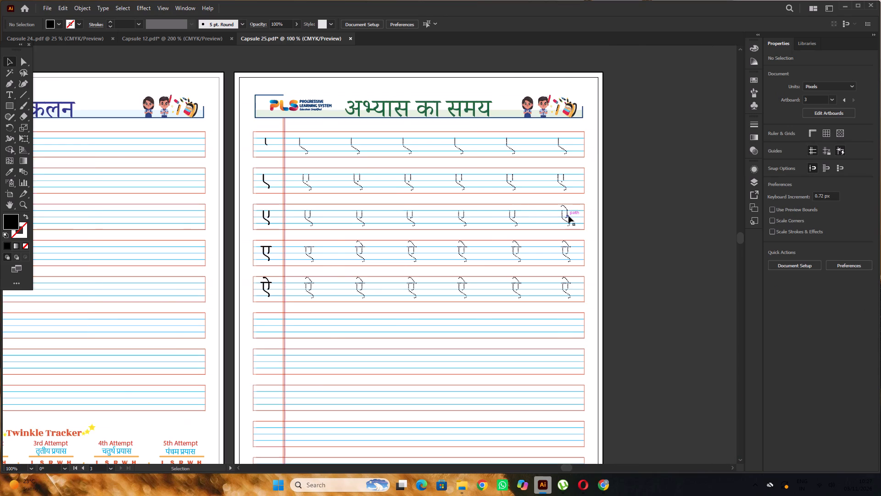
{"action": "scroll", "coordinate": [569, 216], "scroll_direction": "up", "scroll_amount": 2, "text": "alt"}
{"action": "left_click", "coordinate": [563, 201]}
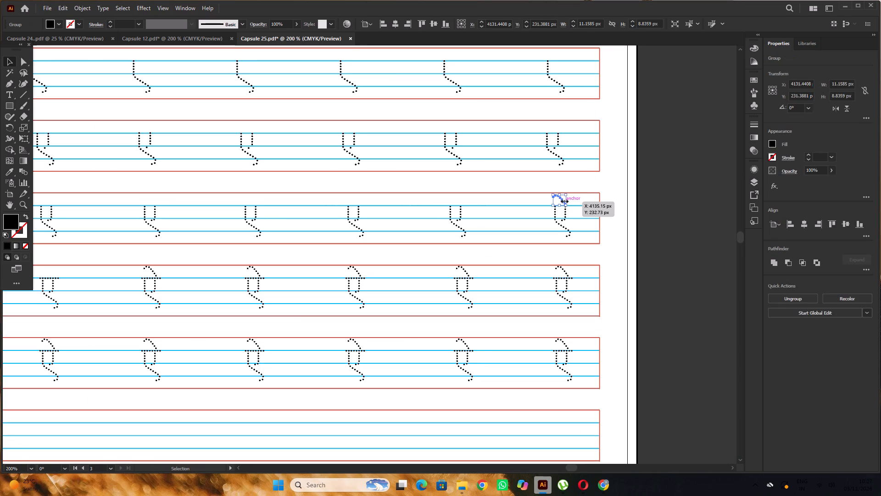
{"action": "key", "text": "Delete"}
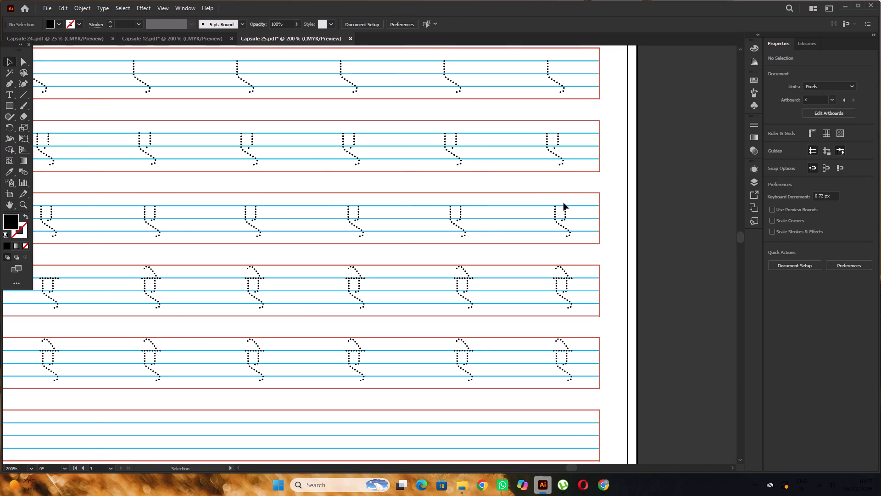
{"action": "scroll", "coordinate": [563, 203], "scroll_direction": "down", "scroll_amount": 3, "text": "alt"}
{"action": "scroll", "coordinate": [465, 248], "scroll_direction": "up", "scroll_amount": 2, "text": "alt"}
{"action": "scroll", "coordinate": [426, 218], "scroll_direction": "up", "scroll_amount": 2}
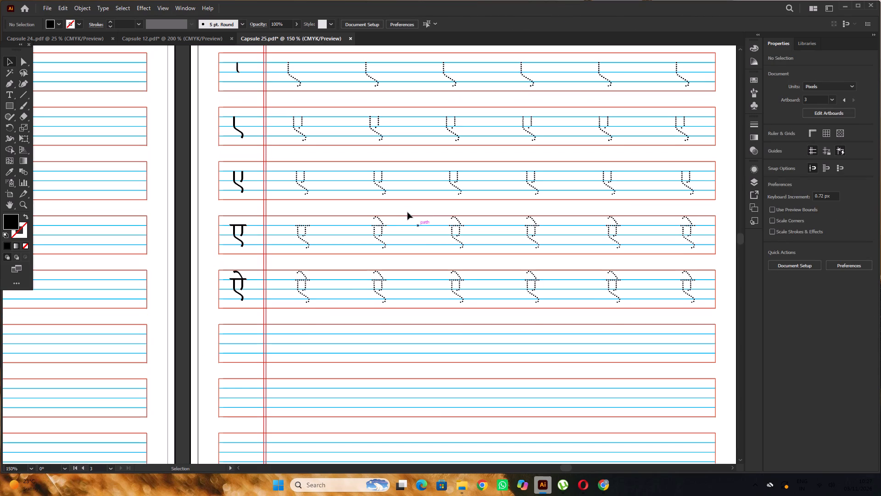
Ungroup the remaining five dotted letters in the fourth row so their dots can be edited individually.
{"action": "left_click", "coordinate": [381, 219]}
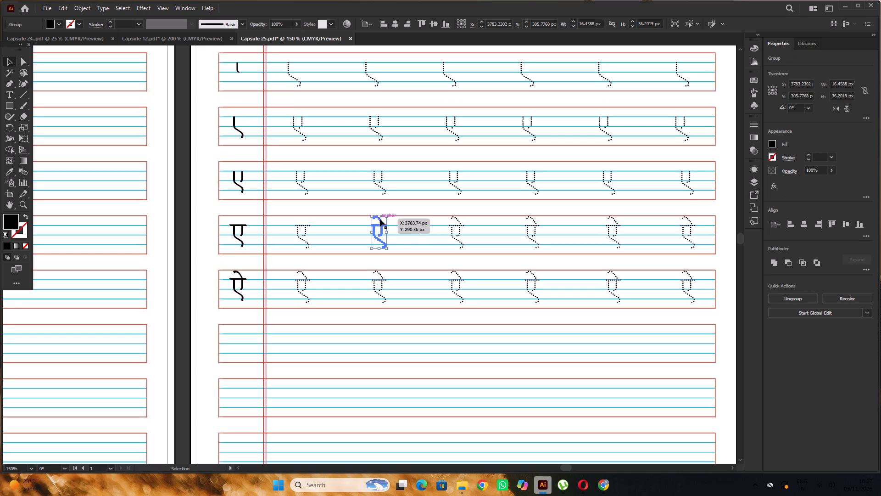
{"action": "scroll", "coordinate": [380, 219], "scroll_direction": "up", "scroll_amount": 3}
{"action": "left_click", "coordinate": [459, 259], "text": "shift"}
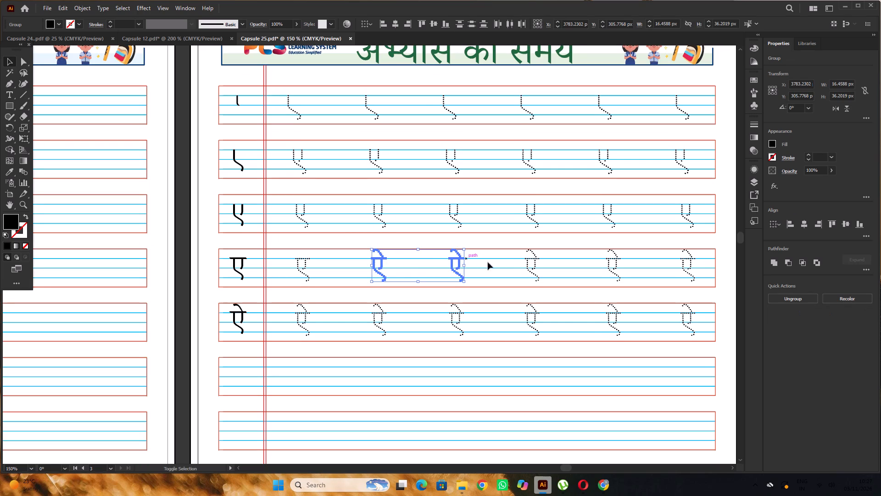
{"action": "left_click", "coordinate": [533, 259], "text": "shift"}
{"action": "left_click", "coordinate": [617, 259], "text": "shift"}
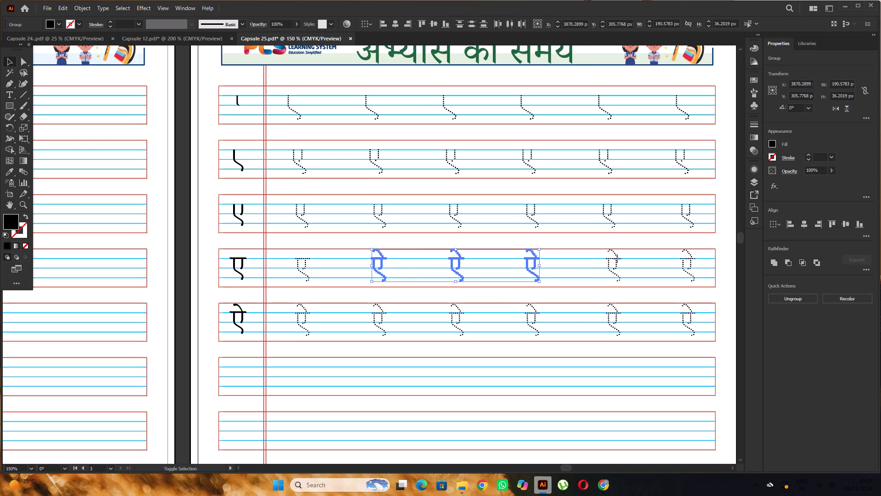
{"action": "left_click", "coordinate": [686, 258], "text": "shift"}
{"action": "right_click", "coordinate": [686, 258], "text": "shift"}
{"action": "right_click", "coordinate": [691, 267]}
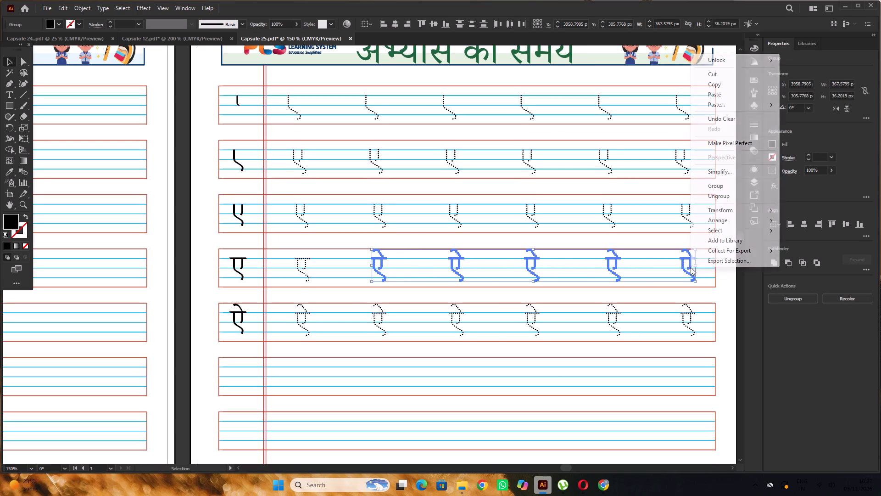
{"action": "left_click", "coordinate": [730, 194]}
{"action": "left_click", "coordinate": [726, 255]}
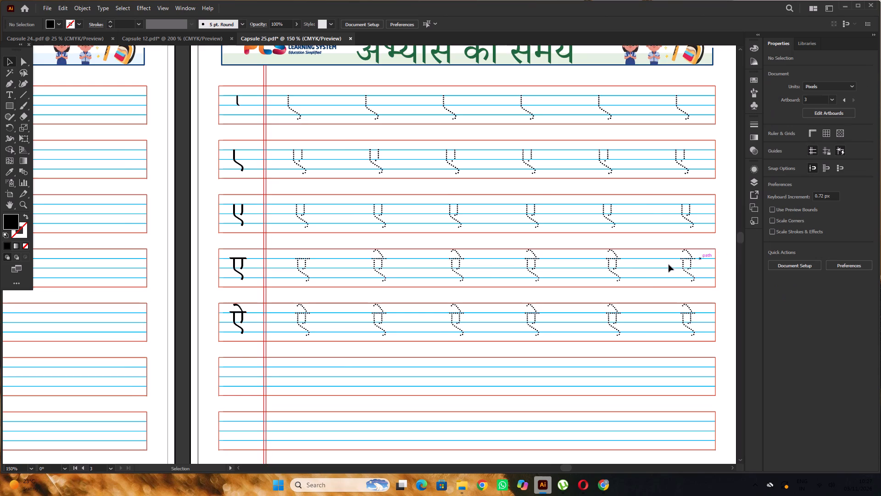
Delete the dotted top curves from the second, third and fourth dotted letters in the fourth row, keeping their dotted headlines.
{"action": "scroll", "coordinate": [476, 261], "scroll_direction": "up", "scroll_amount": 2, "text": "alt"}
{"action": "left_click", "coordinate": [285, 248]}
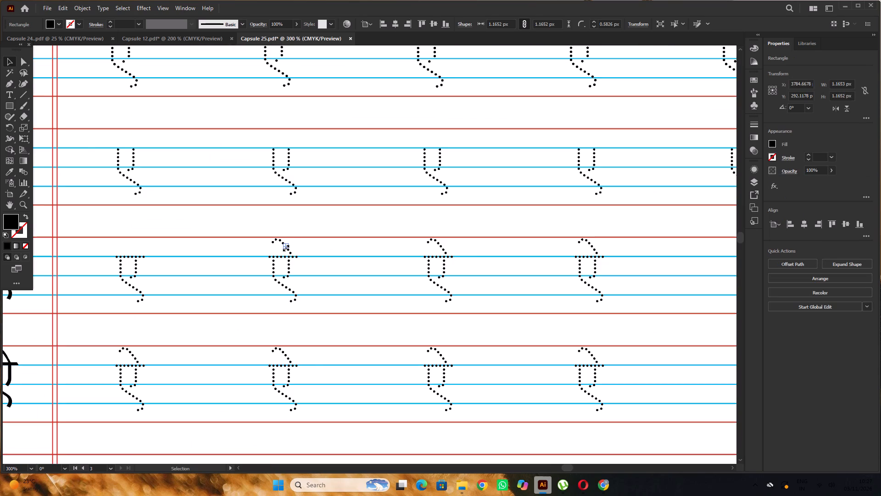
{"action": "key", "text": "Delete"}
{"action": "left_click_drag", "start_coordinate": [268, 238], "coordinate": [297, 248]}
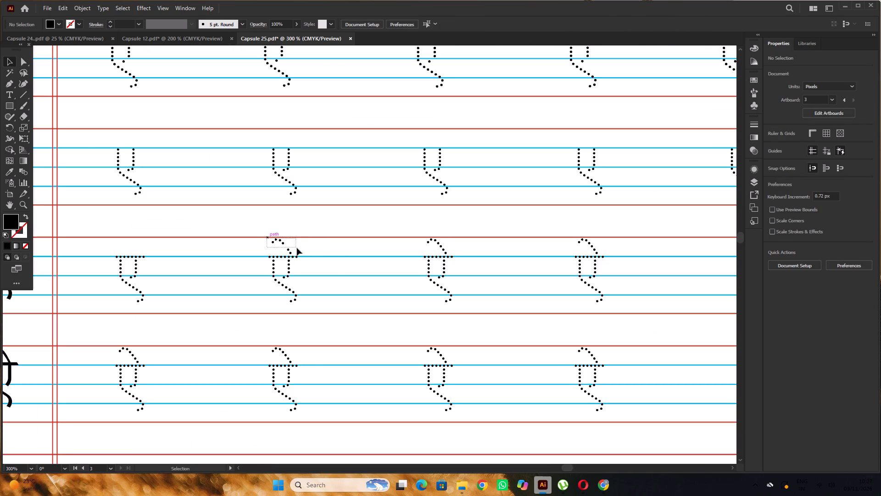
{"action": "left_click_drag", "start_coordinate": [297, 248], "coordinate": [300, 253]}
{"action": "key", "text": "Delete"}
{"action": "key", "text": "Delete"}
{"action": "left_click_drag", "start_coordinate": [417, 236], "coordinate": [467, 253]}
{"action": "key", "text": "Delete"}
{"action": "key", "text": "Delete"}
{"action": "left_click_drag", "start_coordinate": [549, 235], "coordinate": [625, 251]}
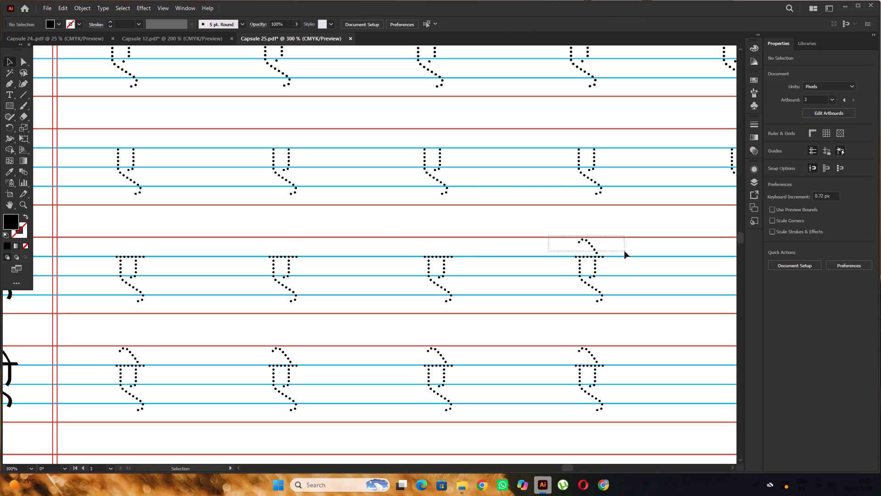
{"action": "left_click_drag", "start_coordinate": [625, 251], "coordinate": [625, 254]}
{"action": "key", "text": "Delete"}
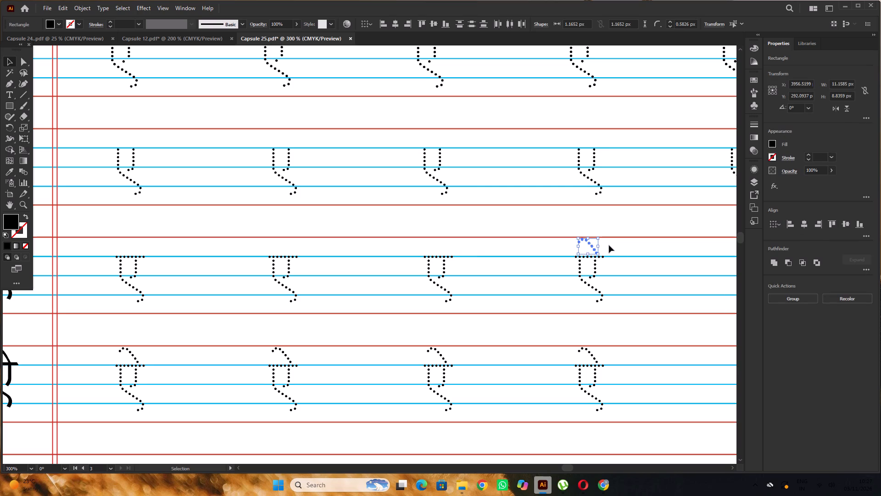
{"action": "key", "text": "Delete"}
Delete the dotted top curves from the last two dotted letters in the fourth row, keeping their dotted headlines.
{"action": "scroll", "coordinate": [264, 219], "scroll_direction": "down", "scroll_amount": 3, "text": "alt"}
{"action": "scroll", "coordinate": [489, 235], "scroll_direction": "up", "scroll_amount": 2, "text": "alt"}
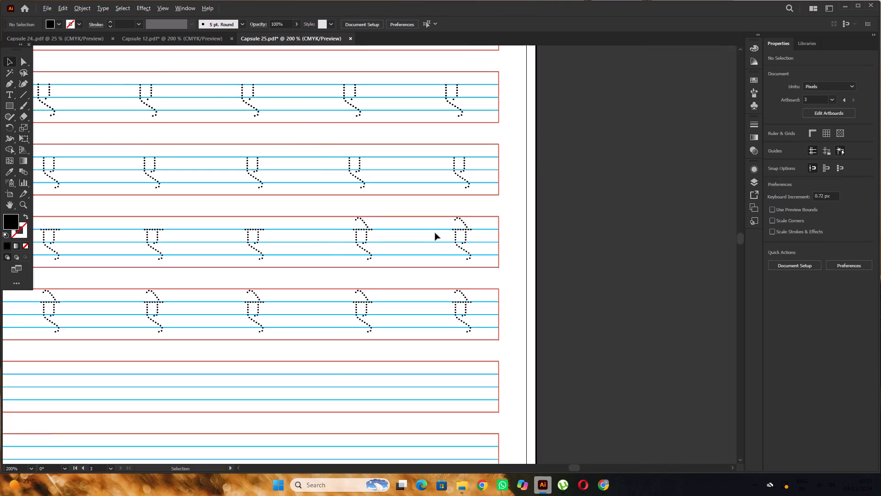
{"action": "scroll", "coordinate": [435, 233], "scroll_direction": "up", "scroll_amount": 1, "text": "alt"}
{"action": "left_click_drag", "start_coordinate": [306, 210], "coordinate": [505, 226]}
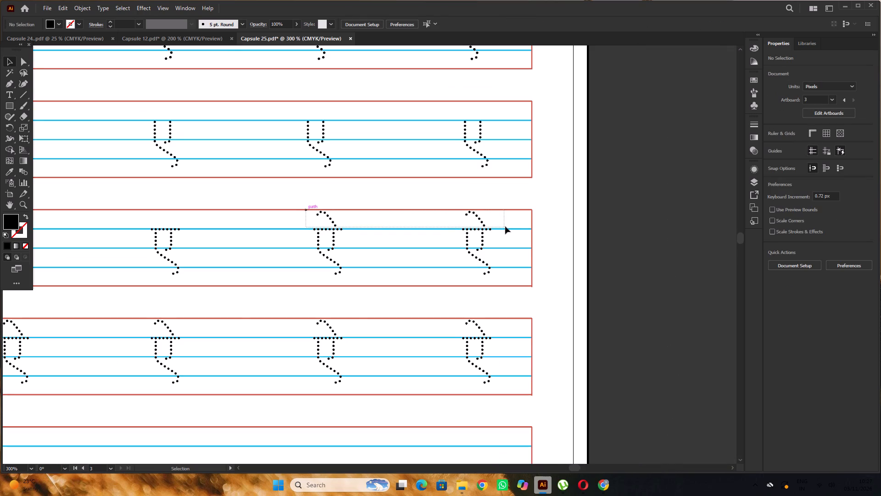
{"action": "left_click_drag", "start_coordinate": [505, 226], "coordinate": [505, 225]}
{"action": "key", "text": "Delete"}
Ungroup the first dotted letter in the second row and delete its short right-hand stroke, keeping the left stroke and tail.
{"action": "scroll", "coordinate": [528, 242], "scroll_direction": "down", "scroll_amount": 7}
{"action": "scroll", "coordinate": [528, 242], "scroll_direction": "up", "scroll_amount": 2}
{"action": "key", "text": "space"}
{"action": "key", "text": "space"}
{"action": "key", "text": "space"}
{"action": "key", "text": "space"}
{"action": "left_click_drag", "start_coordinate": [431, 225], "coordinate": [564, 271]}
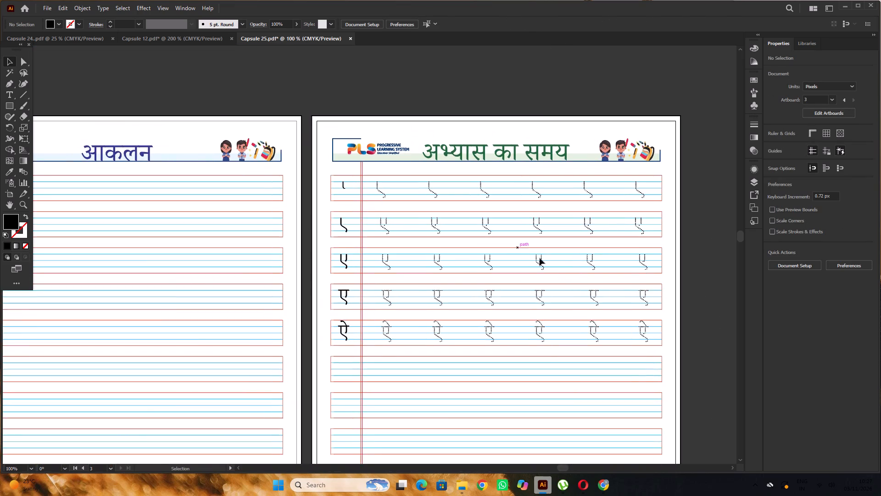
{"action": "scroll", "coordinate": [401, 226], "scroll_direction": "up", "scroll_amount": 3, "text": "alt"}
{"action": "left_click", "coordinate": [358, 206]}
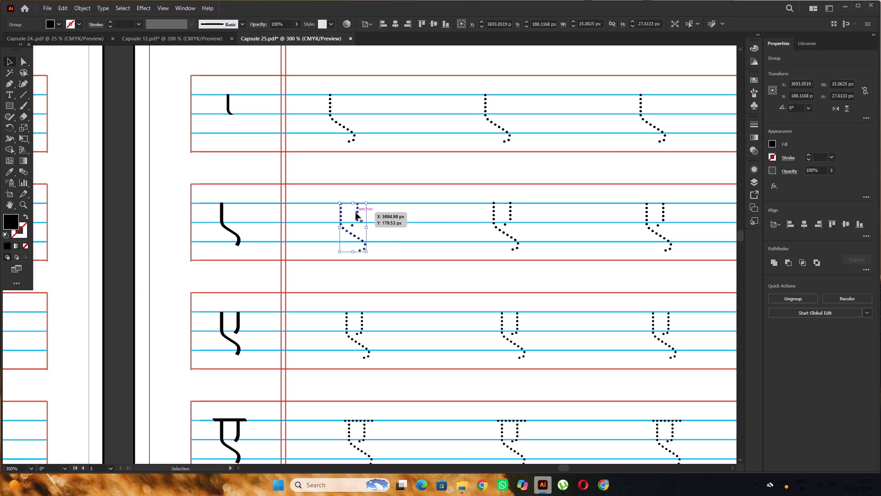
{"action": "right_click", "coordinate": [356, 213]}
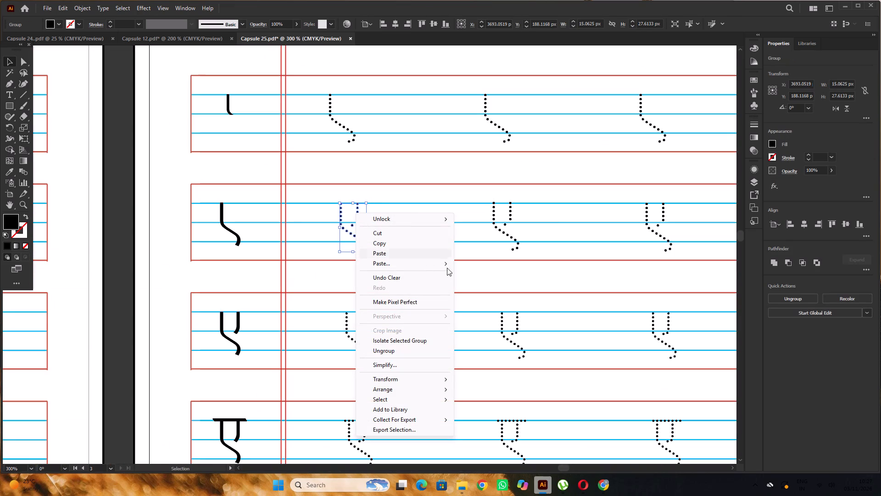
{"action": "left_click", "coordinate": [398, 352]}
{"action": "left_click", "coordinate": [403, 282]}
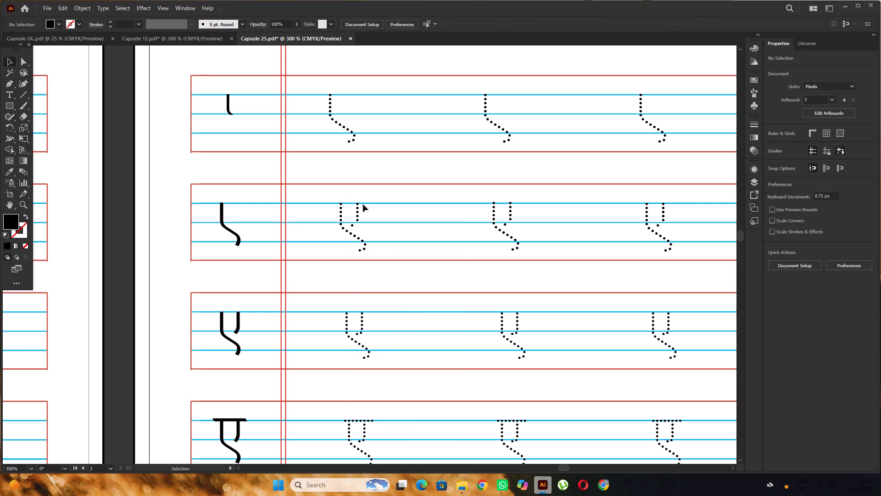
{"action": "left_click_drag", "start_coordinate": [363, 200], "coordinate": [352, 229]}
{"action": "key", "text": "Delete"}
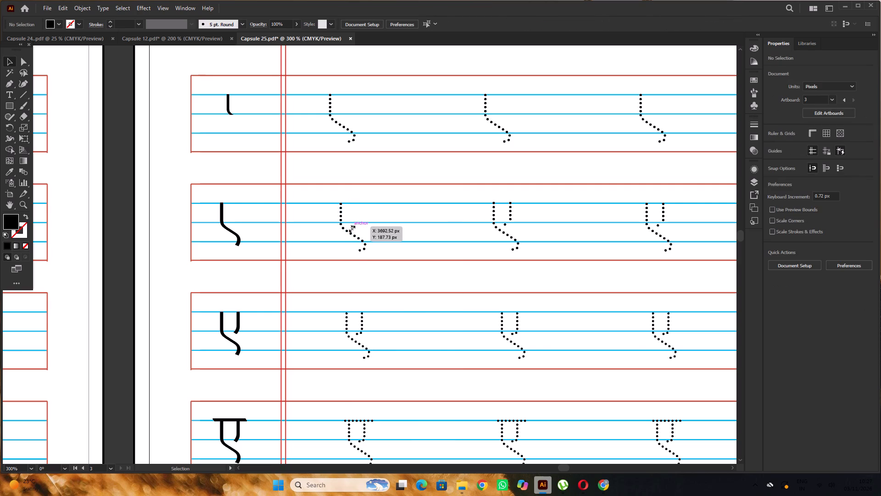
Ungroup the remaining five dotted letters in the second row.
{"action": "scroll", "coordinate": [290, 207], "scroll_direction": "down", "scroll_amount": 1, "text": "alt"}
{"action": "scroll", "coordinate": [446, 216], "scroll_direction": "up", "scroll_amount": 1, "text": "alt"}
{"action": "left_click", "coordinate": [428, 208]}
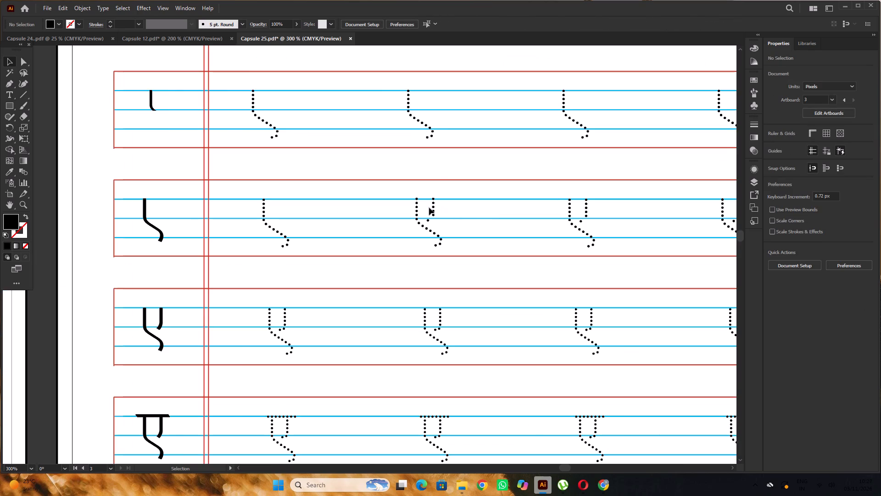
{"action": "left_click", "coordinate": [432, 206]}
{"action": "scroll", "coordinate": [398, 203], "scroll_direction": "down", "scroll_amount": 1, "text": "alt"}
{"action": "scroll", "coordinate": [467, 205], "scroll_direction": "down", "scroll_amount": 4, "text": "alt"}
{"action": "key", "text": "space"}
{"action": "key", "text": "space"}
{"action": "key", "text": "space"}
{"action": "key", "text": "space"}
{"action": "key", "text": "space"}
{"action": "left_click_drag", "start_coordinate": [565, 225], "coordinate": [482, 231]}
{"action": "scroll", "coordinate": [415, 214], "scroll_direction": "up", "scroll_amount": 3, "text": "alt"}
{"action": "left_click", "coordinate": [351, 215], "text": "shift"}
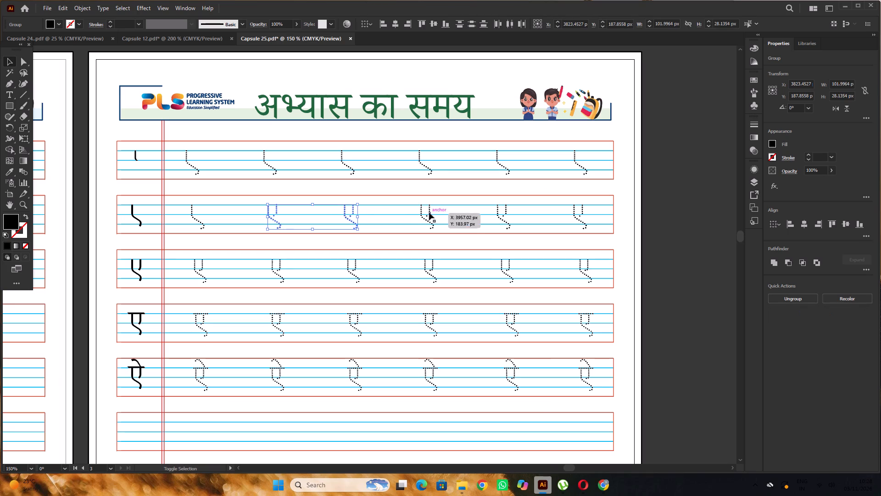
{"action": "left_click", "coordinate": [429, 213], "text": "shift"}
{"action": "left_click", "coordinate": [502, 217], "text": "shift"}
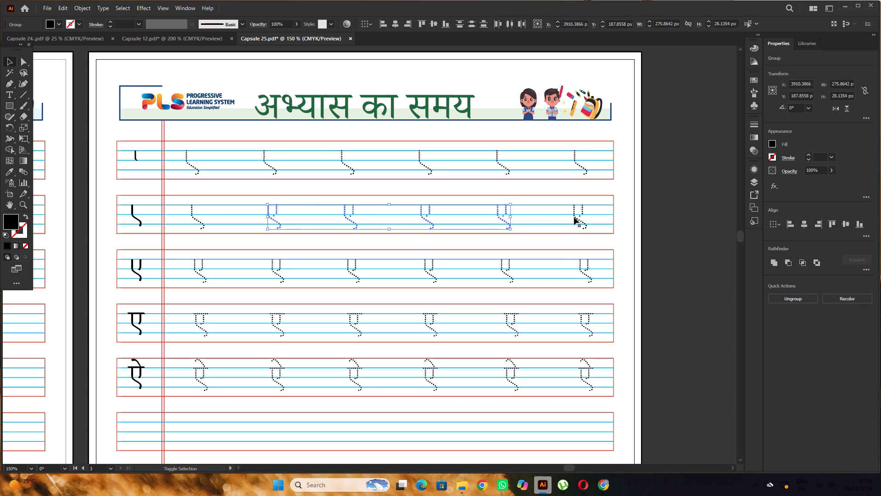
{"action": "left_click", "coordinate": [575, 217], "text": "shift"}
{"action": "right_click", "coordinate": [575, 217]}
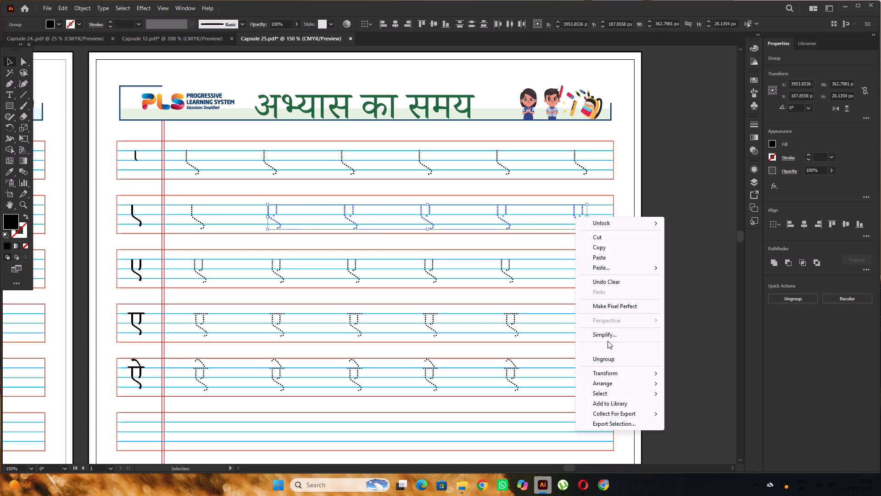
{"action": "left_click", "coordinate": [615, 358]}
{"action": "left_click", "coordinate": [680, 339]}
Delete the short right-hand stroke's dots from the second dotted letter in the second row.
{"action": "scroll", "coordinate": [332, 239], "scroll_direction": "up", "scroll_amount": 2, "text": "alt"}
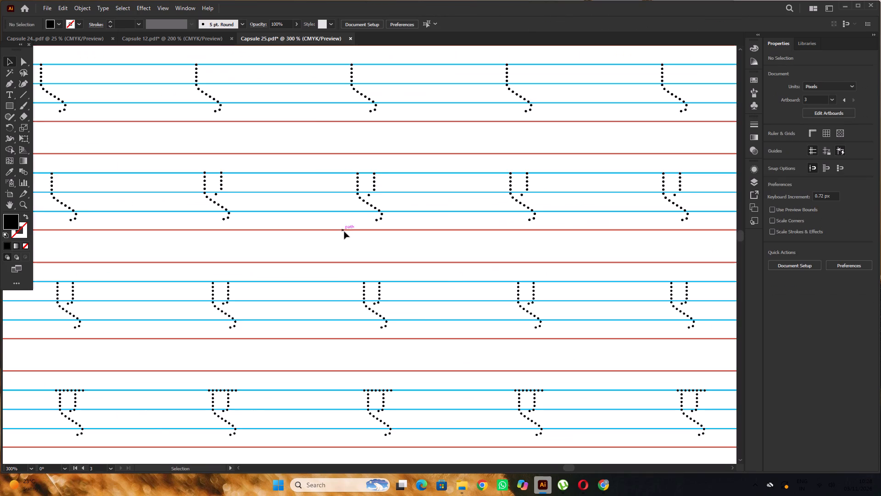
{"action": "scroll", "coordinate": [231, 179], "scroll_direction": "down", "scroll_amount": 1, "text": "alt"}
{"action": "left_click_drag", "start_coordinate": [223, 167], "coordinate": [328, 190]}
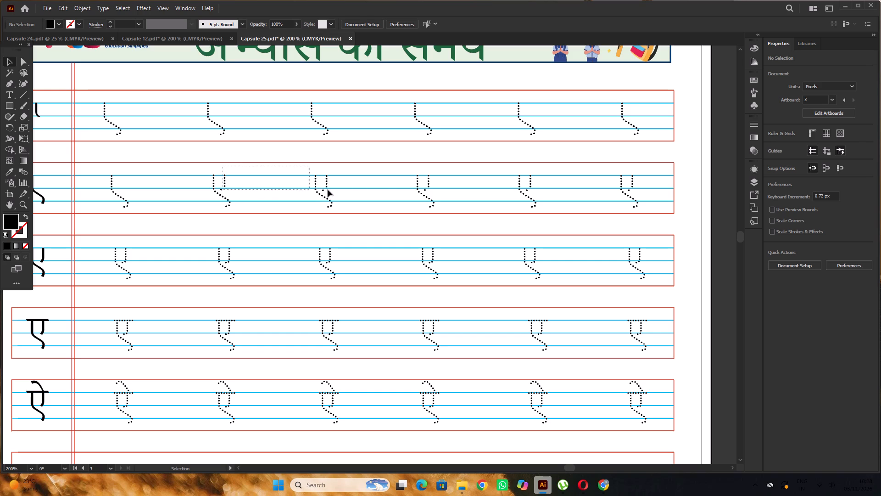
{"action": "left_click_drag", "start_coordinate": [328, 190], "coordinate": [222, 192]}
{"action": "scroll", "coordinate": [221, 191], "scroll_direction": "up", "scroll_amount": 4, "text": "alt"}
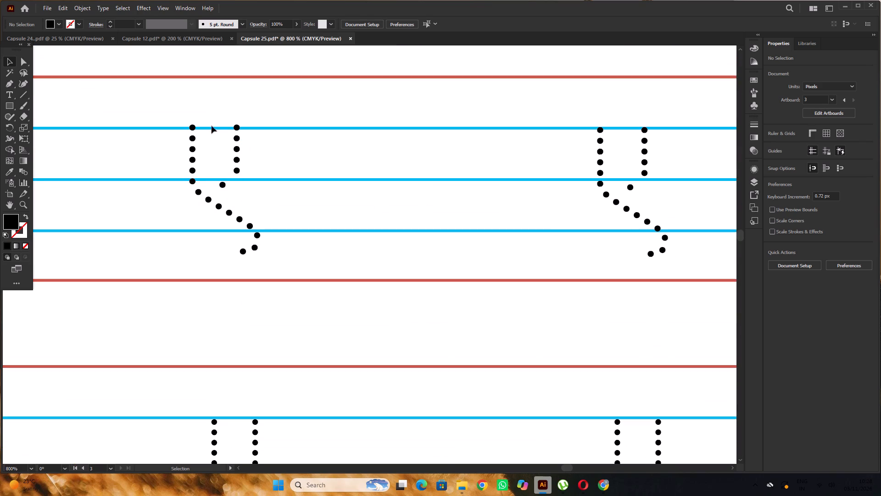
{"action": "left_click_drag", "start_coordinate": [212, 123], "coordinate": [265, 192]}
{"action": "key", "text": "Delete"}
Delete the short right-hand strokes from the third and fourth dotted letters in the second row.
{"action": "scroll", "coordinate": [258, 188], "scroll_direction": "down", "scroll_amount": 4, "text": "alt"}
{"action": "scroll", "coordinate": [392, 179], "scroll_direction": "up", "scroll_amount": 2, "text": "alt"}
{"action": "left_click_drag", "start_coordinate": [306, 161], "coordinate": [309, 175]}
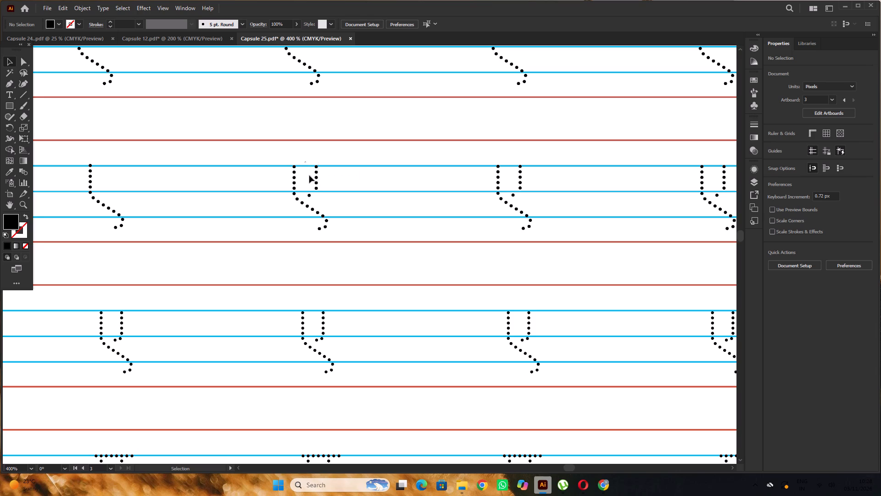
{"action": "left_click_drag", "start_coordinate": [309, 175], "coordinate": [334, 198]}
{"action": "key", "text": "Delete"}
{"action": "scroll", "coordinate": [236, 186], "scroll_direction": "down", "scroll_amount": 1, "text": "alt"}
{"action": "scroll", "coordinate": [456, 183], "scroll_direction": "up", "scroll_amount": 2, "text": "alt"}
{"action": "left_click_drag", "start_coordinate": [426, 159], "coordinate": [462, 214]}
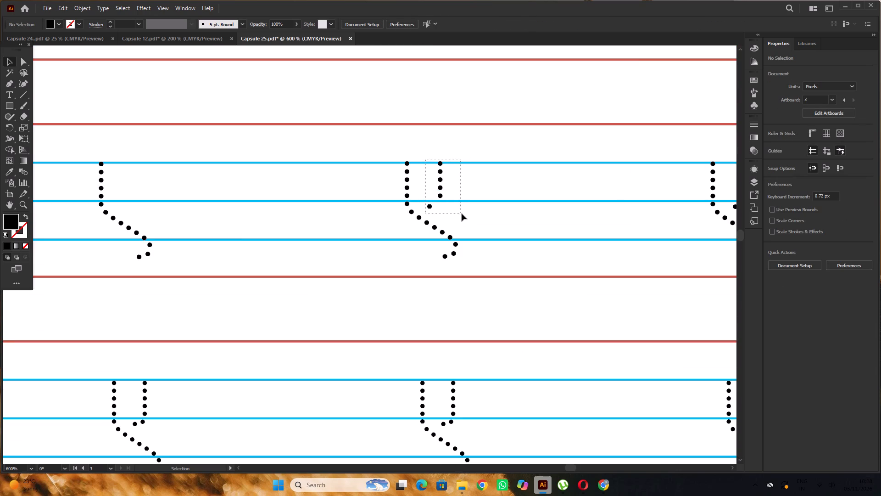
{"action": "left_click_drag", "start_coordinate": [462, 214], "coordinate": [462, 214]}
{"action": "key", "text": "Delete"}
Delete the short right-hand strokes from the last two dotted letters in the second row.
{"action": "scroll", "coordinate": [248, 184], "scroll_direction": "down", "scroll_amount": 4, "text": "alt"}
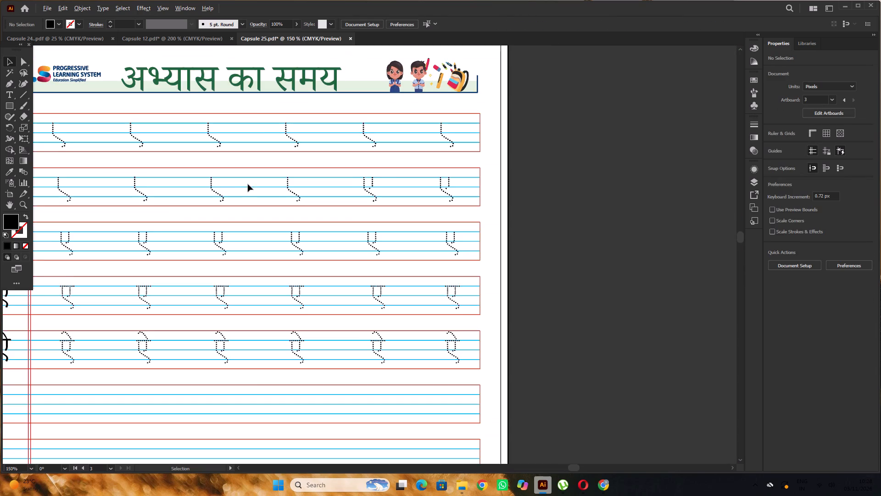
{"action": "scroll", "coordinate": [379, 181], "scroll_direction": "up", "scroll_amount": 3, "text": "alt"}
{"action": "left_click_drag", "start_coordinate": [355, 179], "coordinate": [385, 207]}
{"action": "key", "text": "Delete"}
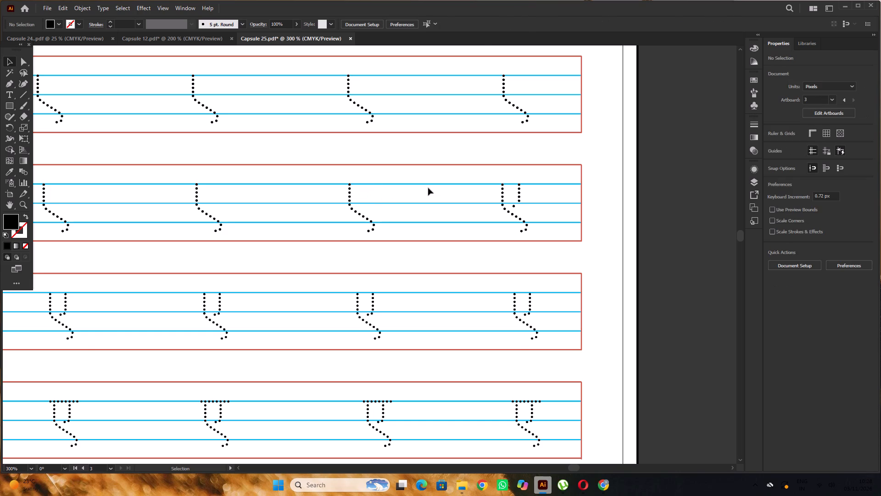
{"action": "scroll", "coordinate": [563, 199], "scroll_direction": "up", "scroll_amount": 2, "text": "alt"}
{"action": "left_click_drag", "start_coordinate": [458, 152], "coordinate": [526, 213]}
{"action": "key", "text": "Delete"}
Check the dotted letters on the अभ्यास का समय page against the solid guide strokes, especially in the first row.
{"action": "scroll", "coordinate": [557, 204], "scroll_direction": "down", "scroll_amount": 2, "text": "alt"}
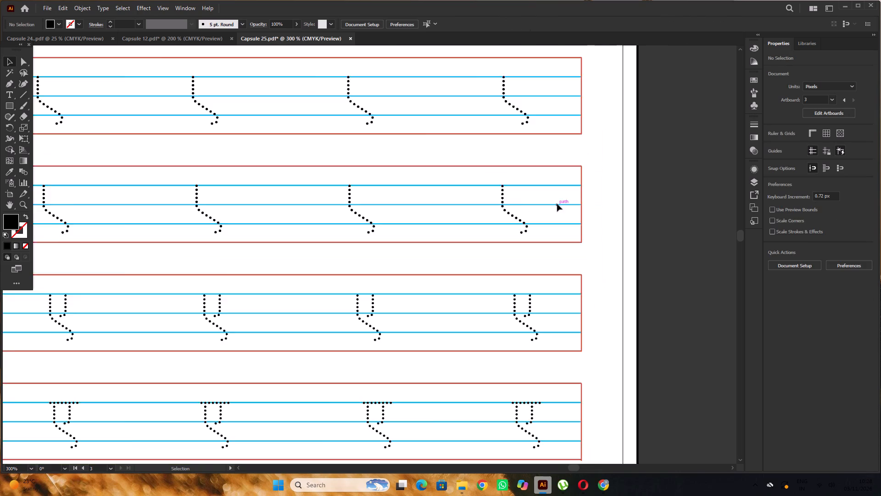
{"action": "scroll", "coordinate": [557, 204], "scroll_direction": "down", "scroll_amount": 3, "text": "alt"}
{"action": "scroll", "coordinate": [557, 204], "scroll_direction": "up", "scroll_amount": 3}
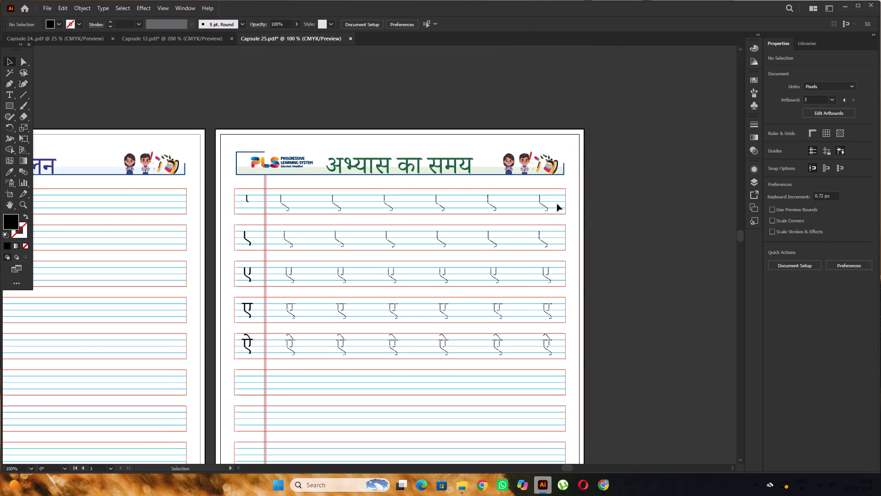
{"action": "scroll", "coordinate": [384, 197], "scroll_direction": "up", "scroll_amount": 3, "text": "alt"}
{"action": "scroll", "coordinate": [319, 193], "scroll_direction": "down", "scroll_amount": 2, "text": "alt"}
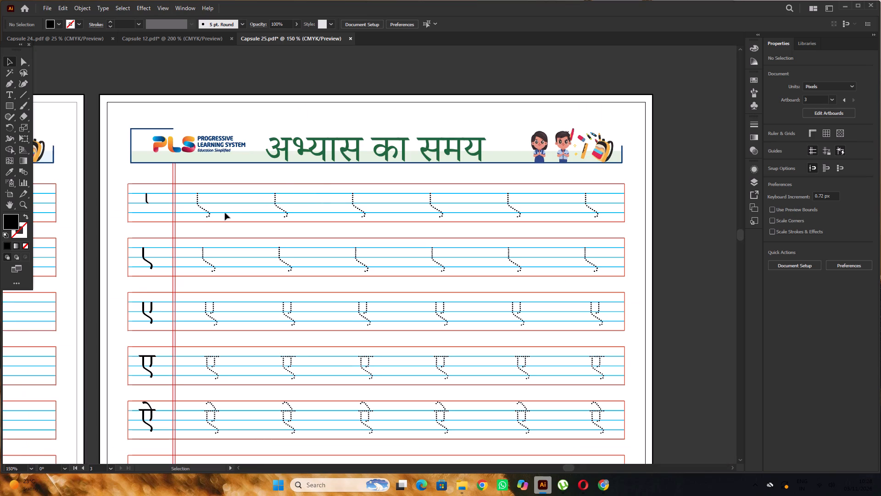
{"action": "left_click", "coordinate": [208, 213]}
{"action": "scroll", "coordinate": [209, 208], "scroll_direction": "up", "scroll_amount": 4}
{"action": "left_click", "coordinate": [274, 118]}
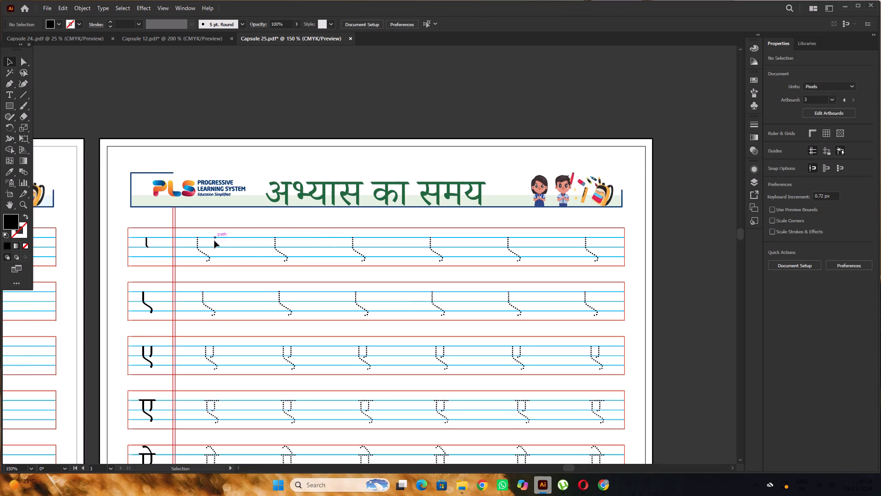
Ungroup the first row's dotted letters on the अभ्यास का समय page and delete the lower curved dots from all six.
{"action": "left_click_drag", "start_coordinate": [186, 238], "coordinate": [597, 257]}
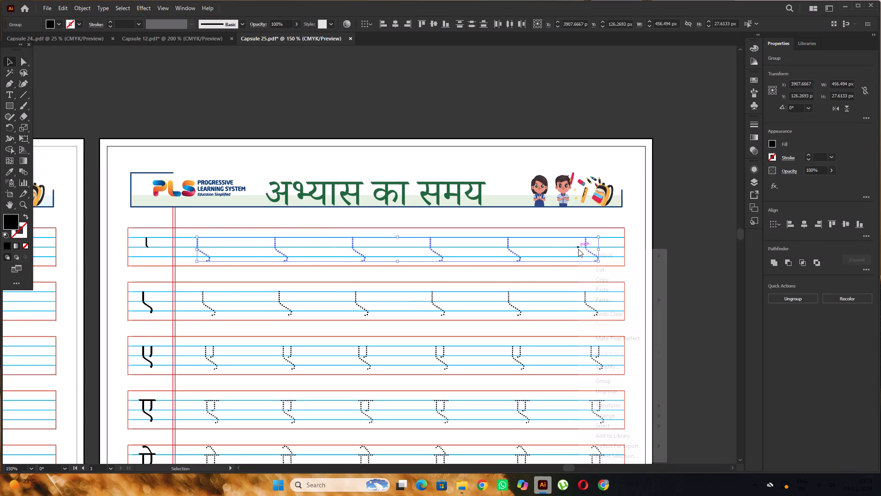
{"action": "right_click", "coordinate": [578, 249]}
{"action": "left_click", "coordinate": [618, 388]}
{"action": "left_click", "coordinate": [682, 305]}
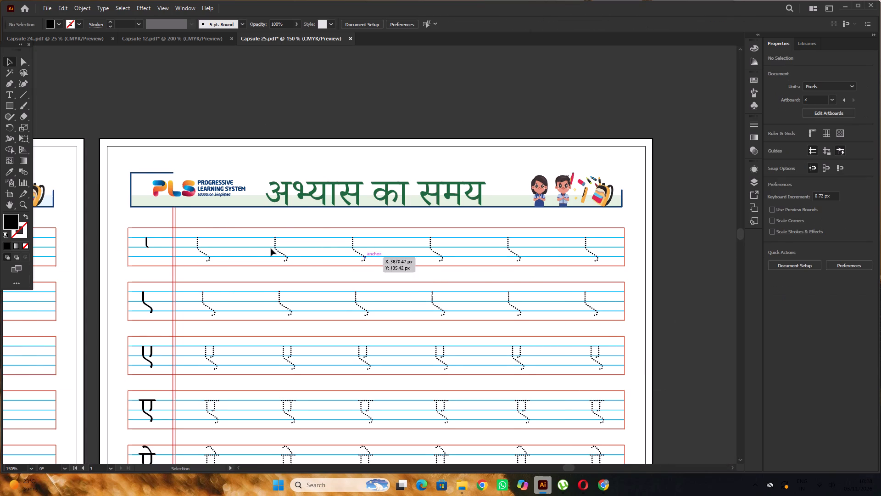
{"action": "left_click_drag", "start_coordinate": [186, 251], "coordinate": [614, 269]}
{"action": "key", "text": "Delete"}
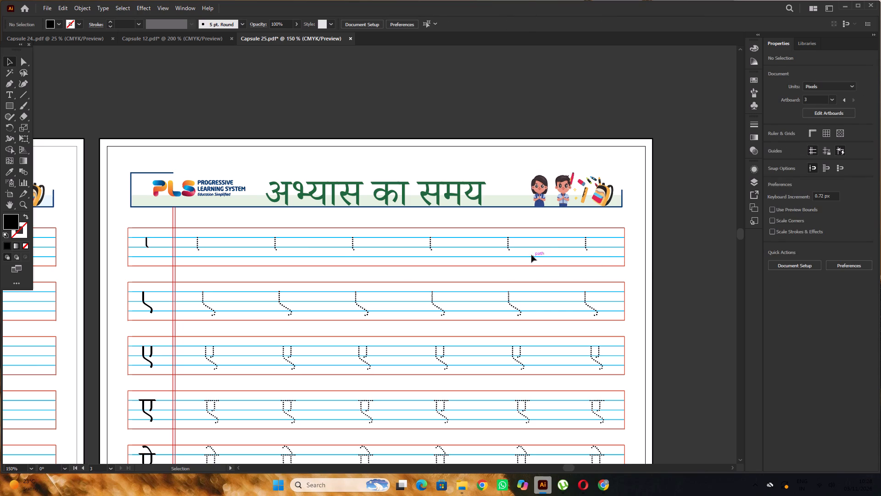
{"action": "scroll", "coordinate": [593, 253], "scroll_direction": "up", "scroll_amount": 4, "text": "alt"}
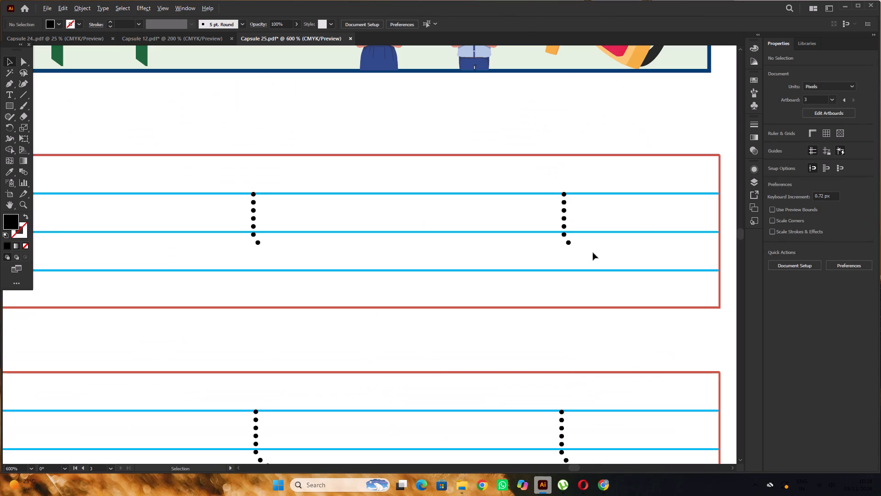
{"action": "scroll", "coordinate": [593, 253], "scroll_direction": "down", "scroll_amount": 4, "text": "alt"}
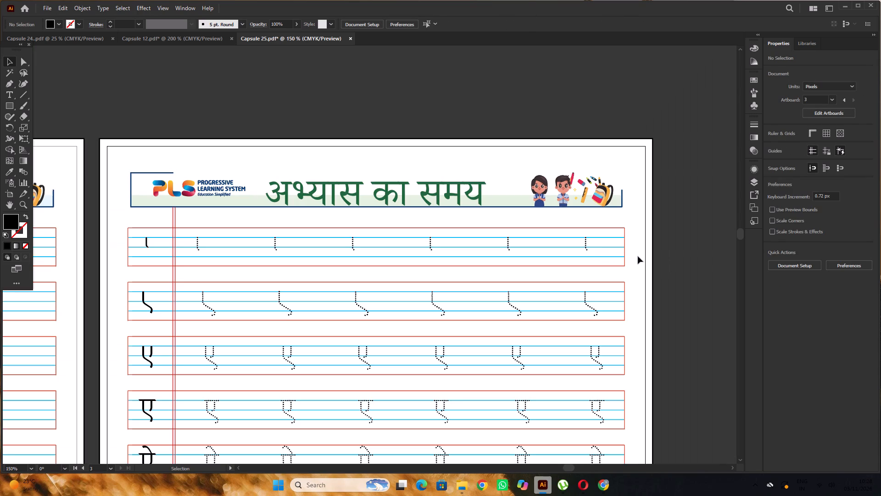
{"action": "left_click", "coordinate": [644, 255]}
Copy the solid ऐ from the fifth row's left column straight down into the sixth row, seated on its guide lines.
{"action": "scroll", "coordinate": [644, 254], "scroll_direction": "down", "scroll_amount": 2, "text": "alt"}
{"action": "left_click", "coordinate": [512, 169]}
{"action": "scroll", "coordinate": [512, 169], "scroll_direction": "down", "scroll_amount": 12}
{"action": "scroll", "coordinate": [435, 237], "scroll_direction": "up", "scroll_amount": 2, "text": "alt"}
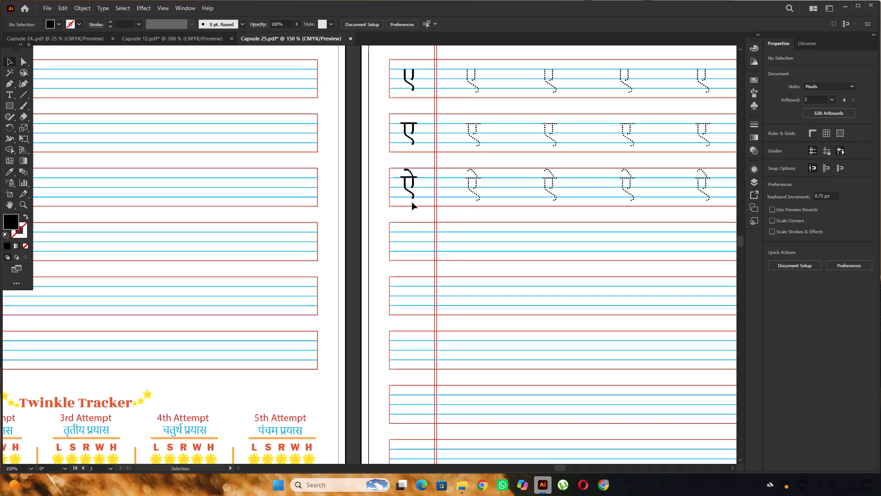
{"action": "left_click_drag", "start_coordinate": [413, 194], "coordinate": [409, 249], "text": "alt+shift"}
{"action": "scroll", "coordinate": [413, 242], "scroll_direction": "up", "scroll_amount": 5}
{"action": "scroll", "coordinate": [413, 246], "scroll_direction": "down", "scroll_amount": 4}
{"action": "scroll", "coordinate": [413, 246], "scroll_direction": "up", "scroll_amount": 2, "text": "alt"}
{"action": "left_click_drag", "start_coordinate": [410, 239], "coordinate": [409, 246]}
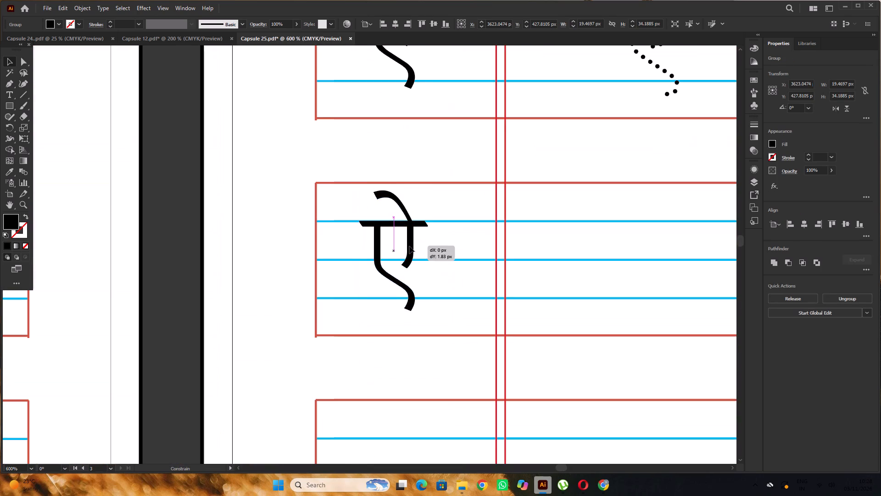
{"action": "left_click_drag", "start_coordinate": [409, 246], "coordinate": [409, 244]}
{"action": "scroll", "coordinate": [409, 239], "scroll_direction": "down", "scroll_amount": 5, "text": "alt"}
{"action": "left_click", "coordinate": [362, 225]}
{"action": "scroll", "coordinate": [362, 225], "scroll_direction": "down", "scroll_amount": 2}
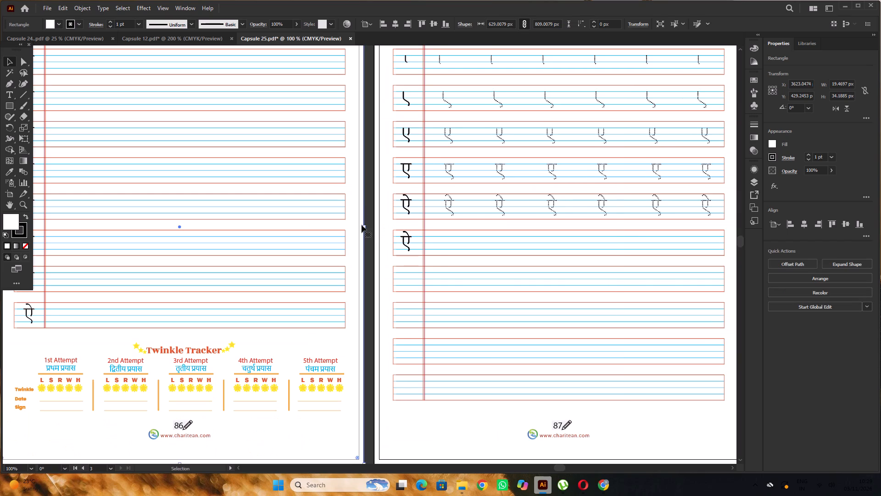
{"action": "scroll", "coordinate": [362, 225], "scroll_direction": "down", "scroll_amount": 4}
{"action": "left_click", "coordinate": [414, 430]}
Copy the solid ऐ straight down into the left column of the seventh and eighth rows.
{"action": "scroll", "coordinate": [414, 210], "scroll_direction": "down", "scroll_amount": 3}
{"action": "scroll", "coordinate": [406, 156], "scroll_direction": "up", "scroll_amount": 1, "text": "alt"}
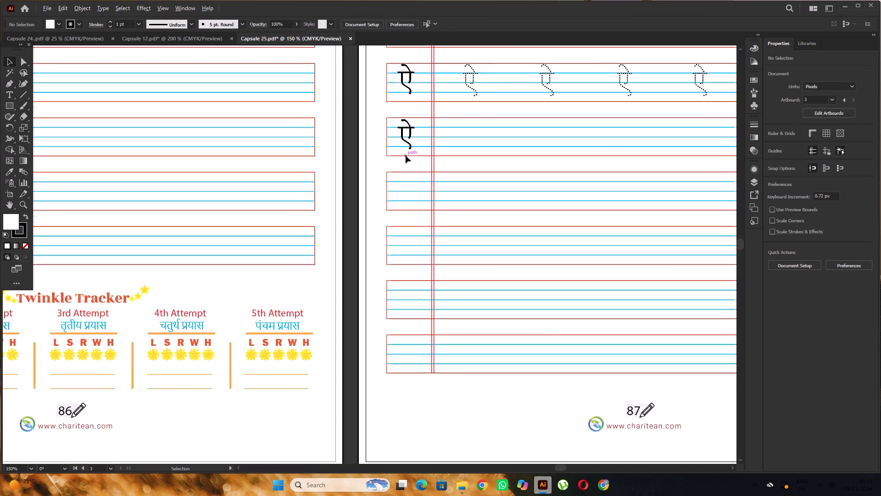
{"action": "scroll", "coordinate": [406, 156], "scroll_direction": "up", "scroll_amount": 1, "text": "alt"}
{"action": "left_click_drag", "start_coordinate": [414, 145], "coordinate": [415, 216], "text": "alt"}
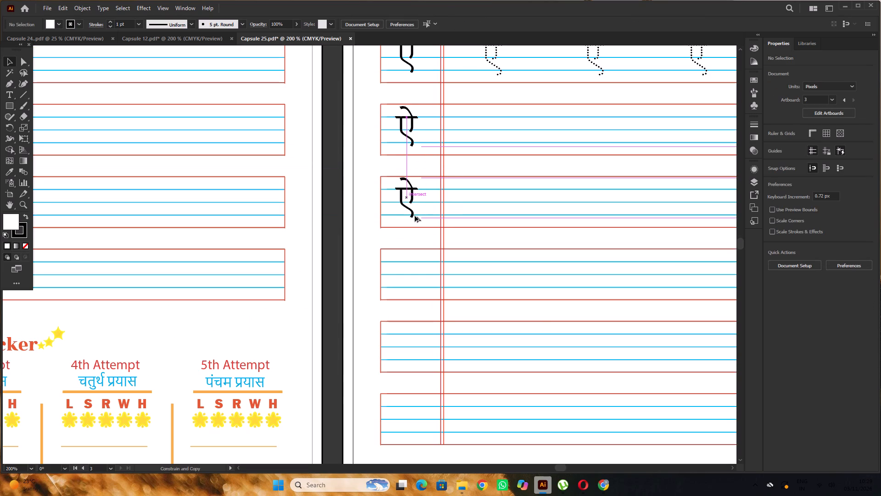
{"action": "left_click_drag", "start_coordinate": [415, 216], "coordinate": [415, 218], "text": "alt"}
{"action": "scroll", "coordinate": [420, 191], "scroll_direction": "down", "scroll_amount": 5}
{"action": "scroll", "coordinate": [413, 159], "scroll_direction": "up", "scroll_amount": 2, "text": "alt"}
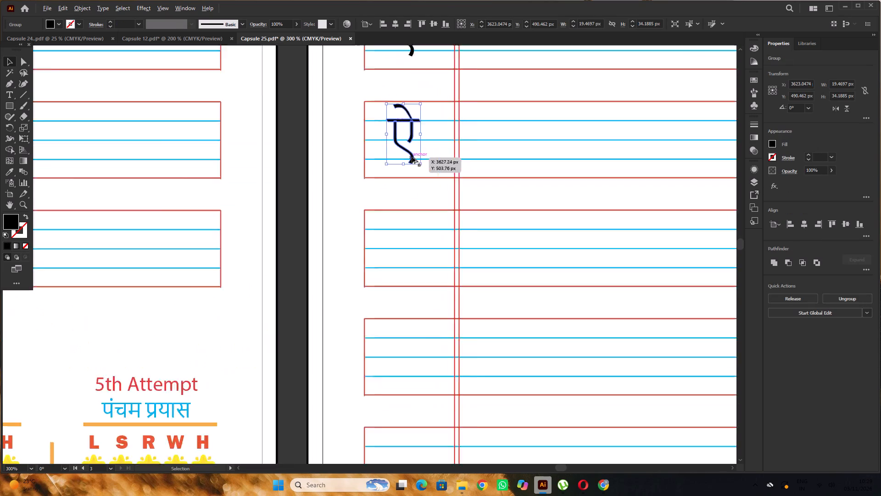
{"action": "left_click_drag", "start_coordinate": [412, 158], "coordinate": [420, 303], "text": "alt"}
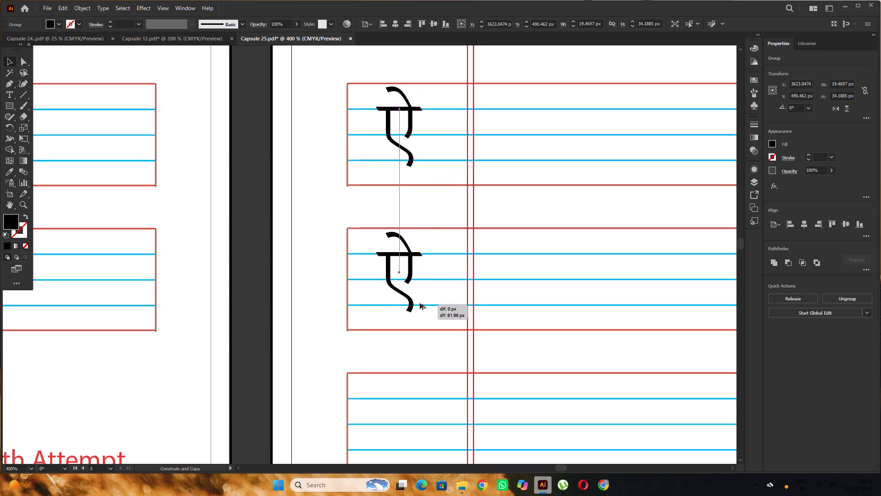
{"action": "left_click_drag", "start_coordinate": [420, 303], "coordinate": [421, 304], "text": "alt"}
{"action": "scroll", "coordinate": [417, 245], "scroll_direction": "down", "scroll_amount": 3, "text": "alt"}
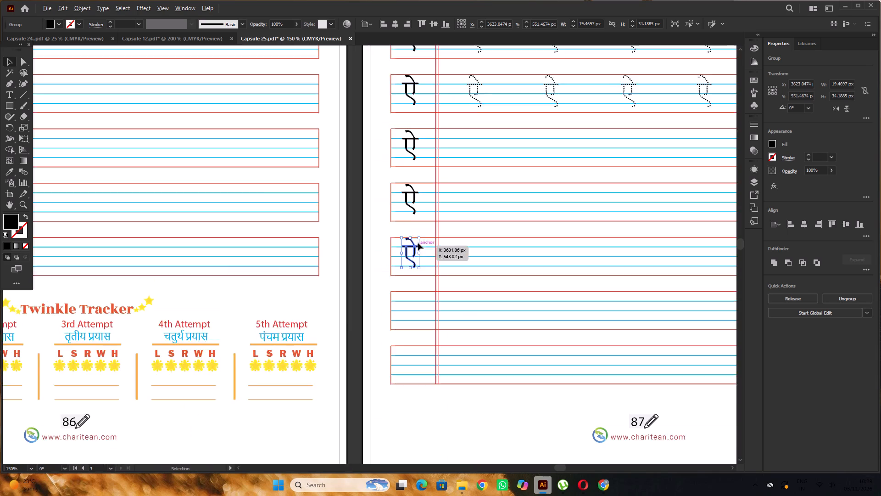
Copy the solid ऐ straight down into the left column of the ninth and tenth rows.
{"action": "scroll", "coordinate": [418, 243], "scroll_direction": "down", "scroll_amount": 5, "text": "alt"}
{"action": "scroll", "coordinate": [412, 216], "scroll_direction": "up", "scroll_amount": 3, "text": "alt"}
{"action": "left_click_drag", "start_coordinate": [414, 203], "coordinate": [412, 237], "text": "alt"}
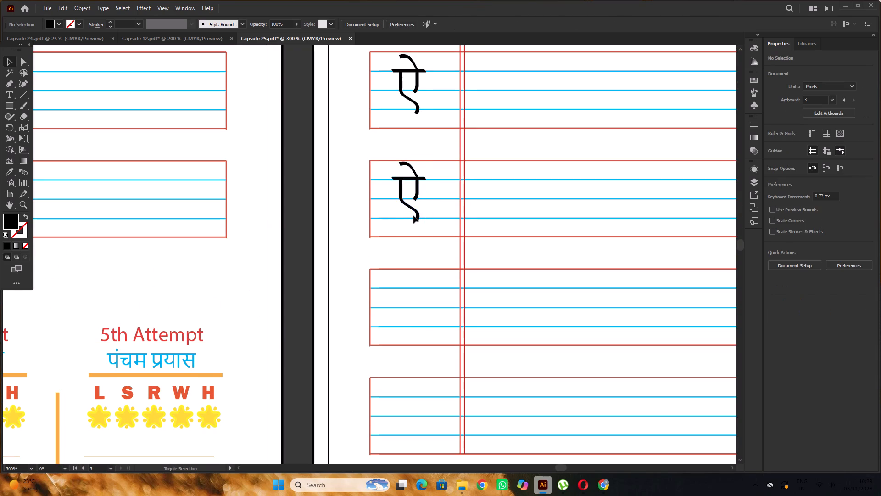
{"action": "left_click_drag", "start_coordinate": [420, 192], "coordinate": [417, 303], "text": "alt"}
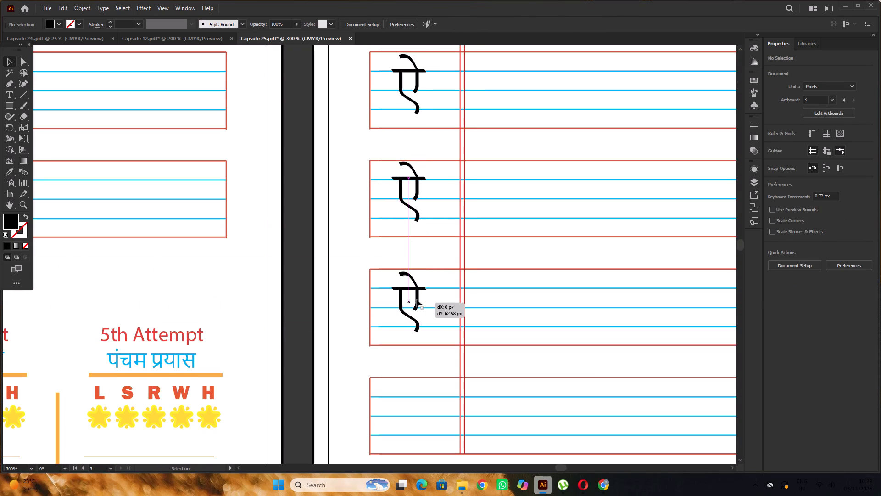
{"action": "scroll", "coordinate": [423, 274], "scroll_direction": "down", "scroll_amount": 6}
{"action": "left_click_drag", "start_coordinate": [418, 234], "coordinate": [412, 342], "text": "alt"}
{"action": "scroll", "coordinate": [409, 291], "scroll_direction": "down", "scroll_amount": 7, "text": "alt"}
{"action": "left_click", "coordinate": [476, 358]}
{"action": "scroll", "coordinate": [421, 260], "scroll_direction": "up", "scroll_amount": 4, "text": "alt"}
{"action": "scroll", "coordinate": [421, 259], "scroll_direction": "down", "scroll_amount": 2, "text": "alt"}
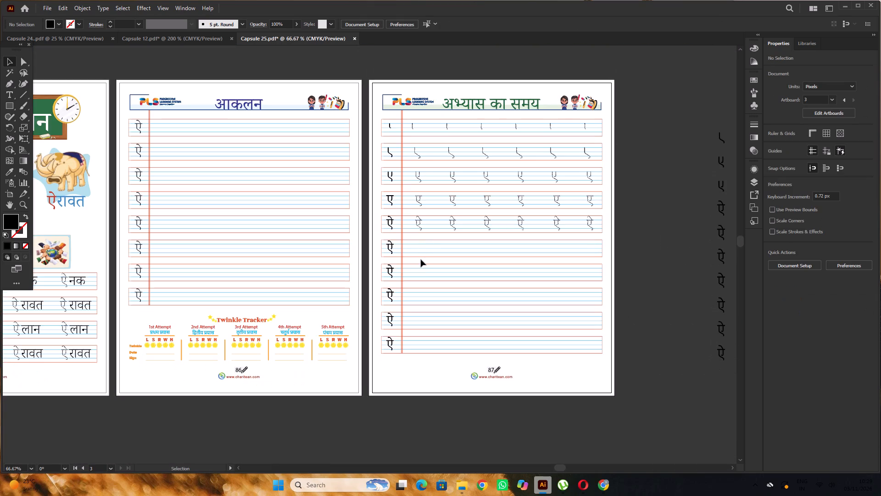
Change the font of page number 85 on the स्वर ज्ञान page to Sassoon Primary.
{"action": "scroll", "coordinate": [421, 259], "scroll_direction": "down", "scroll_amount": 3, "text": "alt"}
{"action": "key", "text": "space"}
{"action": "key", "text": "space"}
{"action": "key", "text": "space"}
{"action": "key", "text": "space"}
{"action": "key", "text": "space"}
{"action": "key", "text": "space"}
{"action": "key", "text": "space"}
{"action": "key", "text": "space"}
{"action": "key", "text": "space"}
{"action": "key", "text": "space"}
{"action": "key", "text": "space"}
{"action": "left_click_drag", "start_coordinate": [370, 331], "coordinate": [468, 323]}
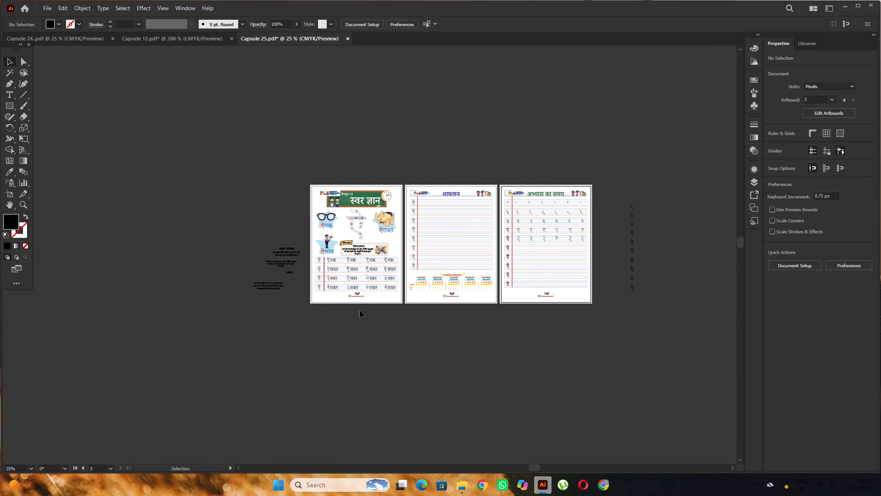
{"action": "scroll", "coordinate": [359, 307], "scroll_direction": "up", "scroll_amount": 5, "text": "alt"}
{"action": "scroll", "coordinate": [361, 297], "scroll_direction": "down", "scroll_amount": 5}
{"action": "scroll", "coordinate": [368, 279], "scroll_direction": "up", "scroll_amount": 4, "text": "alt"}
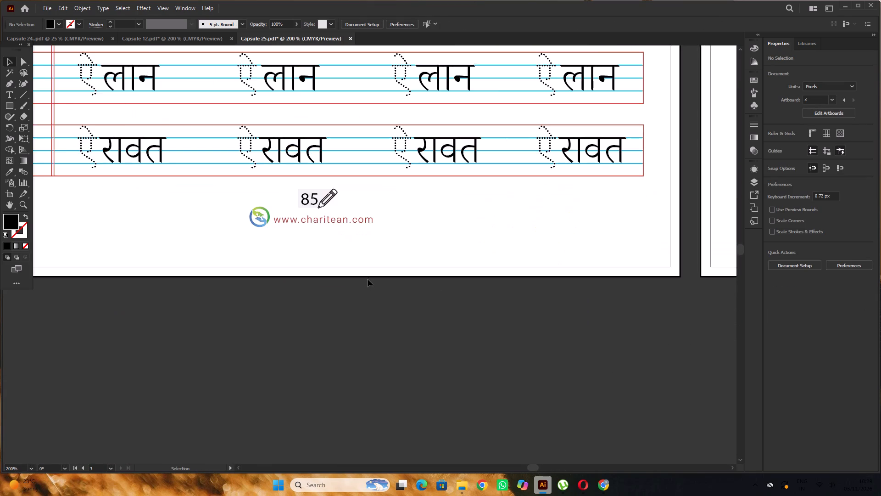
{"action": "scroll", "coordinate": [368, 279], "scroll_direction": "down", "scroll_amount": 2, "text": "alt"}
{"action": "scroll", "coordinate": [333, 267], "scroll_direction": "up", "scroll_amount": 4}
{"action": "key", "text": "t"}
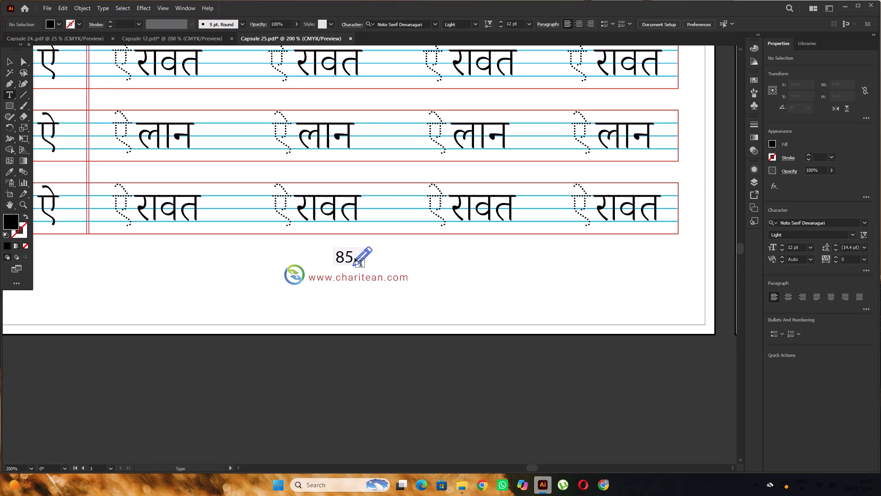
{"action": "left_click_drag", "start_coordinate": [350, 255], "coordinate": [328, 270]}
{"action": "left_click", "coordinate": [809, 222]}
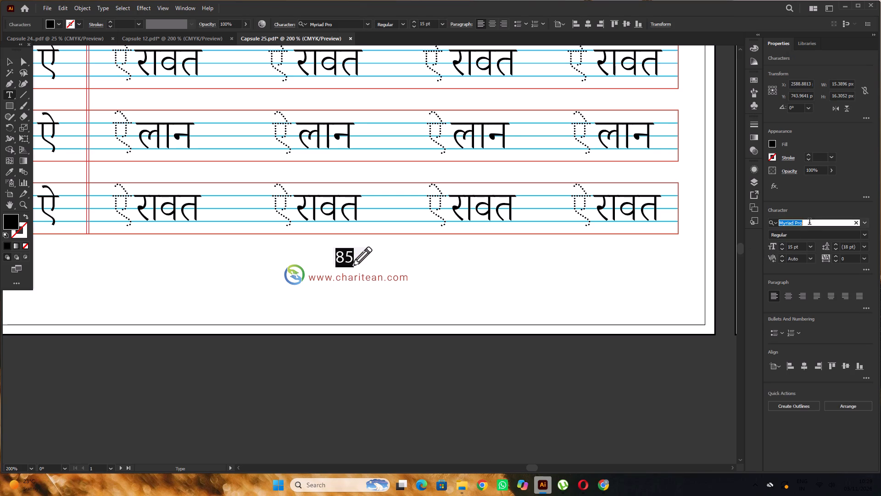
{"action": "type", "text": "SAS"}
{"action": "left_click", "coordinate": [715, 277]}
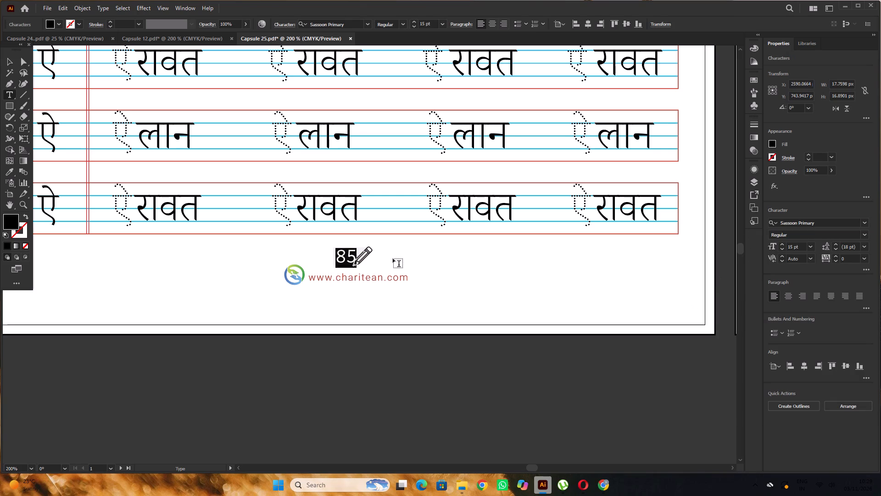
Move page number 85 about 2 px left, away from the pencil drawing.
{"action": "left_click", "coordinate": [7, 61]}
{"action": "scroll", "coordinate": [374, 293], "scroll_direction": "up", "scroll_amount": 2}
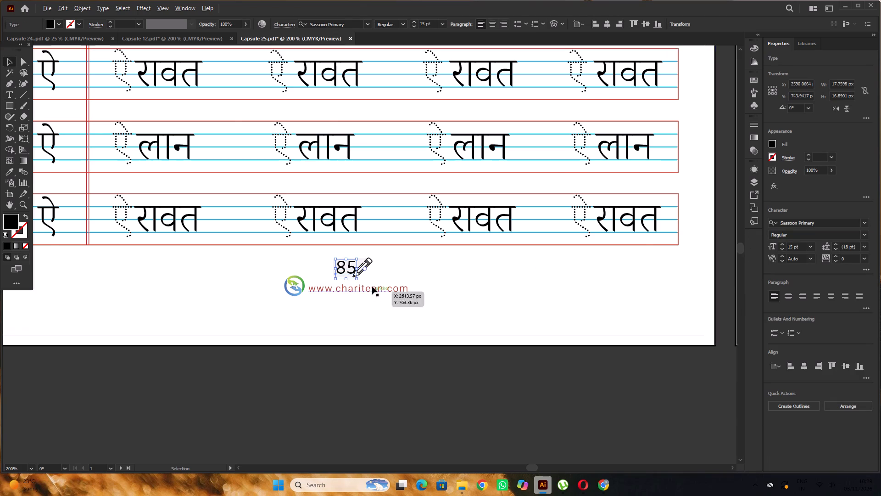
{"action": "scroll", "coordinate": [372, 287], "scroll_direction": "up", "scroll_amount": 2}
{"action": "scroll", "coordinate": [301, 247], "scroll_direction": "up", "scroll_amount": 2, "text": "alt"}
{"action": "left_click_drag", "start_coordinate": [312, 235], "coordinate": [298, 235]}
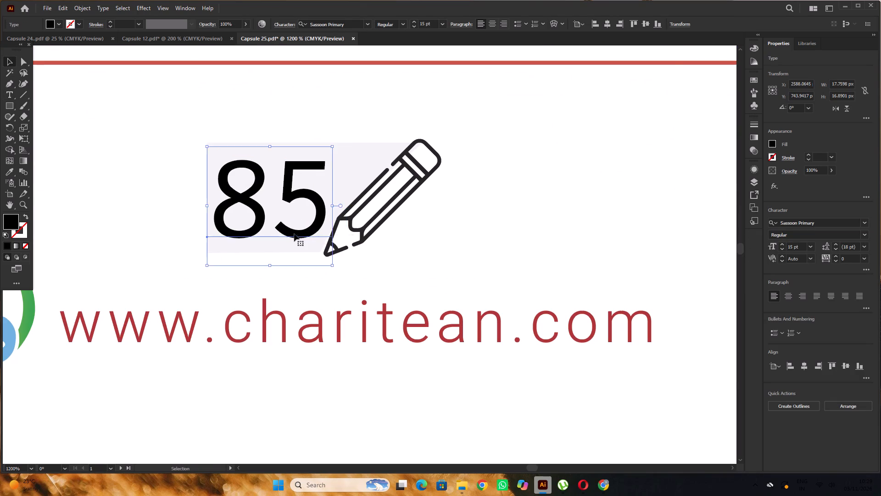
Change the font of page number 86 on the आकलन page to Sassoon Primary.
{"action": "scroll", "coordinate": [294, 233], "scroll_direction": "down", "scroll_amount": 8, "text": "alt"}
{"action": "key", "text": "space"}
{"action": "left_click_drag", "start_coordinate": [548, 301], "coordinate": [389, 304]}
{"action": "scroll", "coordinate": [381, 242], "scroll_direction": "up", "scroll_amount": 7, "text": "alt"}
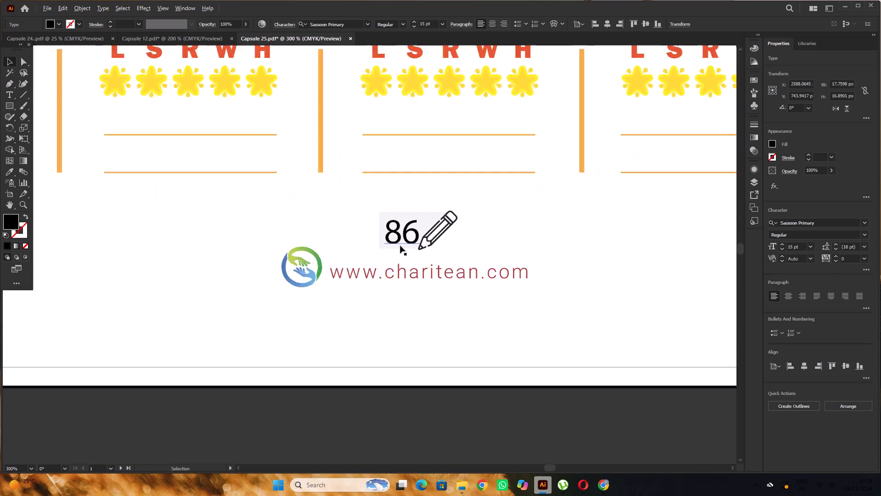
{"action": "scroll", "coordinate": [400, 246], "scroll_direction": "up", "scroll_amount": 1, "text": "alt"}
{"action": "key", "text": "t"}
{"action": "left_click_drag", "start_coordinate": [422, 232], "coordinate": [382, 256]}
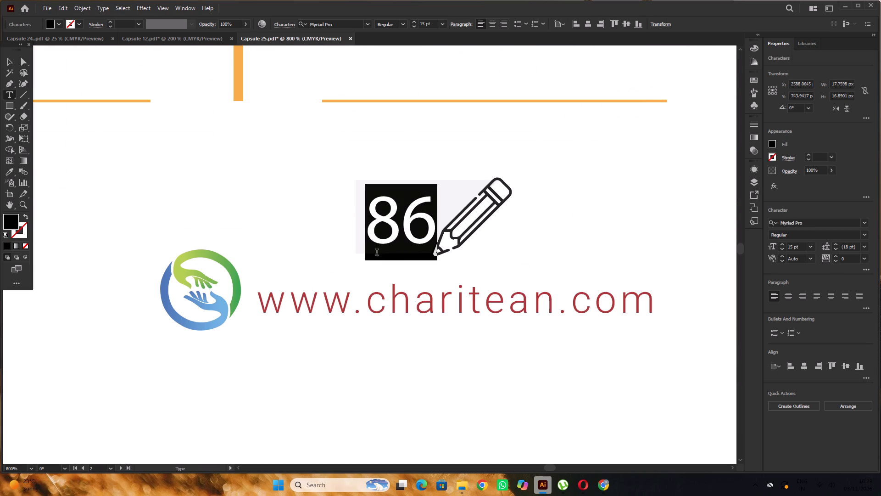
{"action": "left_click", "coordinate": [810, 227]}
{"action": "type", "text": "SA"}
{"action": "key", "text": "s"}
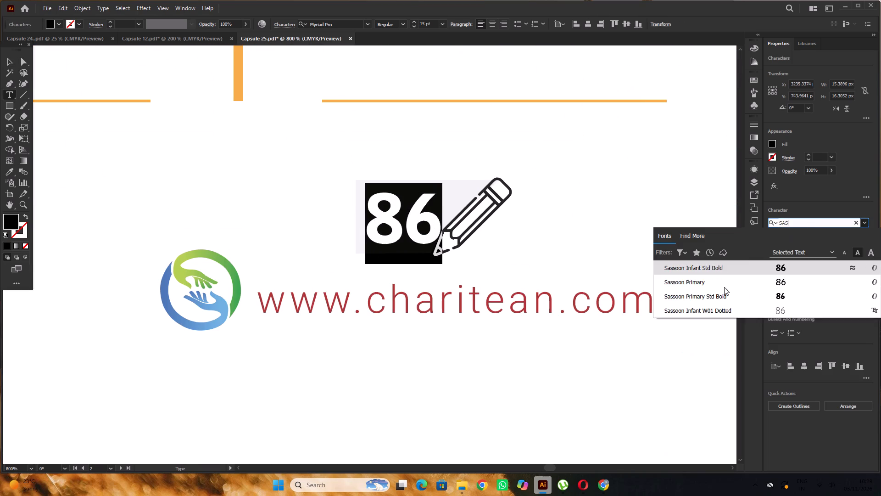
{"action": "left_click", "coordinate": [722, 278]}
Move page number 86 about 2 px left, away from the pencil drawing.
{"action": "left_click", "coordinate": [10, 62]}
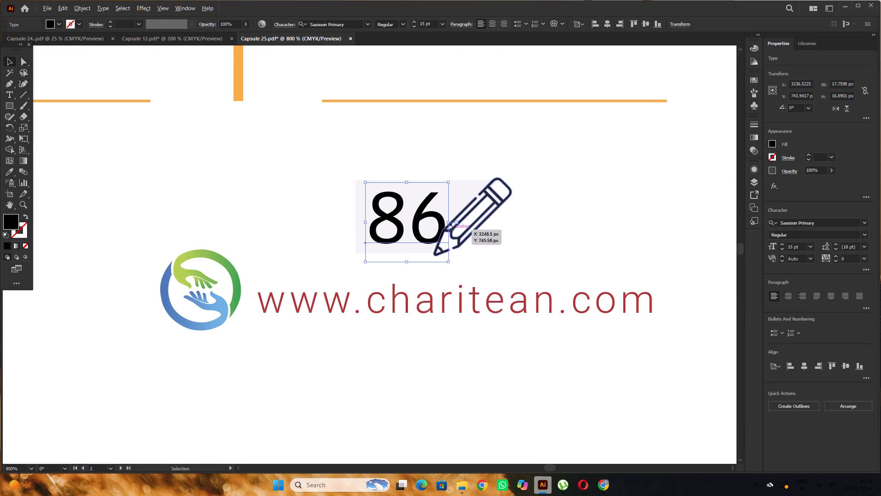
{"action": "scroll", "coordinate": [449, 224], "scroll_direction": "up", "scroll_amount": 3, "text": "alt"}
{"action": "left_click_drag", "start_coordinate": [429, 225], "coordinate": [409, 226]}
{"action": "scroll", "coordinate": [376, 212], "scroll_direction": "down", "scroll_amount": 4, "text": "alt"}
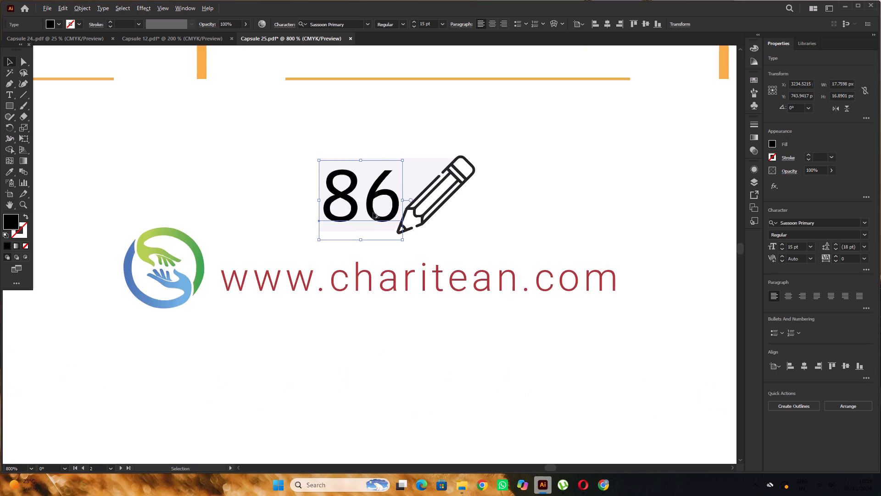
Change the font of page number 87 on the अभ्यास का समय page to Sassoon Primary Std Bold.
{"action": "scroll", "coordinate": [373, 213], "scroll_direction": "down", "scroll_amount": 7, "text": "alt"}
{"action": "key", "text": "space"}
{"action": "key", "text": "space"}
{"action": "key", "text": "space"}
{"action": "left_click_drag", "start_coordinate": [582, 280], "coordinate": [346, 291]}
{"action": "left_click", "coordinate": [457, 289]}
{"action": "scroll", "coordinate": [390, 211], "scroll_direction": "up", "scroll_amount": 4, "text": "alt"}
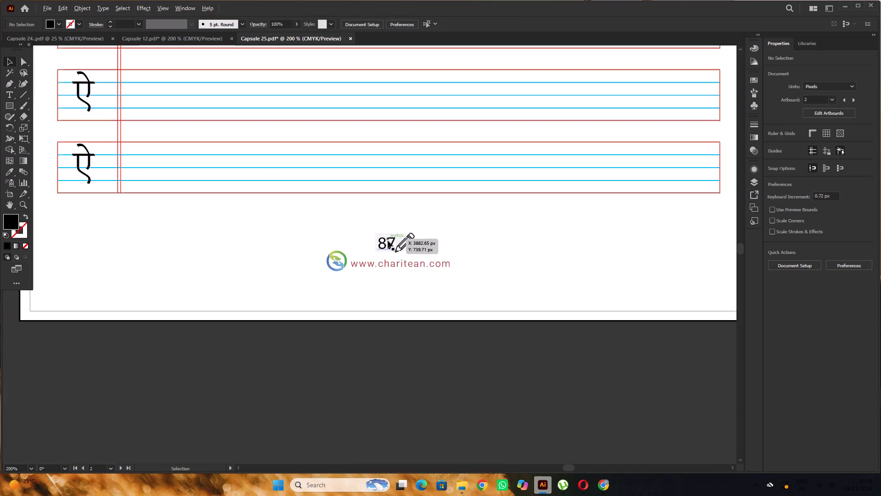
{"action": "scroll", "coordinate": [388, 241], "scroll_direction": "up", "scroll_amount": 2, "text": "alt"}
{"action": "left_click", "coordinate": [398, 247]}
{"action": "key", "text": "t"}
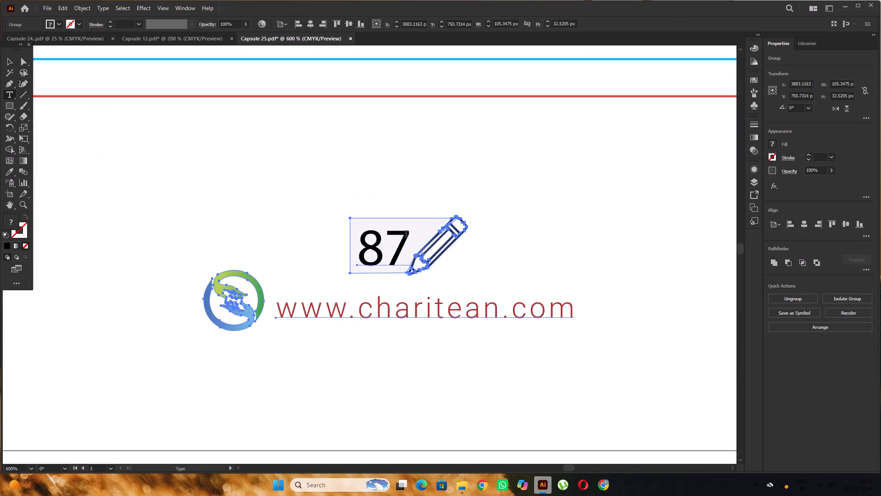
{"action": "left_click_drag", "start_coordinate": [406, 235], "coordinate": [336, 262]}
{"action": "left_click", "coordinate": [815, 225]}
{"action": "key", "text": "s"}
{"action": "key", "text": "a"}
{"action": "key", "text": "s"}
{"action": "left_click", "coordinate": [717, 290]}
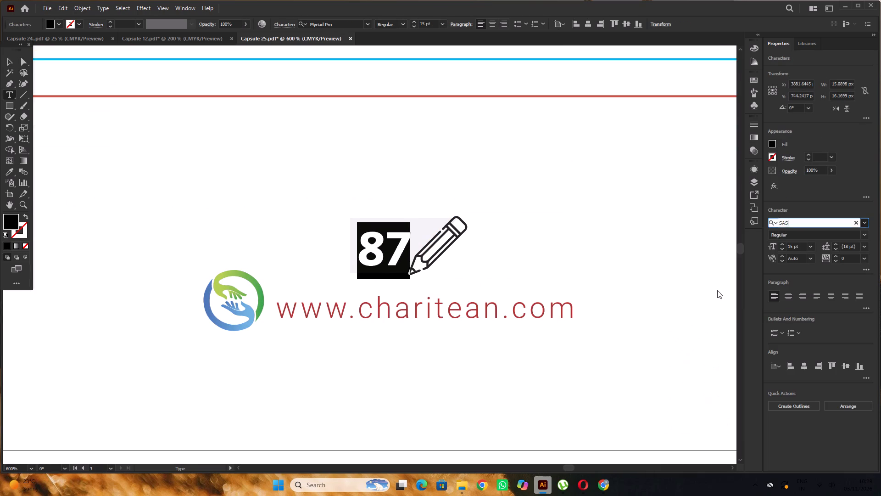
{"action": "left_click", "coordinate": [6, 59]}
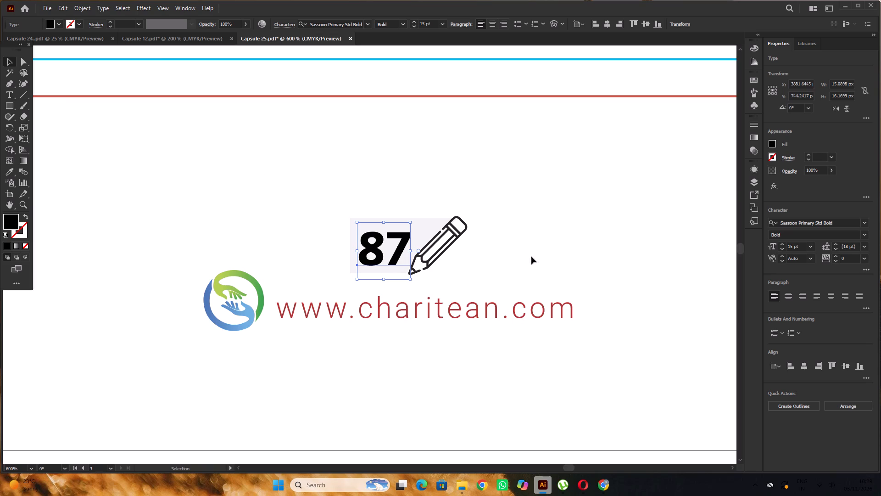
Set page number 87's font to Sassoon Primary.
{"action": "scroll", "coordinate": [531, 256], "scroll_direction": "down", "scroll_amount": 7, "text": "alt"}
{"action": "scroll", "coordinate": [521, 311], "scroll_direction": "down", "scroll_amount": 1}
{"action": "scroll", "coordinate": [551, 259], "scroll_direction": "up", "scroll_amount": 3, "text": "alt"}
{"action": "scroll", "coordinate": [517, 234], "scroll_direction": "up", "scroll_amount": 2}
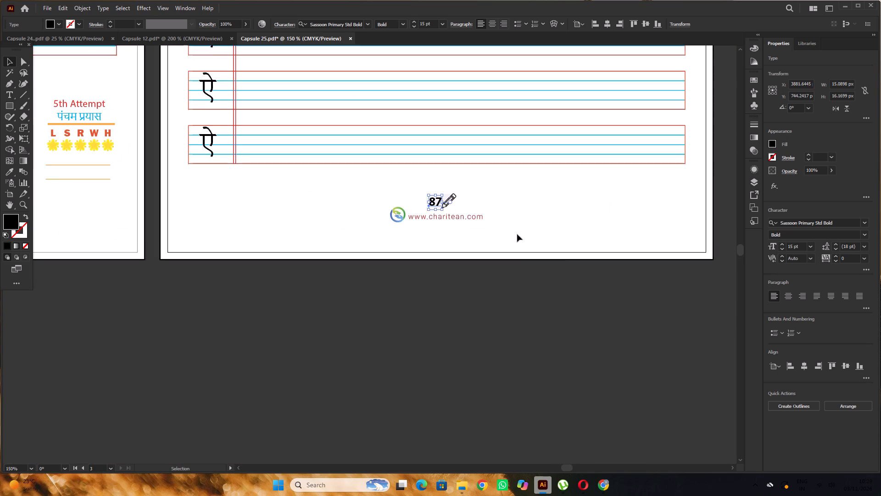
{"action": "scroll", "coordinate": [517, 234], "scroll_direction": "up", "scroll_amount": 2}
{"action": "left_click", "coordinate": [844, 227]}
{"action": "type", "text": "SA"}
{"action": "key", "text": "s"}
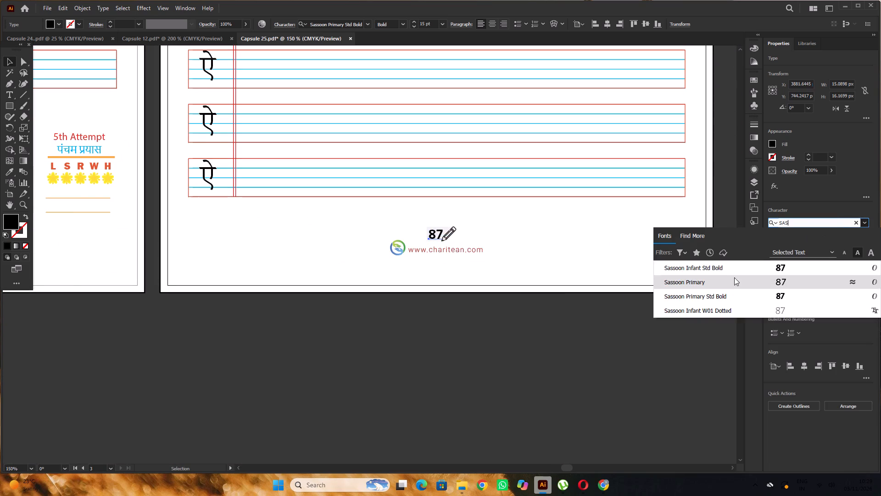
{"action": "left_click", "coordinate": [728, 285]}
{"action": "left_click", "coordinate": [641, 332]}
{"action": "scroll", "coordinate": [456, 202], "scroll_direction": "up", "scroll_amount": 4, "text": "alt"}
{"action": "scroll", "coordinate": [558, 224], "scroll_direction": "down", "scroll_amount": 7, "text": "alt"}
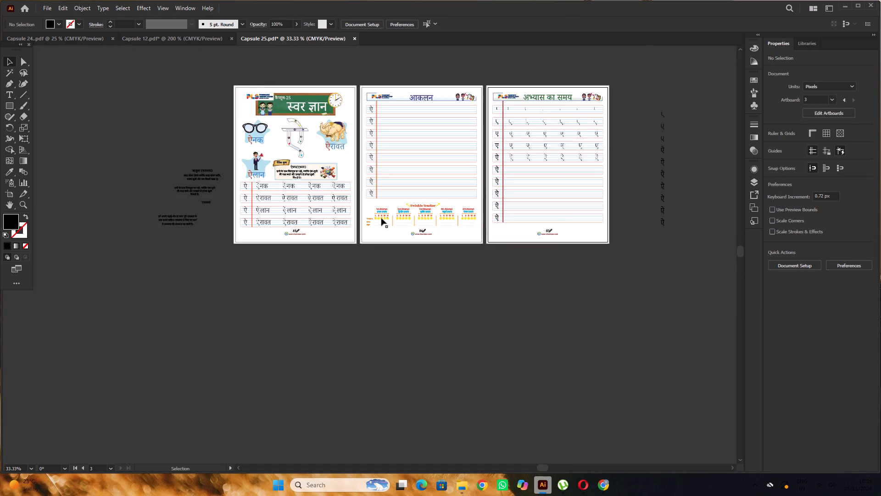
Check the three Capsule 25 worksheet pages, examining the ऐ stroke diagram, pictures and practice rows on the first page up close.
{"action": "scroll", "coordinate": [381, 218], "scroll_direction": "up", "scroll_amount": 7, "text": "alt"}
{"action": "scroll", "coordinate": [474, 238], "scroll_direction": "down", "scroll_amount": 6, "text": "alt"}
{"action": "left_click", "coordinate": [560, 307]}
{"action": "scroll", "coordinate": [563, 304], "scroll_direction": "up", "scroll_amount": 3}
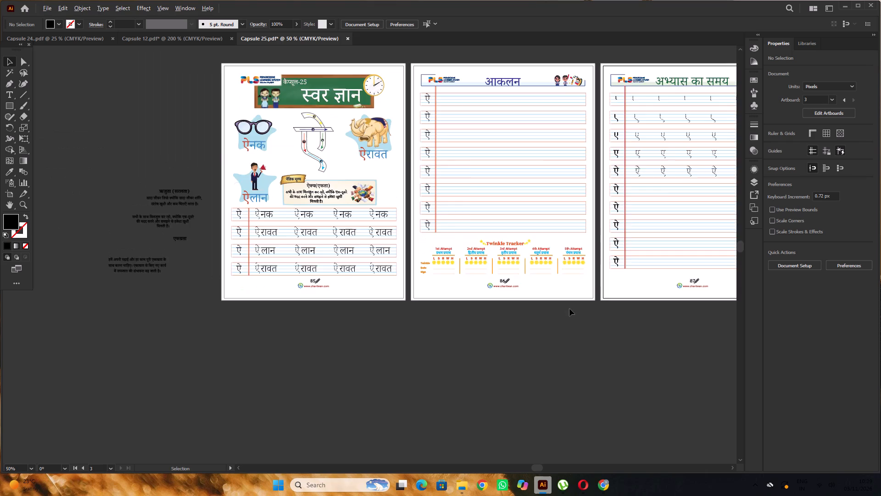
{"action": "scroll", "coordinate": [569, 309], "scroll_direction": "down", "scroll_amount": 1, "text": "alt"}
{"action": "key", "text": "space"}
{"action": "left_click_drag", "start_coordinate": [617, 327], "coordinate": [539, 329]}
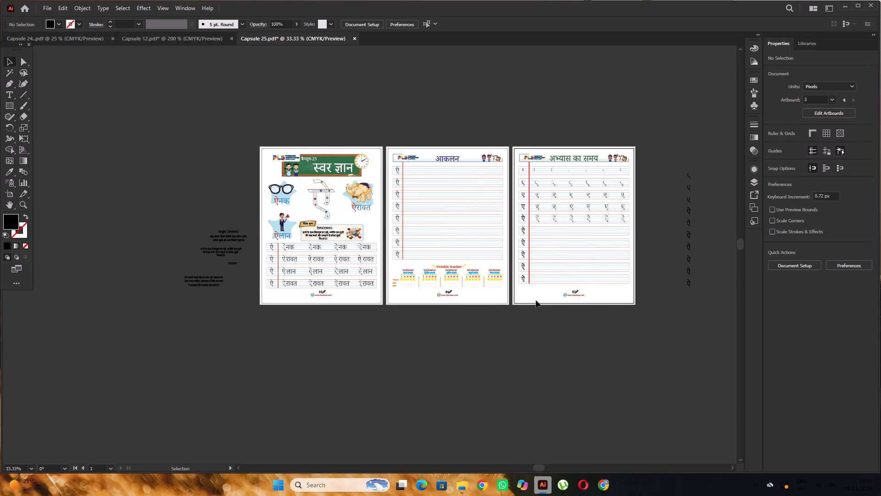
{"action": "scroll", "coordinate": [310, 201], "scroll_direction": "up", "scroll_amount": 5, "text": "alt"}
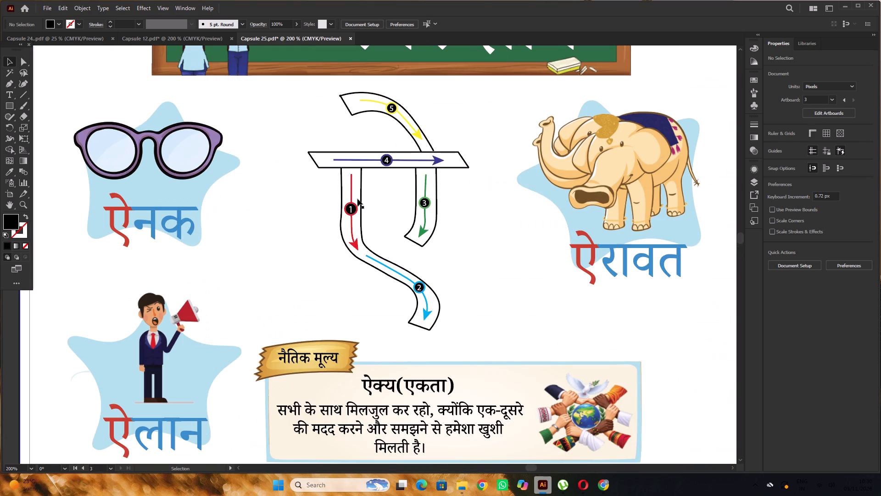
{"action": "scroll", "coordinate": [359, 197], "scroll_direction": "down", "scroll_amount": 1, "text": "alt"}
{"action": "scroll", "coordinate": [359, 197], "scroll_direction": "down", "scroll_amount": 2}
{"action": "scroll", "coordinate": [359, 197], "scroll_direction": "down", "scroll_amount": 1, "text": "alt"}
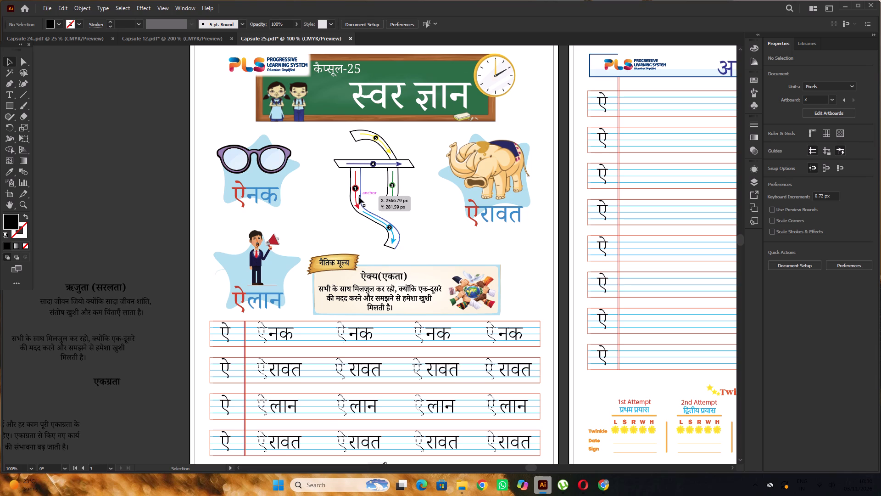
{"action": "scroll", "coordinate": [359, 197], "scroll_direction": "up", "scroll_amount": 3}
{"action": "scroll", "coordinate": [359, 197], "scroll_direction": "down", "scroll_amount": 1, "text": "alt"}
{"action": "scroll", "coordinate": [359, 197], "scroll_direction": "up", "scroll_amount": 3}
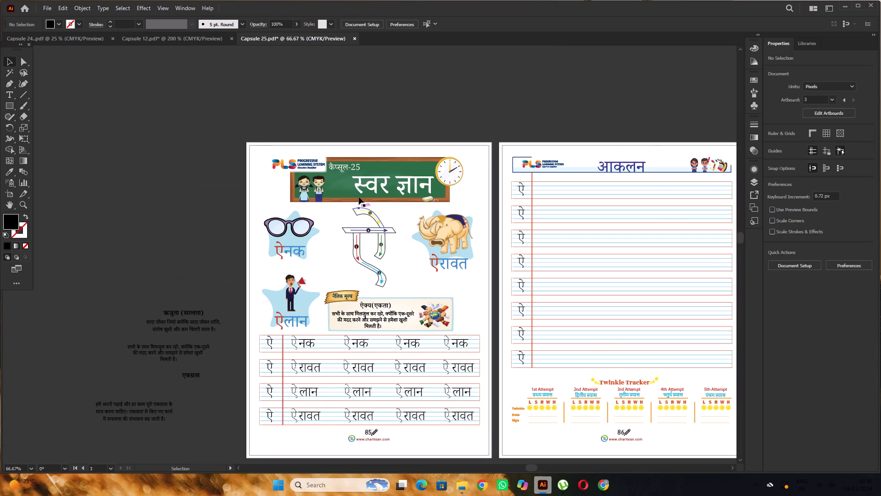
{"action": "scroll", "coordinate": [360, 196], "scroll_direction": "down", "scroll_amount": 1, "text": "alt"}
Save the corrected Capsule 25 PDF.
{"action": "left_click", "coordinate": [351, 101]}
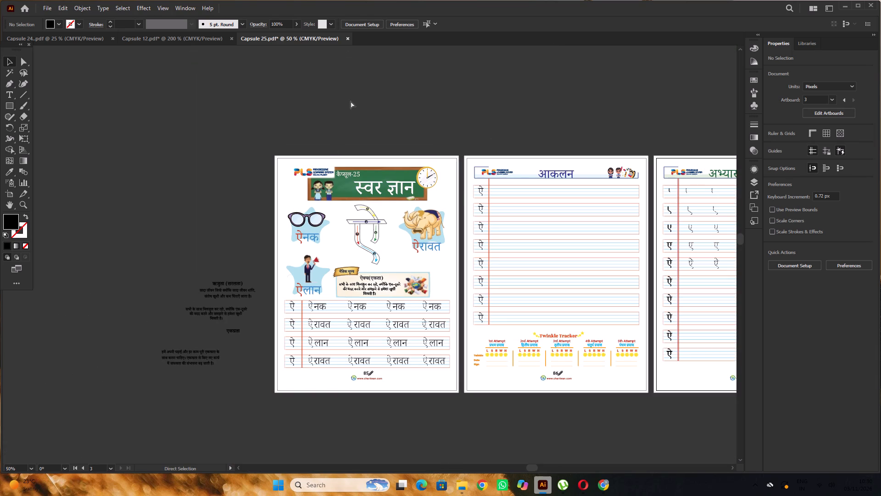
{"action": "key", "text": "ctrl+s"}
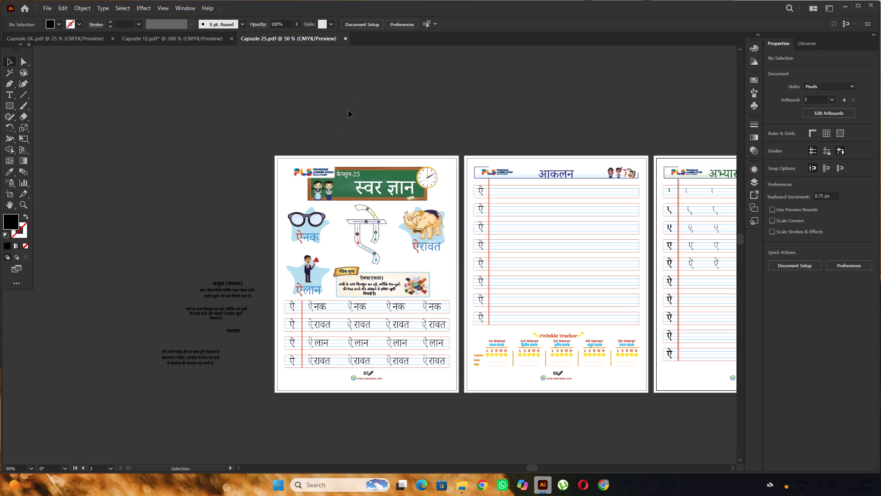
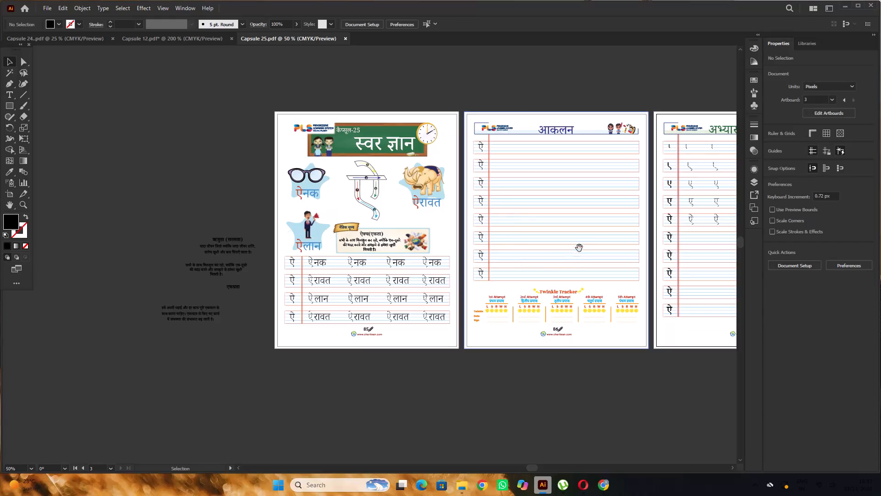
Open the Capsule 26 PDF from the PRINT A 1 folder in Illustrator.
{"action": "left_click_drag", "start_coordinate": [580, 243], "coordinate": [431, 243]}
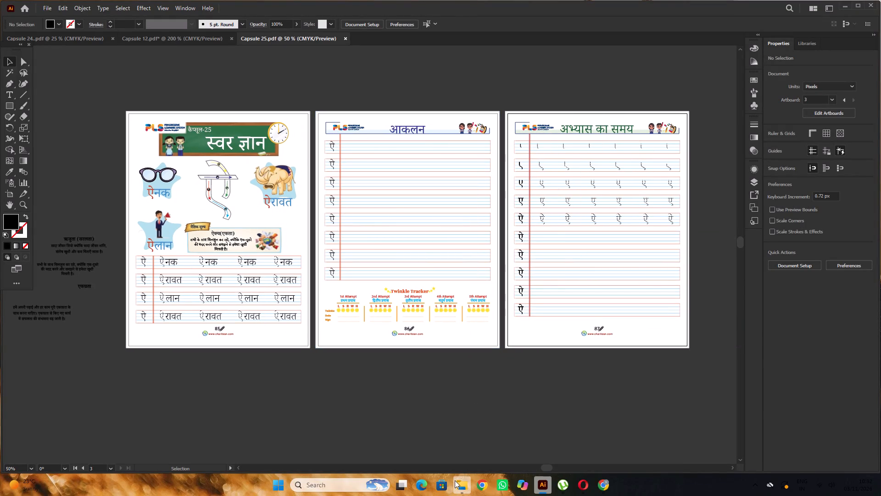
{"action": "left_click", "coordinate": [455, 450]}
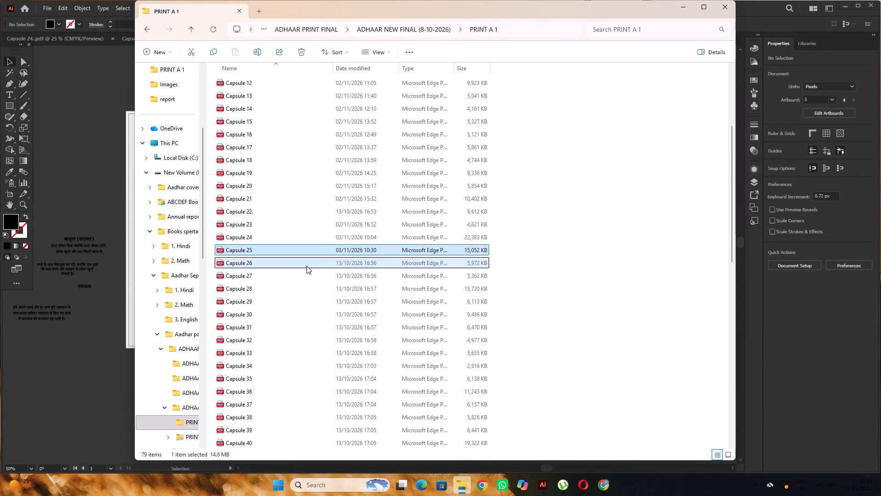
{"action": "left_click", "coordinate": [307, 266]}
{"action": "right_click", "coordinate": [307, 266]}
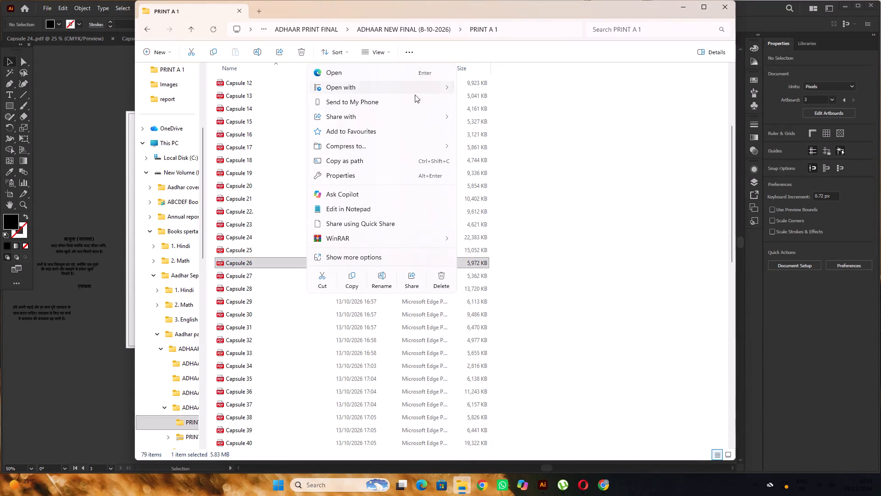
{"action": "left_click", "coordinate": [479, 92]}
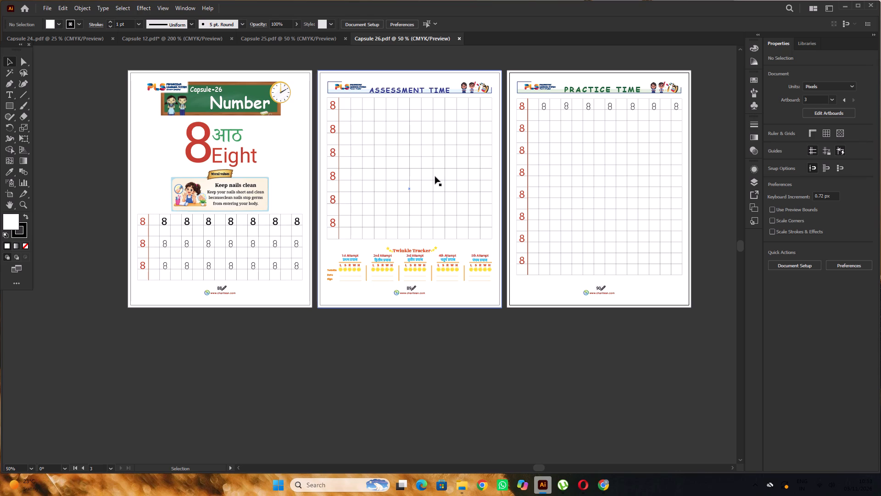
{"action": "scroll", "coordinate": [221, 95], "scroll_direction": "up", "scroll_amount": 4}
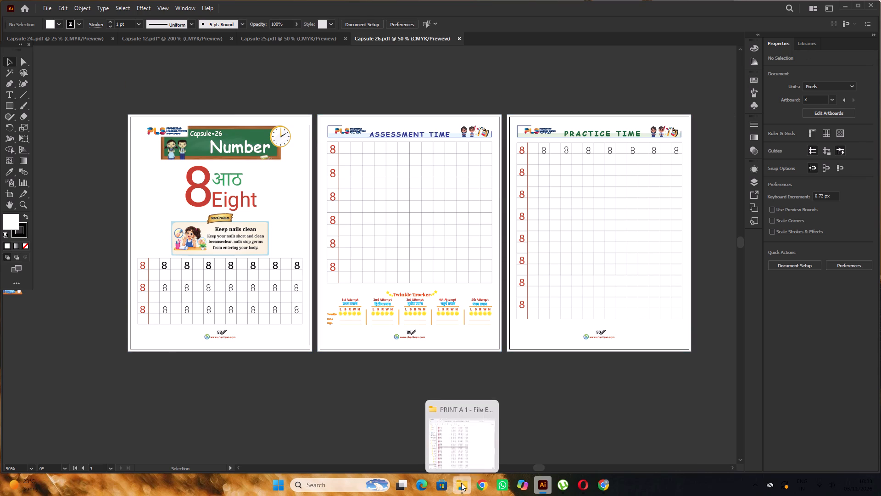
Preview the Capsule 20 to 23 PDFs in the browser to find a corrected number worksheet to use as reference.
{"action": "left_click", "coordinate": [449, 432]}
{"action": "double_click", "coordinate": [300, 196]}
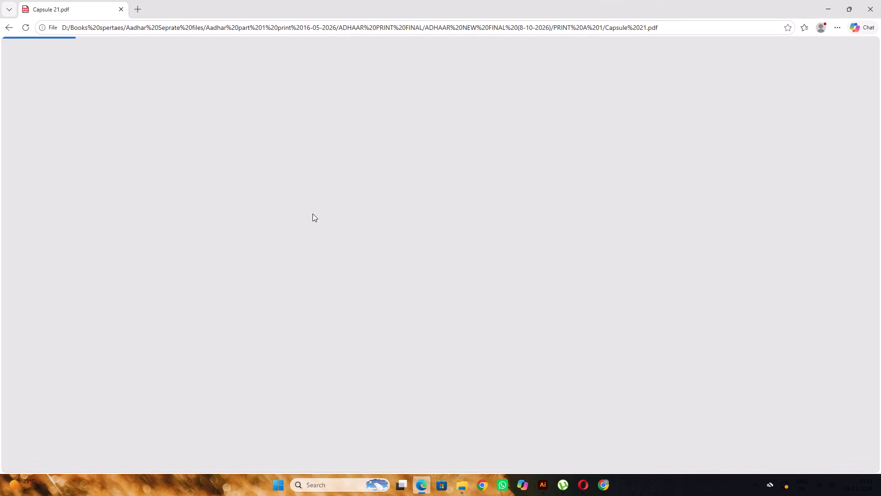
{"action": "left_click", "coordinate": [868, 8]}
{"action": "double_click", "coordinate": [273, 216]}
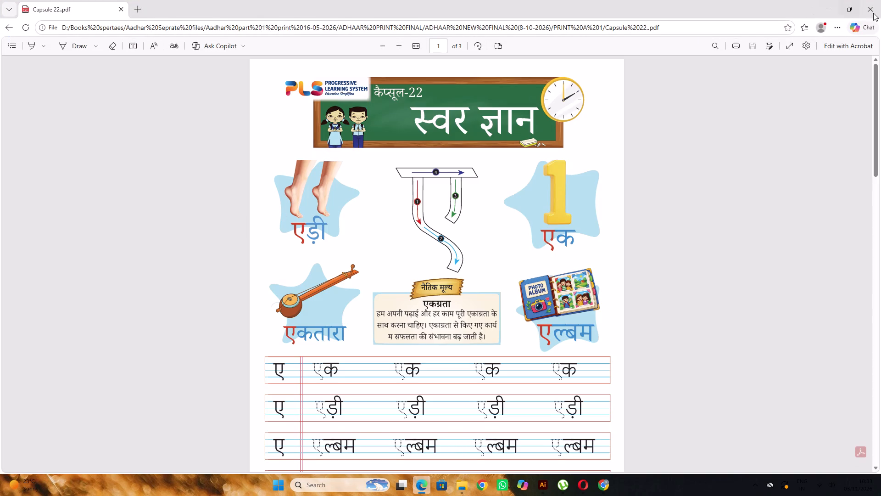
{"action": "left_click", "coordinate": [880, 9]}
{"action": "double_click", "coordinate": [256, 190]}
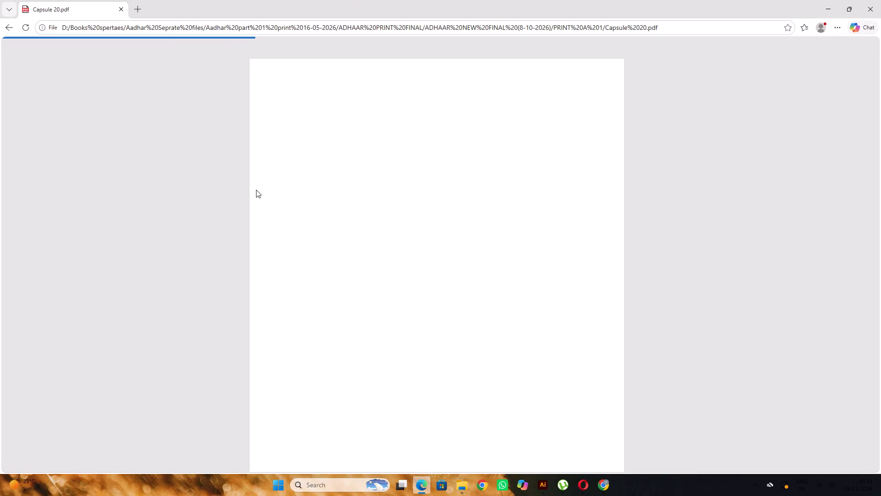
{"action": "left_click", "coordinate": [868, 7]}
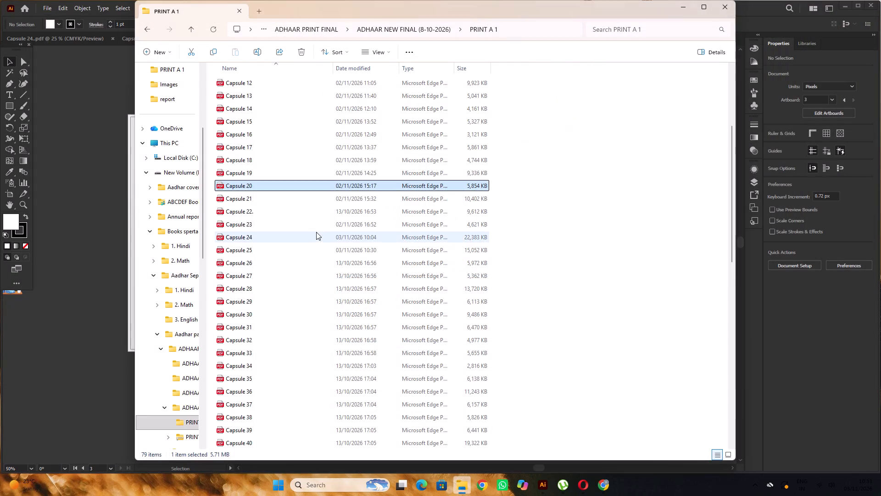
{"action": "double_click", "coordinate": [282, 196]}
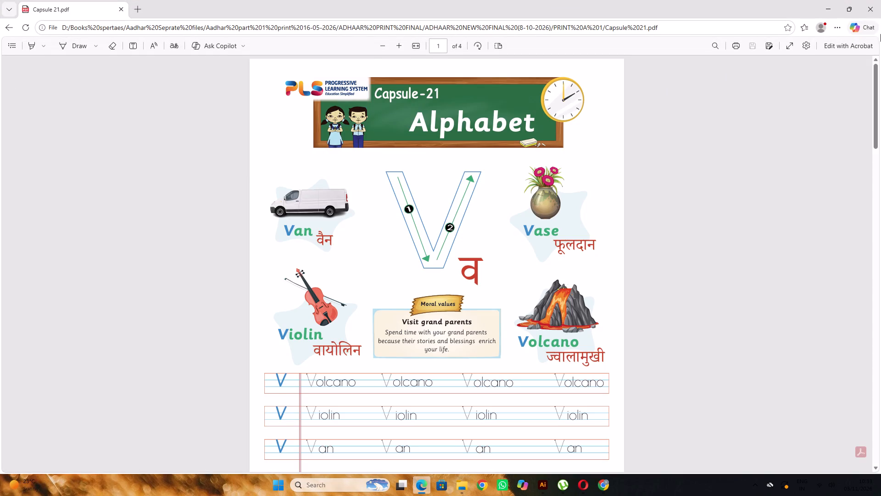
{"action": "left_click", "coordinate": [878, 8]}
{"action": "double_click", "coordinate": [312, 226]}
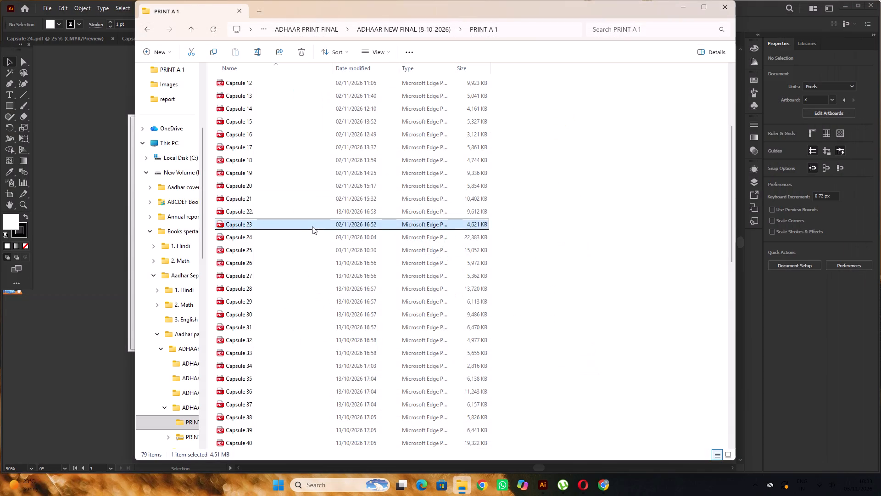
{"action": "left_click", "coordinate": [871, 6]}
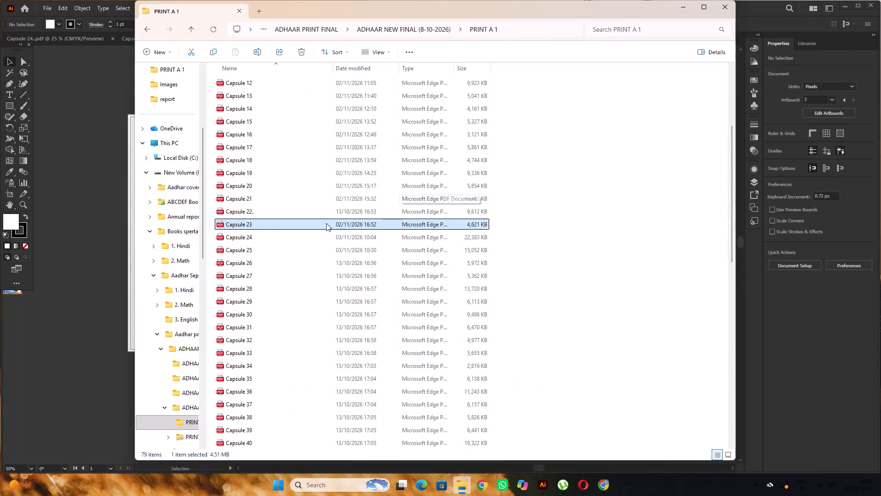
Open the Capsule 23 PDF in Illustrator, ignoring all missing linked images.
{"action": "right_click", "coordinate": [326, 223]}
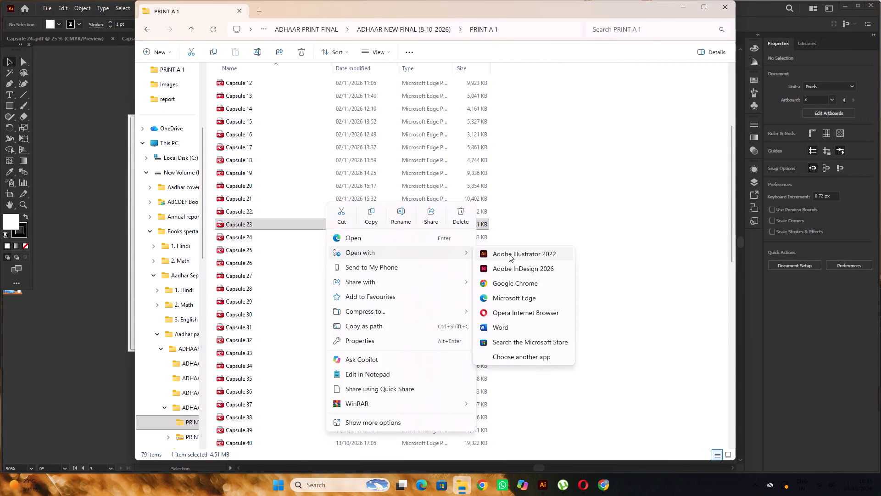
{"action": "left_click", "coordinate": [510, 254]}
{"action": "left_click", "coordinate": [386, 257]}
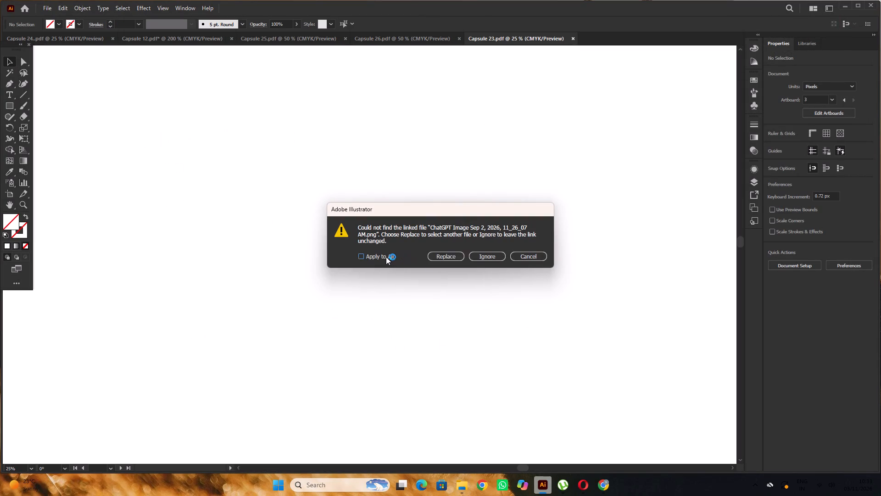
{"action": "left_click", "coordinate": [475, 259]}
Replace Capsule 26's heading label on the green board with a copy of Capsule 23's label, edited to read Capsule-26.
{"action": "scroll", "coordinate": [458, 249], "scroll_direction": "down", "scroll_amount": 5}
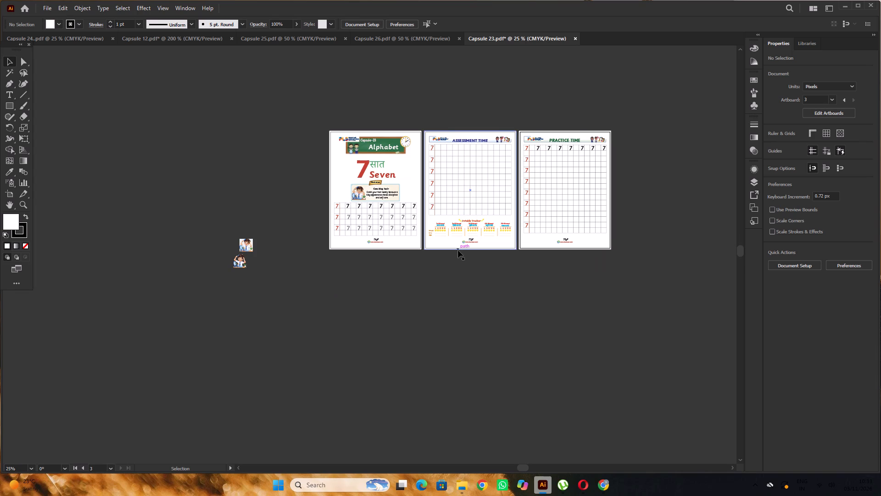
{"action": "scroll", "coordinate": [458, 250], "scroll_direction": "up", "scroll_amount": 4}
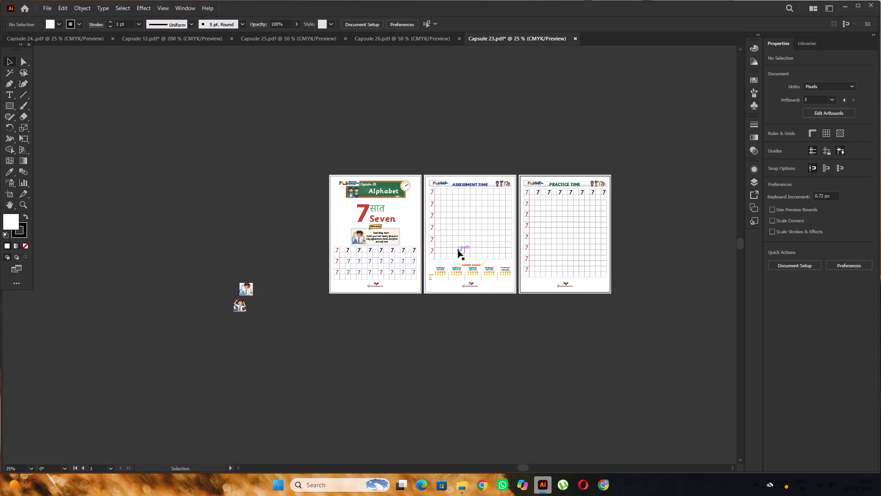
{"action": "scroll", "coordinate": [458, 249], "scroll_direction": "up", "scroll_amount": 1, "text": "alt"}
{"action": "scroll", "coordinate": [459, 249], "scroll_direction": "up", "scroll_amount": 2}
{"action": "scroll", "coordinate": [301, 158], "scroll_direction": "up", "scroll_amount": 3, "text": "alt"}
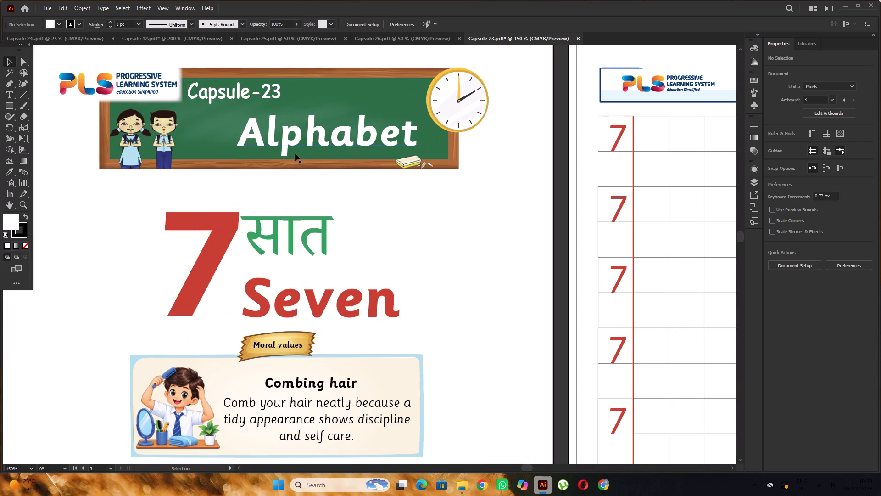
{"action": "left_click", "coordinate": [266, 98]}
{"action": "key", "text": "ctrl+c"}
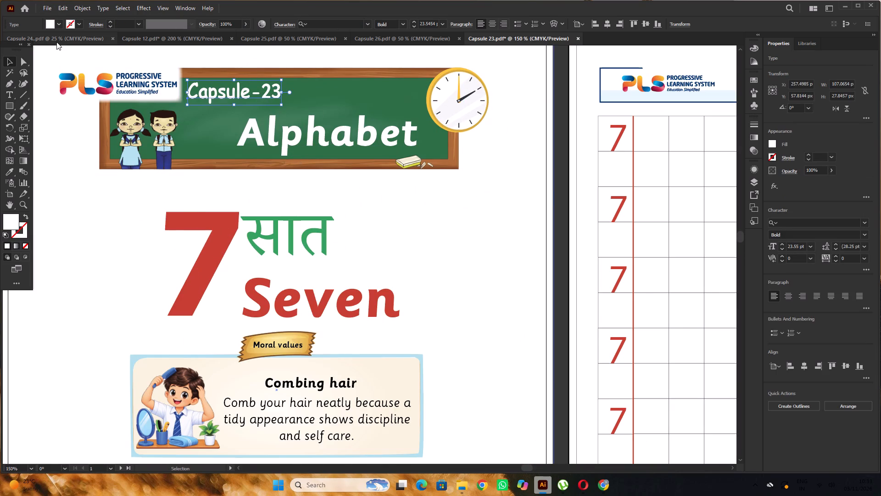
{"action": "left_click", "coordinate": [56, 40]}
{"action": "left_click", "coordinate": [418, 43]}
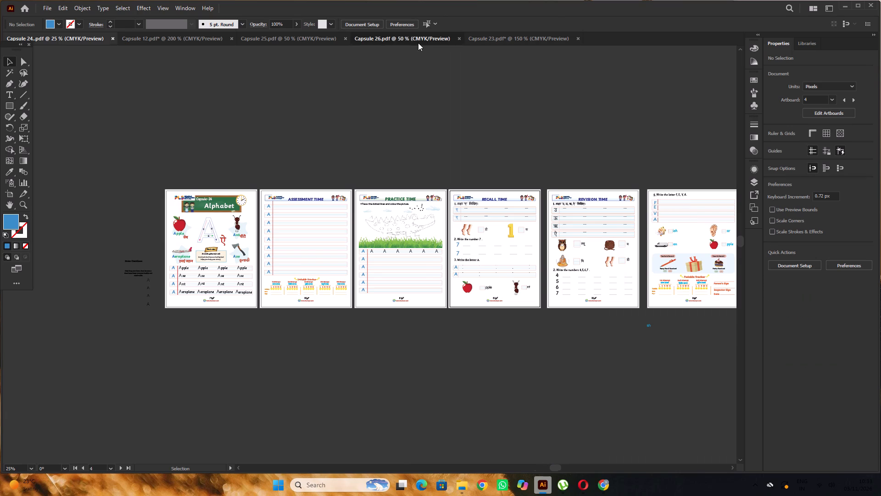
{"action": "scroll", "coordinate": [178, 137], "scroll_direction": "up", "scroll_amount": 3, "text": "alt"}
{"action": "left_click", "coordinate": [248, 133]}
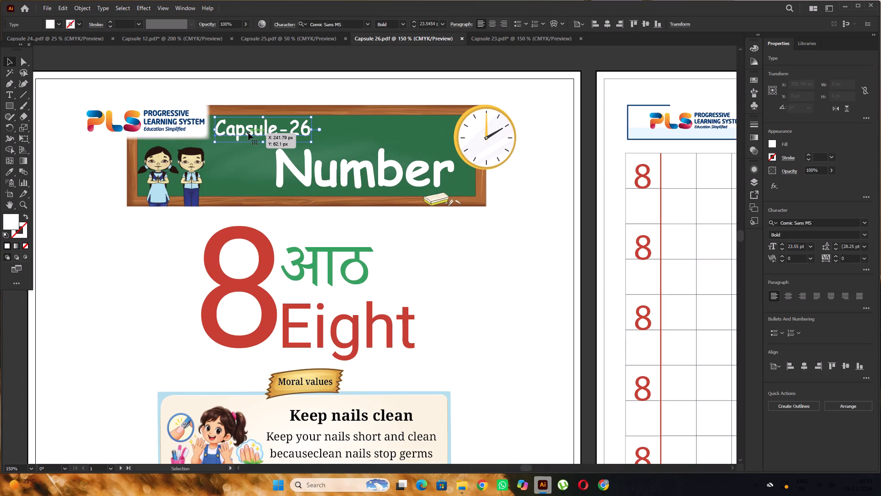
{"action": "key", "text": "Delete"}
{"action": "key", "text": "ctrl+f"}
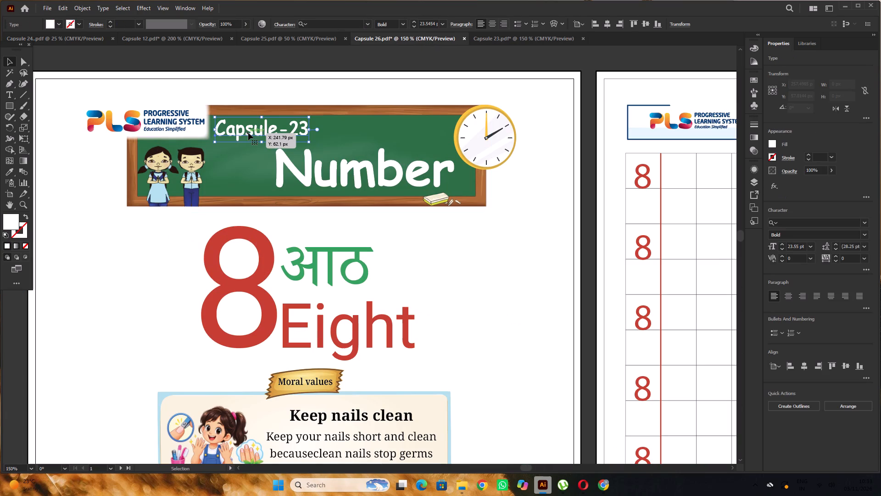
{"action": "key", "text": "t"}
{"action": "left_click_drag", "start_coordinate": [297, 130], "coordinate": [319, 131]}
{"action": "key", "text": "6"}
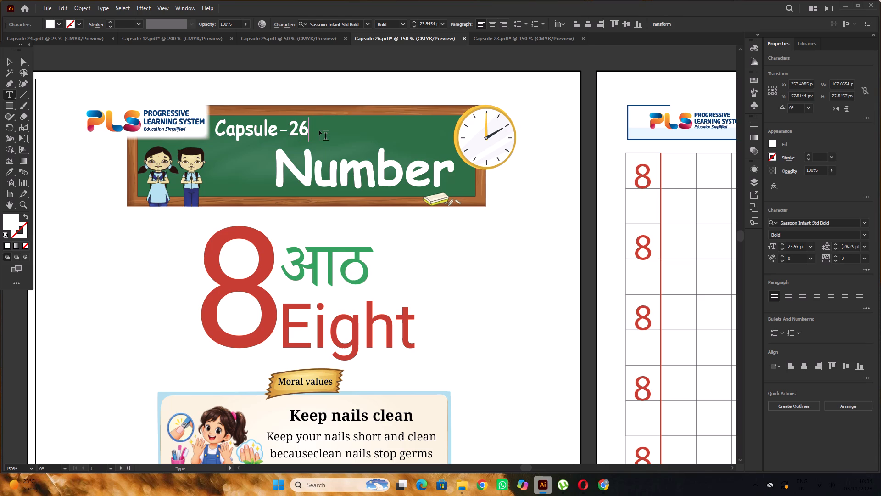
Compare the first pages of Capsule 26 and Capsule 23, checking the board titles, number words and practice grids.
{"action": "scroll", "coordinate": [381, 177], "scroll_direction": "down", "scroll_amount": 3, "text": "alt"}
{"action": "scroll", "coordinate": [375, 159], "scroll_direction": "down", "scroll_amount": 5}
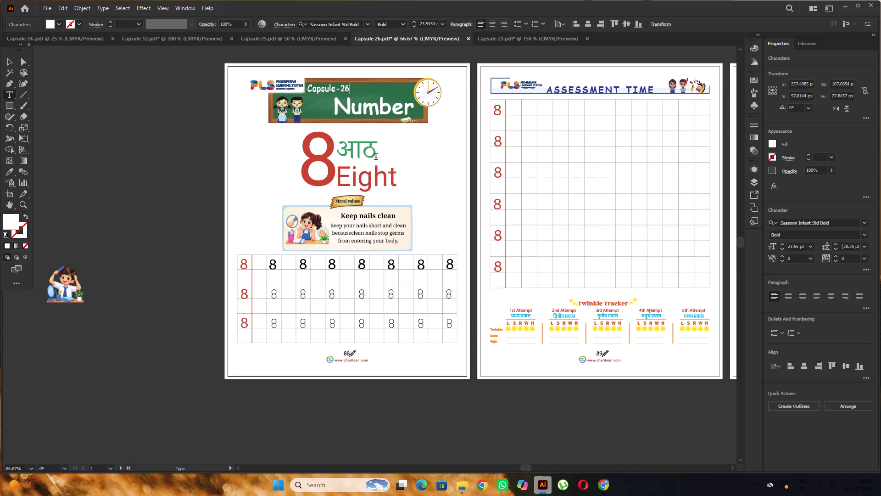
{"action": "scroll", "coordinate": [376, 158], "scroll_direction": "up", "scroll_amount": 2}
{"action": "left_click", "coordinate": [516, 39]}
{"action": "scroll", "coordinate": [381, 118], "scroll_direction": "down", "scroll_amount": 1, "text": "alt"}
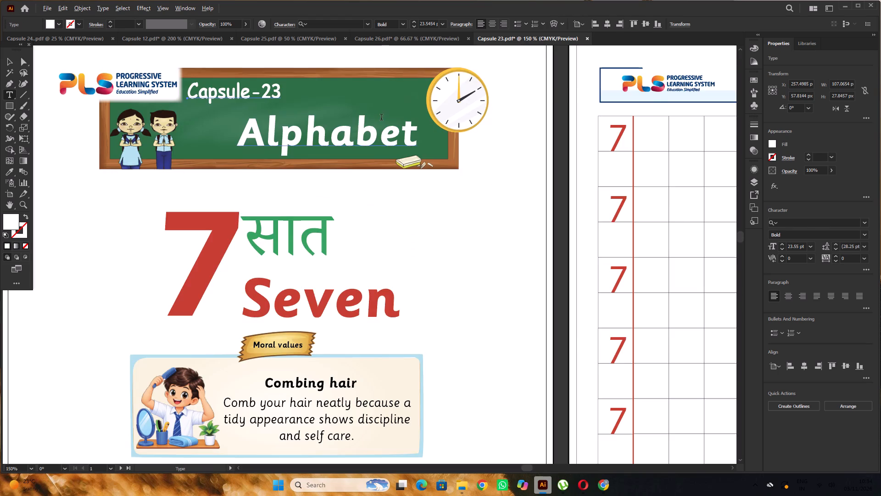
{"action": "scroll", "coordinate": [381, 118], "scroll_direction": "down", "scroll_amount": 1, "text": "alt"}
{"action": "left_click", "coordinate": [440, 41]}
{"action": "scroll", "coordinate": [441, 48], "scroll_direction": "down", "scroll_amount": 1}
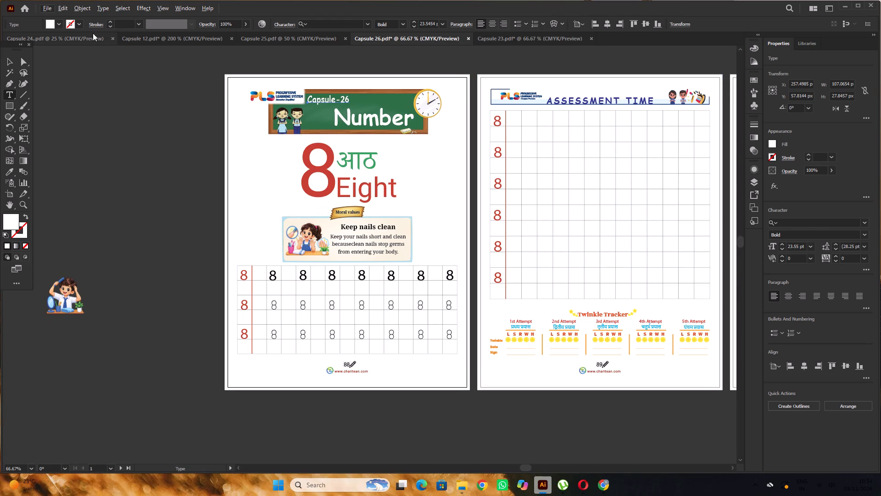
{"action": "scroll", "coordinate": [90, 34], "scroll_direction": "down", "scroll_amount": 1}
{"action": "left_click", "coordinate": [493, 38]}
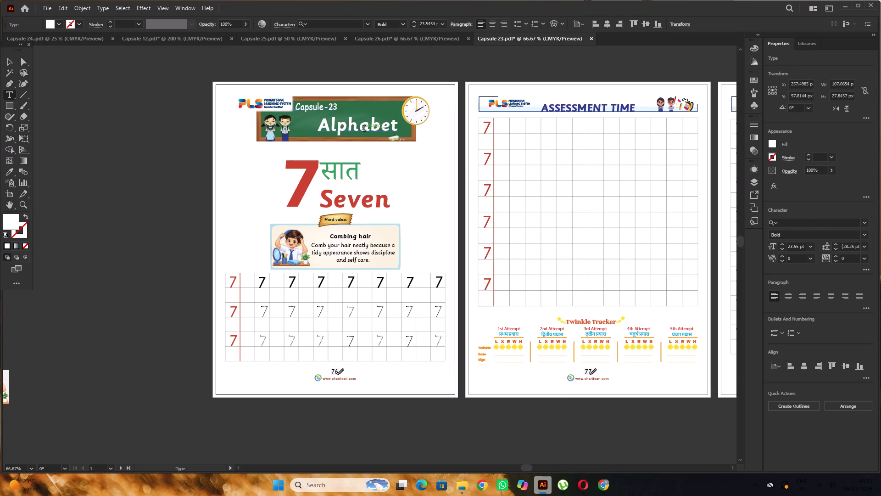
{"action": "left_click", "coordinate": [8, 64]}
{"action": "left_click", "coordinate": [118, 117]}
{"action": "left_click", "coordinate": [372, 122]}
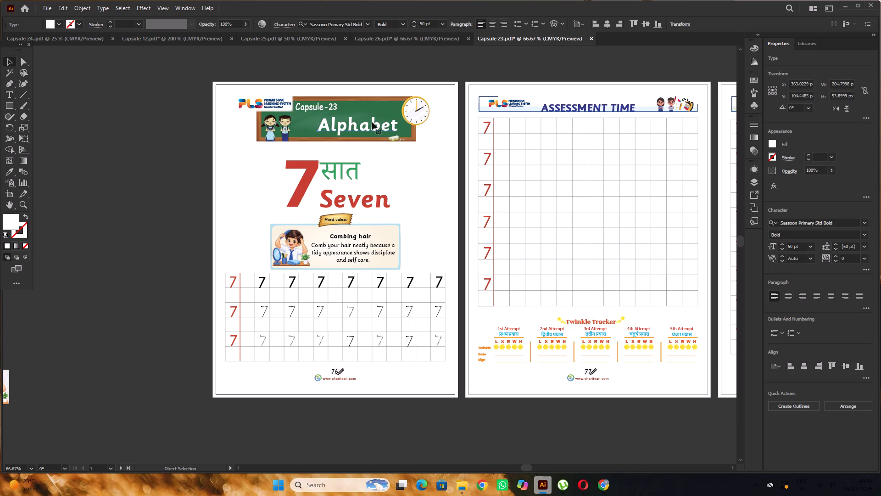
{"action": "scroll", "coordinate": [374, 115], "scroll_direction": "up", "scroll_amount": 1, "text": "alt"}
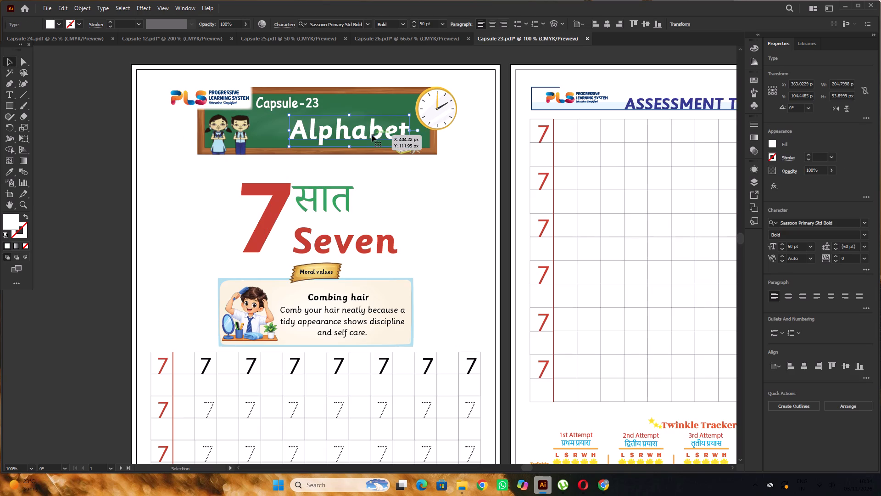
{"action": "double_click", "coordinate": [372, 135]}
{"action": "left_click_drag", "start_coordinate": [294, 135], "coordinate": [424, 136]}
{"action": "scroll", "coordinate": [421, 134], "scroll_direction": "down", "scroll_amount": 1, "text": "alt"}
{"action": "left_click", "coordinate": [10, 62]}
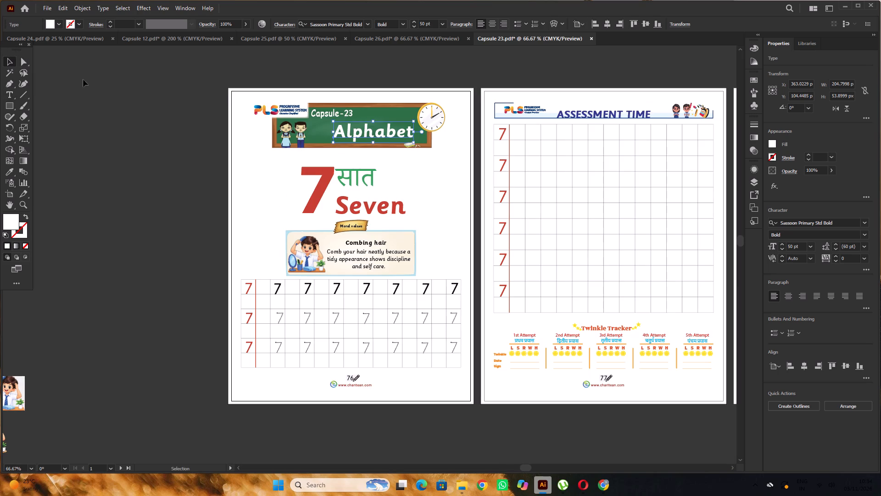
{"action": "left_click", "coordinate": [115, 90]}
Preview the Capsule 19 and Capsule 20 PDFs in the browser and open the Capsule 20 number worksheet in Illustrator.
{"action": "left_click", "coordinate": [847, 8]}
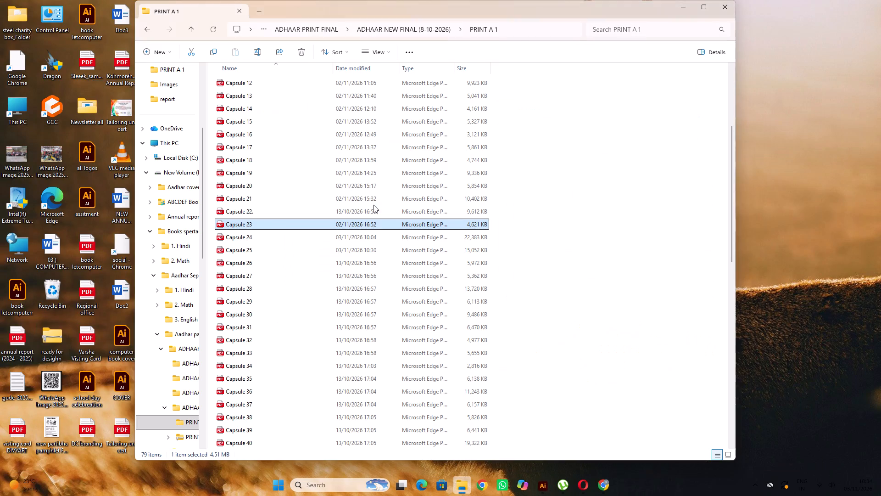
{"action": "double_click", "coordinate": [259, 175]}
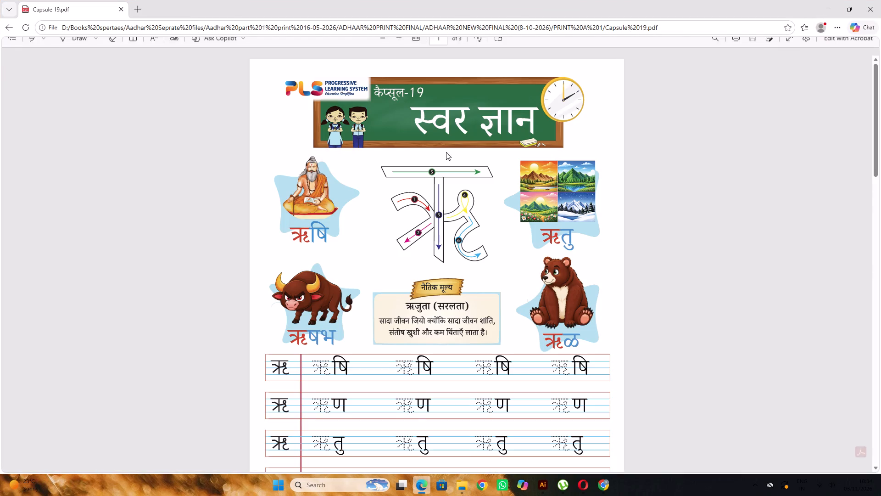
{"action": "left_click", "coordinate": [867, 10]}
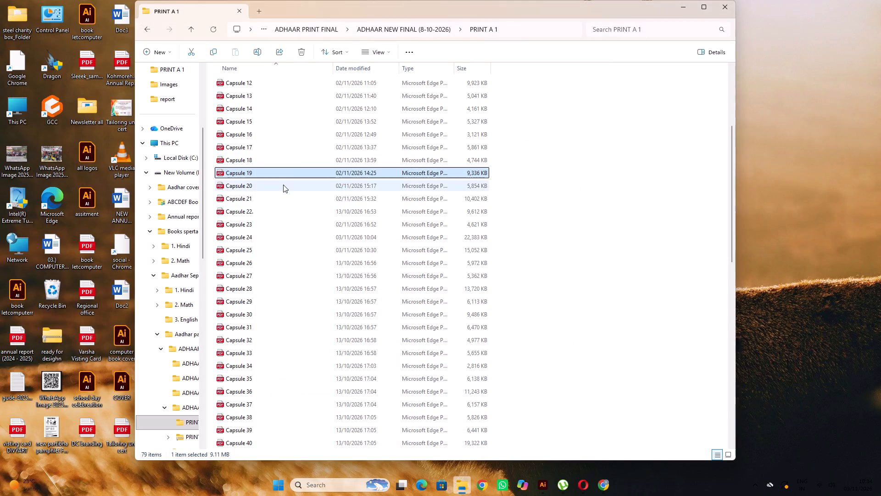
{"action": "double_click", "coordinate": [283, 185]}
{"action": "left_click", "coordinate": [867, 9]}
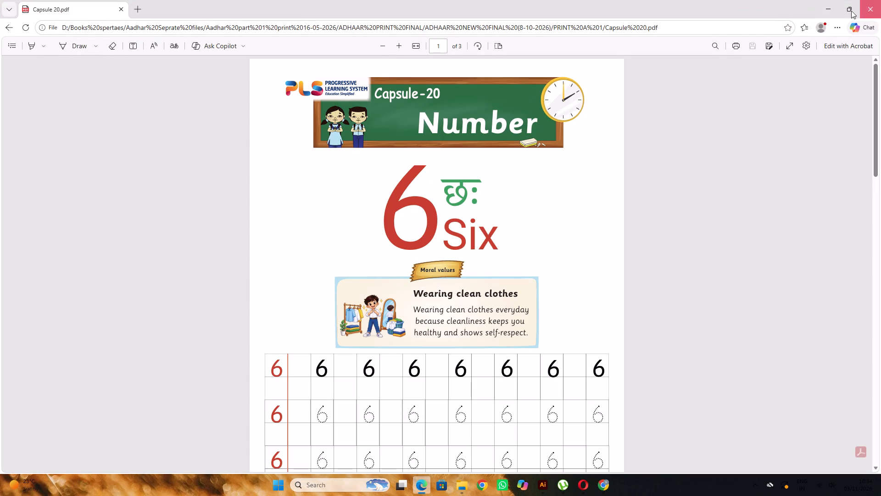
{"action": "right_click", "coordinate": [323, 182]}
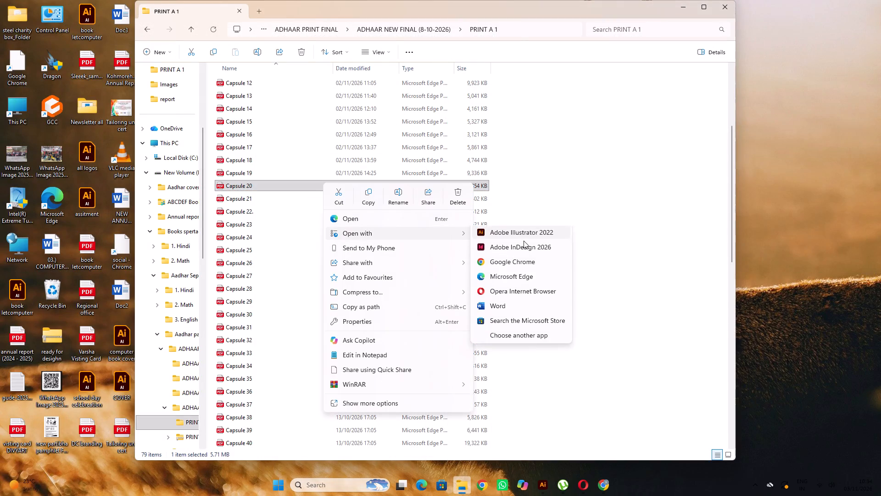
{"action": "left_click", "coordinate": [524, 241]}
{"action": "scroll", "coordinate": [243, 215], "scroll_direction": "up", "scroll_amount": 2, "text": "alt"}
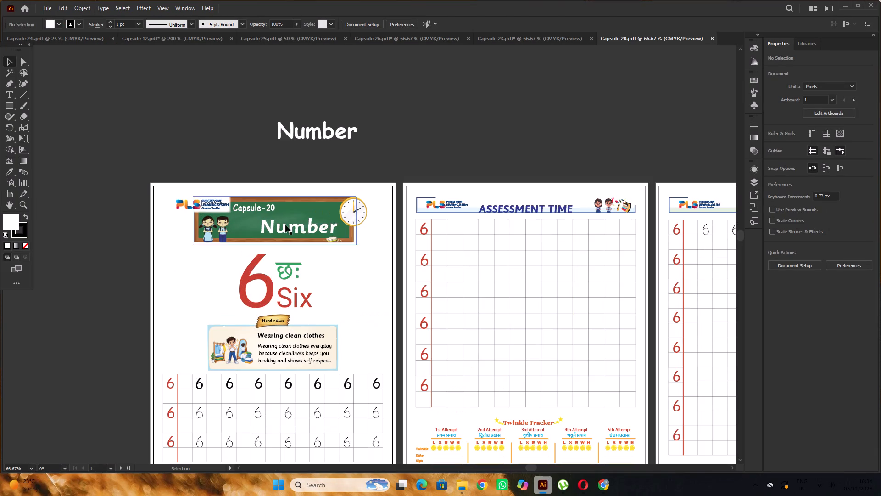
Replace Capsule 26's Number title on the green board with a copy of Capsule 20's title, pasted in front.
{"action": "left_click", "coordinate": [307, 228]}
{"action": "key", "text": "ctrl+c"}
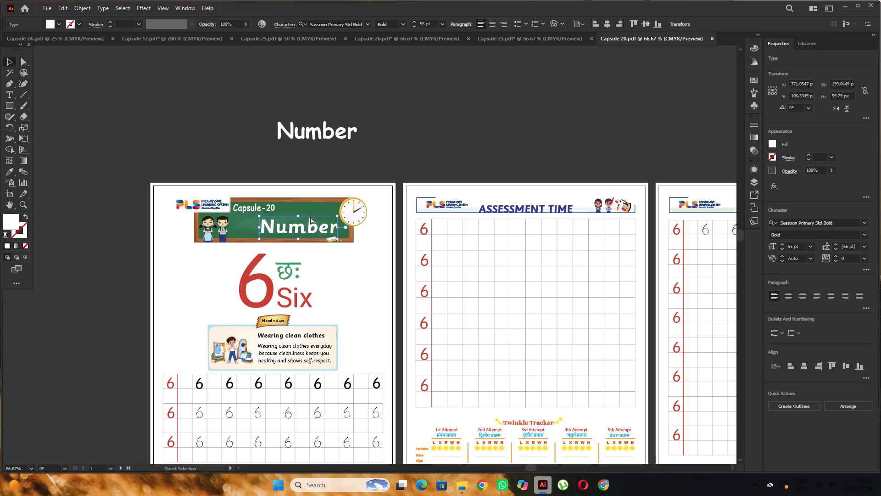
{"action": "key", "text": "ctrl+c"}
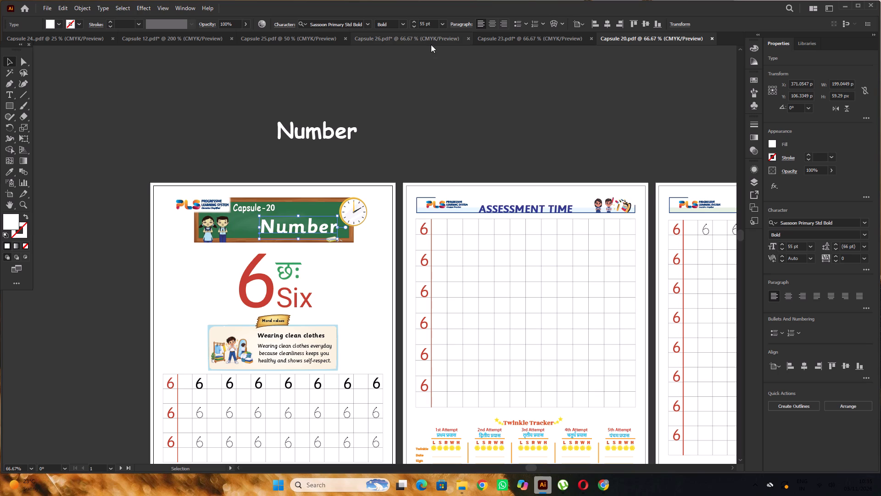
{"action": "left_click", "coordinate": [430, 42]}
{"action": "scroll", "coordinate": [393, 119], "scroll_direction": "up", "scroll_amount": 3}
{"action": "left_click", "coordinate": [387, 146]}
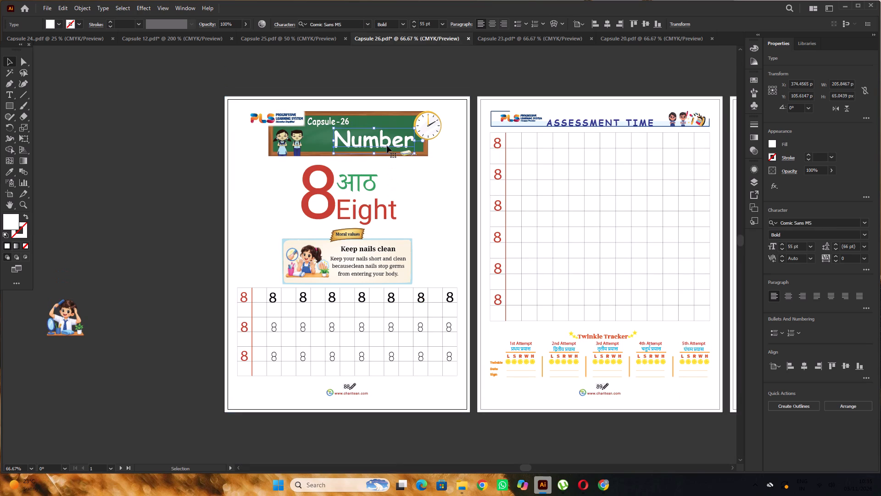
{"action": "key", "text": "Delete"}
{"action": "key", "text": "ctrl+f"}
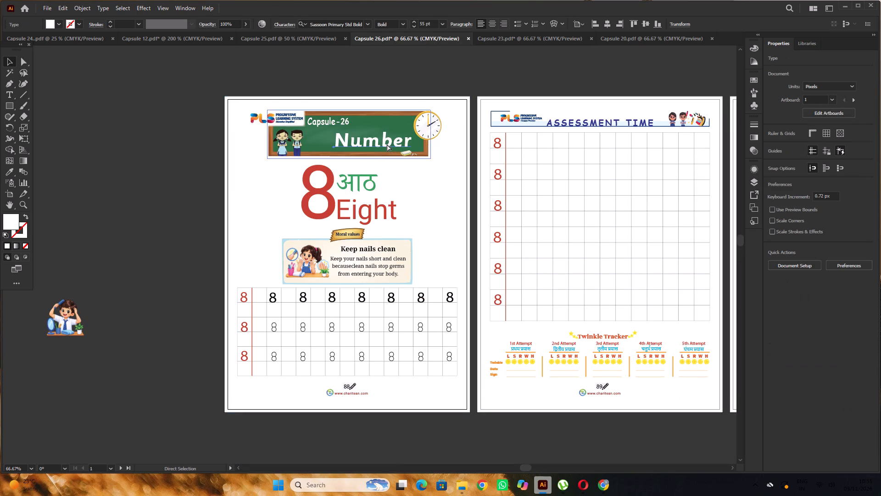
{"action": "left_click", "coordinate": [153, 131]}
Replace Capsule 23's Alphabet title with the copied Number title pasted in front, and save the PDF.
{"action": "left_click", "coordinate": [504, 40]}
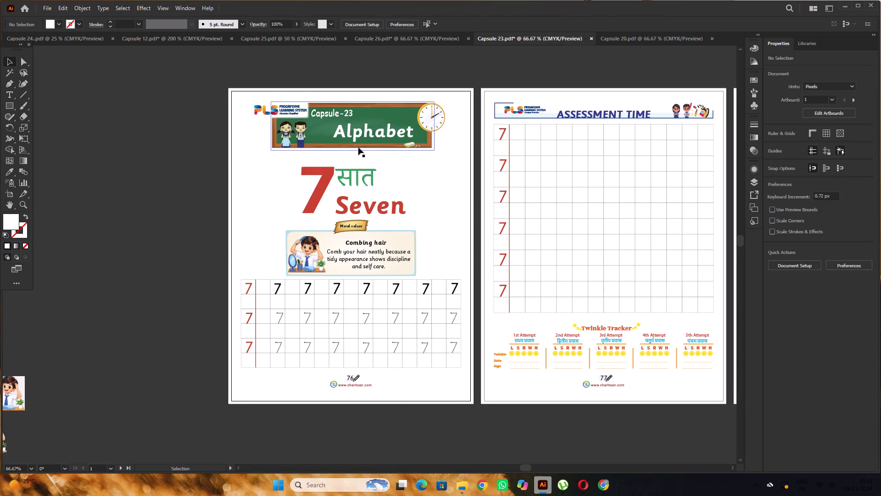
{"action": "left_click", "coordinate": [363, 139]}
{"action": "key", "text": "Delete"}
{"action": "key", "text": "ctrl+f"}
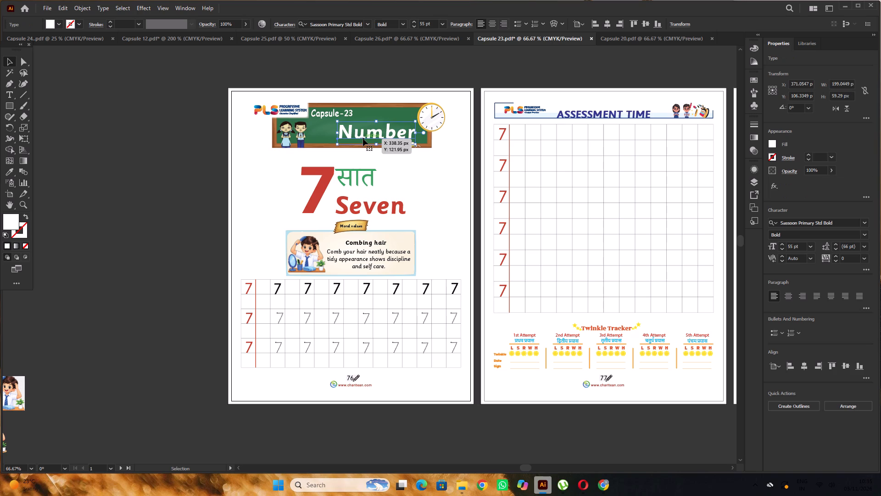
{"action": "left_click", "coordinate": [153, 139]}
{"action": "scroll", "coordinate": [155, 136], "scroll_direction": "up", "scroll_amount": 2}
{"action": "scroll", "coordinate": [155, 136], "scroll_direction": "down", "scroll_amount": 2, "text": "alt"}
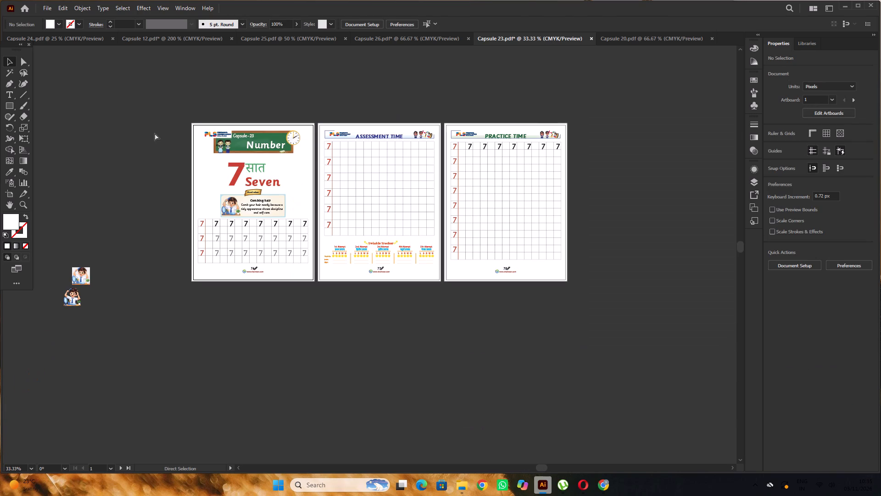
{"action": "key", "text": "ctrl+s"}
Review Capsule 26's first page and check the font of the large numeral 7 in Capsule 23 for comparison.
{"action": "left_click", "coordinate": [408, 37]}
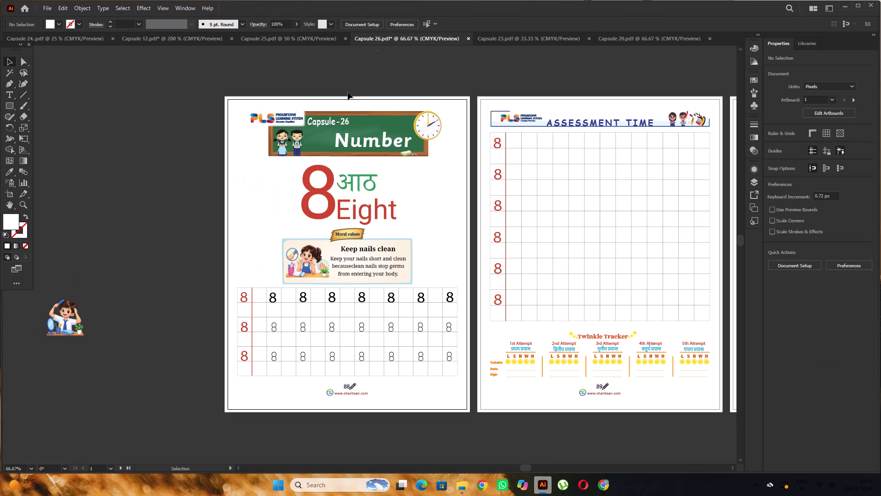
{"action": "scroll", "coordinate": [369, 127], "scroll_direction": "down", "scroll_amount": 3}
{"action": "scroll", "coordinate": [365, 125], "scroll_direction": "up", "scroll_amount": 3, "text": "alt"}
{"action": "scroll", "coordinate": [324, 113], "scroll_direction": "down", "scroll_amount": 4, "text": "alt"}
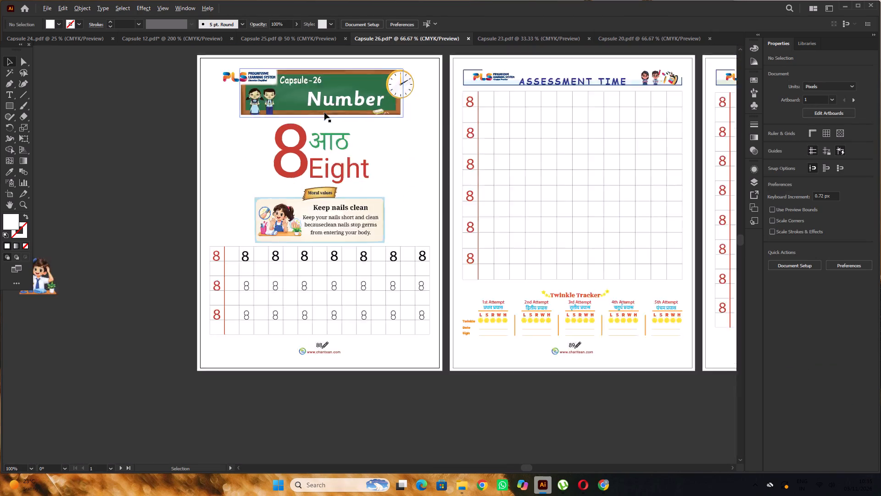
{"action": "scroll", "coordinate": [324, 113], "scroll_direction": "down", "scroll_amount": 1, "text": "alt"}
{"action": "scroll", "coordinate": [324, 113], "scroll_direction": "up", "scroll_amount": 3}
{"action": "left_click", "coordinate": [197, 99]}
{"action": "scroll", "coordinate": [312, 121], "scroll_direction": "up", "scroll_amount": 3, "text": "alt"}
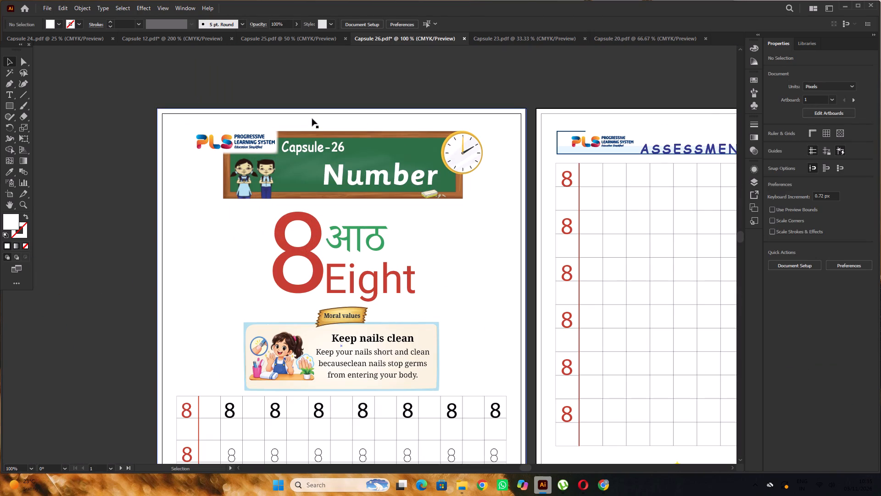
{"action": "scroll", "coordinate": [312, 118], "scroll_direction": "down", "scroll_amount": 2, "text": "alt"}
{"action": "scroll", "coordinate": [312, 117], "scroll_direction": "down", "scroll_amount": 4}
{"action": "scroll", "coordinate": [308, 134], "scroll_direction": "up", "scroll_amount": 2, "text": "alt"}
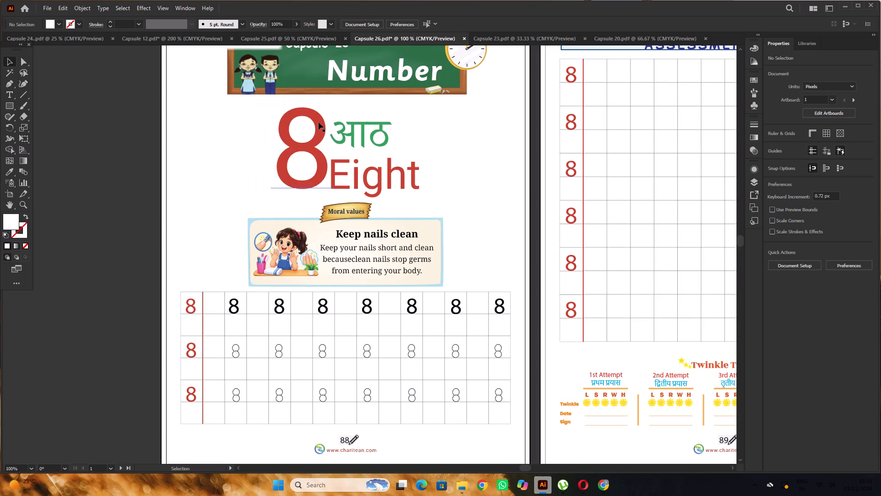
{"action": "scroll", "coordinate": [319, 122], "scroll_direction": "down", "scroll_amount": 2, "text": "alt"}
{"action": "left_click", "coordinate": [517, 32]}
{"action": "left_click", "coordinate": [241, 167]}
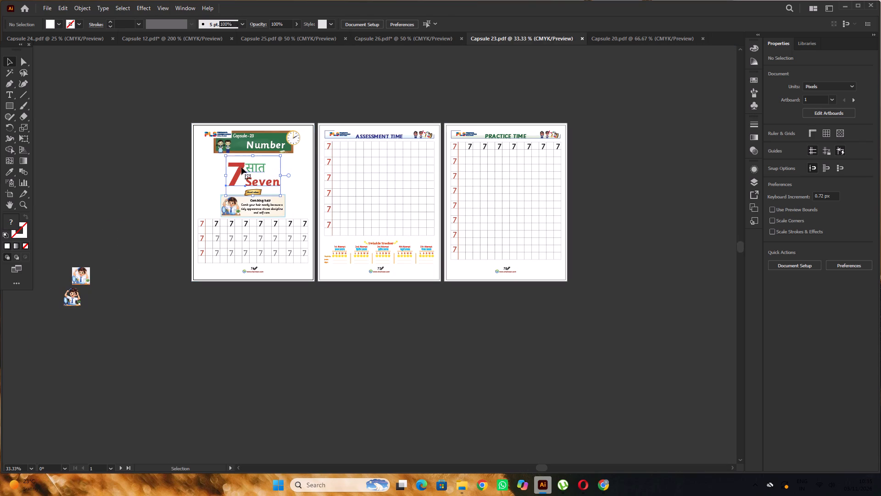
{"action": "scroll", "coordinate": [241, 166], "scroll_direction": "up", "scroll_amount": 1, "text": "alt"}
{"action": "triple_click", "coordinate": [237, 173]}
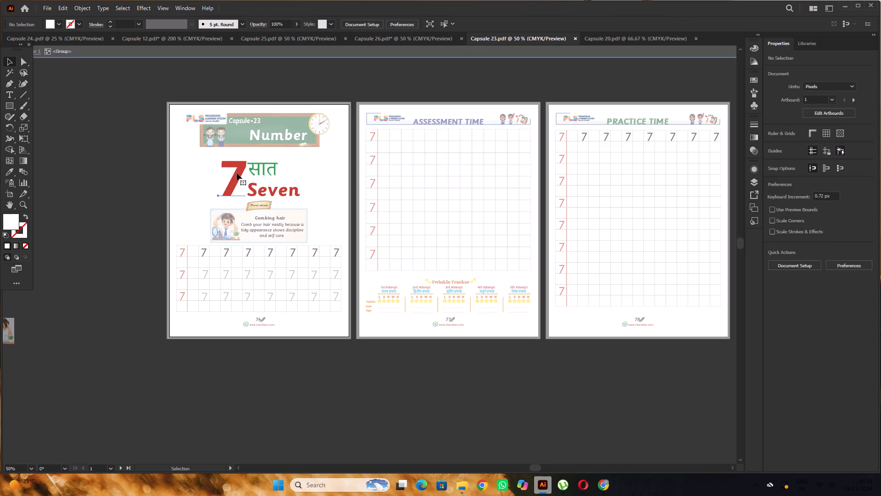
{"action": "double_click", "coordinate": [155, 159]}
Set the font of Capsule 26's large red numeral 8 to Sassoon Primary Std Bold.
{"action": "left_click", "coordinate": [397, 42]}
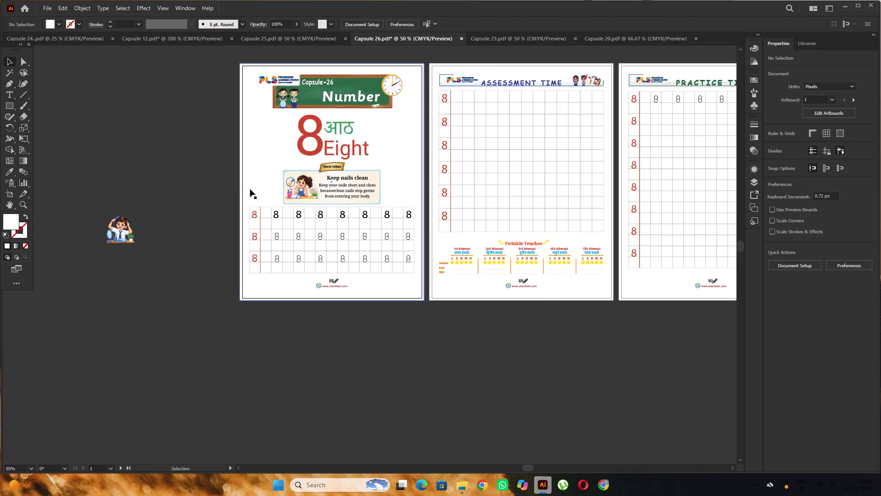
{"action": "double_click", "coordinate": [307, 137]}
{"action": "left_click", "coordinate": [307, 137]}
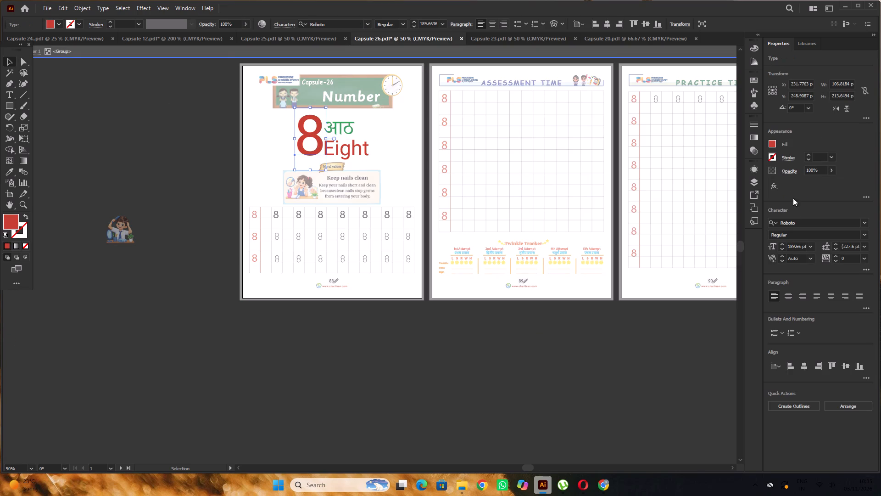
{"action": "left_click", "coordinate": [805, 221]}
{"action": "key", "text": "s"}
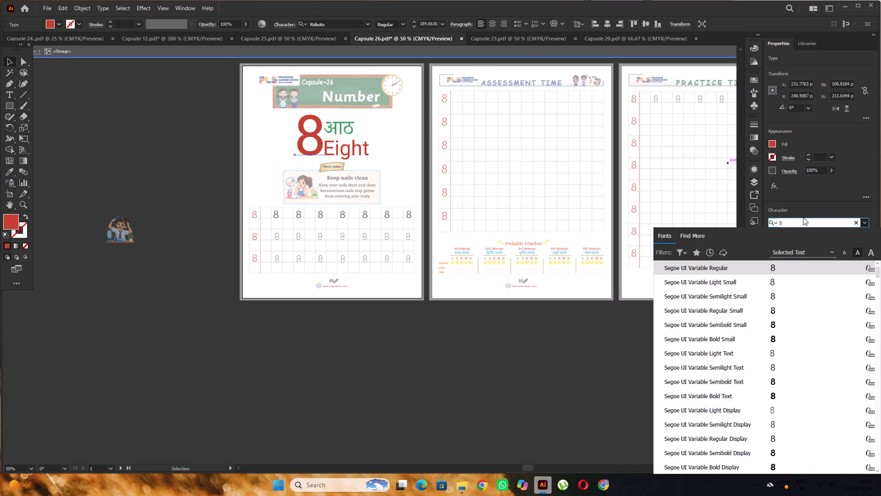
{"action": "type", "text": "AS"}
{"action": "key", "text": "s"}
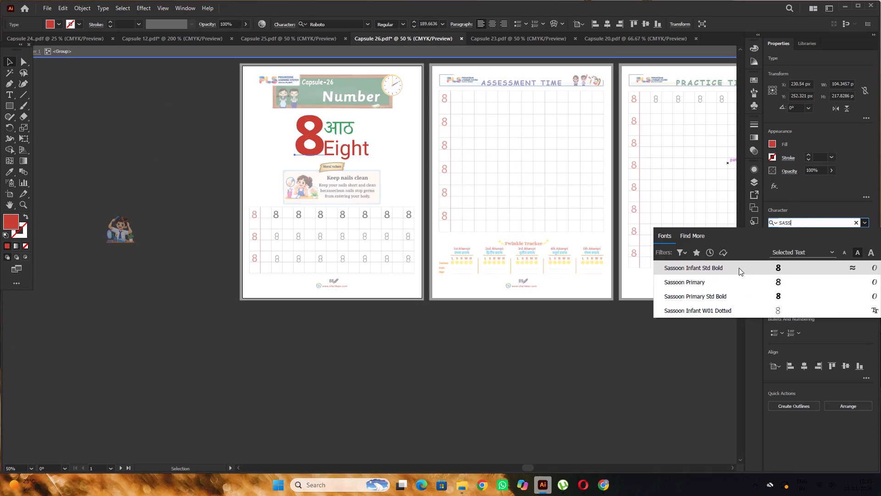
{"action": "left_click", "coordinate": [721, 294]}
{"action": "double_click", "coordinate": [202, 119]}
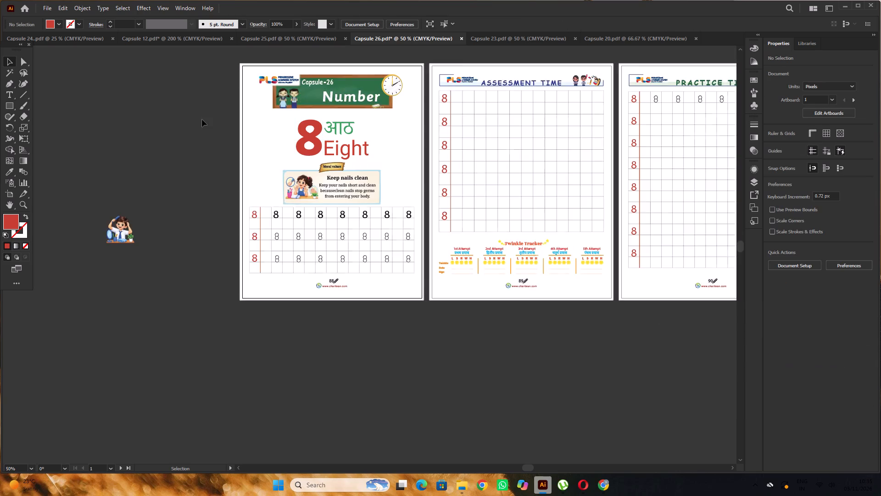
Set the font of the word Eight beside Capsule 26's large numeral to Sassoon Primary Std Bold.
{"action": "scroll", "coordinate": [302, 140], "scroll_direction": "up", "scroll_amount": 2, "text": "alt"}
{"action": "left_click", "coordinate": [379, 121]}
{"action": "triple_click", "coordinate": [374, 122]}
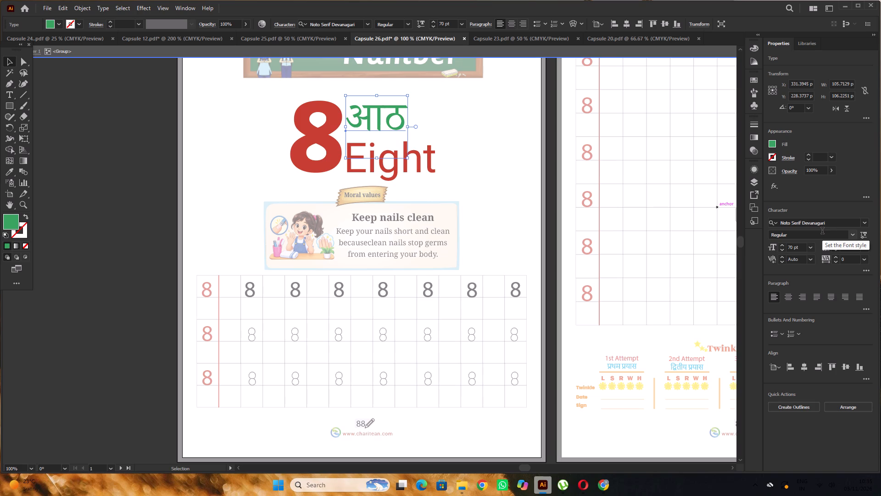
{"action": "left_click", "coordinate": [418, 171]}
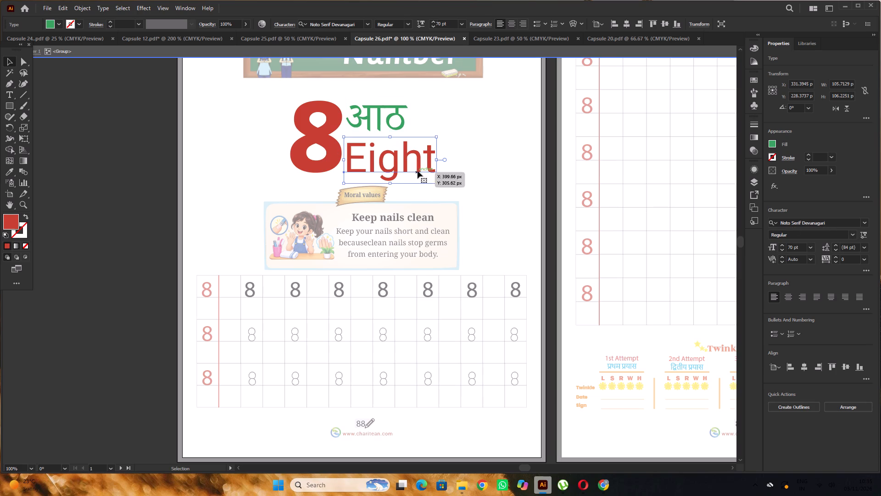
{"action": "left_click", "coordinate": [804, 225]}
{"action": "type", "text": "SA"}
{"action": "key", "text": "s"}
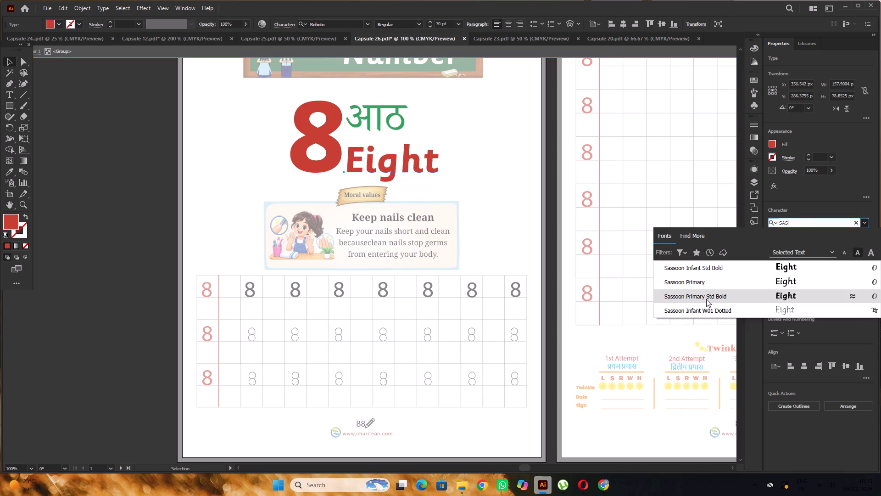
{"action": "left_click", "coordinate": [706, 299]}
{"action": "triple_click", "coordinate": [121, 188]}
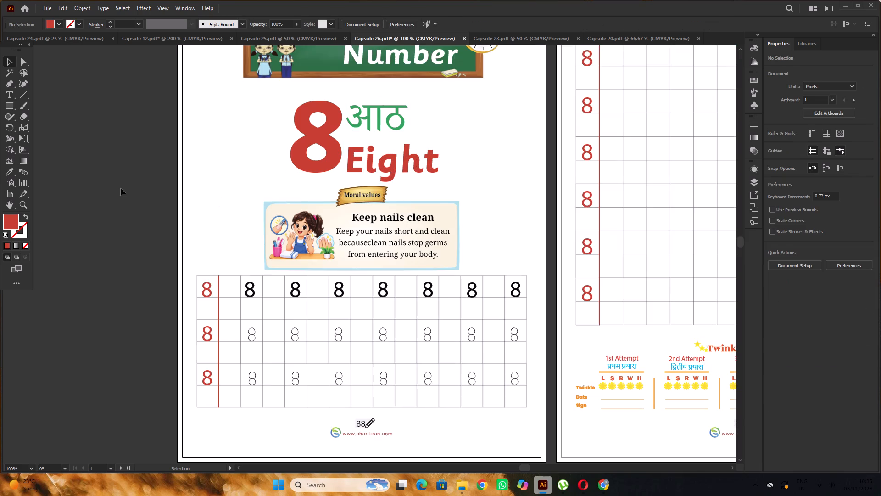
After checking Capsule 23's Seven, set the word Six in Capsule 20 to Sassoon Primary Std Bold and save the PDF.
{"action": "left_click", "coordinate": [384, 168]}
{"action": "left_click", "coordinate": [558, 34]}
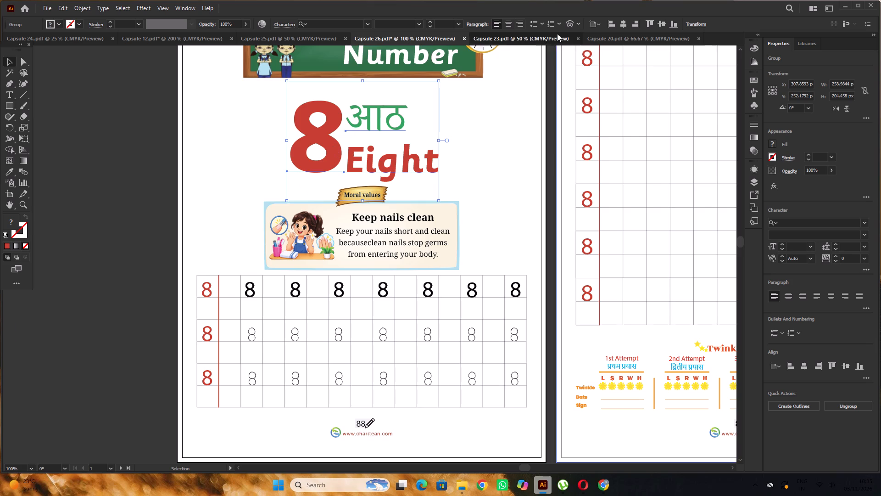
{"action": "left_click", "coordinate": [288, 183]}
{"action": "triple_click", "coordinate": [284, 193]}
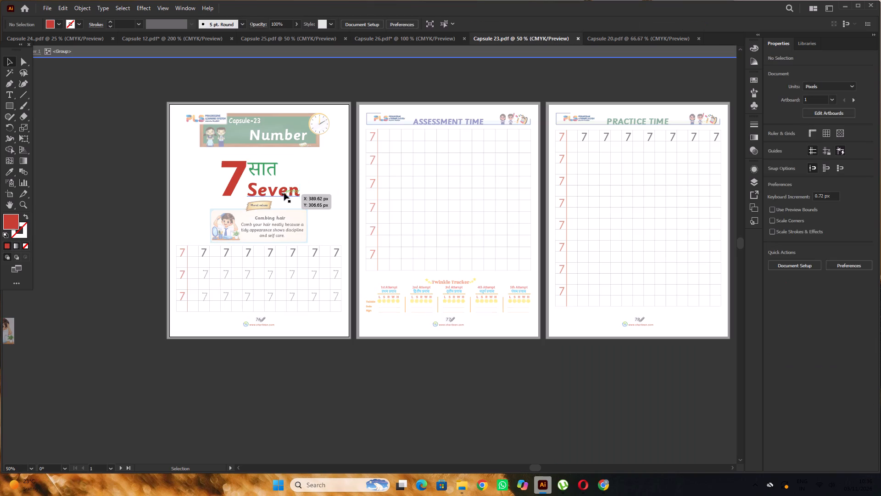
{"action": "left_click", "coordinate": [645, 38]}
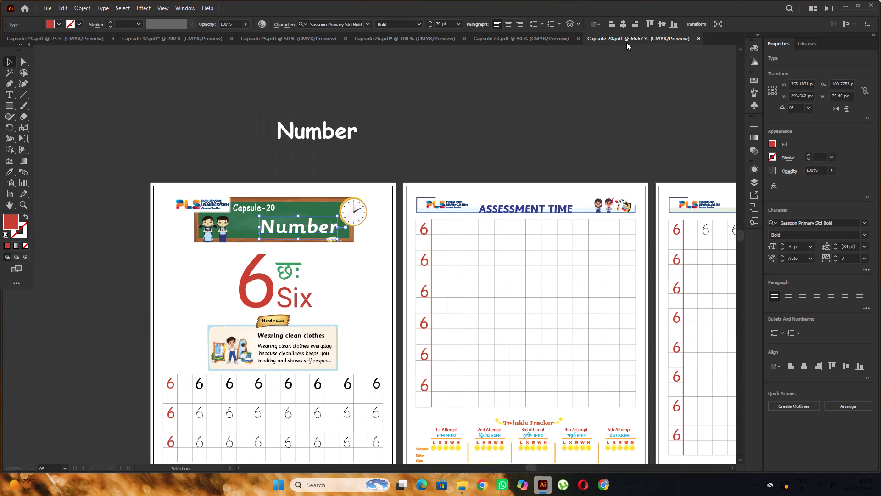
{"action": "left_click", "coordinate": [290, 303]}
{"action": "triple_click", "coordinate": [294, 302]}
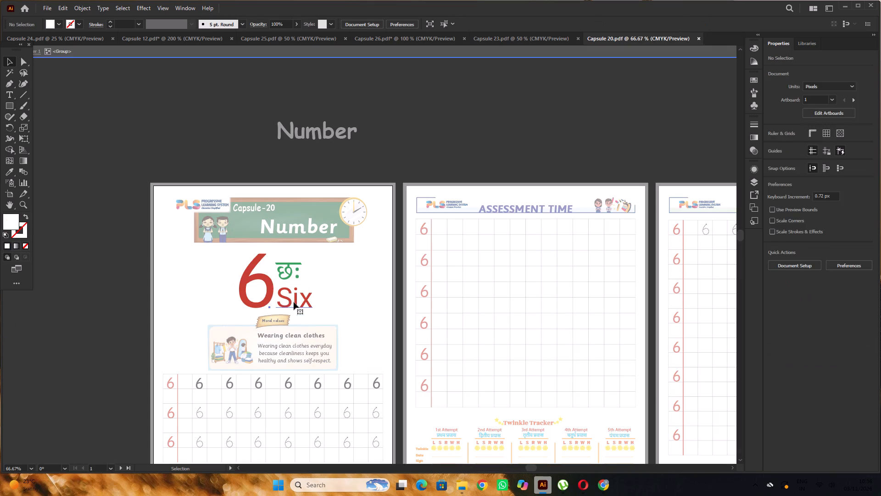
{"action": "scroll", "coordinate": [229, 214], "scroll_direction": "down", "scroll_amount": 6}
{"action": "left_click", "coordinate": [803, 221]}
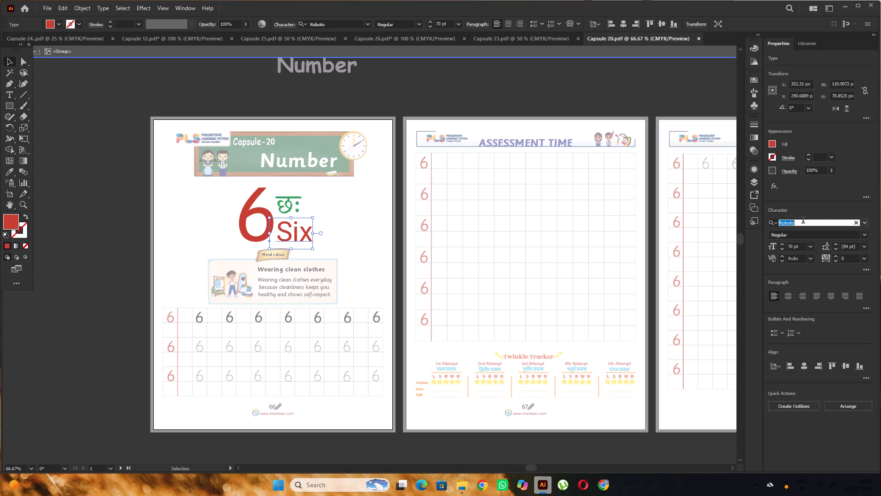
{"action": "type", "text": "SAS"}
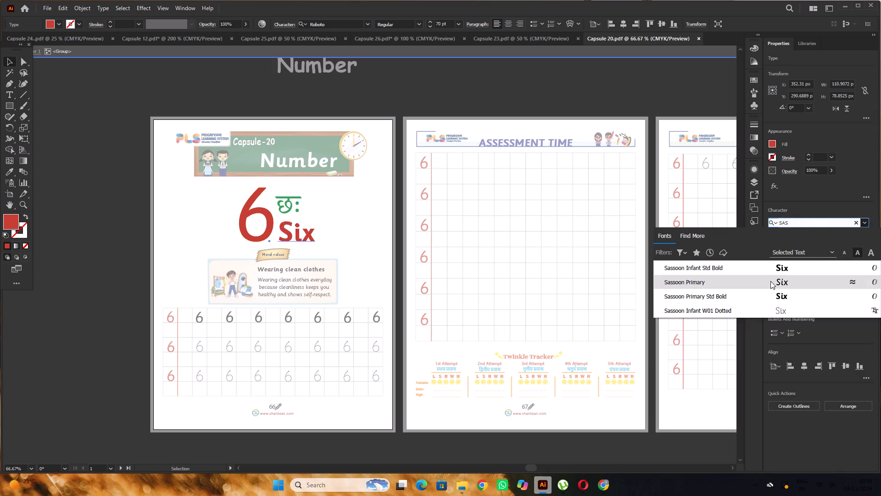
{"action": "left_click", "coordinate": [761, 295]}
{"action": "triple_click", "coordinate": [60, 202]}
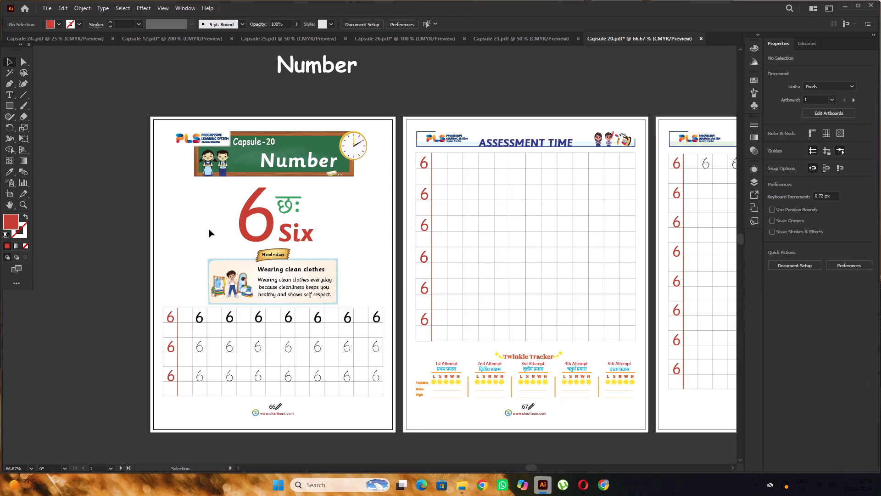
{"action": "scroll", "coordinate": [241, 227], "scroll_direction": "down", "scroll_amount": 2, "text": "alt"}
{"action": "key", "text": "ctrl+s"}
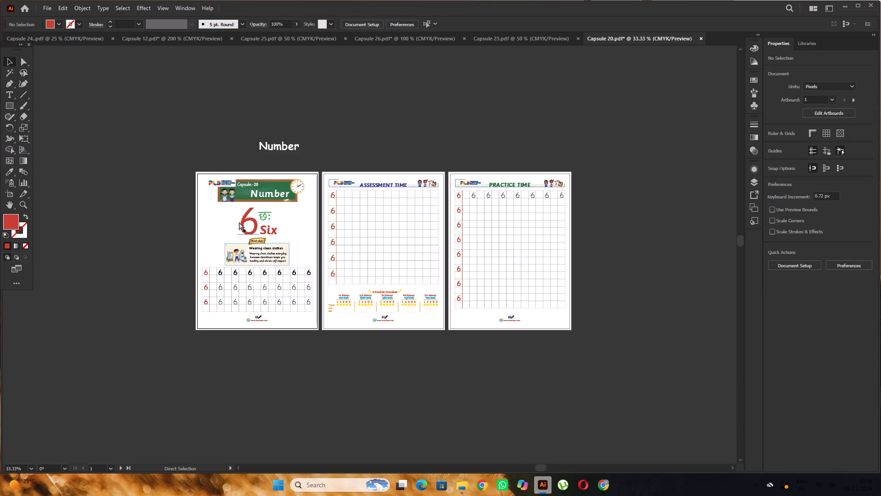
Insert the missing space between "because" and "clean" in Capsule 26's moral values text.
{"action": "left_click", "coordinate": [397, 37]}
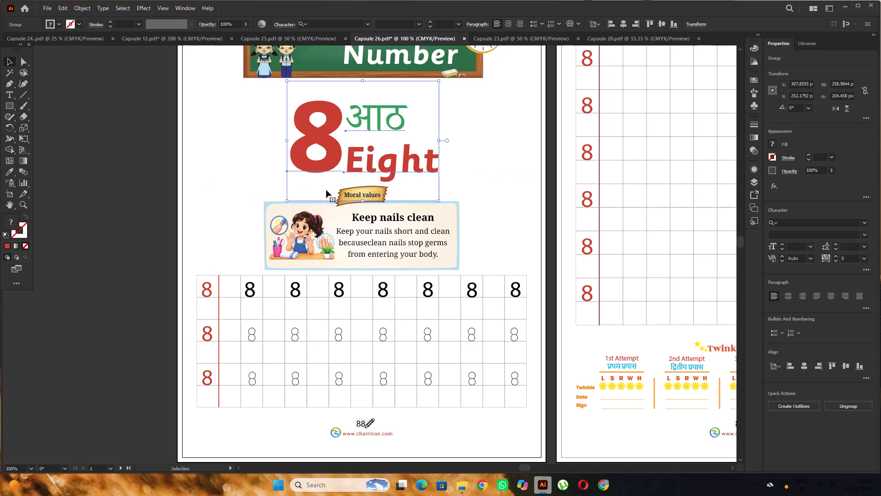
{"action": "scroll", "coordinate": [326, 189], "scroll_direction": "down", "scroll_amount": 3, "text": "alt"}
{"action": "left_click", "coordinate": [181, 165]}
{"action": "left_click", "coordinate": [183, 163]}
{"action": "scroll", "coordinate": [389, 192], "scroll_direction": "up", "scroll_amount": 2, "text": "alt"}
{"action": "left_click", "coordinate": [336, 173]}
{"action": "triple_click", "coordinate": [333, 171]}
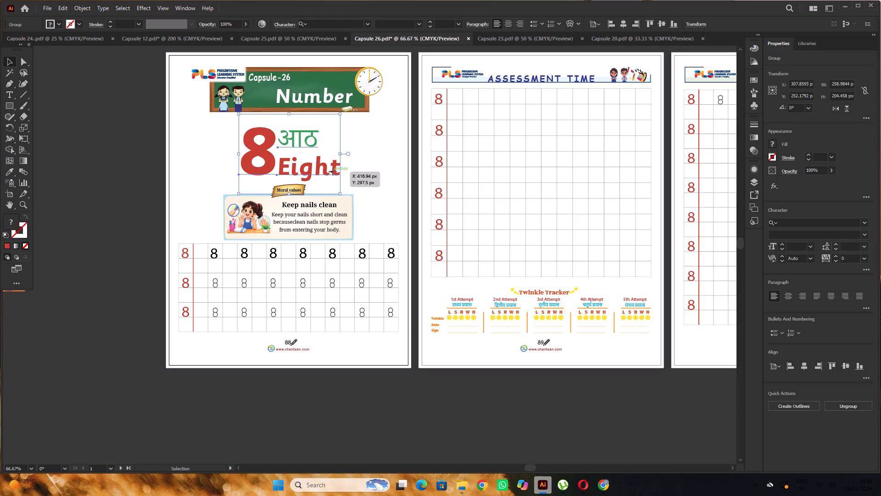
{"action": "double_click", "coordinate": [159, 156]}
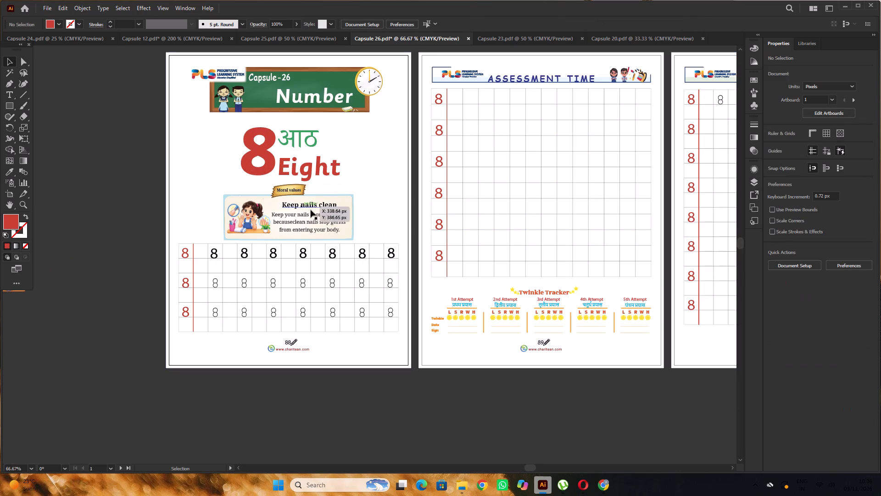
{"action": "scroll", "coordinate": [320, 203], "scroll_direction": "down", "scroll_amount": 1}
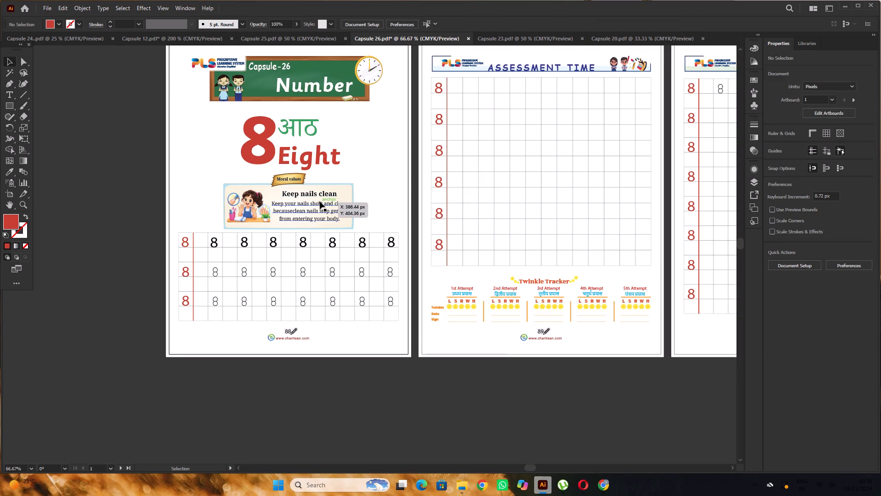
{"action": "scroll", "coordinate": [281, 218], "scroll_direction": "up", "scroll_amount": 2, "text": "alt"}
{"action": "double_click", "coordinate": [309, 205]}
{"action": "key", "text": "space"}
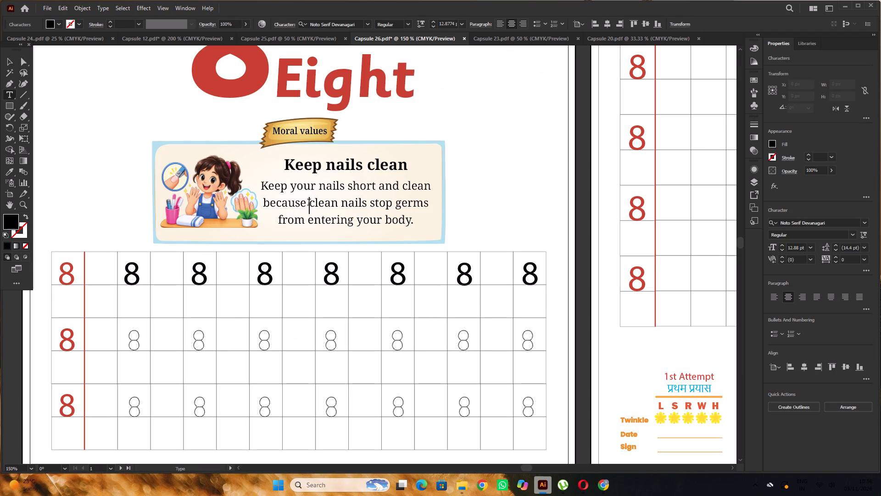
Ungroup the number-writing grid below the moral values box on page 88 of Capsule 26.
{"action": "scroll", "coordinate": [342, 203], "scroll_direction": "down", "scroll_amount": 1, "text": "alt"}
{"action": "left_click", "coordinate": [8, 59]}
{"action": "left_click", "coordinate": [132, 168]}
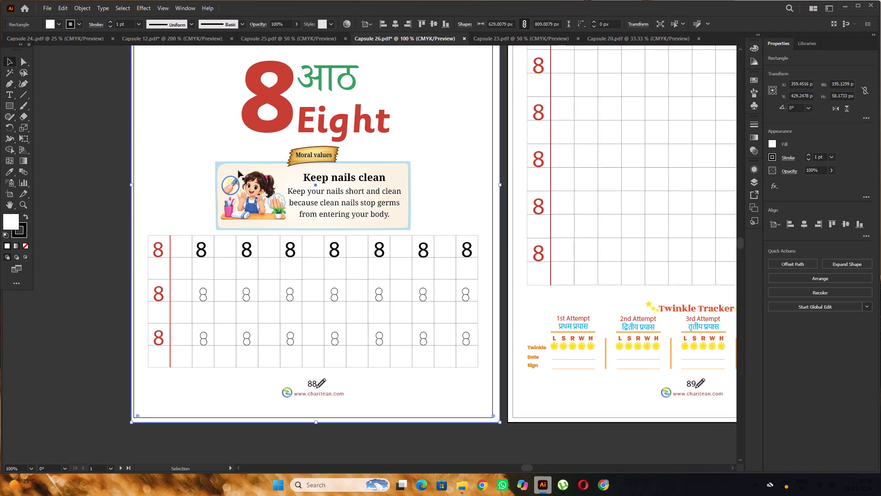
{"action": "scroll", "coordinate": [264, 170], "scroll_direction": "down", "scroll_amount": 2, "text": "alt"}
{"action": "key", "text": "ctrl+z"}
{"action": "left_click", "coordinate": [133, 135]}
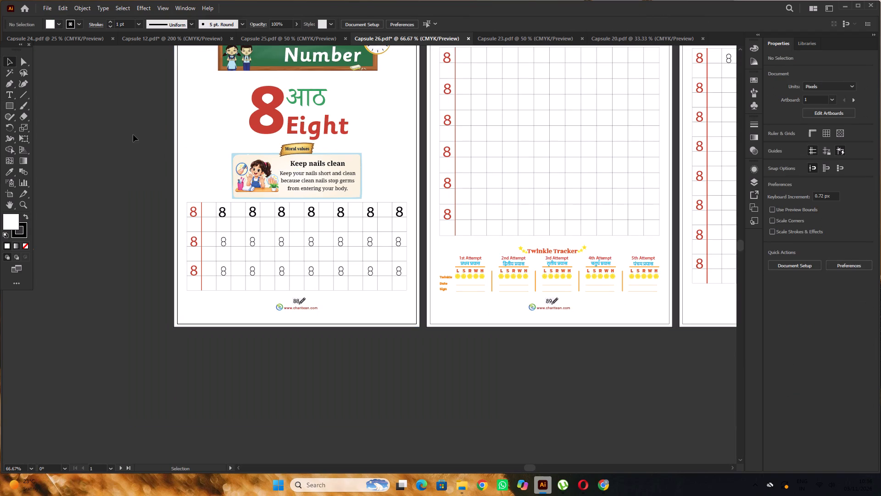
{"action": "scroll", "coordinate": [133, 135], "scroll_direction": "up", "scroll_amount": 2}
{"action": "scroll", "coordinate": [133, 135], "scroll_direction": "down", "scroll_amount": 6, "text": "alt"}
{"action": "scroll", "coordinate": [158, 147], "scroll_direction": "up", "scroll_amount": 2, "text": "alt"}
{"action": "left_click", "coordinate": [200, 164]}
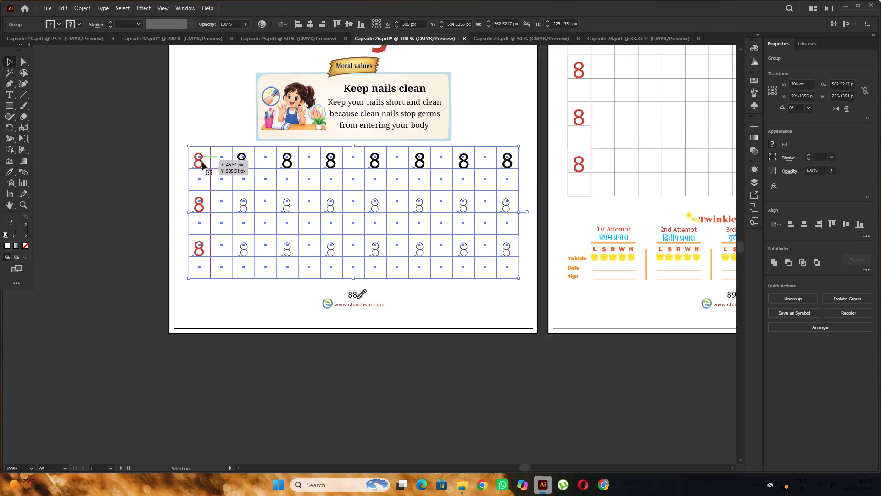
{"action": "right_click", "coordinate": [203, 163]}
{"action": "left_click", "coordinate": [240, 291]}
{"action": "left_click", "coordinate": [119, 175]}
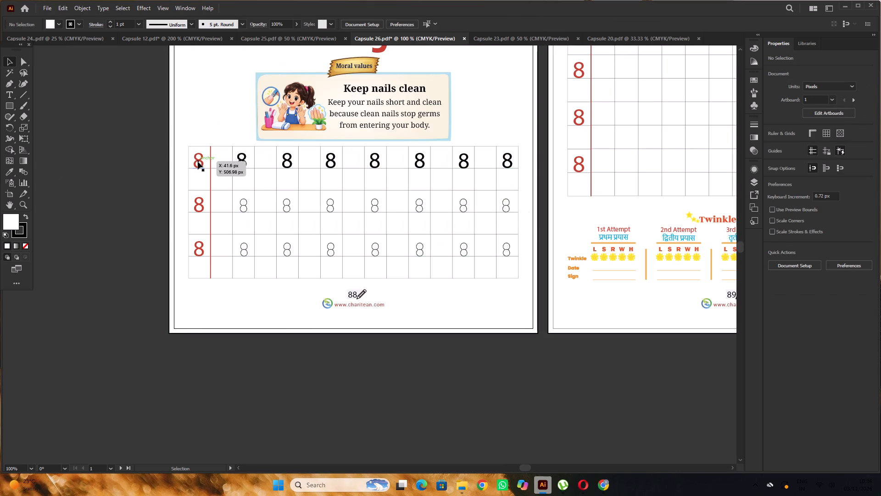
Set the three red 8s in the first column of page 88's grid to the Sassoon Primary font.
{"action": "left_click", "coordinate": [200, 158]}
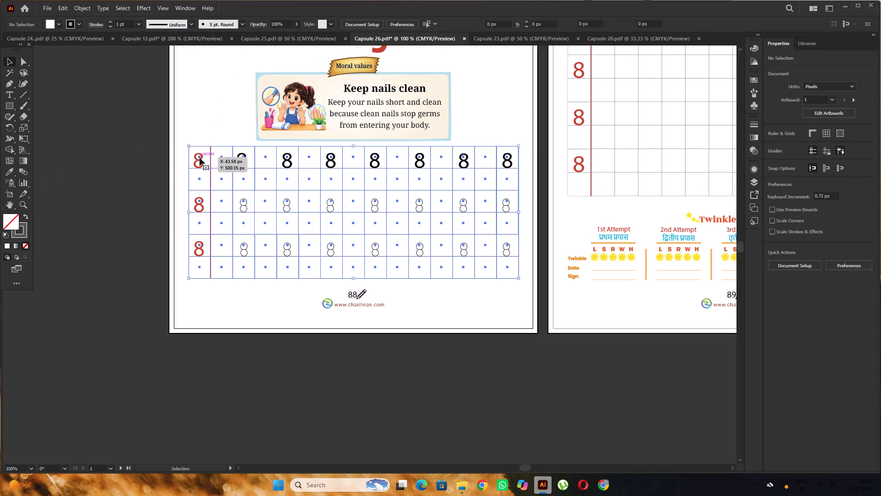
{"action": "left_click", "coordinate": [147, 153]}
{"action": "scroll", "coordinate": [147, 152], "scroll_direction": "down", "scroll_amount": 1}
{"action": "left_click", "coordinate": [211, 151]}
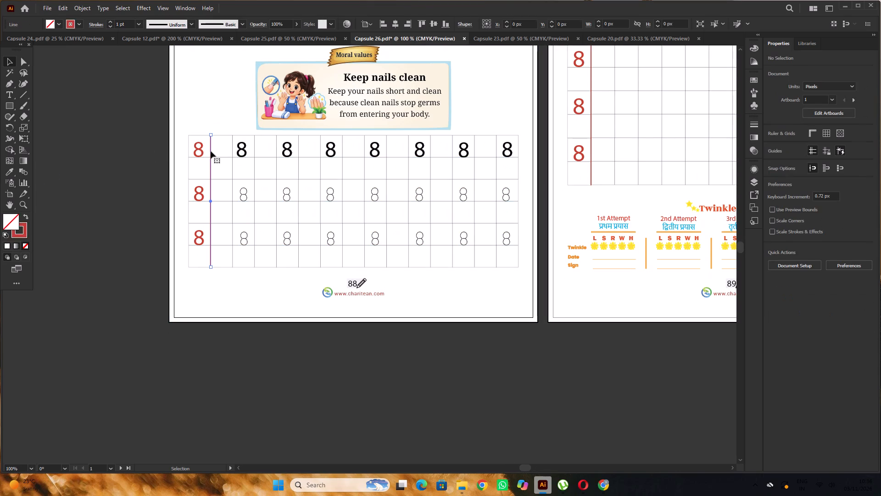
{"action": "left_click", "coordinate": [113, 141]}
{"action": "left_click", "coordinate": [196, 147]}
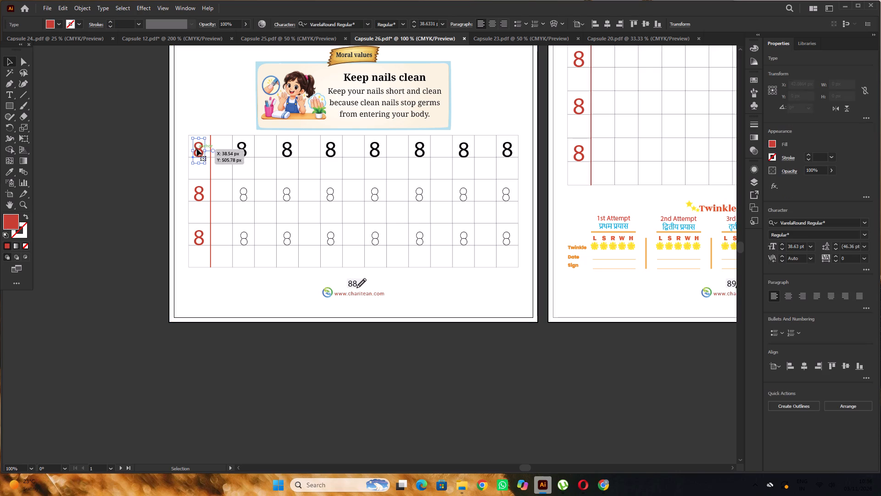
{"action": "left_click", "coordinate": [201, 194], "text": "shift"}
{"action": "left_click", "coordinate": [199, 236], "text": "shift"}
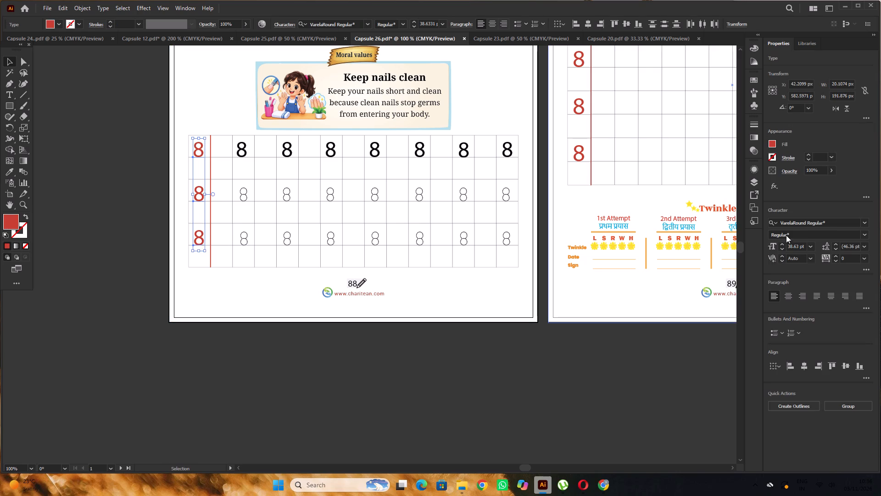
{"action": "left_click", "coordinate": [831, 225]}
{"action": "key", "text": "s"}
{"action": "key", "text": "a"}
{"action": "key", "text": "s"}
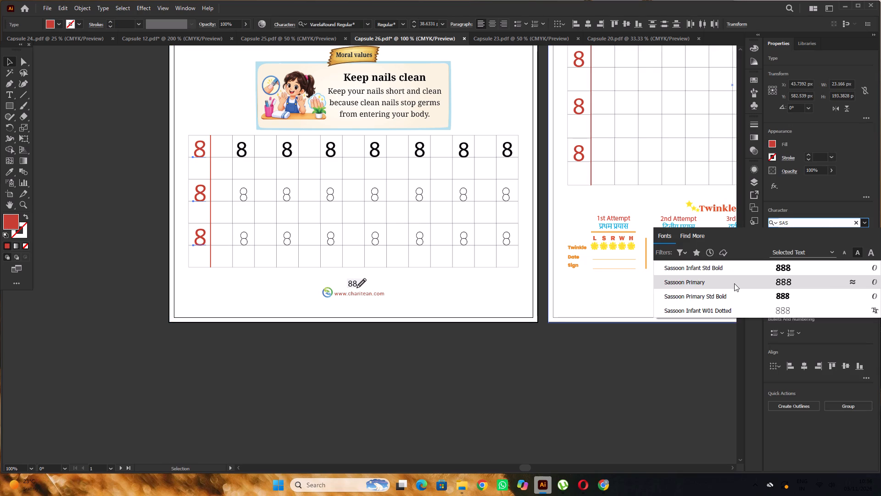
{"action": "left_click", "coordinate": [734, 283]}
{"action": "left_click", "coordinate": [169, 177]}
{"action": "left_click", "coordinate": [90, 134]}
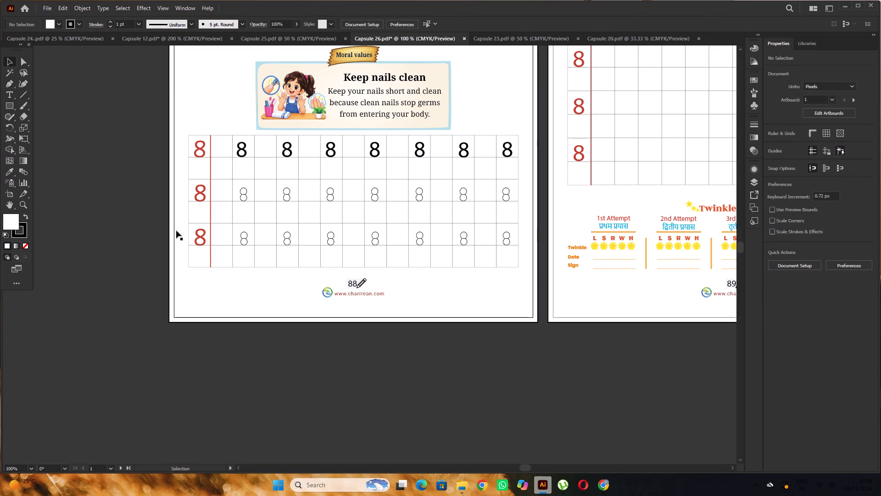
Lock the background of page 88 in Capsule 26.
{"action": "left_click", "coordinate": [212, 305]}
{"action": "key", "text": "ctrl+2"}
Set the seven solid black 8s in the top row of page 88's grid to the Sassoon Primary font.
{"action": "left_click", "coordinate": [239, 153]}
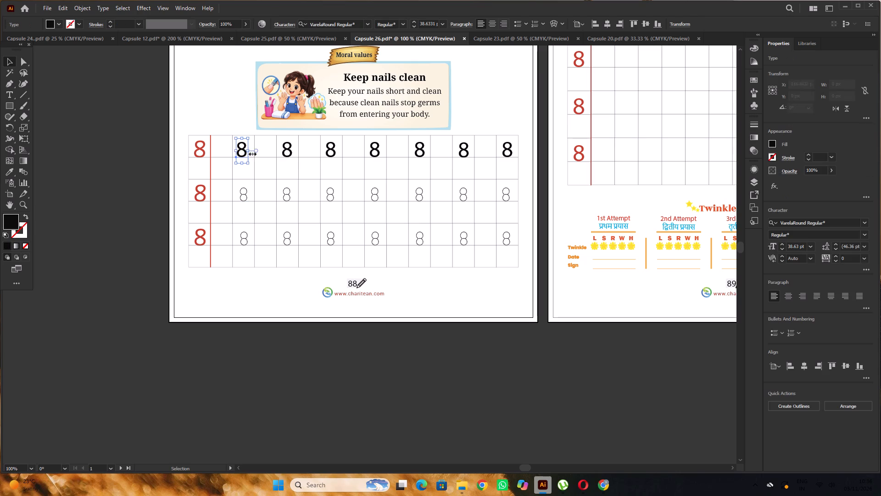
{"action": "left_click", "coordinate": [285, 149], "text": "shift"}
{"action": "left_click", "coordinate": [334, 150], "text": "shift"}
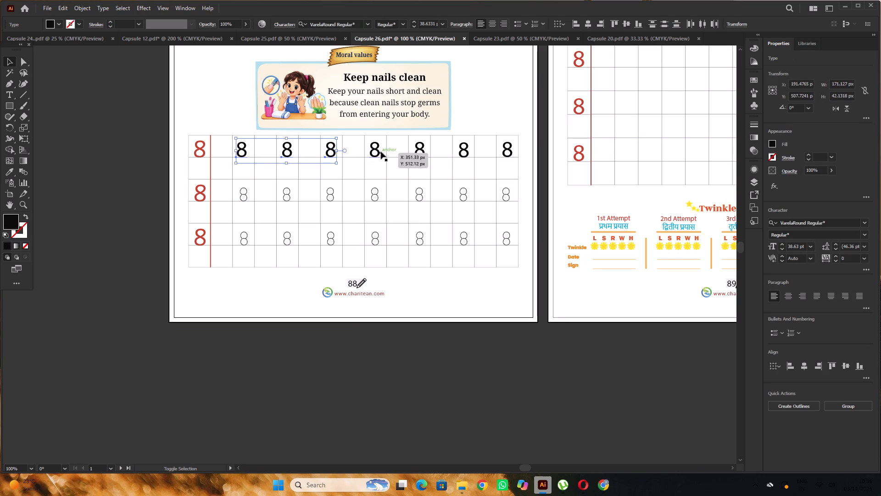
{"action": "left_click", "coordinate": [377, 150], "text": "shift"}
{"action": "left_click", "coordinate": [421, 148], "text": "shift"}
{"action": "left_click", "coordinate": [464, 150], "text": "shift"}
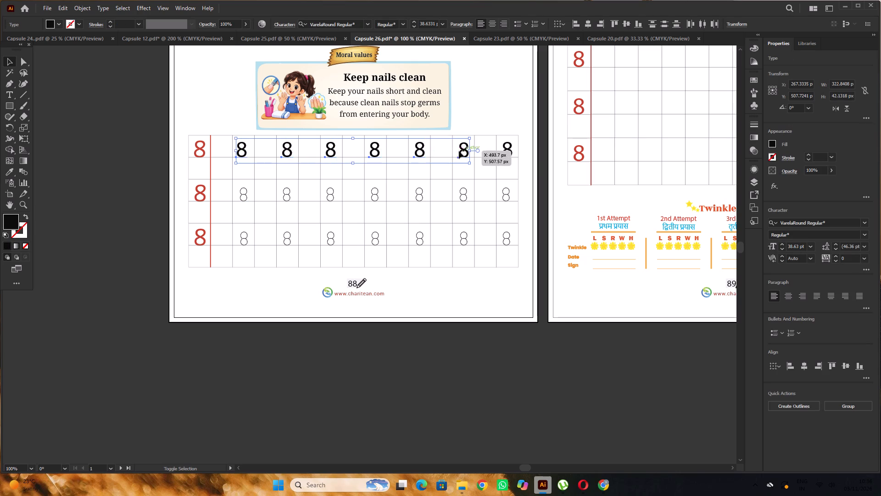
{"action": "left_click", "coordinate": [507, 148], "text": "shift"}
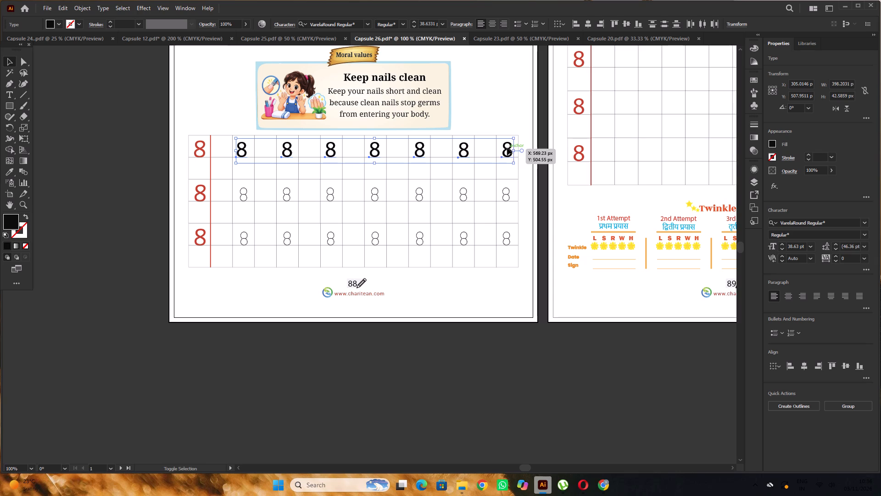
{"action": "left_click", "coordinate": [833, 220]}
{"action": "type", "text": "SA"}
{"action": "key", "text": "s"}
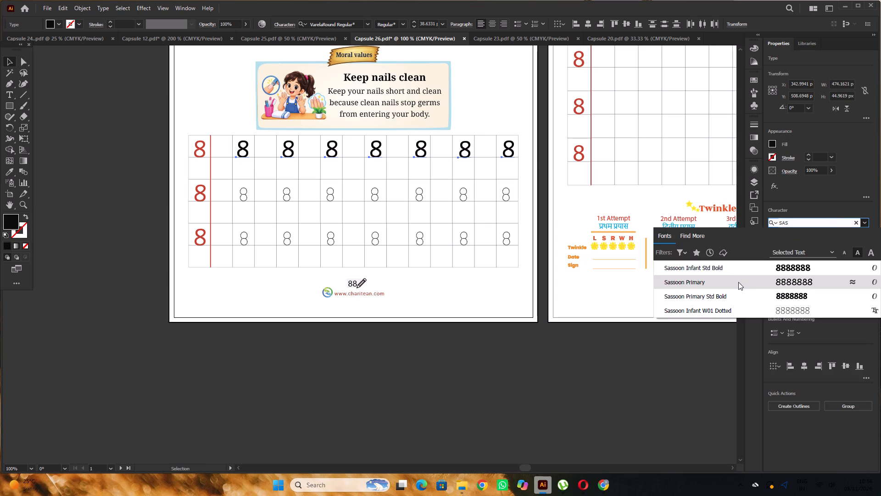
{"action": "left_click", "coordinate": [738, 282]}
{"action": "left_click", "coordinate": [56, 172]}
{"action": "scroll", "coordinate": [181, 165], "scroll_direction": "up", "scroll_amount": 2, "text": "alt"}
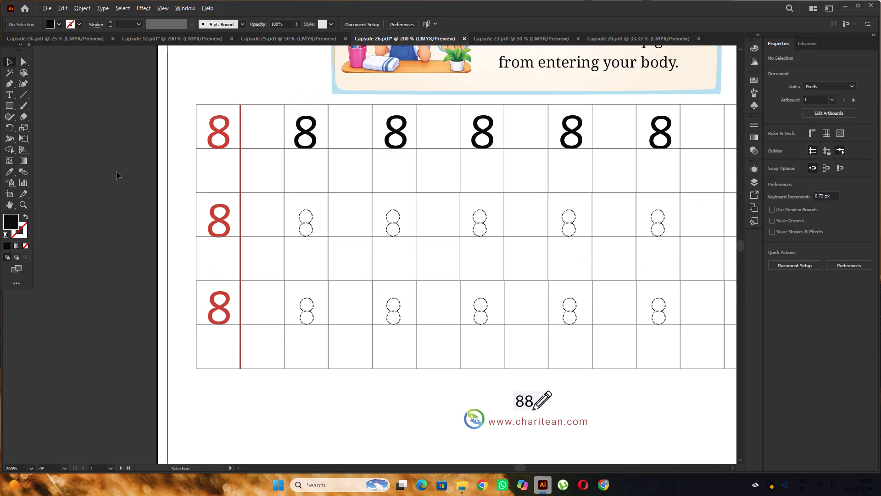
{"action": "scroll", "coordinate": [111, 172], "scroll_direction": "down", "scroll_amount": 3, "text": "alt"}
{"action": "scroll", "coordinate": [171, 172], "scroll_direction": "up", "scroll_amount": 2, "text": "alt"}
{"action": "scroll", "coordinate": [201, 199], "scroll_direction": "down", "scroll_amount": 1, "text": "alt"}
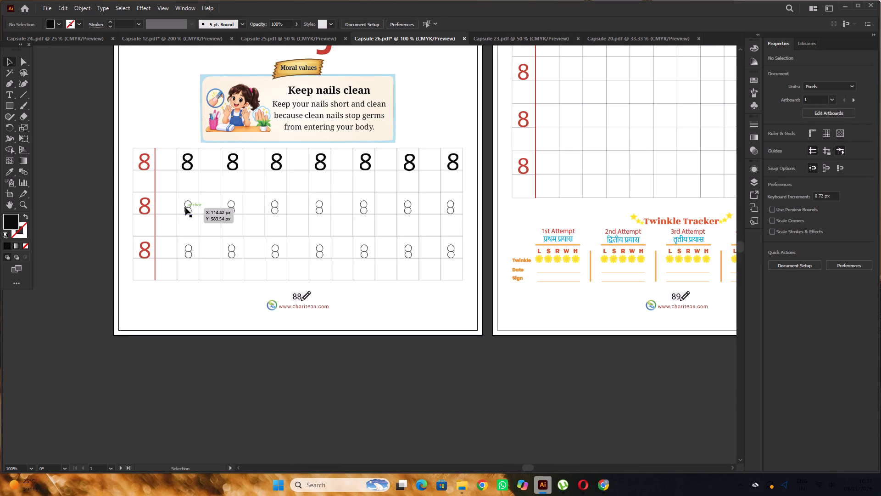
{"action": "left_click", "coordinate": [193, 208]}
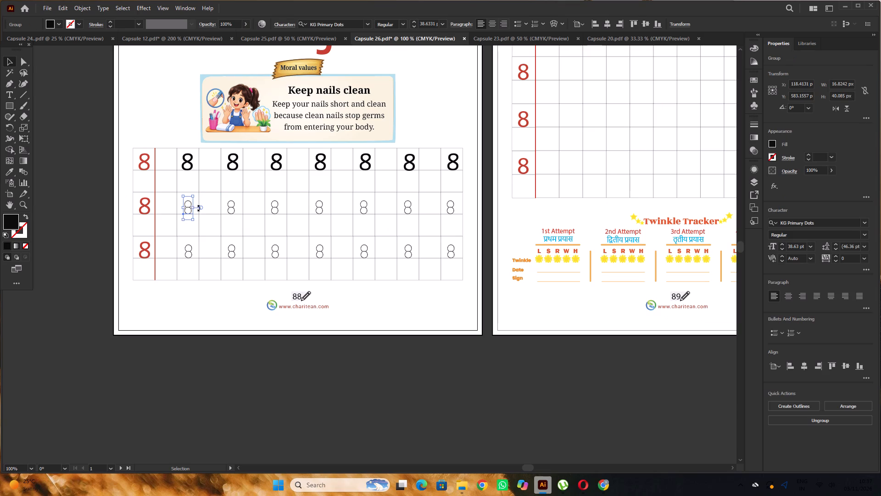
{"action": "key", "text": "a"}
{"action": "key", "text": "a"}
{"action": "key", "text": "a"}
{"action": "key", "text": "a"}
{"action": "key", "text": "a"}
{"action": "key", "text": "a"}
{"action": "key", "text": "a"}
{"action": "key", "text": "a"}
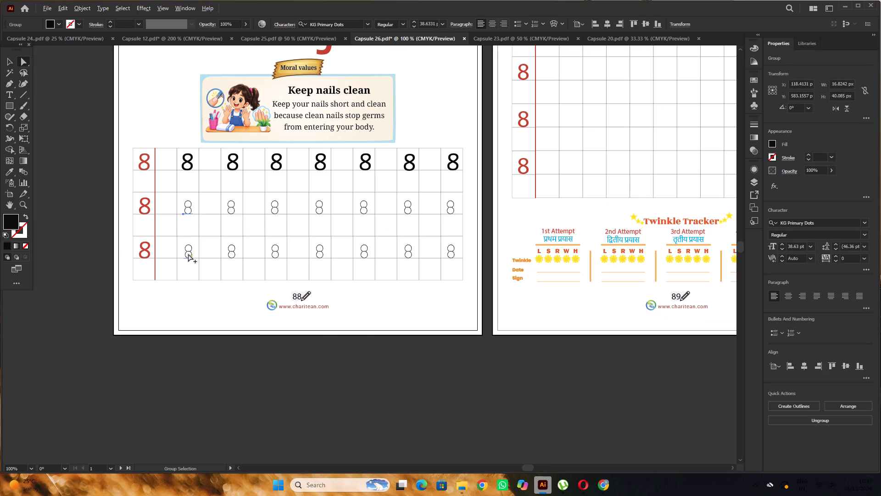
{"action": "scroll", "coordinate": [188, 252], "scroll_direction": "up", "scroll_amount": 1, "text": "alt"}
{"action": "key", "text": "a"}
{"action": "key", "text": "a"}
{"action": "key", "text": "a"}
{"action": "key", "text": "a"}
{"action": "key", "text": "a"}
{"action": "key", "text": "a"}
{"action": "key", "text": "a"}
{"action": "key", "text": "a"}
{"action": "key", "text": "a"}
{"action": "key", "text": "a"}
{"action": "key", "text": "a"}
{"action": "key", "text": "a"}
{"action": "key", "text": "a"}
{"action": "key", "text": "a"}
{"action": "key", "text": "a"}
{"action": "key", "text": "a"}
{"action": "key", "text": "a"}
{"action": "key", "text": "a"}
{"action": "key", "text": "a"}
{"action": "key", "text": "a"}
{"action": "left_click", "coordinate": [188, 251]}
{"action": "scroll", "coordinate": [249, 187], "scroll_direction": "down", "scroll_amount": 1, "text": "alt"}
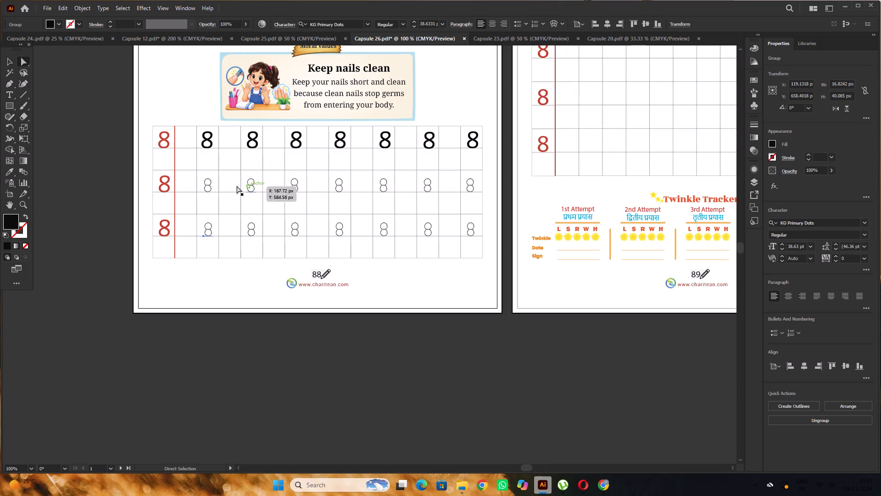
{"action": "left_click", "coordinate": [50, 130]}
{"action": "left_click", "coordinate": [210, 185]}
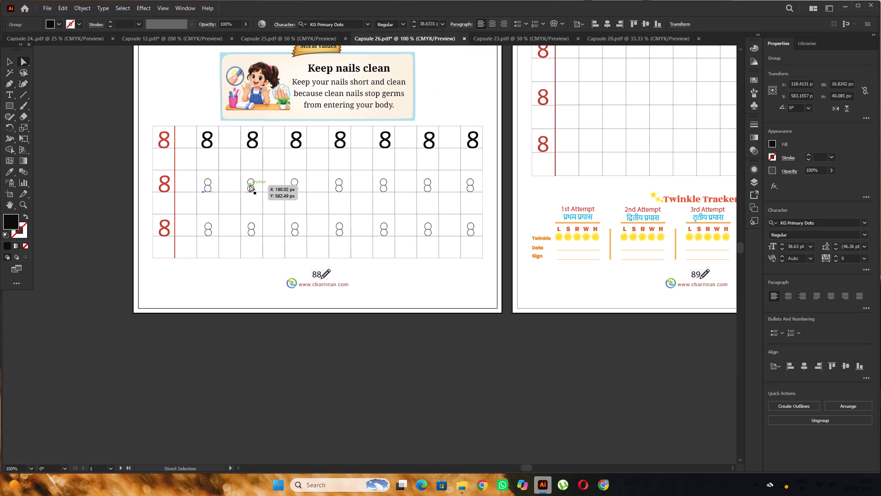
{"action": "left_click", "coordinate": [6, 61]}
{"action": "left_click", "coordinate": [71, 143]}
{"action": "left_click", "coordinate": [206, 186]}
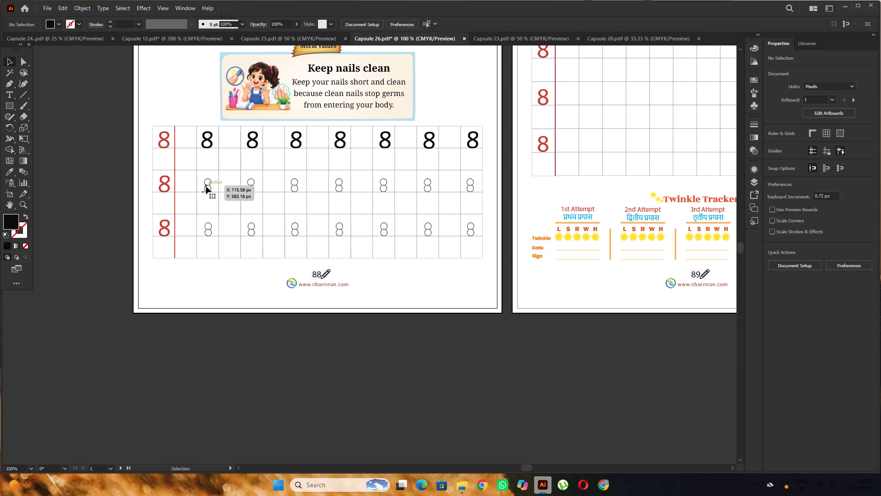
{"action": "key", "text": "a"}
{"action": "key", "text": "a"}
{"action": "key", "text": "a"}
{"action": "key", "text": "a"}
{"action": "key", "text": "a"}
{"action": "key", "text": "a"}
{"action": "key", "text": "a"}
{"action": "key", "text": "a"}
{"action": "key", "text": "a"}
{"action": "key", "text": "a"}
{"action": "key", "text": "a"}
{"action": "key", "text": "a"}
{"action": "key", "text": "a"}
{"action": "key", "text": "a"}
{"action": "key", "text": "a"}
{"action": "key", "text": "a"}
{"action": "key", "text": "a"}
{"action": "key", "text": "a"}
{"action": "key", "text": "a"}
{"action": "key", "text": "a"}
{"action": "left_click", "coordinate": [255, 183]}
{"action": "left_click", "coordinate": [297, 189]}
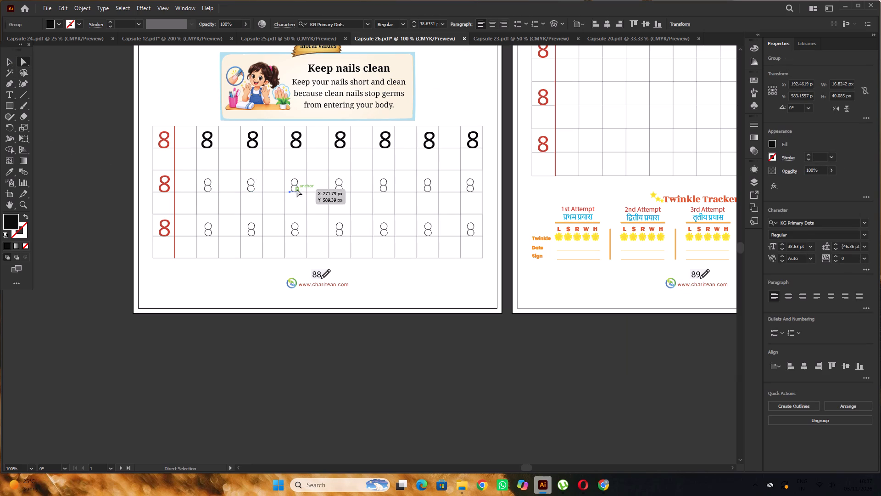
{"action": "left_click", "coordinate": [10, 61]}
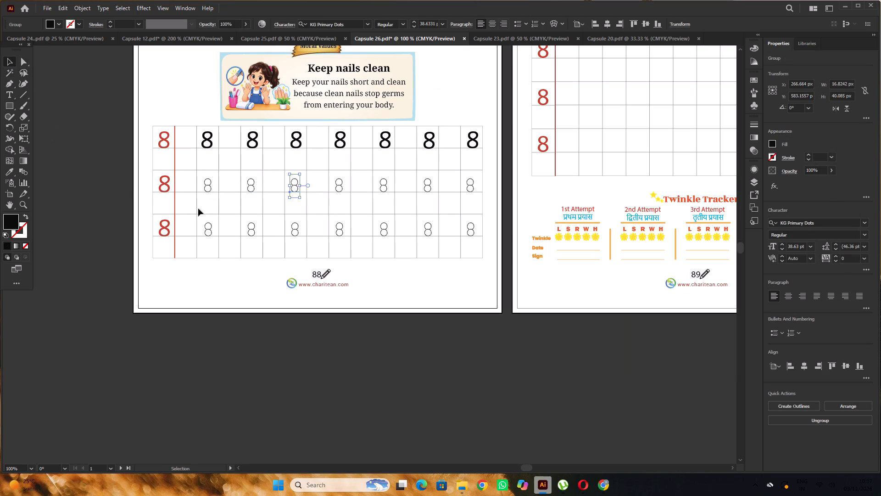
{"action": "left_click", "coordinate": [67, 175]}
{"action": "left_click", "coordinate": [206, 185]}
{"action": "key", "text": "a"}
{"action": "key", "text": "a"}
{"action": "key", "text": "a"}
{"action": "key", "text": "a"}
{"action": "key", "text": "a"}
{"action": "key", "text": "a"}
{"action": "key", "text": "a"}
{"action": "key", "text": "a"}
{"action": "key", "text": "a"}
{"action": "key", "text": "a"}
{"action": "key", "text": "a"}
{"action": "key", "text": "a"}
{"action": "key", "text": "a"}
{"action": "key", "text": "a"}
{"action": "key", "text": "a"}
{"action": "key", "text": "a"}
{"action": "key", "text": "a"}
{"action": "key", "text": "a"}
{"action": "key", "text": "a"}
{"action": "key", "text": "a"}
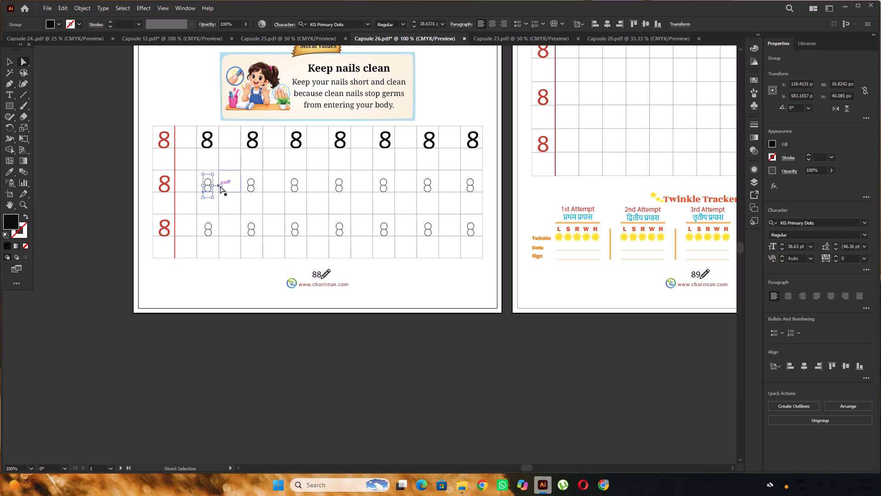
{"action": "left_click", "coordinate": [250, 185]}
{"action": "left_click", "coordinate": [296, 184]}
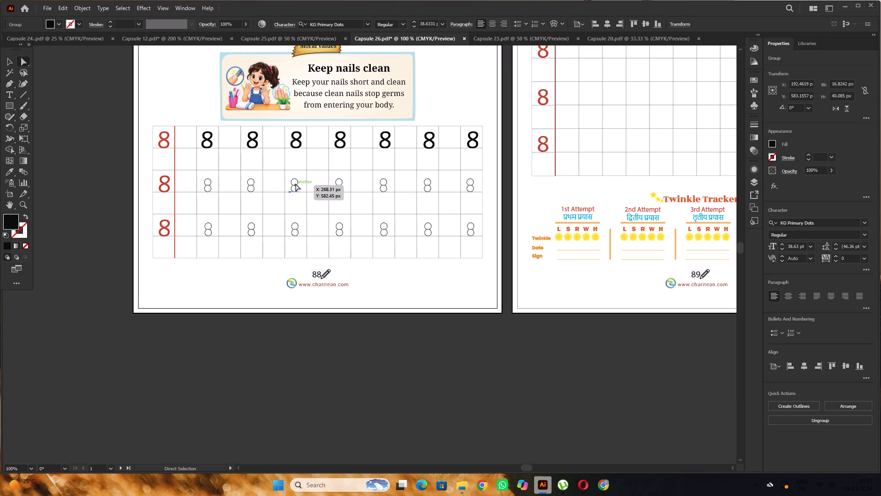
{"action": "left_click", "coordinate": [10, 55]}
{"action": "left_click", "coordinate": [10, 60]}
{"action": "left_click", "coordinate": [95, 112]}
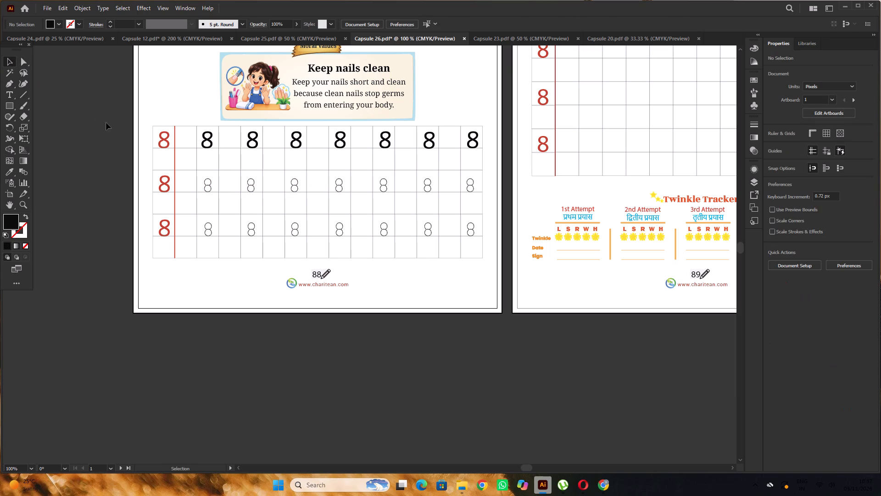
Set the seven dotted 8s in the middle row of page 88's grid to the Sassoon Infant W01 Dotted font.
{"action": "left_click", "coordinate": [207, 187]}
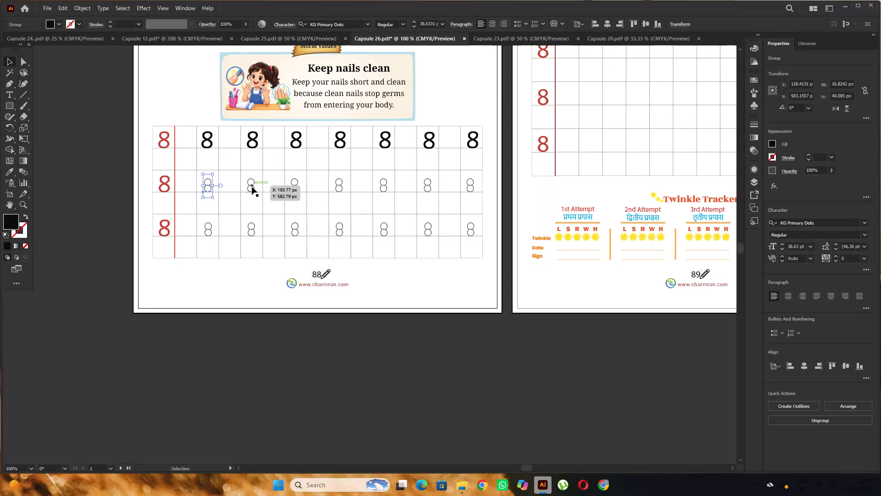
{"action": "left_click", "coordinate": [252, 187], "text": "shift"}
{"action": "left_click", "coordinate": [298, 185], "text": "shift"}
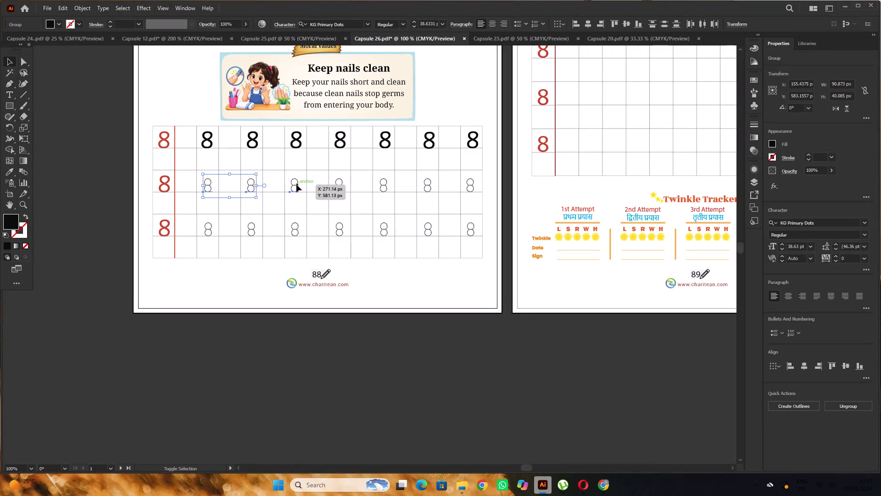
{"action": "left_click", "coordinate": [342, 185], "text": "shift"}
{"action": "left_click", "coordinate": [382, 186], "text": "shift"}
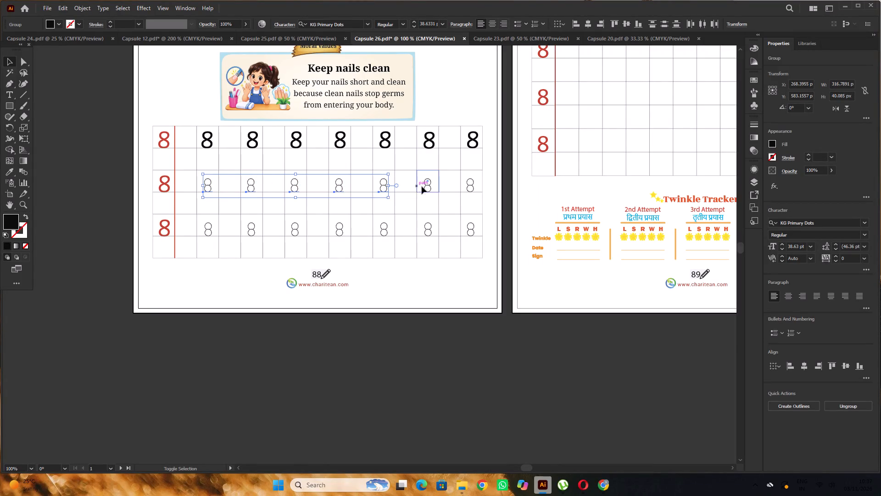
{"action": "left_click", "coordinate": [426, 186], "text": "shift"}
{"action": "left_click", "coordinate": [469, 186], "text": "shift"}
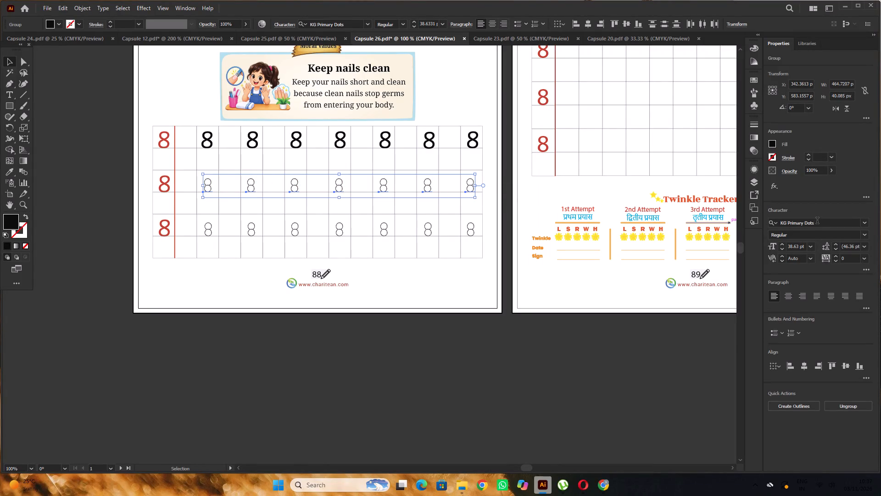
{"action": "left_click", "coordinate": [821, 223]}
{"action": "key", "text": "s"}
{"action": "key", "text": "a"}
{"action": "key", "text": "s"}
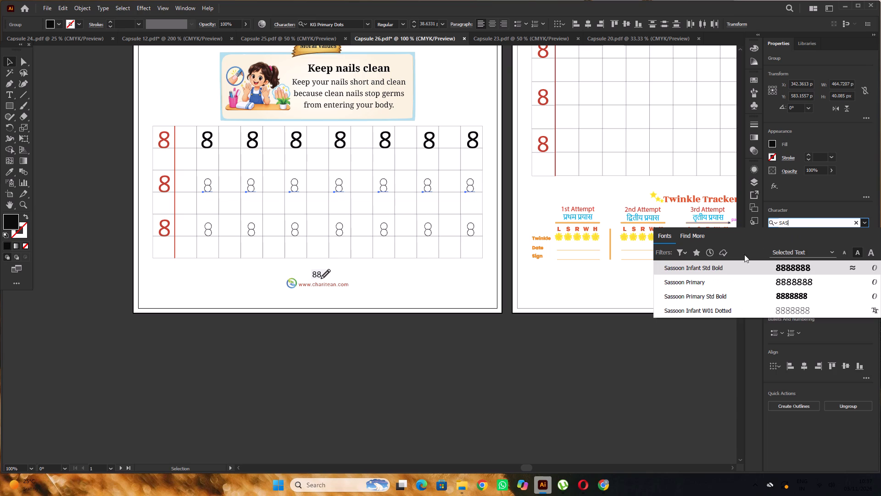
{"action": "left_click", "coordinate": [716, 311]}
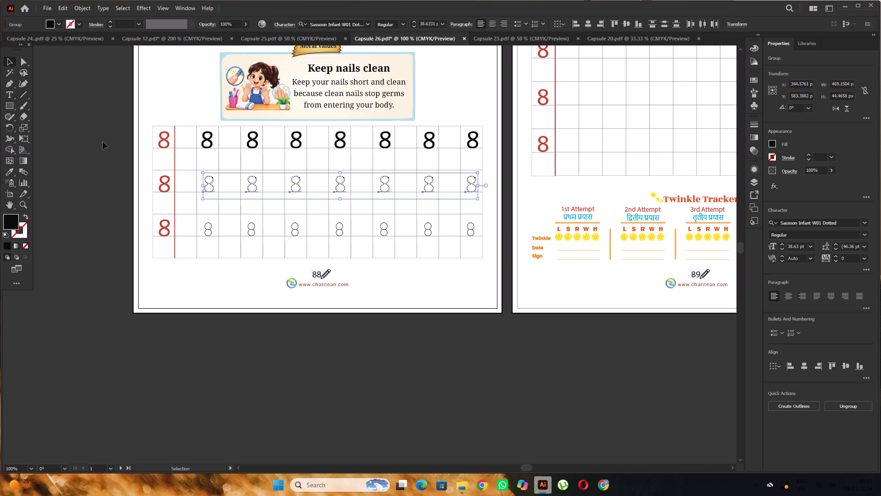
{"action": "left_click", "coordinate": [101, 142]}
Set the seven dotted 8s in the bottom row of page 88's grid to the Sassoon Infant W01 Dotted font.
{"action": "scroll", "coordinate": [101, 142], "scroll_direction": "down", "scroll_amount": 3}
{"action": "left_click", "coordinate": [210, 195]}
{"action": "left_click", "coordinate": [251, 196], "text": "shift"}
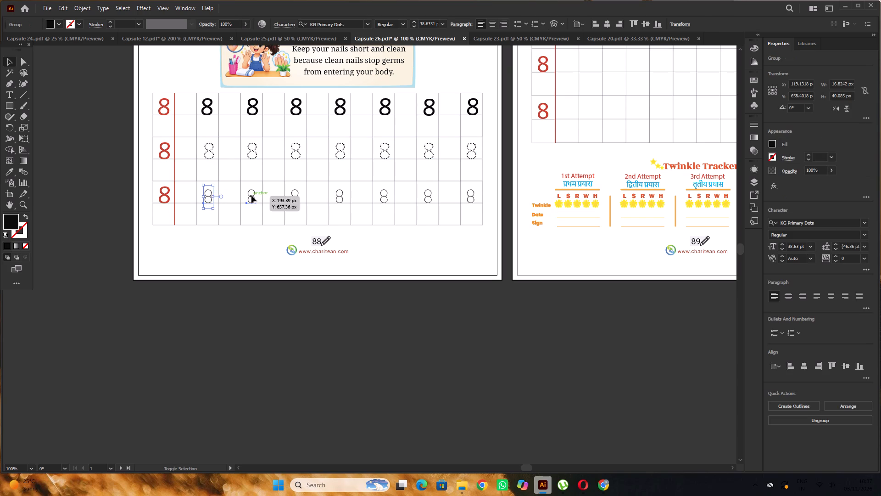
{"action": "left_click", "coordinate": [291, 198], "text": "shift"}
{"action": "left_click", "coordinate": [345, 198], "text": "shift"}
{"action": "left_click", "coordinate": [385, 196], "text": "shift"}
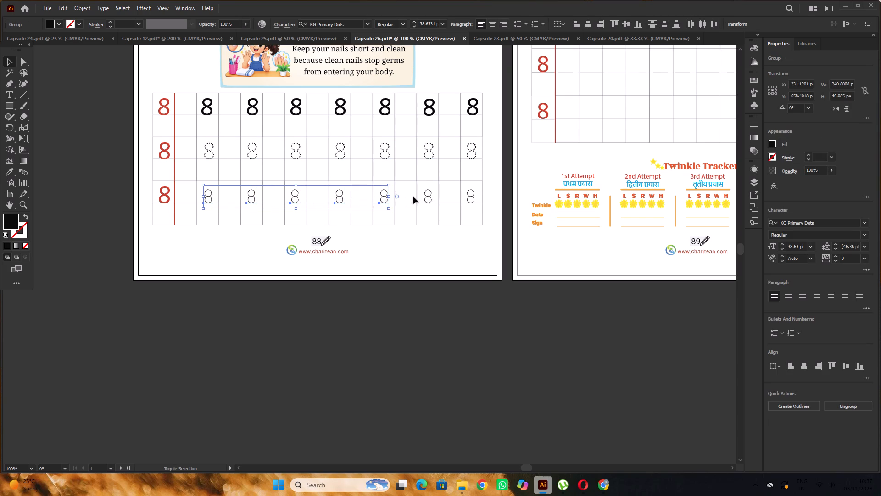
{"action": "left_click", "coordinate": [430, 197], "text": "shift"}
{"action": "left_click", "coordinate": [471, 200], "text": "shift"}
{"action": "left_click", "coordinate": [827, 221]}
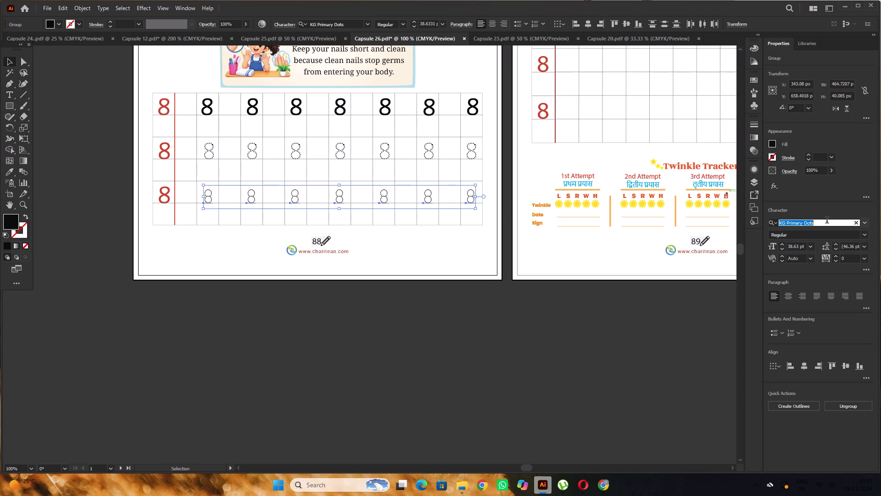
{"action": "type", "text": "SASS"}
{"action": "left_click", "coordinate": [754, 313]}
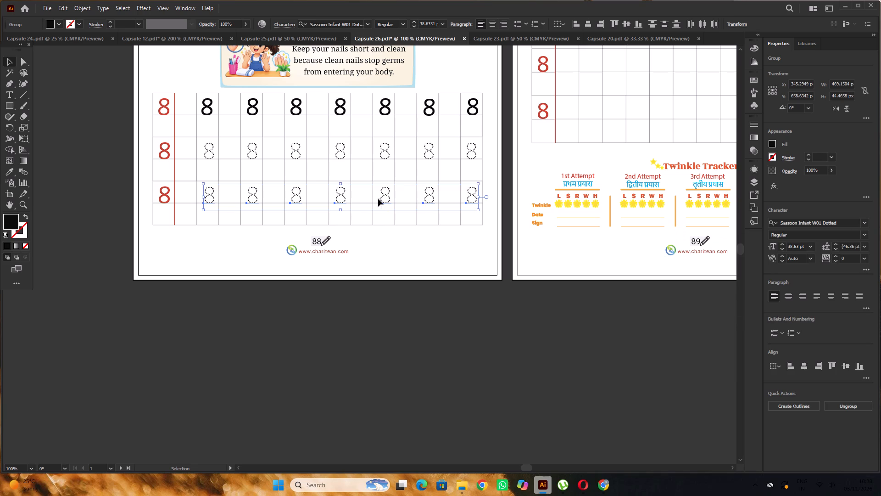
{"action": "left_click", "coordinate": [111, 162]}
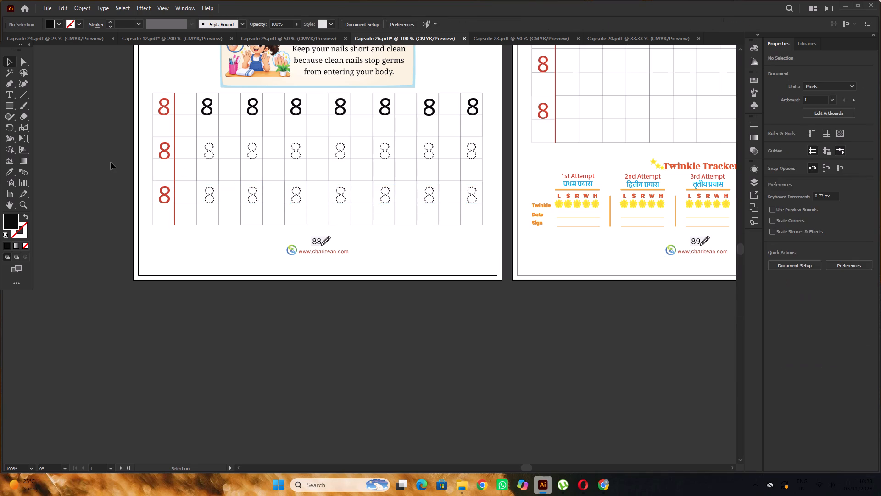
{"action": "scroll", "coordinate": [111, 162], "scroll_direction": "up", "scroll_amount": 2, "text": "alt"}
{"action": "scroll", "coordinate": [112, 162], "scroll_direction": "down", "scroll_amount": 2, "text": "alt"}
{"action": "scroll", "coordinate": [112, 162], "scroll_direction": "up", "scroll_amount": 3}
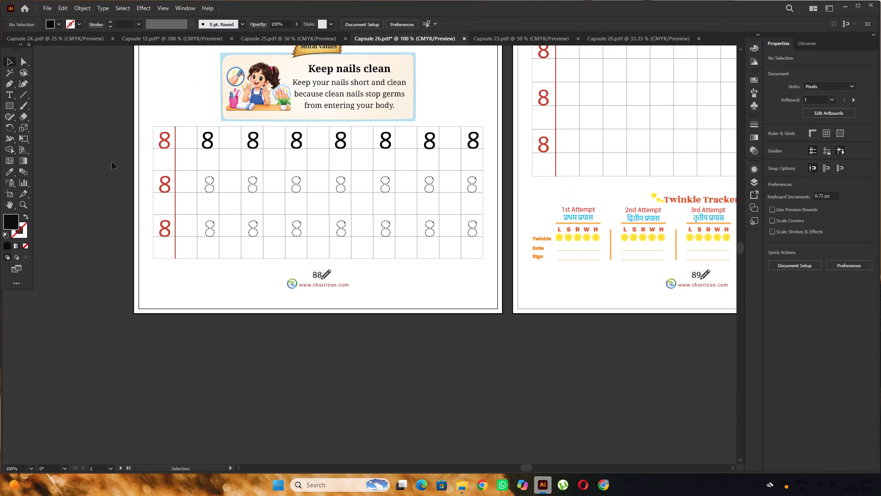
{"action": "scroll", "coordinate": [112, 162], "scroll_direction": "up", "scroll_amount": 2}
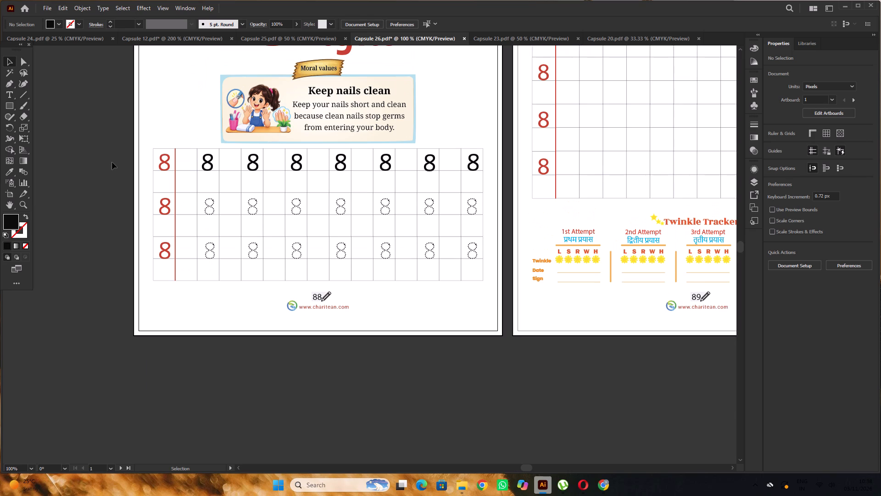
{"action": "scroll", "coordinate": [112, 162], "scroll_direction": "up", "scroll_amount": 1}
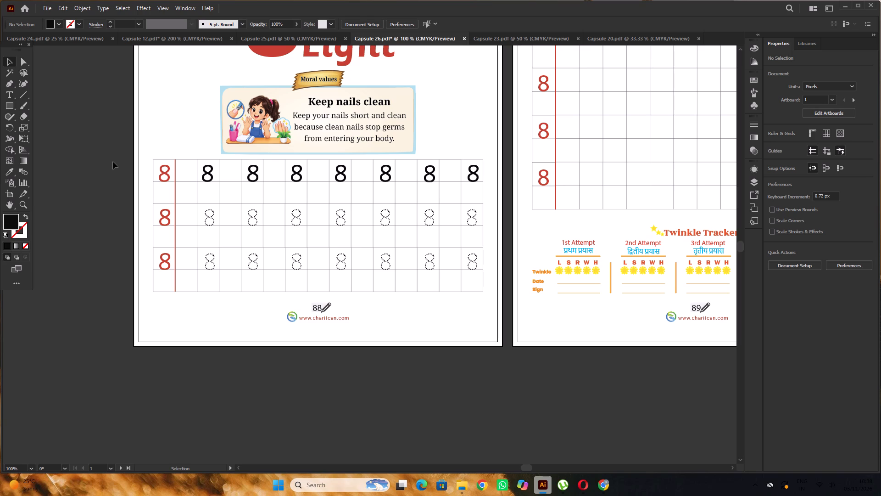
Ungroup the practice grid on the Assessment Time page, page 89.
{"action": "scroll", "coordinate": [113, 162], "scroll_direction": "down", "scroll_amount": 4, "text": "alt"}
{"action": "scroll", "coordinate": [117, 162], "scroll_direction": "up", "scroll_amount": 6}
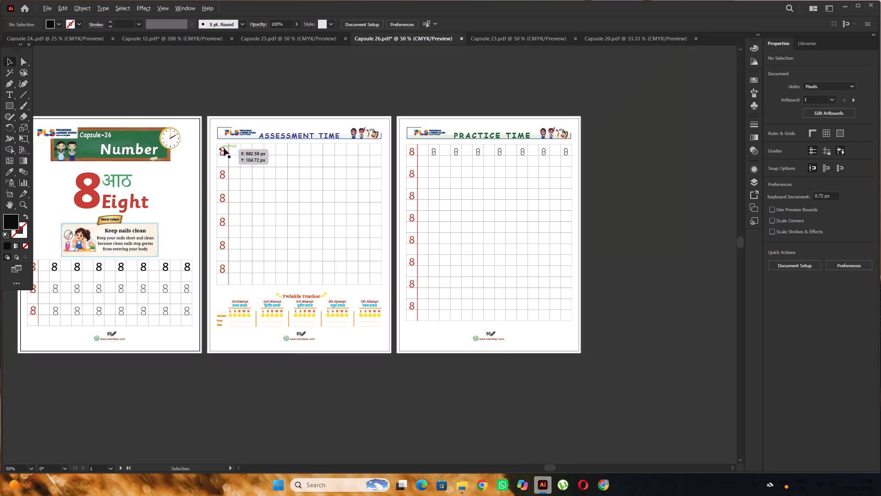
{"action": "scroll", "coordinate": [229, 147], "scroll_direction": "up", "scroll_amount": 2, "text": "alt"}
{"action": "scroll", "coordinate": [277, 144], "scroll_direction": "down", "scroll_amount": 3, "text": "alt"}
{"action": "scroll", "coordinate": [244, 148], "scroll_direction": "up", "scroll_amount": 3, "text": "alt"}
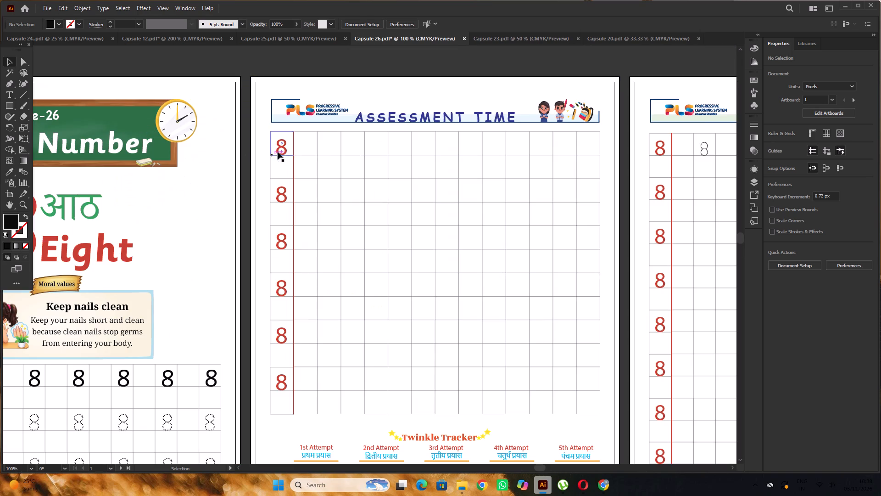
{"action": "left_click", "coordinate": [282, 151]}
{"action": "scroll", "coordinate": [282, 150], "scroll_direction": "down", "scroll_amount": 4}
{"action": "right_click", "coordinate": [282, 150]}
{"action": "left_click", "coordinate": [326, 276]}
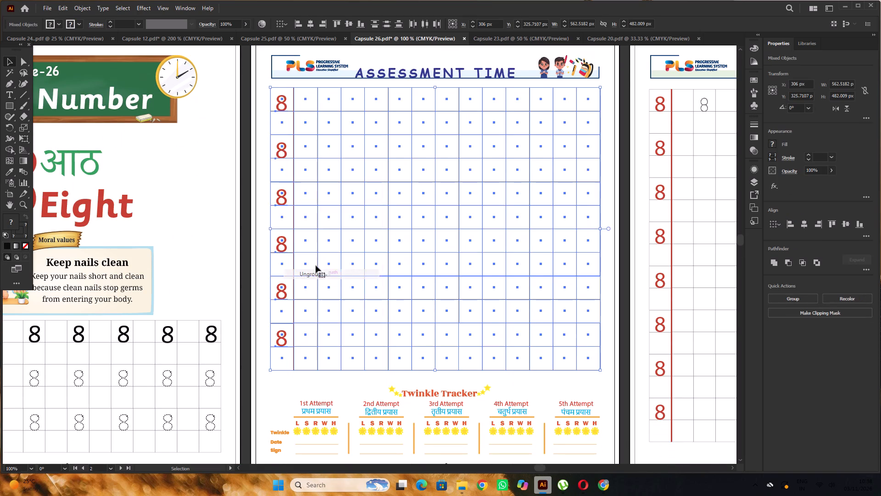
{"action": "left_click", "coordinate": [246, 191]}
Set the six red 8s in the first column of page 89's grid to the Sassoon Primary font.
{"action": "scroll", "coordinate": [247, 191], "scroll_direction": "down", "scroll_amount": 1}
{"action": "left_click", "coordinate": [285, 96]}
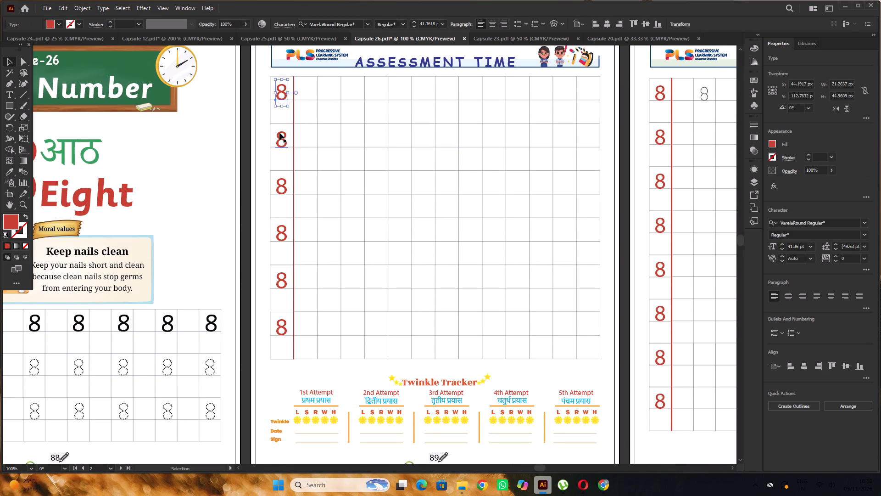
{"action": "left_click", "coordinate": [279, 133], "text": "shift"}
{"action": "left_click", "coordinate": [279, 187], "text": "shift"}
{"action": "left_click", "coordinate": [280, 237], "text": "shift"}
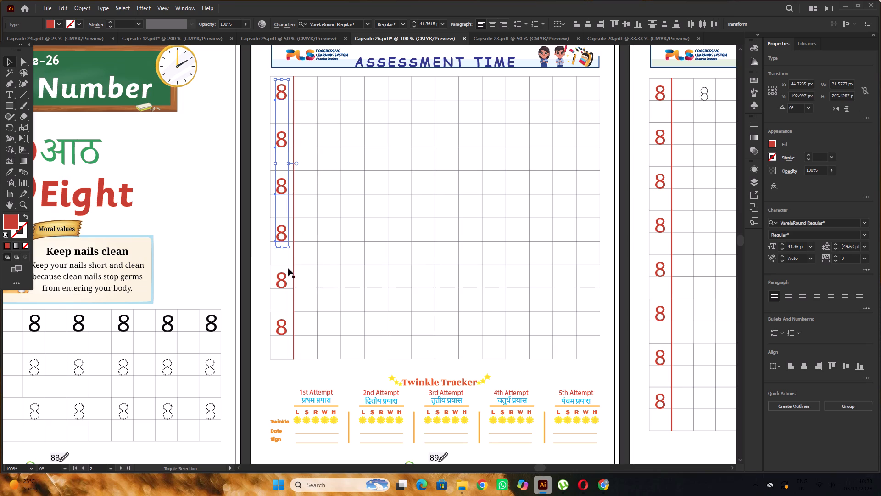
{"action": "left_click", "coordinate": [284, 283], "text": "shift"}
{"action": "left_click", "coordinate": [283, 332], "text": "shift"}
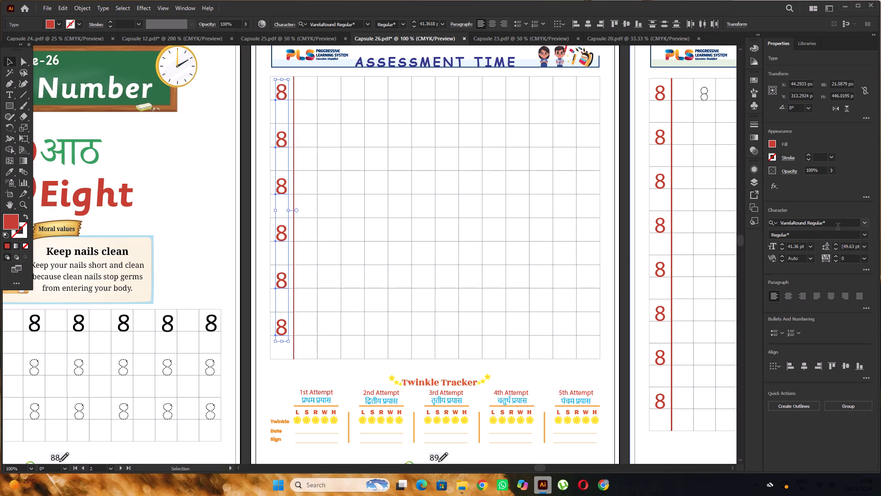
{"action": "left_click", "coordinate": [838, 227]}
{"action": "key", "text": "s"}
{"action": "key", "text": "a"}
{"action": "key", "text": "s"}
{"action": "left_click", "coordinate": [738, 283]}
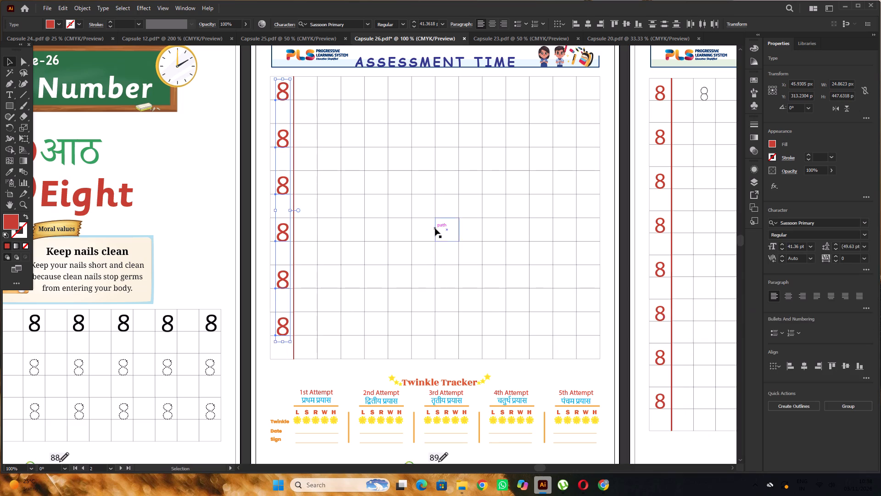
{"action": "scroll", "coordinate": [337, 199], "scroll_direction": "down", "scroll_amount": 3, "text": "alt"}
{"action": "left_click", "coordinate": [529, 359]}
Ungroup the practice grid on the Practice Time page, page 90.
{"action": "scroll", "coordinate": [457, 160], "scroll_direction": "up", "scroll_amount": 2, "text": "alt"}
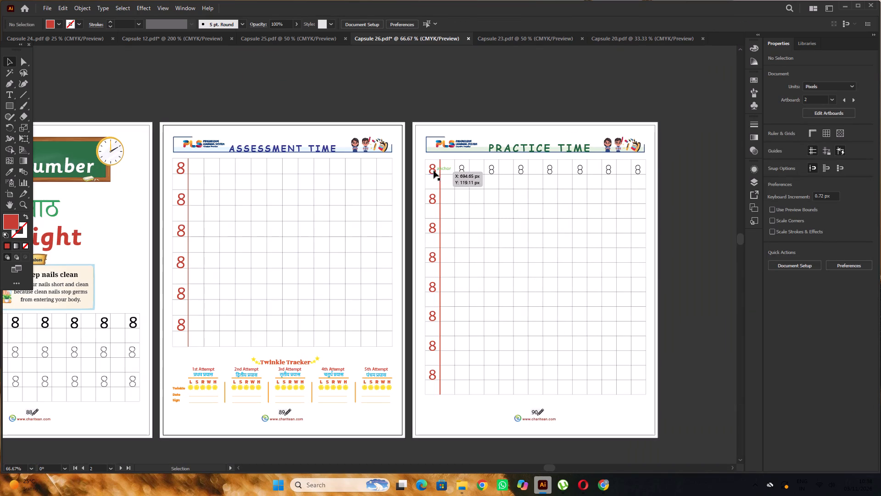
{"action": "left_click", "coordinate": [434, 171]}
{"action": "right_click", "coordinate": [435, 194]}
{"action": "left_click", "coordinate": [472, 318]}
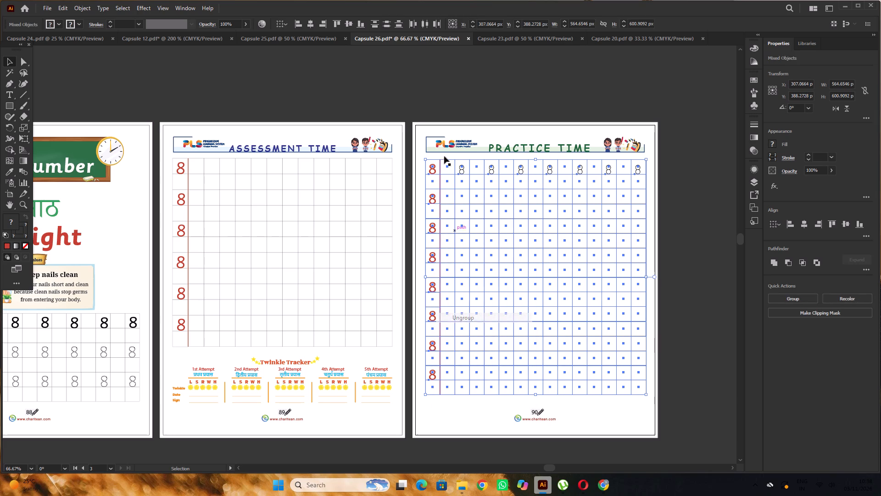
{"action": "left_click", "coordinate": [429, 98]}
Set the eight red 8s in the first column of page 90's grid to the Sassoon Primary font.
{"action": "scroll", "coordinate": [429, 96], "scroll_direction": "down", "scroll_amount": 3}
{"action": "left_click", "coordinate": [436, 136]}
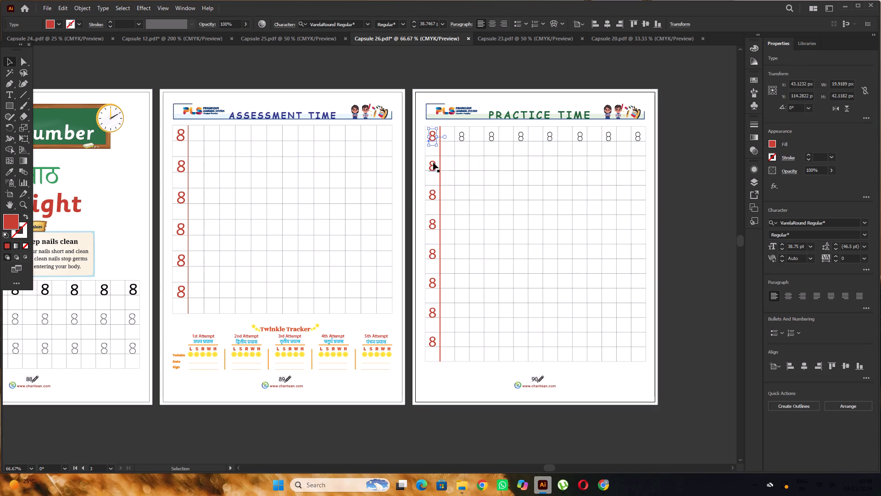
{"action": "left_click", "coordinate": [433, 167], "text": "shift"}
{"action": "left_click", "coordinate": [435, 194], "text": "shift"}
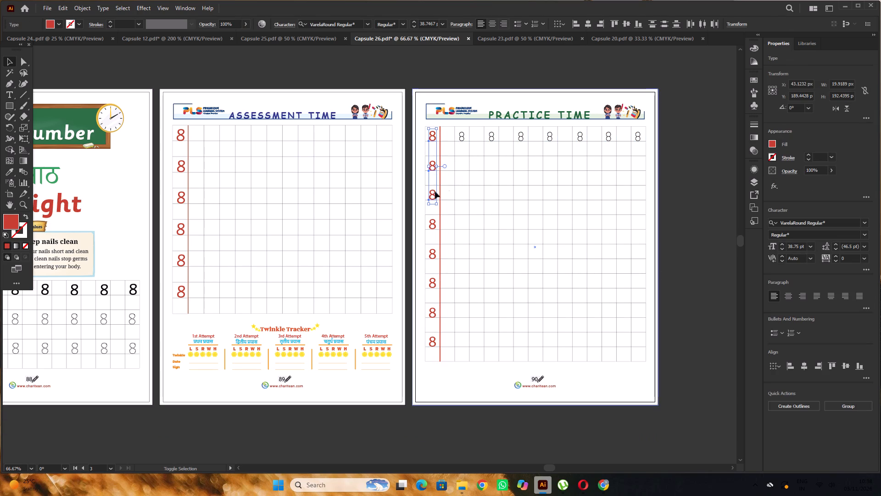
{"action": "left_click", "coordinate": [434, 226], "text": "shift"}
{"action": "left_click", "coordinate": [434, 254], "text": "shift"}
{"action": "left_click", "coordinate": [432, 282], "text": "shift"}
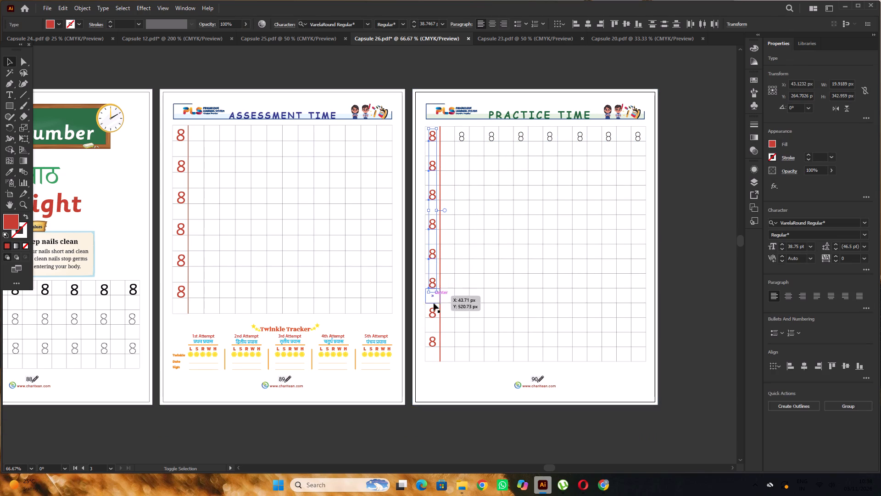
{"action": "left_click", "coordinate": [434, 314], "text": "shift"}
{"action": "left_click", "coordinate": [433, 345], "text": "shift"}
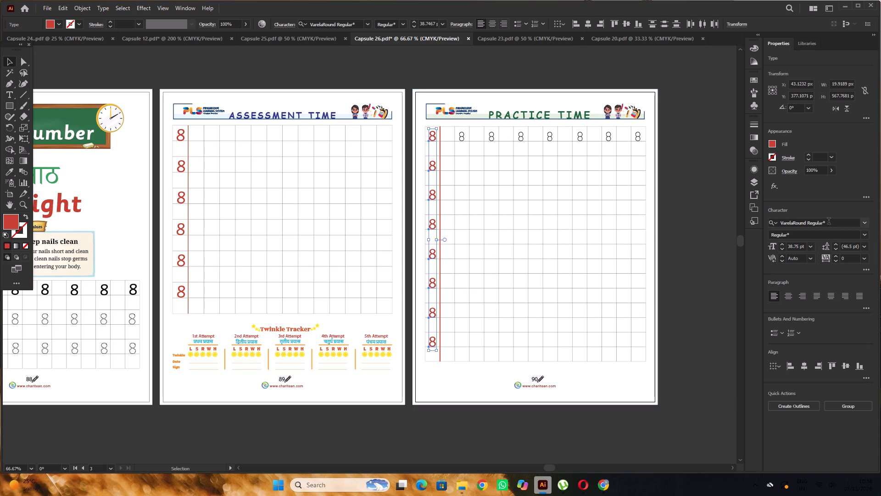
{"action": "left_click", "coordinate": [829, 222]}
{"action": "type", "text": "SAS"}
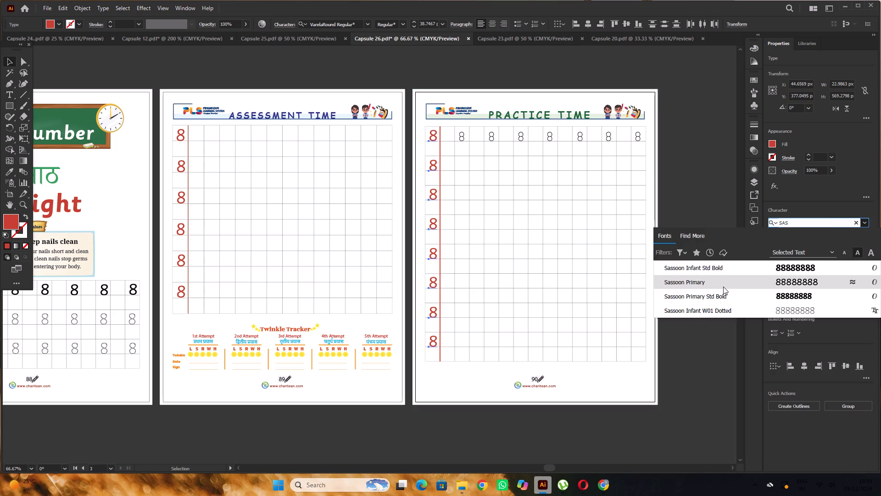
{"action": "left_click", "coordinate": [723, 287]}
{"action": "left_click", "coordinate": [697, 258]}
Set the seven dotted 8s in the top row of page 90's grid to the Sassoon Infant W01 Dotted font.
{"action": "scroll", "coordinate": [687, 249], "scroll_direction": "down", "scroll_amount": 2, "text": "alt"}
{"action": "key", "text": "space"}
{"action": "left_click_drag", "start_coordinate": [693, 245], "coordinate": [548, 230]}
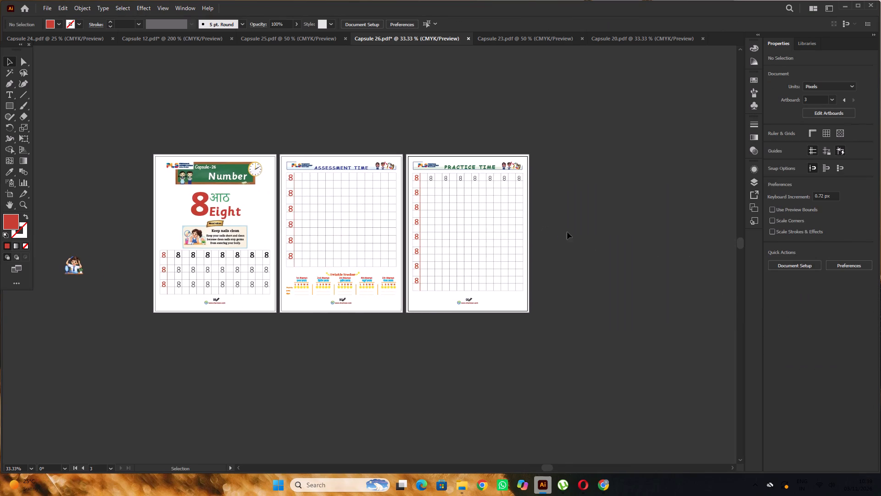
{"action": "scroll", "coordinate": [556, 213], "scroll_direction": "up", "scroll_amount": 2, "text": "alt"}
{"action": "left_click", "coordinate": [307, 145]}
{"action": "scroll", "coordinate": [343, 149], "scroll_direction": "up", "scroll_amount": 2, "text": "alt"}
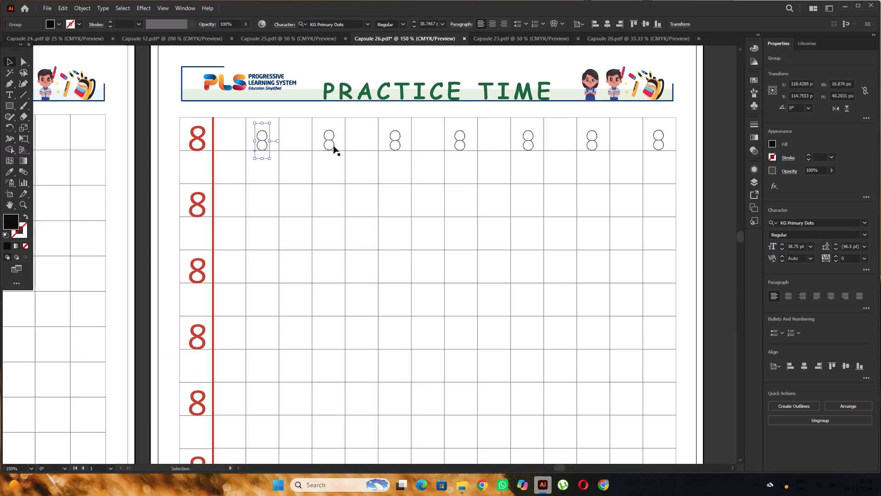
{"action": "left_click", "coordinate": [332, 142], "text": "shift"}
{"action": "left_click", "coordinate": [400, 141], "text": "shift"}
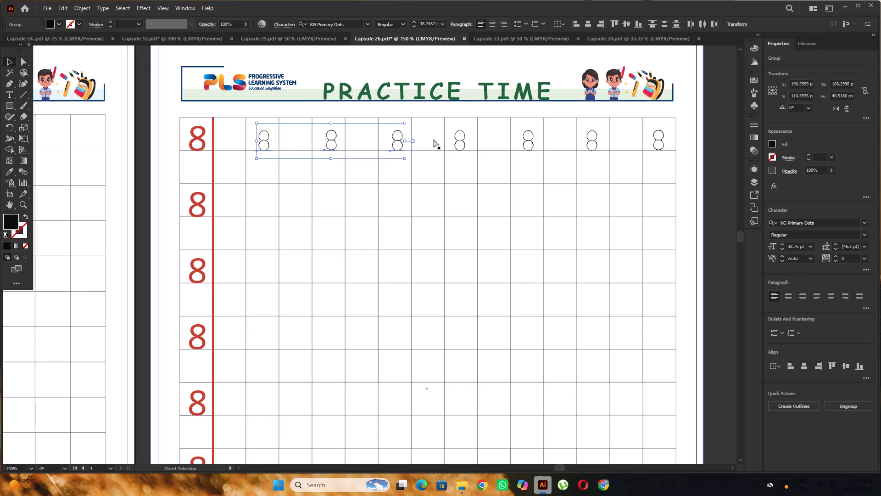
{"action": "key", "text": "ctrl+z"}
{"action": "left_click", "coordinate": [461, 137], "text": "shift"}
{"action": "left_click", "coordinate": [532, 141], "text": "shift"}
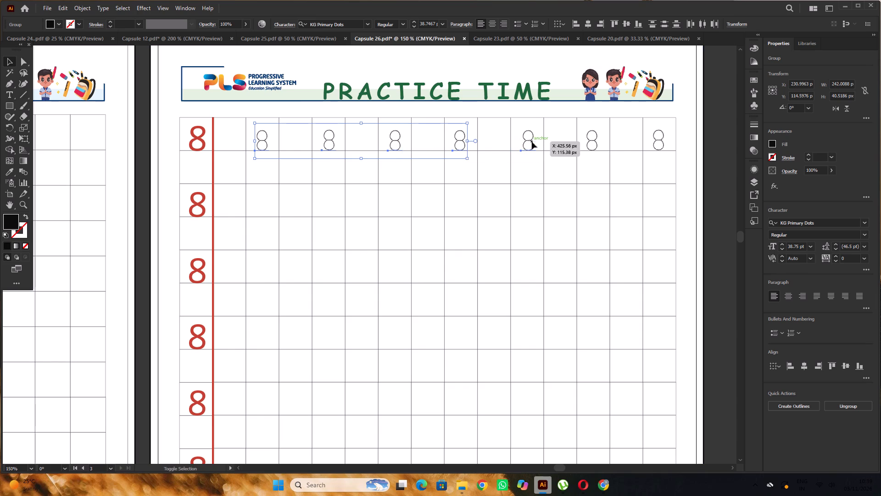
{"action": "left_click", "coordinate": [595, 141], "text": "shift"}
{"action": "left_click", "coordinate": [659, 142], "text": "shift"}
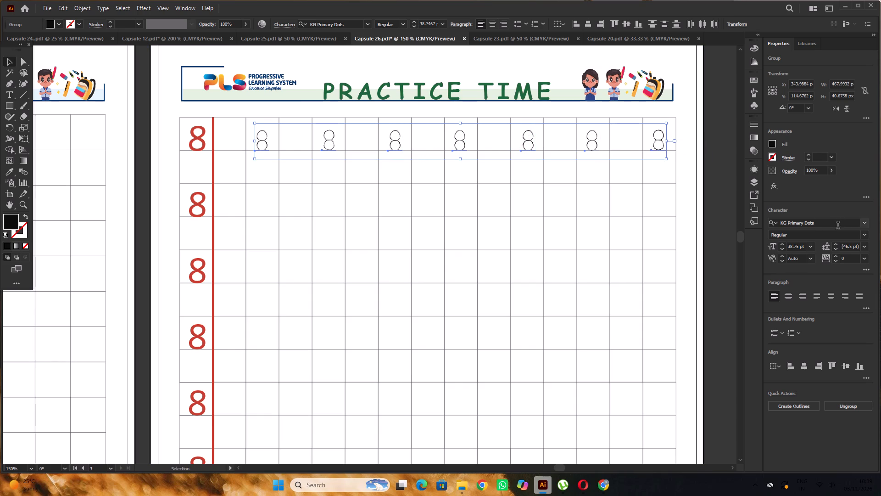
{"action": "left_click", "coordinate": [825, 230]}
{"action": "left_click", "coordinate": [825, 223]}
{"action": "key", "text": "s"}
{"action": "key", "text": "a"}
{"action": "key", "text": "s"}
{"action": "left_click", "coordinate": [719, 278]}
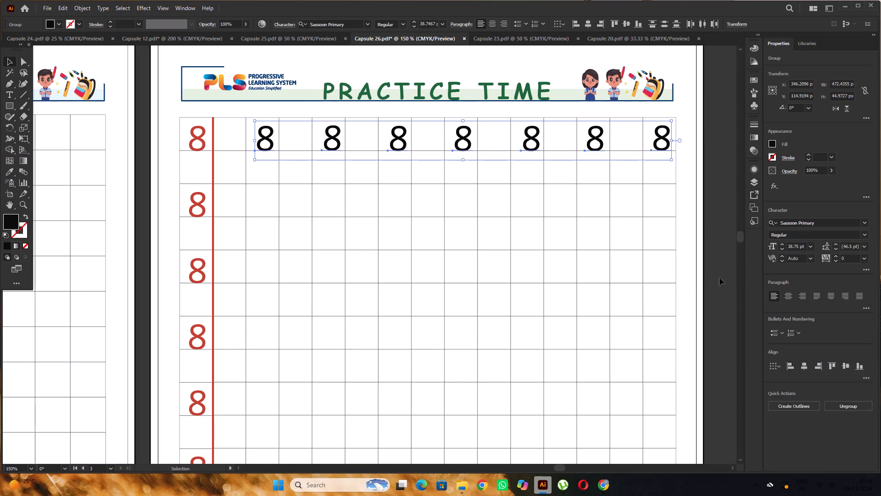
{"action": "left_click", "coordinate": [843, 218]}
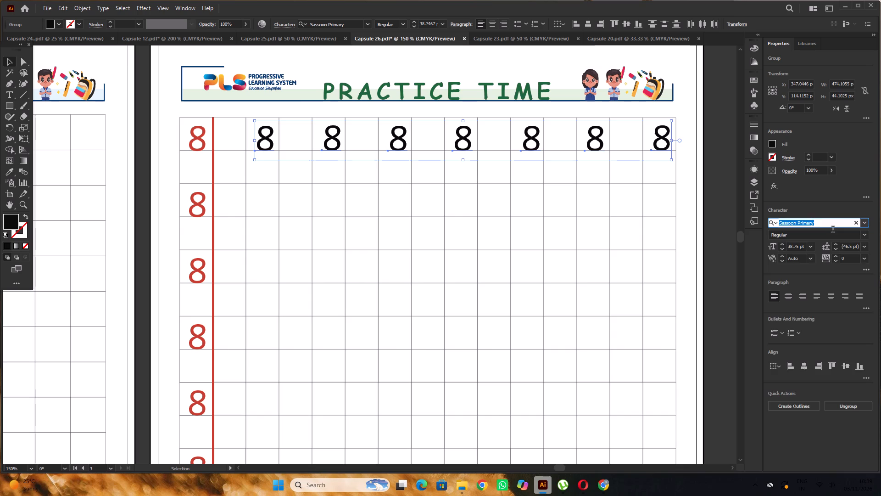
{"action": "key", "text": "s"}
{"action": "key", "text": "a"}
{"action": "key", "text": "s"}
{"action": "left_click", "coordinate": [777, 309]}
{"action": "scroll", "coordinate": [568, 209], "scroll_direction": "down", "scroll_amount": 3, "text": "alt"}
{"action": "double_click", "coordinate": [674, 183]}
Delete the ASSESSMENT TIME and PRACTICE TIME titles from pages 89 and 90 of Capsule 26.
{"action": "left_click", "coordinate": [362, 167]}
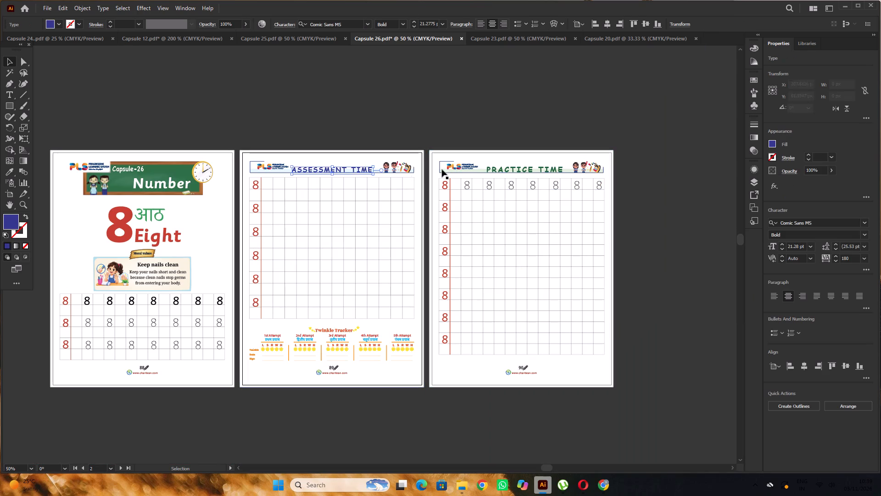
{"action": "left_click", "coordinate": [523, 169], "text": "shift"}
{"action": "key", "text": "Delete"}
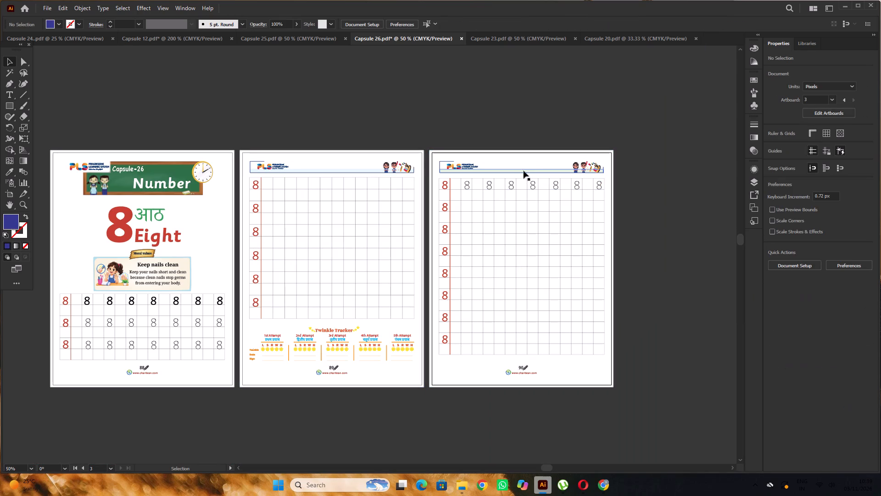
Copy the ASSESSMENT TIME and PRACTICE TIME titles from pages 77 and 78 of Capsule 23.
{"action": "left_click", "coordinate": [508, 45]}
{"action": "left_click", "coordinate": [509, 39]}
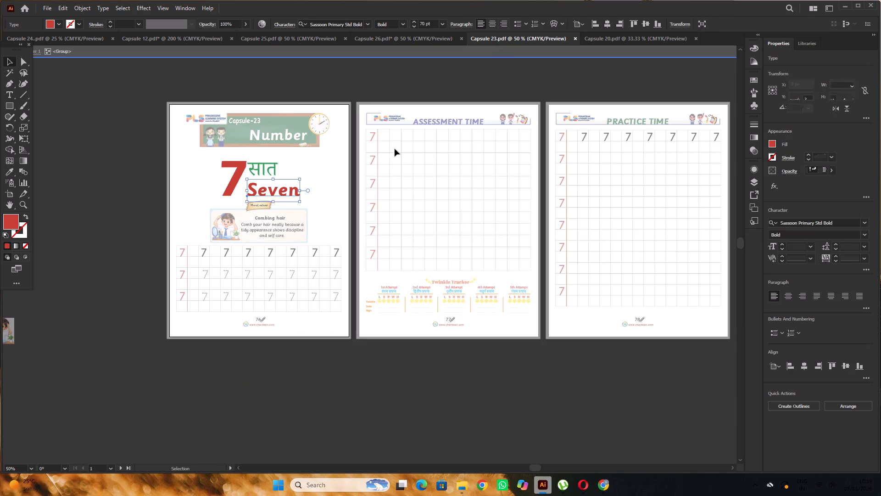
{"action": "triple_click", "coordinate": [388, 88]}
{"action": "key", "text": "space"}
{"action": "left_click_drag", "start_coordinate": [483, 87], "coordinate": [399, 101]}
{"action": "left_click", "coordinate": [374, 136]}
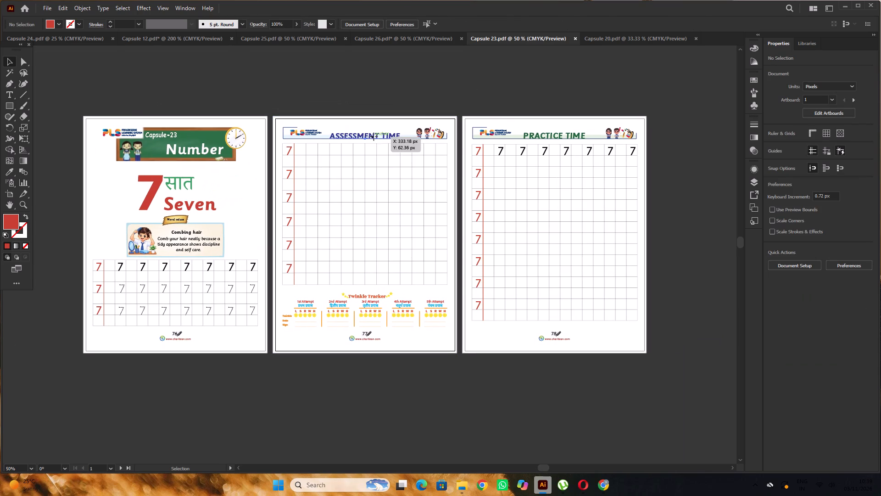
{"action": "left_click", "coordinate": [550, 135], "text": "shift"}
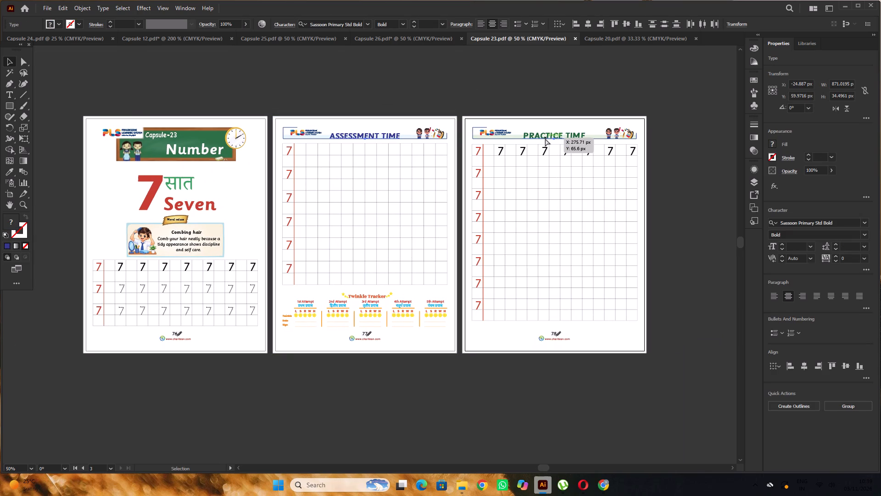
{"action": "key", "text": "ctrl+c"}
Paste both titles in place on pages 89 and 90 of Capsule 26 and bring them to the front.
{"action": "left_click", "coordinate": [376, 40]}
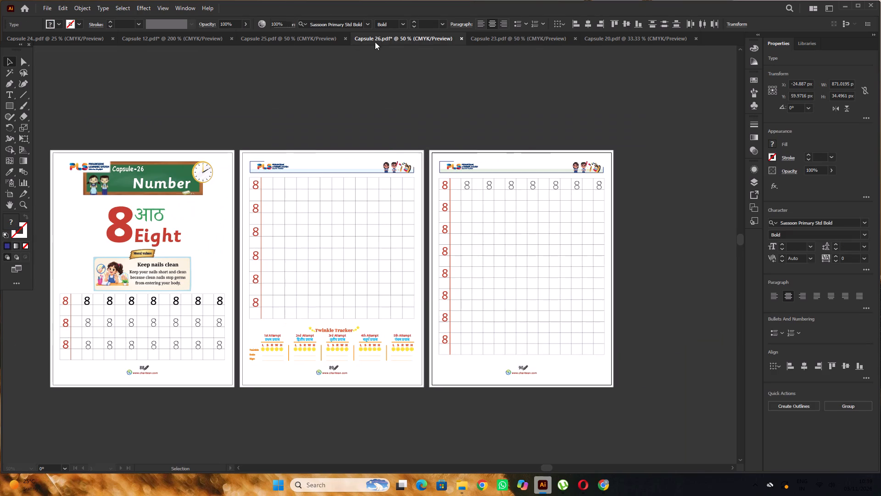
{"action": "left_click", "coordinate": [356, 163]}
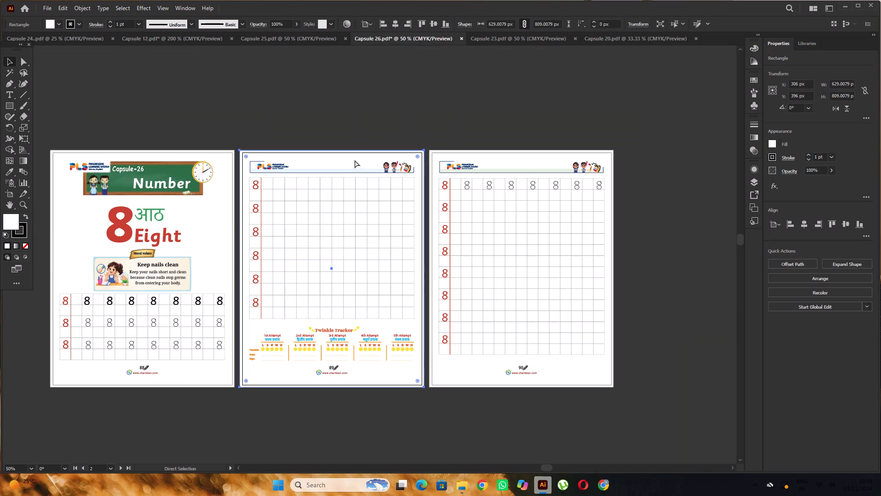
{"action": "left_click", "coordinate": [531, 160]}
{"action": "key", "text": "ctrl+f"}
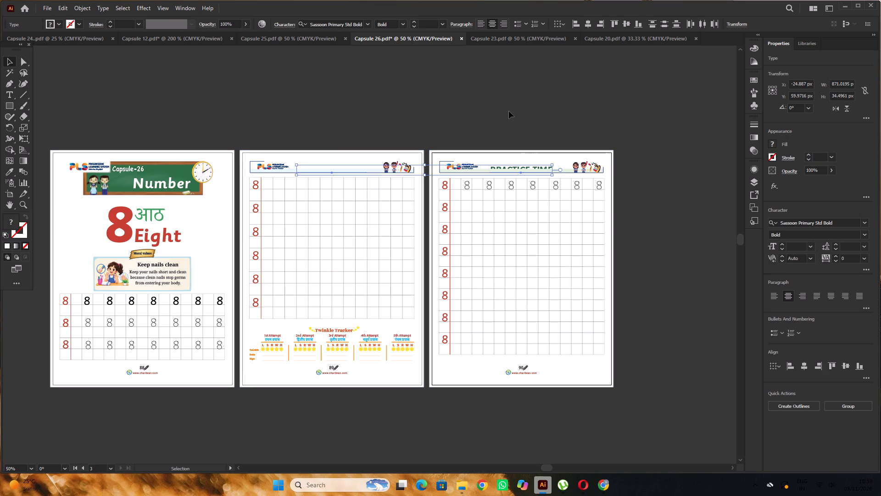
{"action": "key", "text": "ctrl+shift+bracketright"}
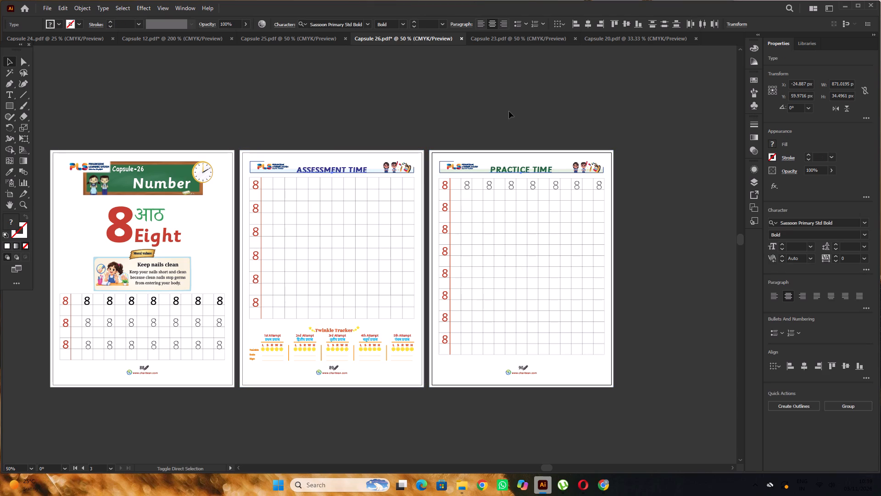
{"action": "left_click", "coordinate": [527, 100]}
Centre the group with the large 8, आठ and Eight horizontally on page 88.
{"action": "scroll", "coordinate": [525, 101], "scroll_direction": "down", "scroll_amount": 4}
{"action": "scroll", "coordinate": [524, 102], "scroll_direction": "up", "scroll_amount": 2, "text": "alt"}
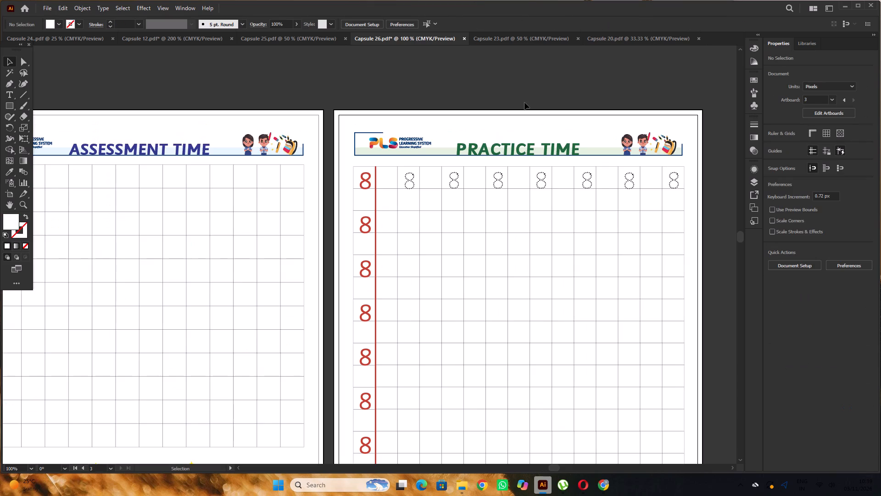
{"action": "scroll", "coordinate": [524, 102], "scroll_direction": "down", "scroll_amount": 2, "text": "alt"}
{"action": "scroll", "coordinate": [524, 100], "scroll_direction": "down", "scroll_amount": 3}
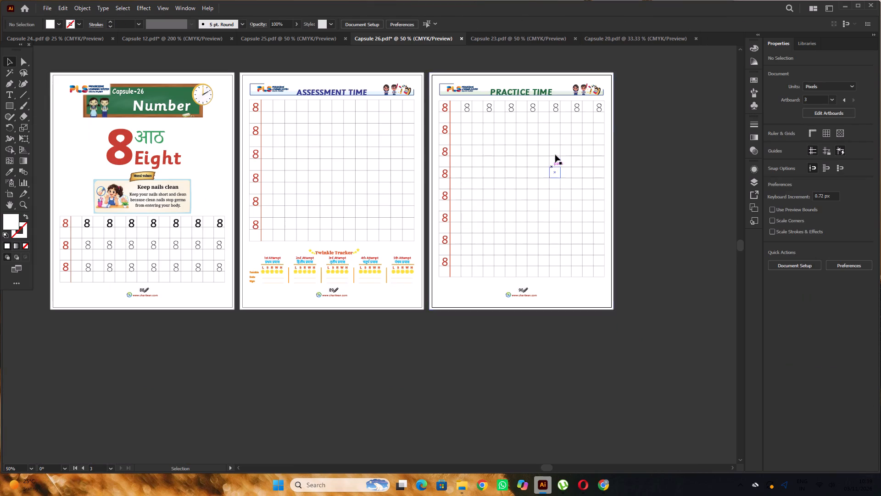
{"action": "scroll", "coordinate": [555, 155], "scroll_direction": "down", "scroll_amount": 2}
{"action": "scroll", "coordinate": [363, 220], "scroll_direction": "up", "scroll_amount": 2, "text": "alt"}
{"action": "scroll", "coordinate": [360, 202], "scroll_direction": "up", "scroll_amount": 5}
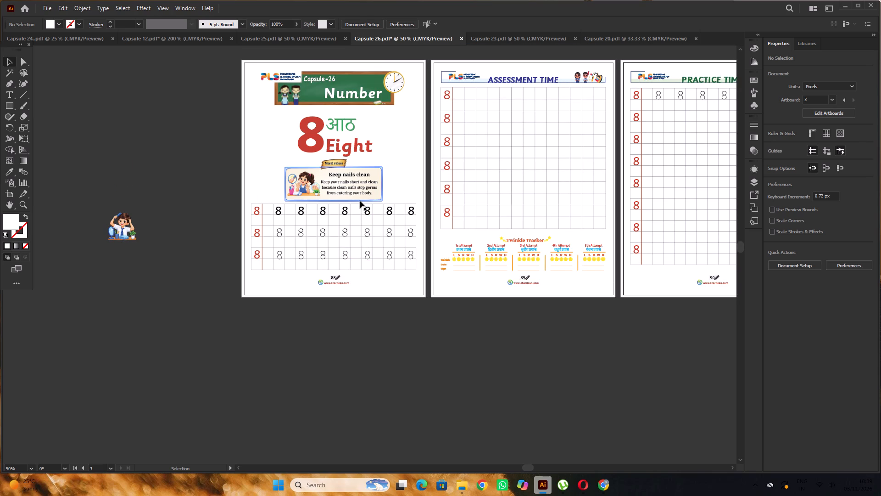
{"action": "scroll", "coordinate": [358, 182], "scroll_direction": "up", "scroll_amount": 3, "text": "alt"}
{"action": "scroll", "coordinate": [362, 183], "scroll_direction": "down", "scroll_amount": 2, "text": "alt"}
{"action": "left_click", "coordinate": [346, 141]}
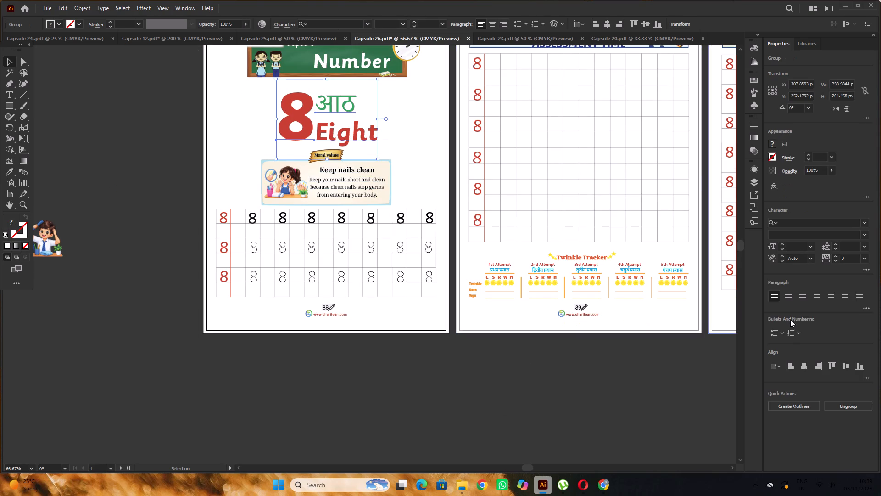
{"action": "left_click", "coordinate": [803, 367]}
{"action": "left_click", "coordinate": [524, 378]}
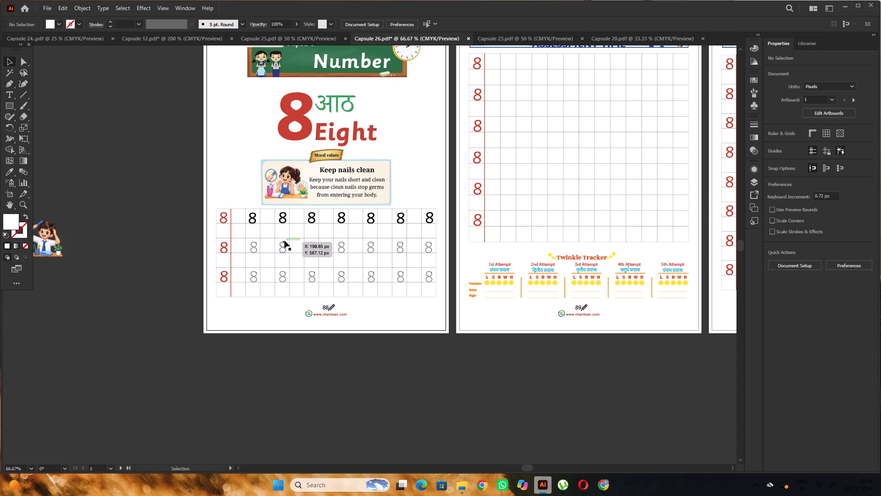
Set the page number 88 at the foot of the first page to the Sassoon Primary font.
{"action": "scroll", "coordinate": [284, 241], "scroll_direction": "down", "scroll_amount": 2}
{"action": "scroll", "coordinate": [258, 235], "scroll_direction": "up", "scroll_amount": 1, "text": "alt"}
{"action": "scroll", "coordinate": [257, 234], "scroll_direction": "down", "scroll_amount": 1, "text": "alt"}
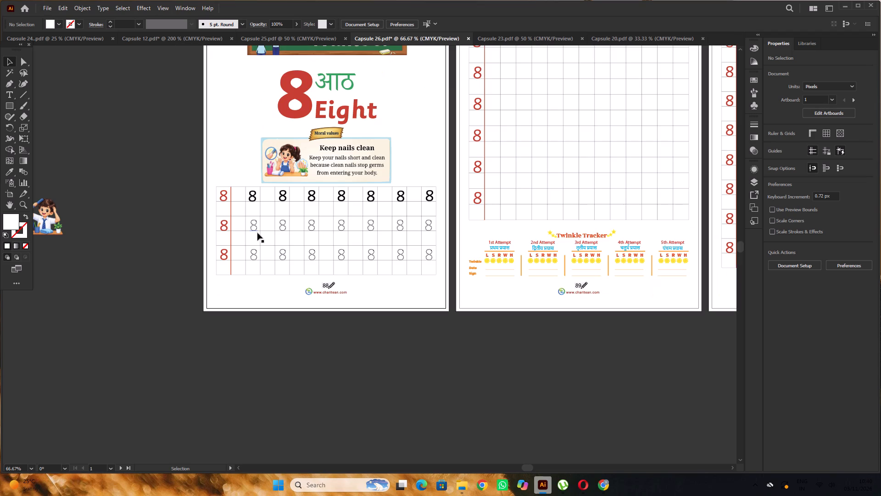
{"action": "scroll", "coordinate": [257, 233], "scroll_direction": "down", "scroll_amount": 2}
{"action": "scroll", "coordinate": [257, 233], "scroll_direction": "up", "scroll_amount": 2, "text": "alt"}
{"action": "scroll", "coordinate": [257, 233], "scroll_direction": "up", "scroll_amount": 2}
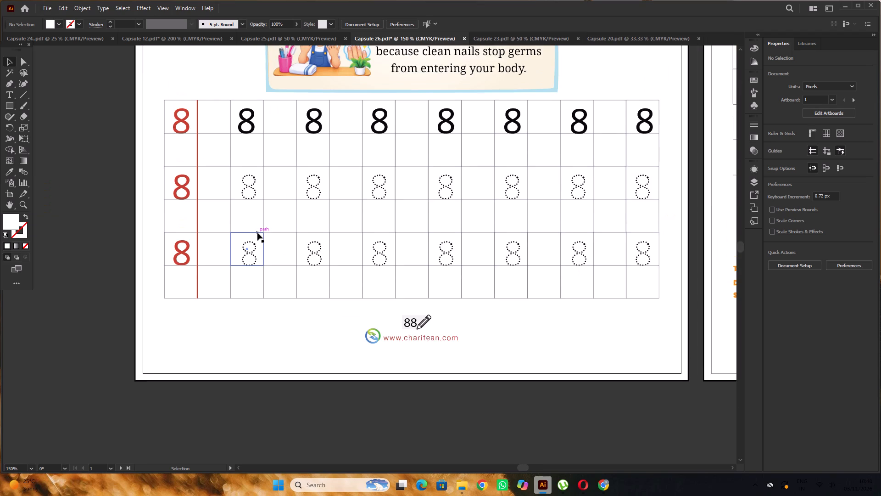
{"action": "scroll", "coordinate": [257, 233], "scroll_direction": "up", "scroll_amount": 2}
{"action": "scroll", "coordinate": [257, 233], "scroll_direction": "down", "scroll_amount": 2, "text": "alt"}
{"action": "scroll", "coordinate": [348, 297], "scroll_direction": "up", "scroll_amount": 3, "text": "alt"}
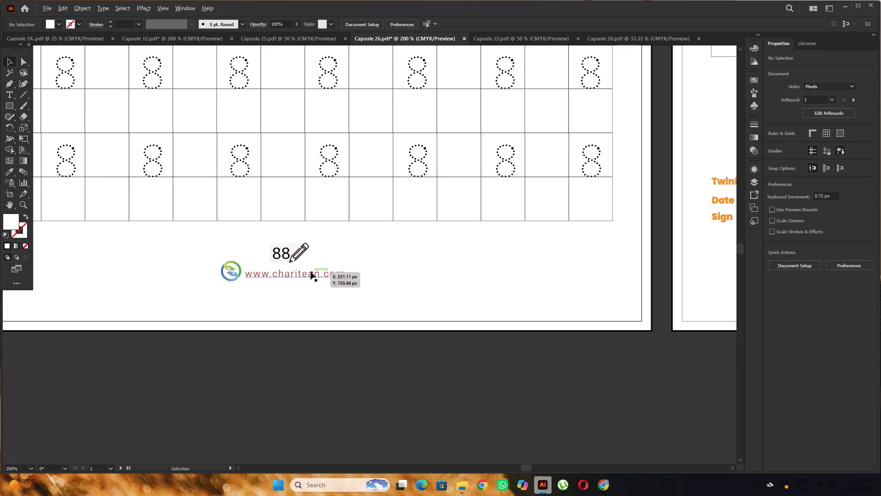
{"action": "scroll", "coordinate": [299, 268], "scroll_direction": "up", "scroll_amount": 1, "text": "alt"}
{"action": "scroll", "coordinate": [286, 264], "scroll_direction": "down", "scroll_amount": 1}
{"action": "scroll", "coordinate": [257, 262], "scroll_direction": "up", "scroll_amount": 1, "text": "alt"}
{"action": "key", "text": "t"}
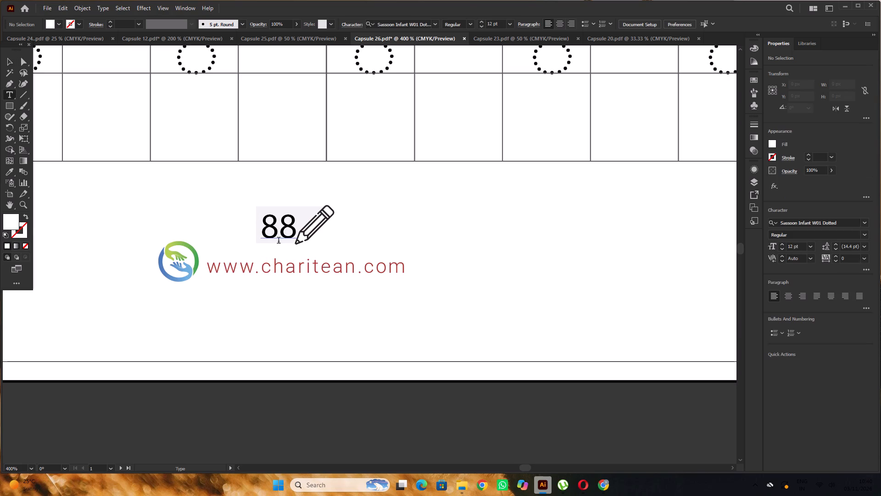
{"action": "left_click_drag", "start_coordinate": [295, 228], "coordinate": [252, 241]}
{"action": "left_click", "coordinate": [814, 222]}
{"action": "key", "text": "s"}
{"action": "key", "text": "a"}
{"action": "key", "text": "s"}
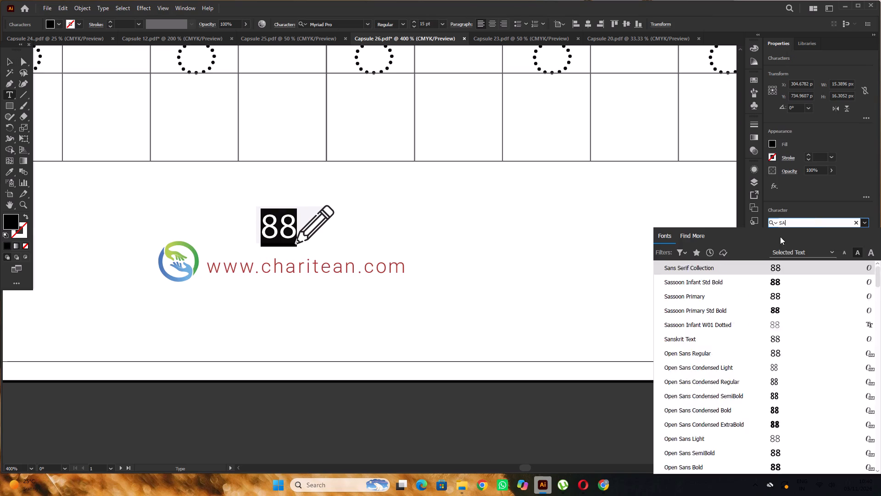
{"action": "left_click", "coordinate": [723, 281]}
{"action": "scroll", "coordinate": [355, 254], "scroll_direction": "down", "scroll_amount": 2}
{"action": "left_click", "coordinate": [10, 60]}
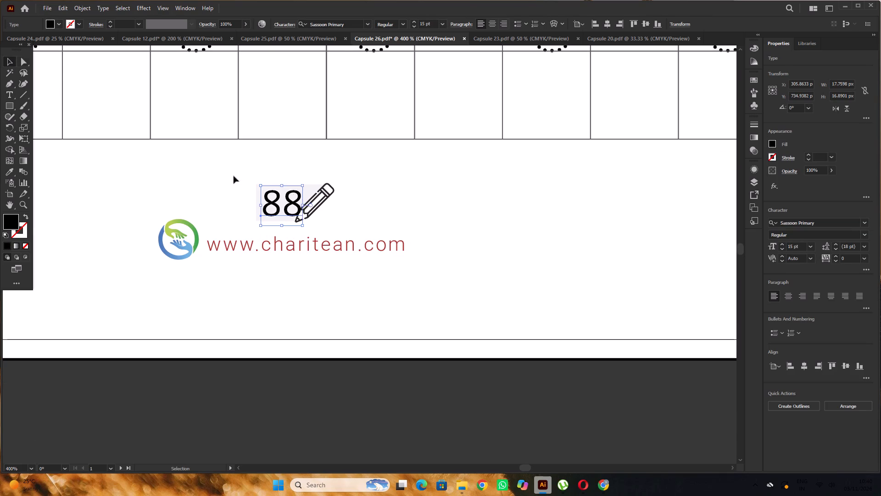
Shift the page number 88 about 2 px left, away from the pencil drawing.
{"action": "scroll", "coordinate": [279, 183], "scroll_direction": "up", "scroll_amount": 2, "text": "alt"}
{"action": "left_click_drag", "start_coordinate": [312, 226], "coordinate": [305, 229]}
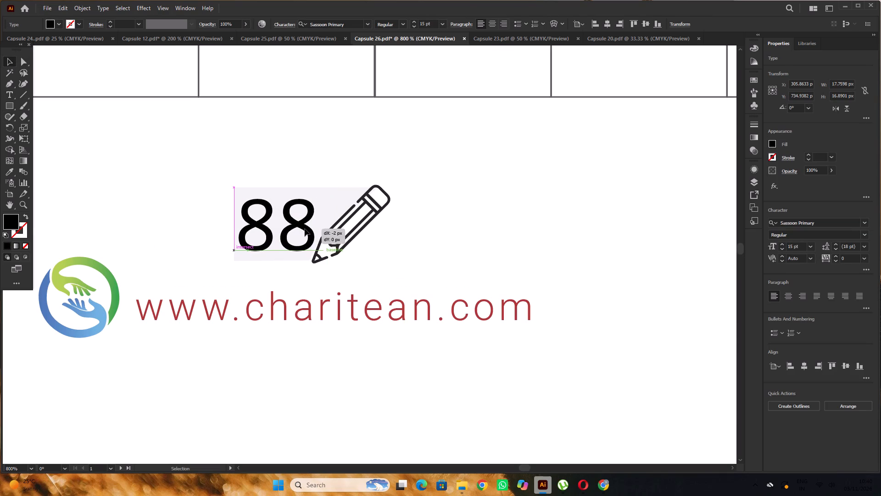
{"action": "left_click_drag", "start_coordinate": [305, 229], "coordinate": [304, 229]}
Set the page number 89 at the foot of the Assessment Time page to the Sassoon Primary font.
{"action": "scroll", "coordinate": [231, 195], "scroll_direction": "down", "scroll_amount": 5, "text": "alt"}
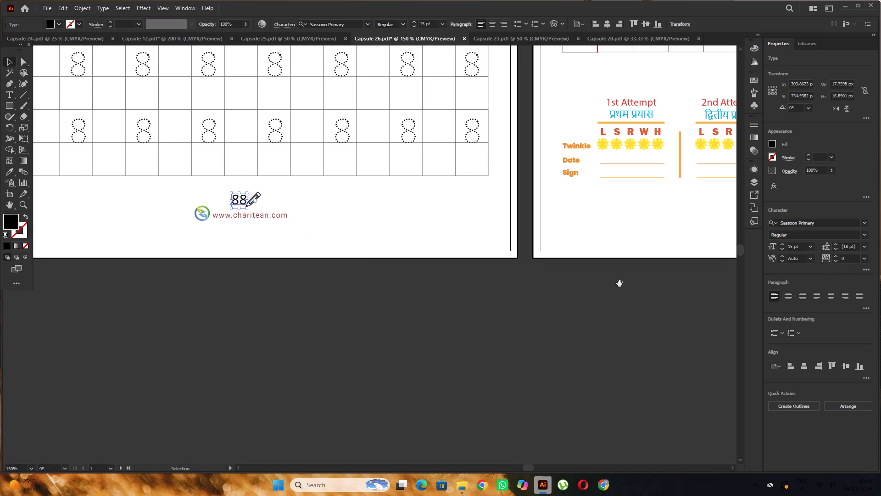
{"action": "key", "text": "space"}
{"action": "key", "text": "space"}
{"action": "key", "text": "space"}
{"action": "key", "text": "space"}
{"action": "key", "text": "space"}
{"action": "key", "text": "space"}
{"action": "key", "text": "space"}
{"action": "left_click_drag", "start_coordinate": [608, 286], "coordinate": [203, 276]}
{"action": "scroll", "coordinate": [407, 192], "scroll_direction": "up", "scroll_amount": 1, "text": "alt"}
{"action": "key", "text": "t"}
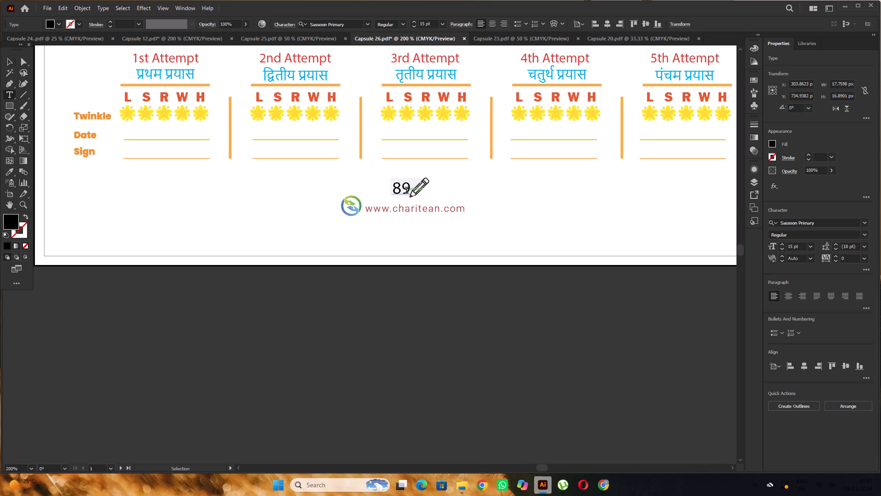
{"action": "left_click_drag", "start_coordinate": [410, 187], "coordinate": [382, 202]}
{"action": "left_click", "coordinate": [809, 223]}
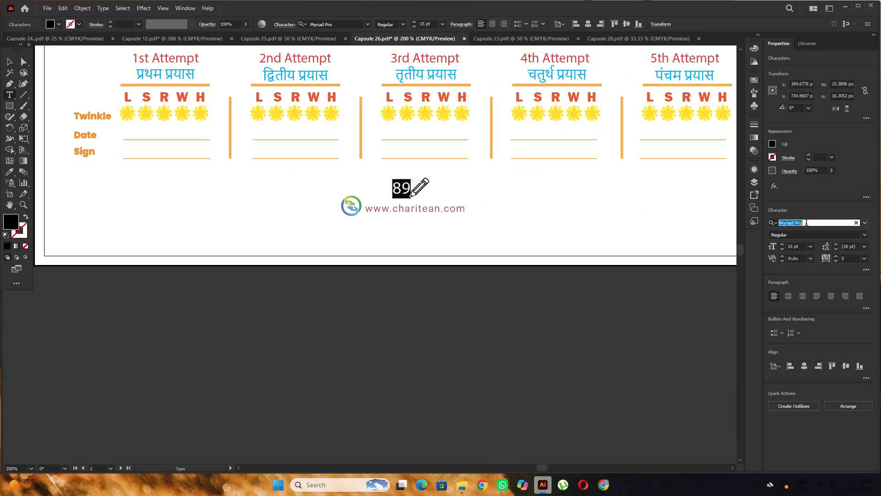
{"action": "type", "text": "SAS"}
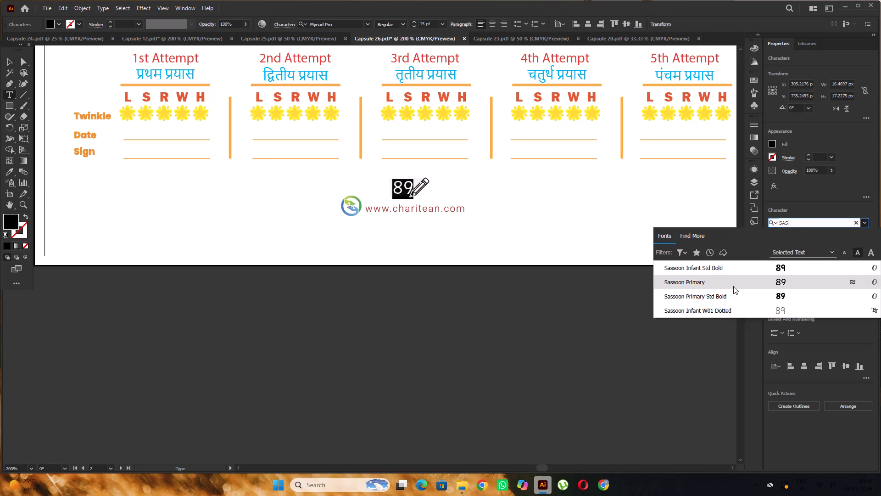
{"action": "left_click", "coordinate": [733, 286]}
{"action": "scroll", "coordinate": [429, 194], "scroll_direction": "up", "scroll_amount": 3}
{"action": "left_click", "coordinate": [12, 64]}
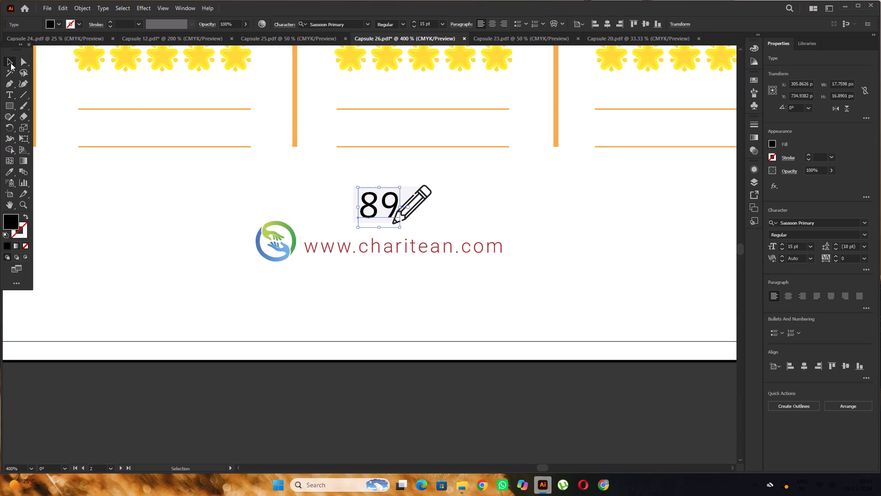
Shift the page number 89 about 1 px left, away from the pencil drawing.
{"action": "scroll", "coordinate": [383, 208], "scroll_direction": "up", "scroll_amount": 2, "text": "alt"}
{"action": "left_click_drag", "start_coordinate": [388, 205], "coordinate": [384, 206]}
Set the page number 90 at the foot of the Practice Time page to the Sassoon Primary font.
{"action": "scroll", "coordinate": [291, 178], "scroll_direction": "down", "scroll_amount": 2, "text": "alt"}
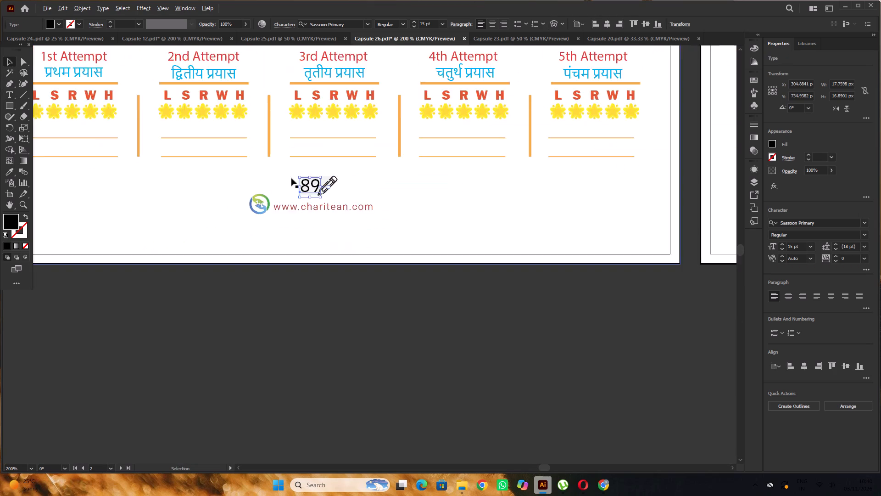
{"action": "scroll", "coordinate": [291, 178], "scroll_direction": "down", "scroll_amount": 4, "text": "alt"}
{"action": "key", "text": "space"}
{"action": "left_click_drag", "start_coordinate": [574, 256], "coordinate": [400, 262]}
{"action": "left_click", "coordinate": [457, 262]}
{"action": "scroll", "coordinate": [468, 253], "scroll_direction": "down", "scroll_amount": 3, "text": "alt"}
{"action": "key", "text": "space"}
{"action": "left_click_drag", "start_coordinate": [512, 258], "coordinate": [459, 266]}
{"action": "scroll", "coordinate": [438, 238], "scroll_direction": "up", "scroll_amount": 2, "text": "alt"}
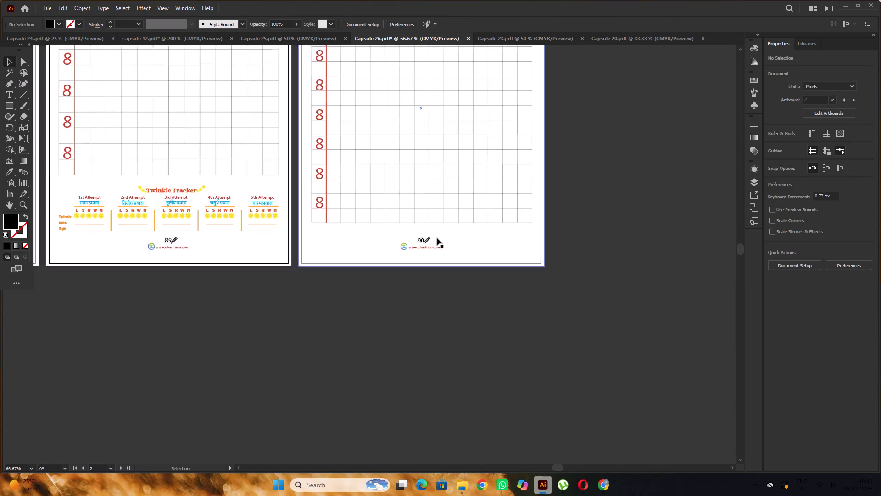
{"action": "scroll", "coordinate": [437, 238], "scroll_direction": "up", "scroll_amount": 4, "text": "alt"}
{"action": "scroll", "coordinate": [402, 239], "scroll_direction": "down", "scroll_amount": 4}
{"action": "scroll", "coordinate": [371, 221], "scroll_direction": "up", "scroll_amount": 2, "text": "alt"}
{"action": "key", "text": "t"}
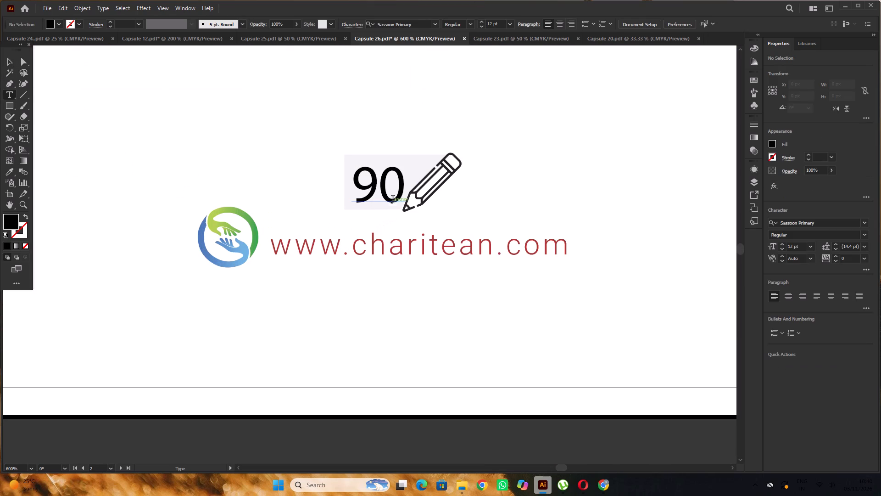
{"action": "left_click_drag", "start_coordinate": [398, 196], "coordinate": [361, 211]}
{"action": "left_click", "coordinate": [807, 225]}
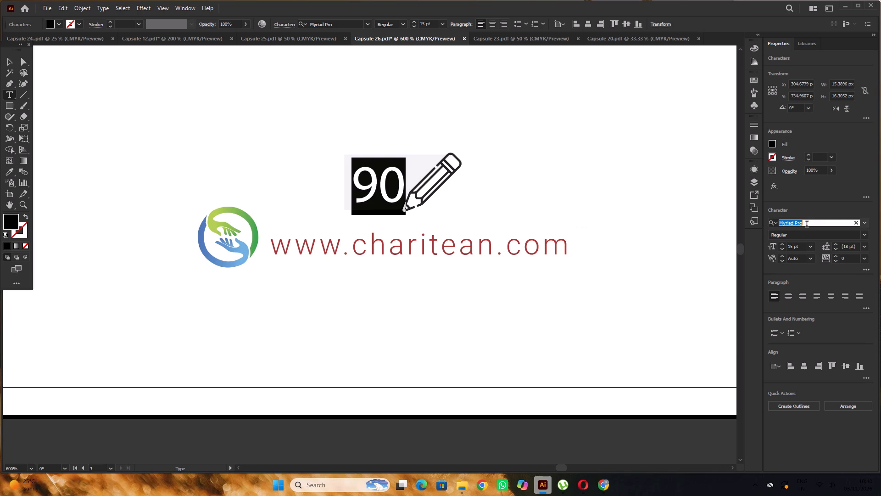
{"action": "key", "text": "s"}
{"action": "key", "text": "a"}
{"action": "key", "text": "s"}
{"action": "left_click", "coordinate": [725, 283]}
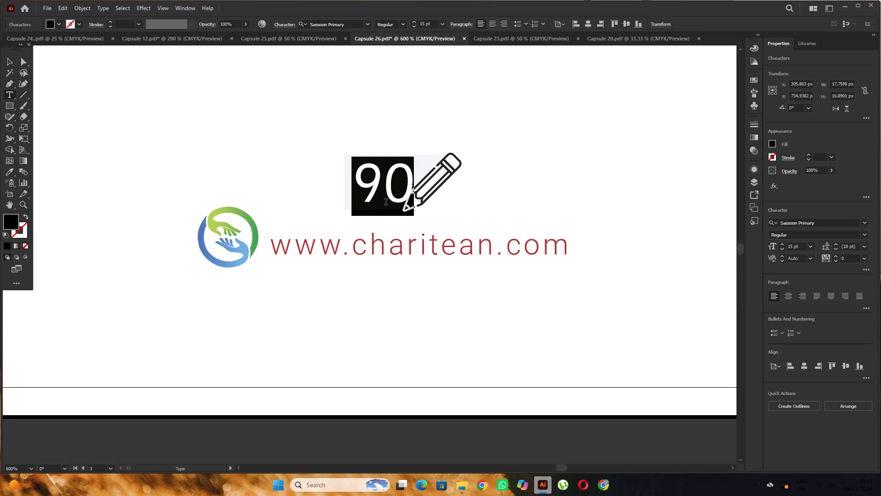
{"action": "left_click", "coordinate": [4, 62]}
Shift the page number 90 slightly left, away from the pencil drawing.
{"action": "scroll", "coordinate": [405, 196], "scroll_direction": "up", "scroll_amount": 2, "text": "alt"}
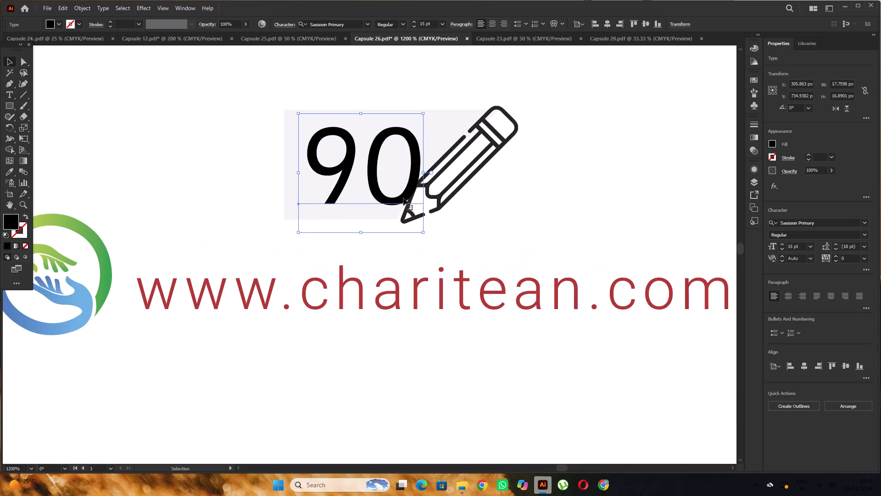
{"action": "left_click_drag", "start_coordinate": [403, 198], "coordinate": [391, 197]}
{"action": "scroll", "coordinate": [388, 181], "scroll_direction": "down", "scroll_amount": 7, "text": "alt"}
{"action": "left_click", "coordinate": [502, 259]}
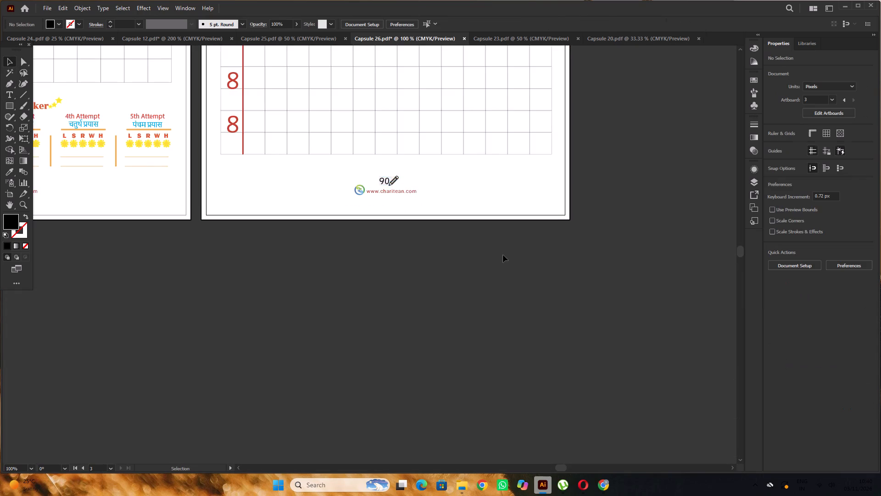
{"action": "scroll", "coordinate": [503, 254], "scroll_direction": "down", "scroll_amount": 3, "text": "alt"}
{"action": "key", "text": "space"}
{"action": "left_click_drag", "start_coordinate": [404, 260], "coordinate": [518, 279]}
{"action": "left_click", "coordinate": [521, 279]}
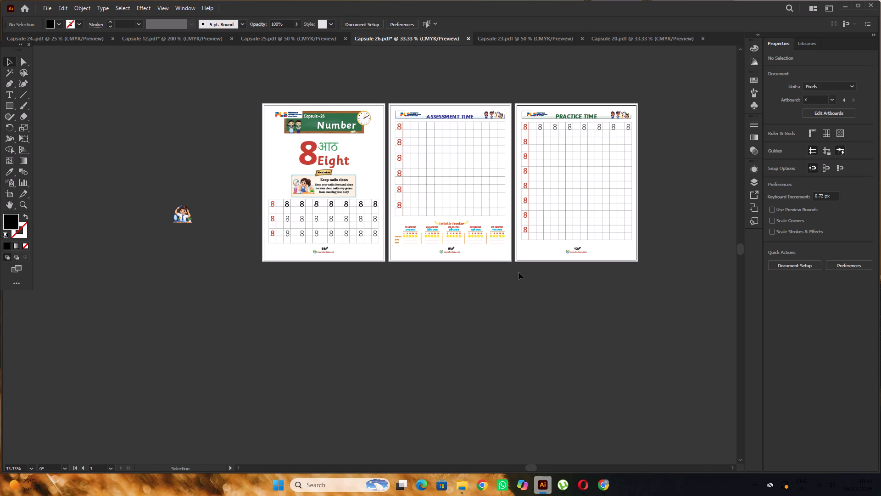
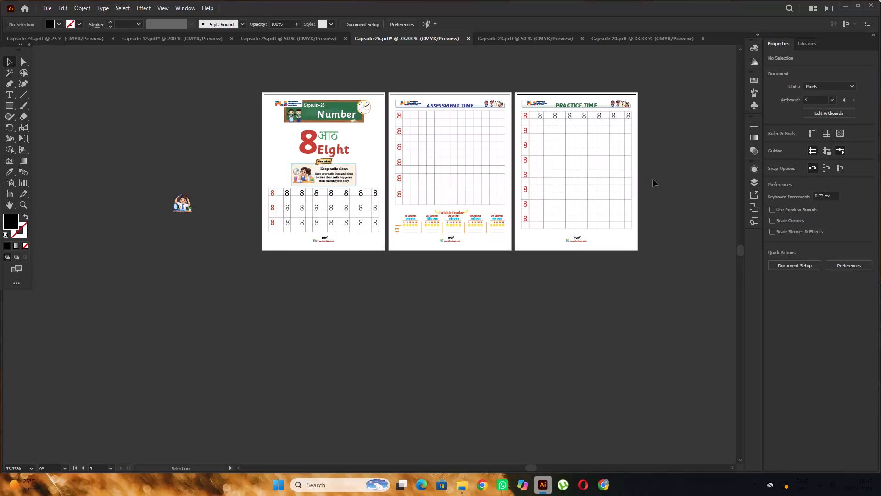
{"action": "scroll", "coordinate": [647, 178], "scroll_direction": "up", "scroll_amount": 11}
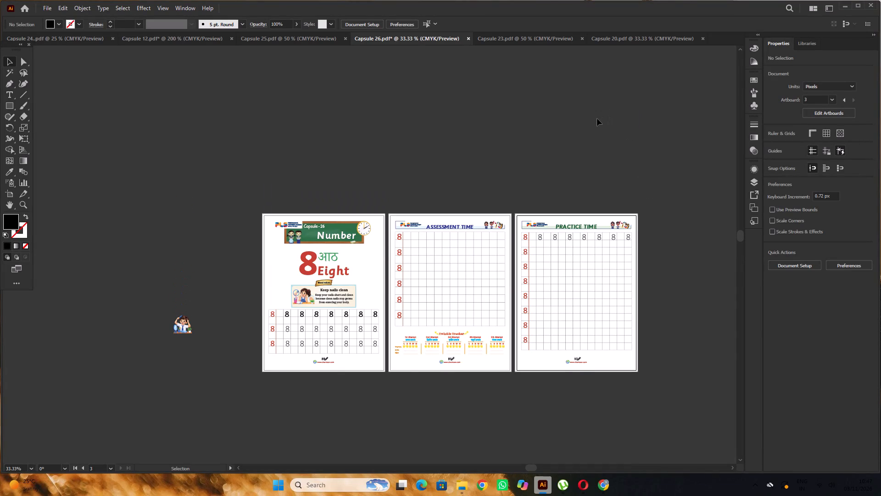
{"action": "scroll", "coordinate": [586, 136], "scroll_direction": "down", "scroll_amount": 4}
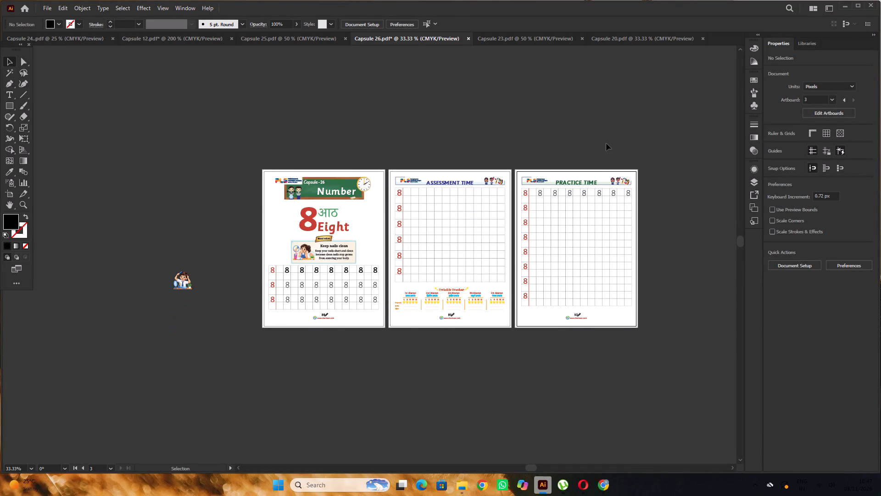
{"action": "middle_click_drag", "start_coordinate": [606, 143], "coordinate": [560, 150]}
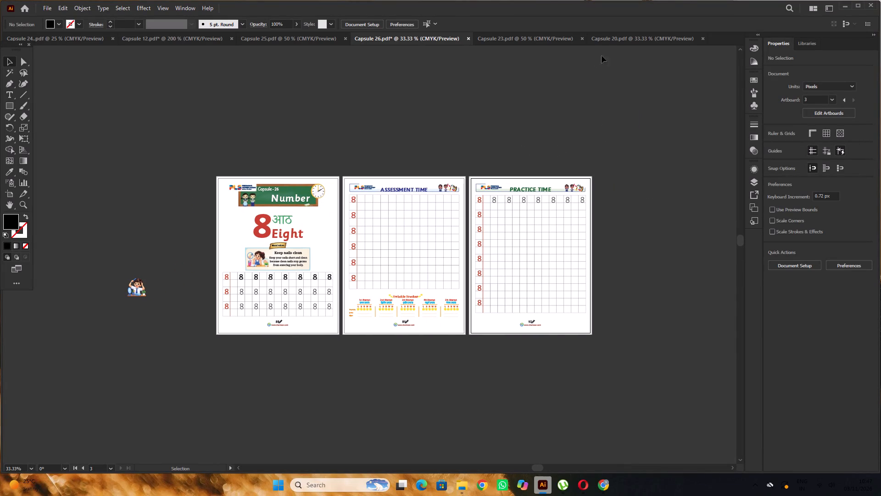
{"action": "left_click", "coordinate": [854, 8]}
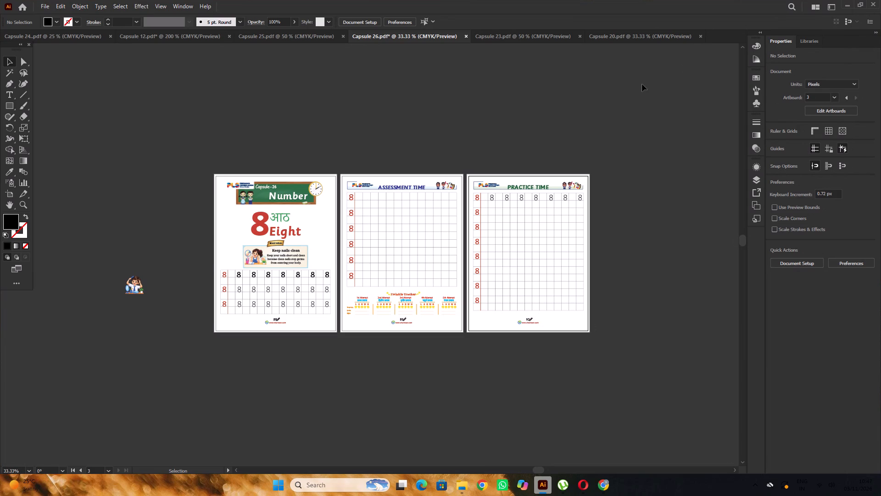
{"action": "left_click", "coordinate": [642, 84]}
Close the Capsule 20 and Capsule 23 documents, keeping the modified Capsule 26 worksheet open.
{"action": "left_click", "coordinate": [638, 33]}
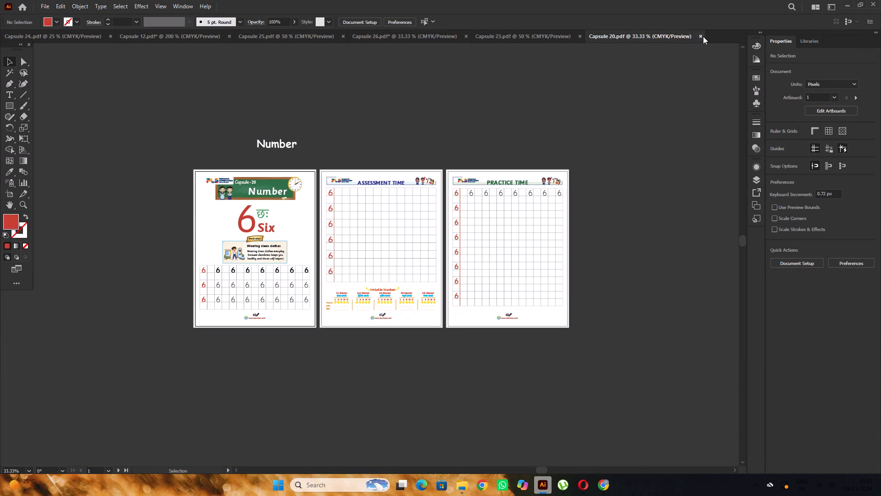
{"action": "left_click", "coordinate": [700, 34]}
{"action": "left_click", "coordinate": [542, 41]}
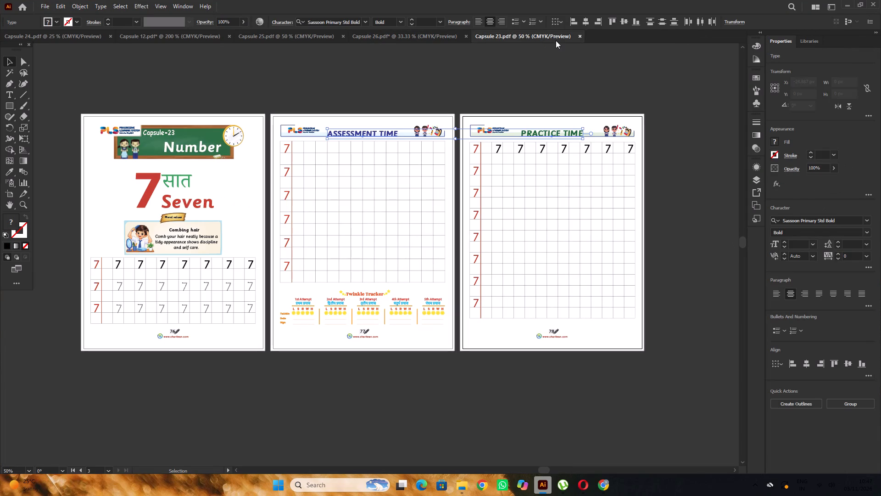
{"action": "left_click", "coordinate": [579, 36]}
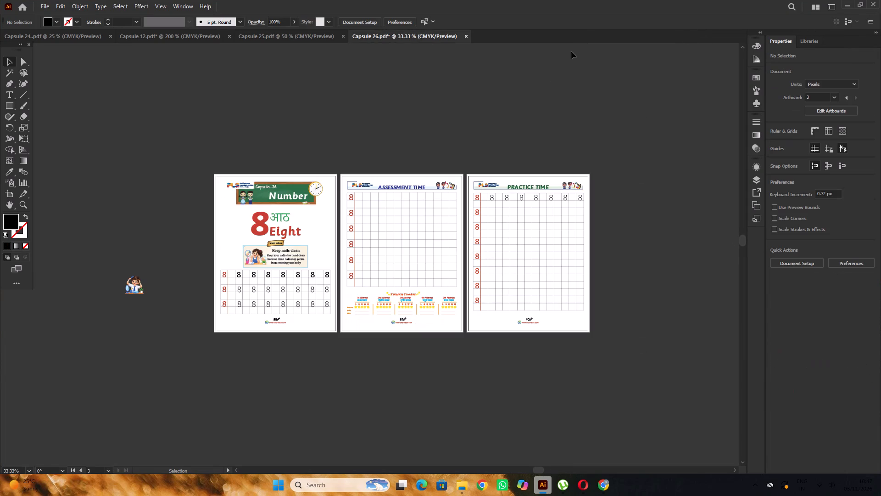
Open Capsule 27 from the PRINT A 1 folder in Illustrator.
{"action": "left_click", "coordinate": [522, 118]}
{"action": "left_click", "coordinate": [442, 448]}
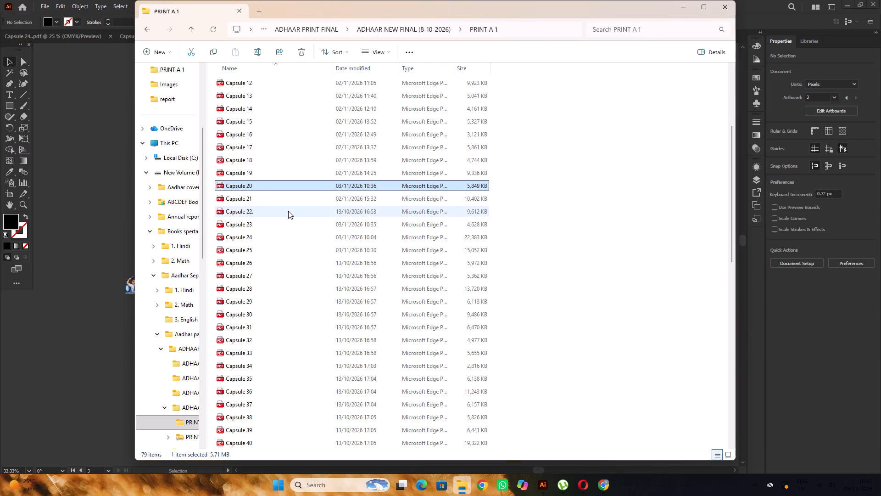
{"action": "left_click", "coordinate": [274, 276]}
{"action": "right_click", "coordinate": [274, 276]}
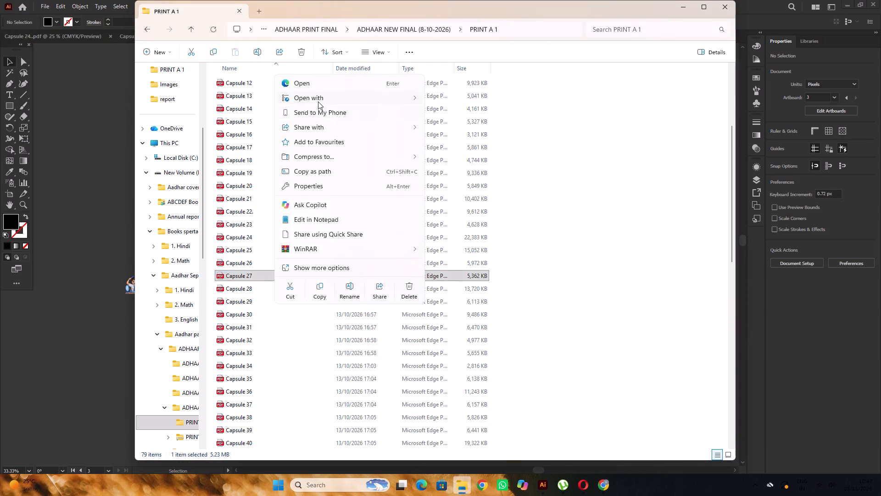
{"action": "left_click", "coordinate": [453, 100]}
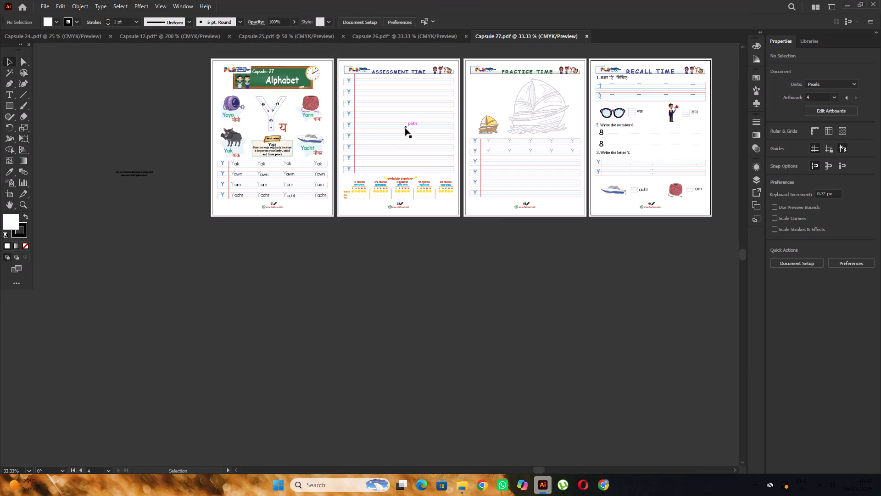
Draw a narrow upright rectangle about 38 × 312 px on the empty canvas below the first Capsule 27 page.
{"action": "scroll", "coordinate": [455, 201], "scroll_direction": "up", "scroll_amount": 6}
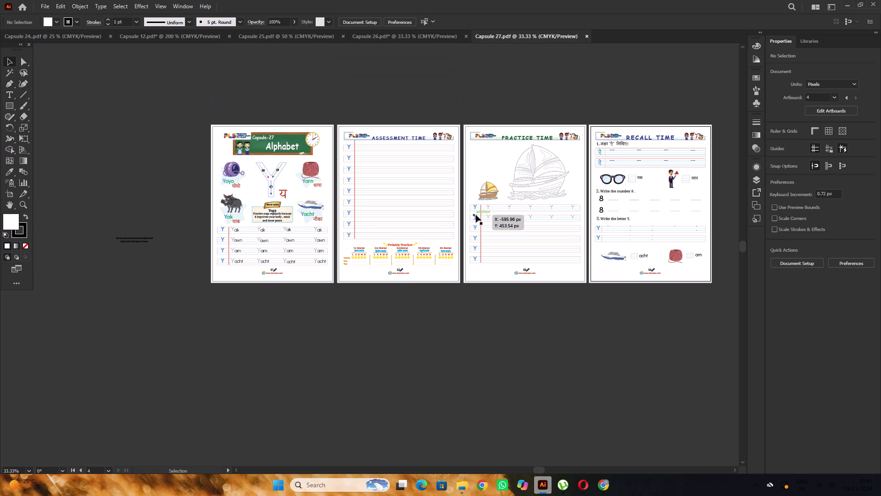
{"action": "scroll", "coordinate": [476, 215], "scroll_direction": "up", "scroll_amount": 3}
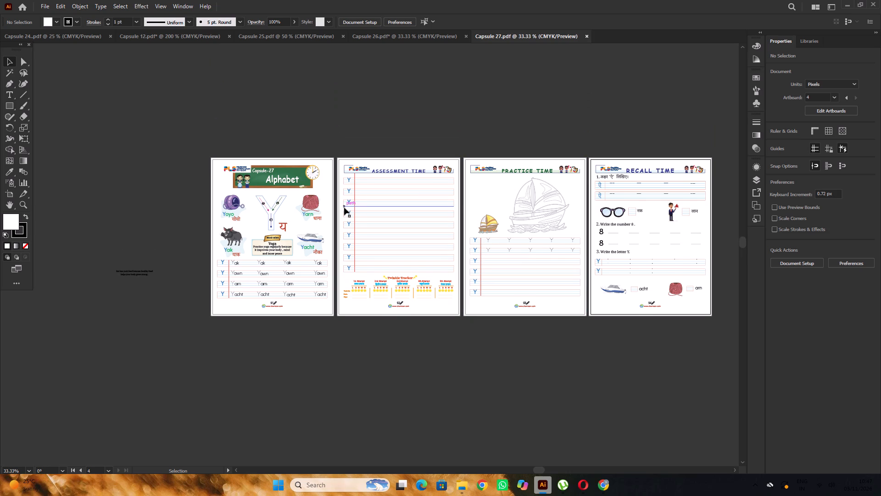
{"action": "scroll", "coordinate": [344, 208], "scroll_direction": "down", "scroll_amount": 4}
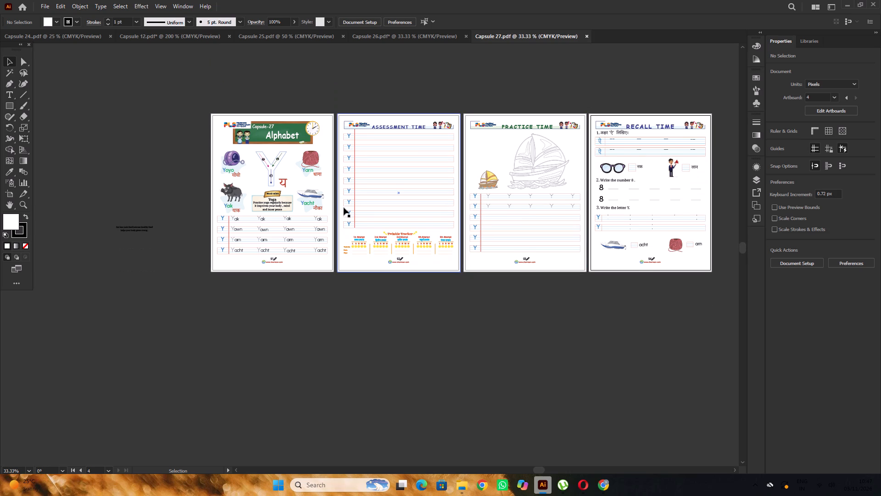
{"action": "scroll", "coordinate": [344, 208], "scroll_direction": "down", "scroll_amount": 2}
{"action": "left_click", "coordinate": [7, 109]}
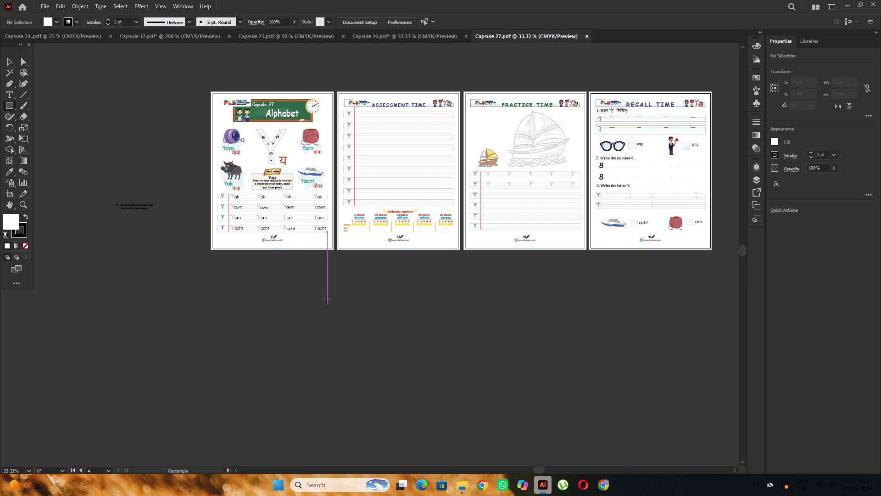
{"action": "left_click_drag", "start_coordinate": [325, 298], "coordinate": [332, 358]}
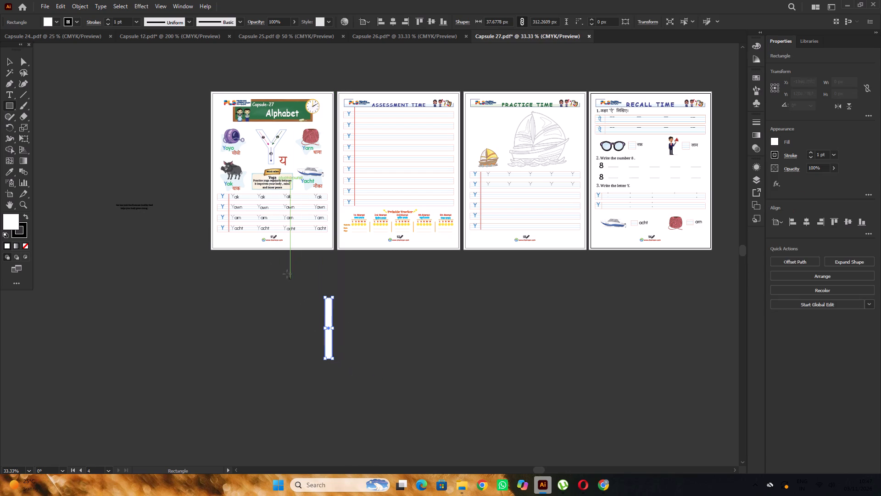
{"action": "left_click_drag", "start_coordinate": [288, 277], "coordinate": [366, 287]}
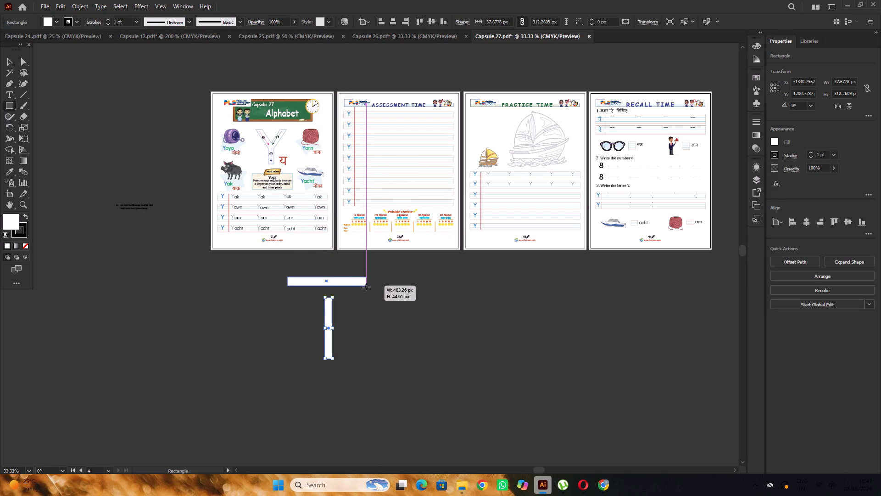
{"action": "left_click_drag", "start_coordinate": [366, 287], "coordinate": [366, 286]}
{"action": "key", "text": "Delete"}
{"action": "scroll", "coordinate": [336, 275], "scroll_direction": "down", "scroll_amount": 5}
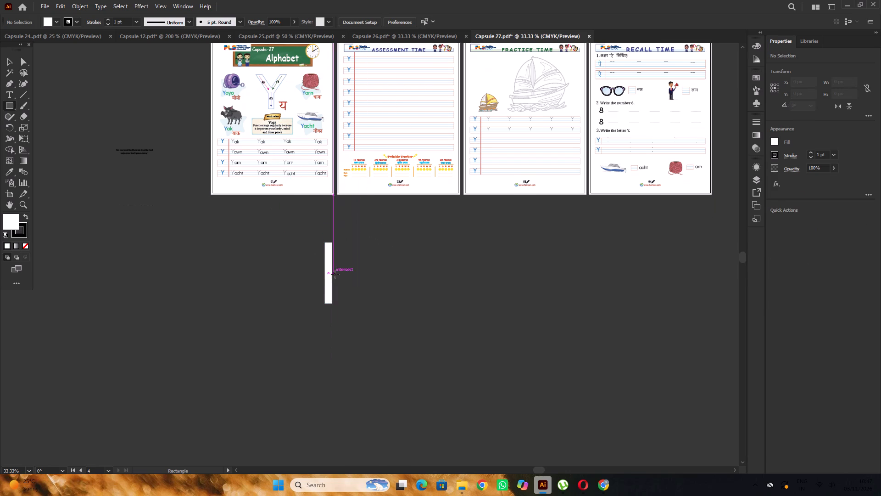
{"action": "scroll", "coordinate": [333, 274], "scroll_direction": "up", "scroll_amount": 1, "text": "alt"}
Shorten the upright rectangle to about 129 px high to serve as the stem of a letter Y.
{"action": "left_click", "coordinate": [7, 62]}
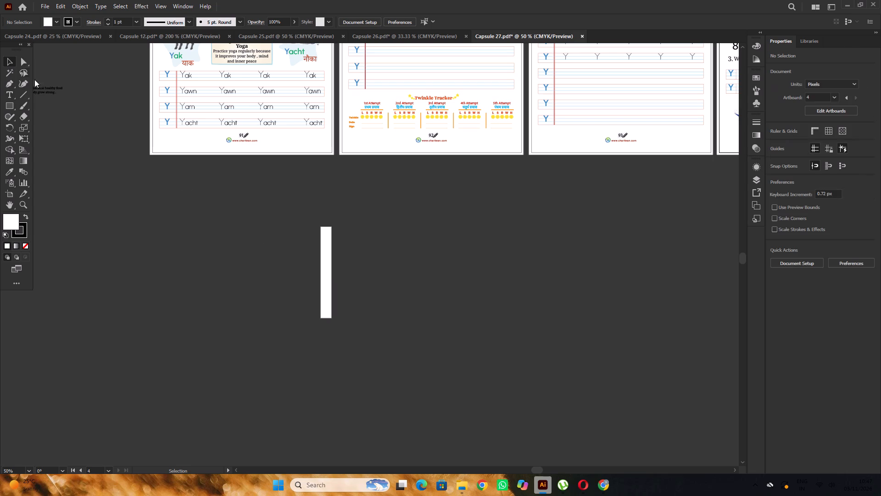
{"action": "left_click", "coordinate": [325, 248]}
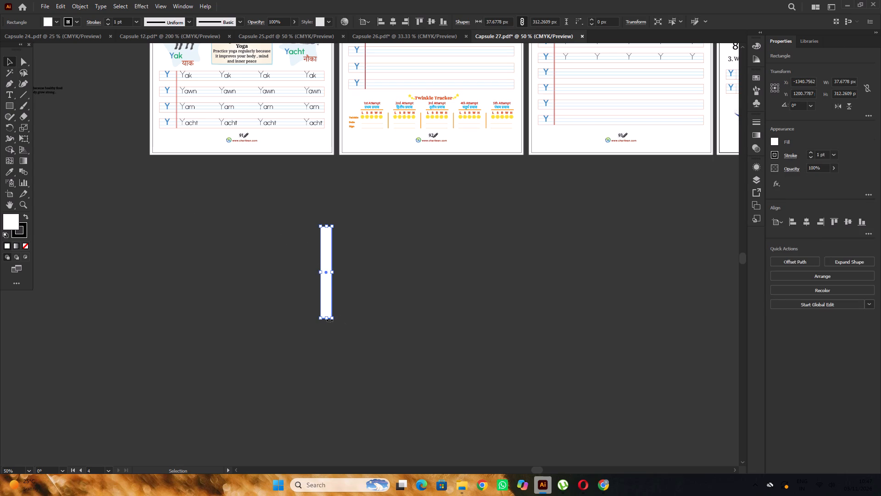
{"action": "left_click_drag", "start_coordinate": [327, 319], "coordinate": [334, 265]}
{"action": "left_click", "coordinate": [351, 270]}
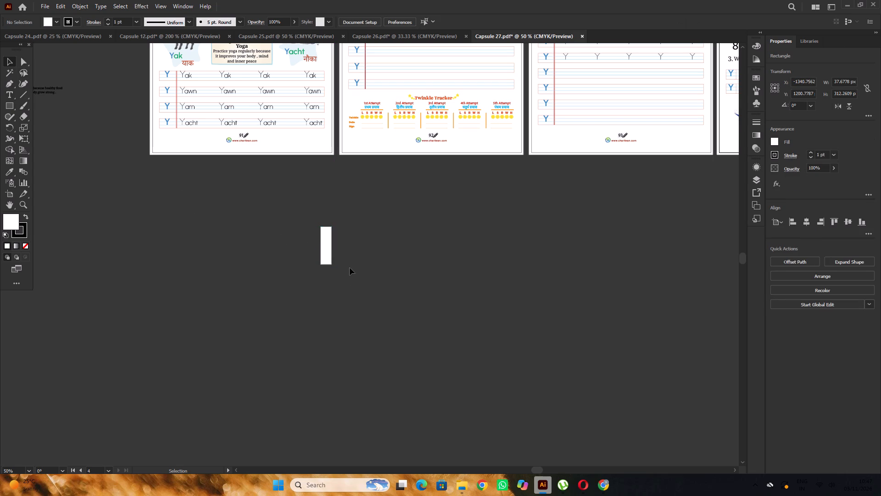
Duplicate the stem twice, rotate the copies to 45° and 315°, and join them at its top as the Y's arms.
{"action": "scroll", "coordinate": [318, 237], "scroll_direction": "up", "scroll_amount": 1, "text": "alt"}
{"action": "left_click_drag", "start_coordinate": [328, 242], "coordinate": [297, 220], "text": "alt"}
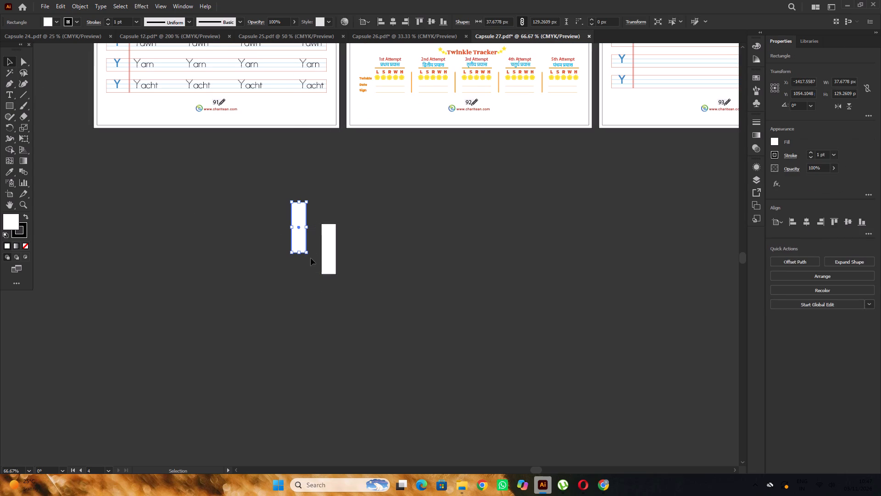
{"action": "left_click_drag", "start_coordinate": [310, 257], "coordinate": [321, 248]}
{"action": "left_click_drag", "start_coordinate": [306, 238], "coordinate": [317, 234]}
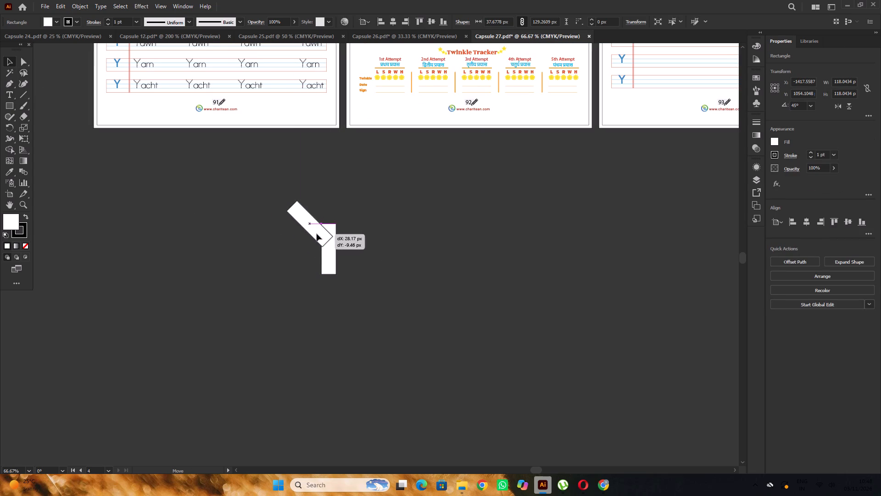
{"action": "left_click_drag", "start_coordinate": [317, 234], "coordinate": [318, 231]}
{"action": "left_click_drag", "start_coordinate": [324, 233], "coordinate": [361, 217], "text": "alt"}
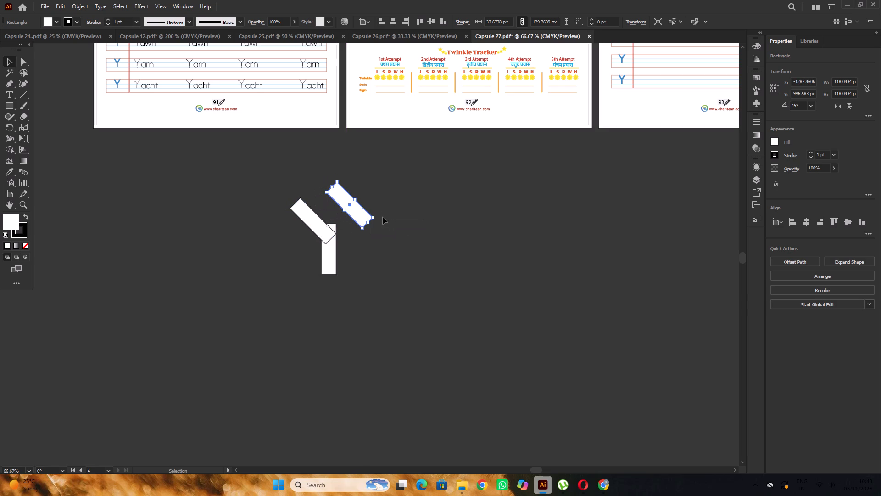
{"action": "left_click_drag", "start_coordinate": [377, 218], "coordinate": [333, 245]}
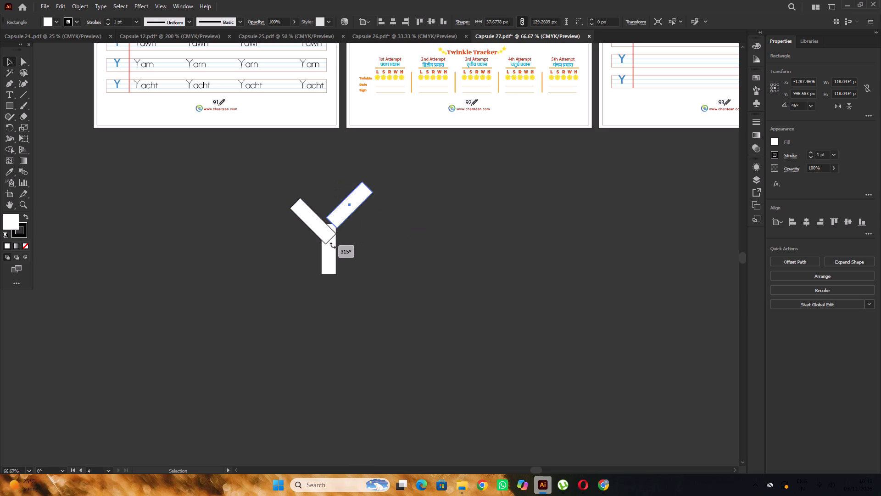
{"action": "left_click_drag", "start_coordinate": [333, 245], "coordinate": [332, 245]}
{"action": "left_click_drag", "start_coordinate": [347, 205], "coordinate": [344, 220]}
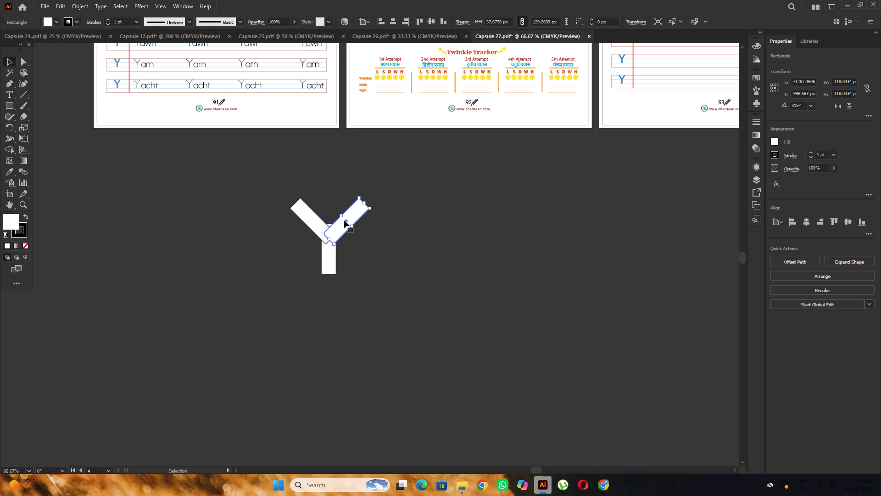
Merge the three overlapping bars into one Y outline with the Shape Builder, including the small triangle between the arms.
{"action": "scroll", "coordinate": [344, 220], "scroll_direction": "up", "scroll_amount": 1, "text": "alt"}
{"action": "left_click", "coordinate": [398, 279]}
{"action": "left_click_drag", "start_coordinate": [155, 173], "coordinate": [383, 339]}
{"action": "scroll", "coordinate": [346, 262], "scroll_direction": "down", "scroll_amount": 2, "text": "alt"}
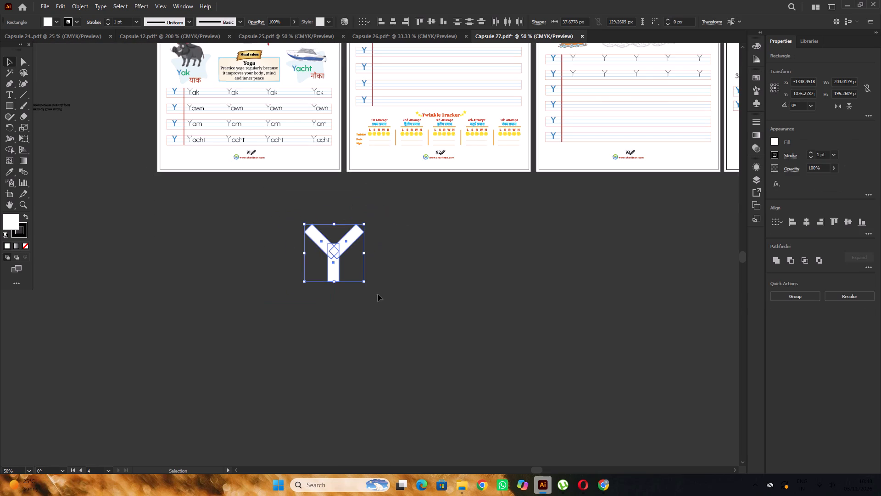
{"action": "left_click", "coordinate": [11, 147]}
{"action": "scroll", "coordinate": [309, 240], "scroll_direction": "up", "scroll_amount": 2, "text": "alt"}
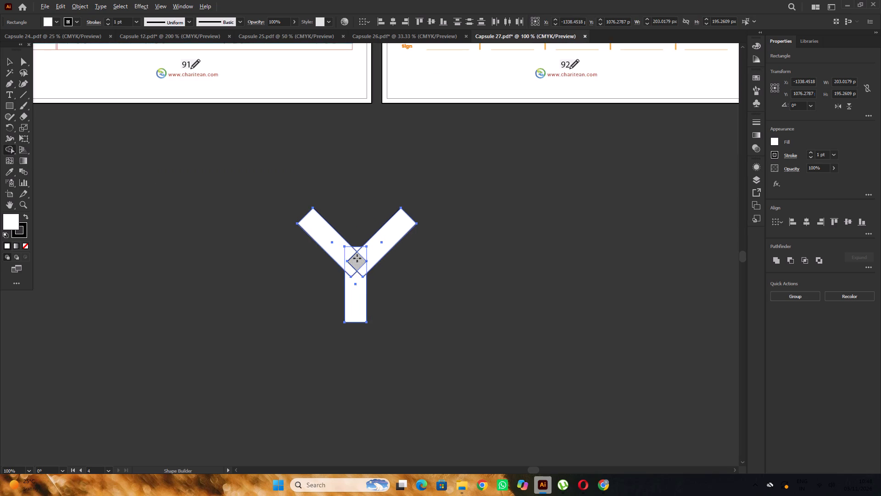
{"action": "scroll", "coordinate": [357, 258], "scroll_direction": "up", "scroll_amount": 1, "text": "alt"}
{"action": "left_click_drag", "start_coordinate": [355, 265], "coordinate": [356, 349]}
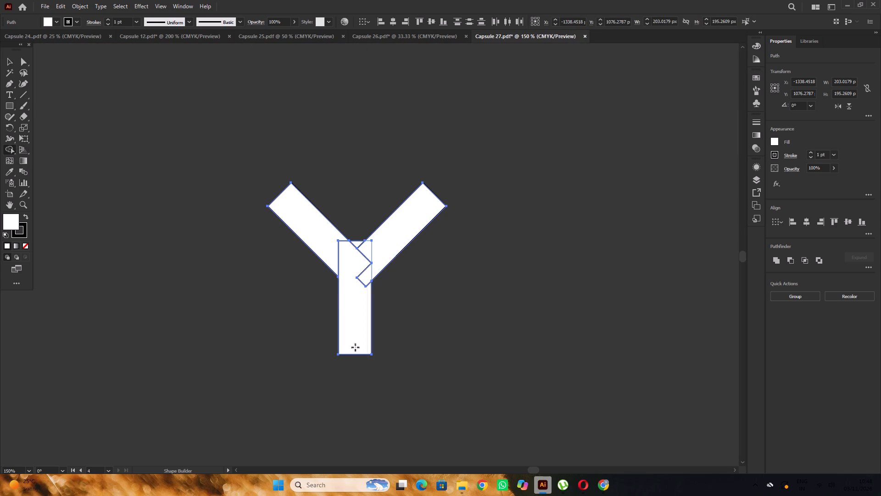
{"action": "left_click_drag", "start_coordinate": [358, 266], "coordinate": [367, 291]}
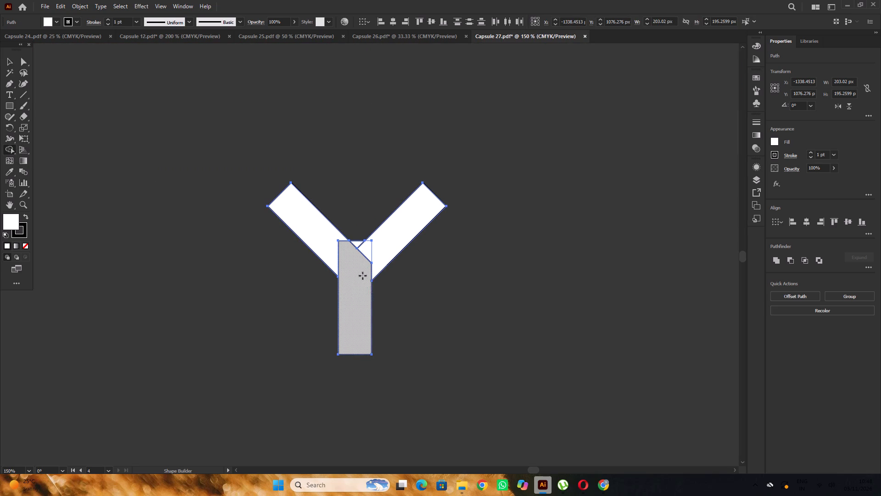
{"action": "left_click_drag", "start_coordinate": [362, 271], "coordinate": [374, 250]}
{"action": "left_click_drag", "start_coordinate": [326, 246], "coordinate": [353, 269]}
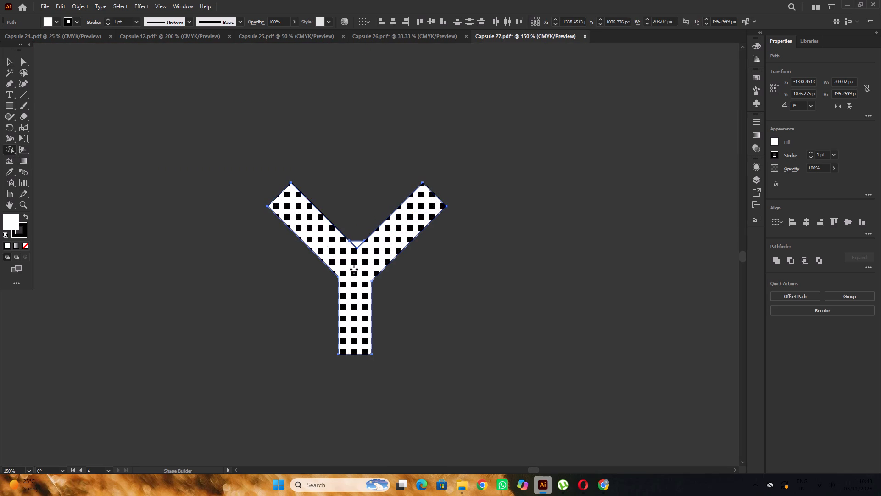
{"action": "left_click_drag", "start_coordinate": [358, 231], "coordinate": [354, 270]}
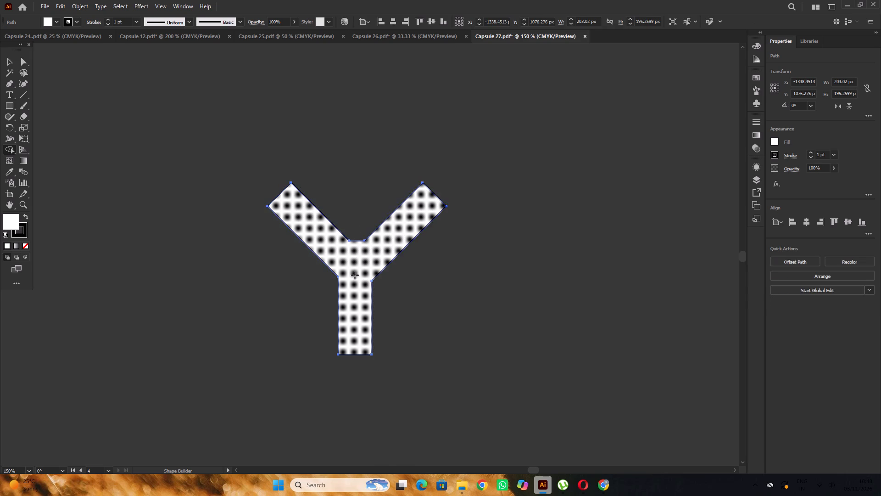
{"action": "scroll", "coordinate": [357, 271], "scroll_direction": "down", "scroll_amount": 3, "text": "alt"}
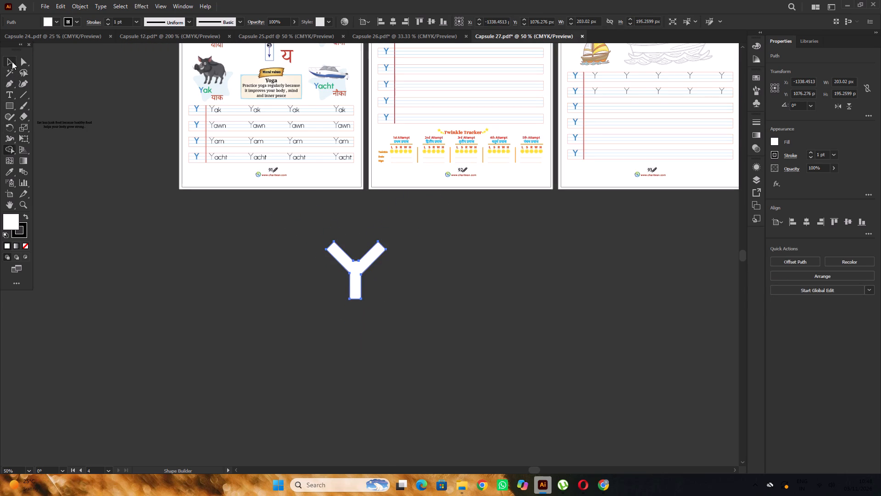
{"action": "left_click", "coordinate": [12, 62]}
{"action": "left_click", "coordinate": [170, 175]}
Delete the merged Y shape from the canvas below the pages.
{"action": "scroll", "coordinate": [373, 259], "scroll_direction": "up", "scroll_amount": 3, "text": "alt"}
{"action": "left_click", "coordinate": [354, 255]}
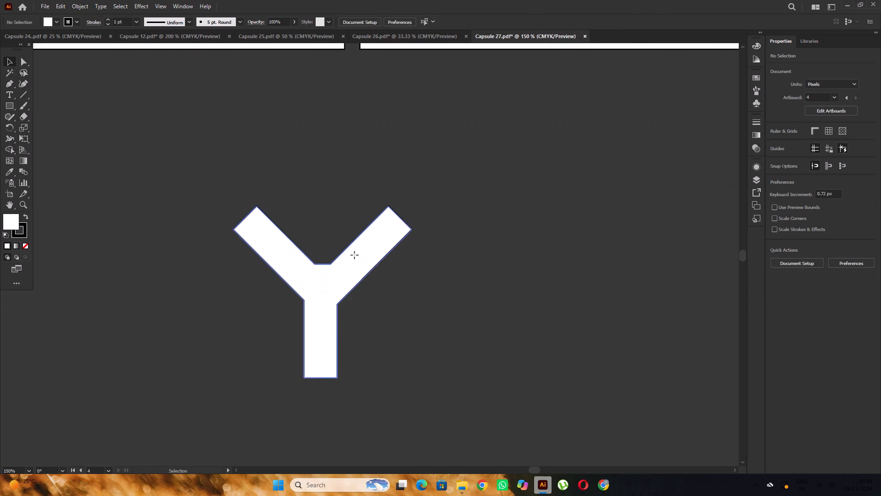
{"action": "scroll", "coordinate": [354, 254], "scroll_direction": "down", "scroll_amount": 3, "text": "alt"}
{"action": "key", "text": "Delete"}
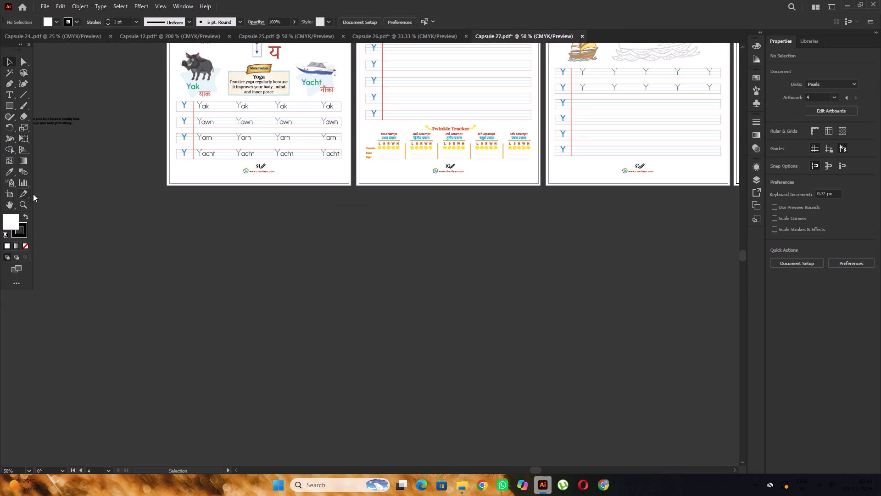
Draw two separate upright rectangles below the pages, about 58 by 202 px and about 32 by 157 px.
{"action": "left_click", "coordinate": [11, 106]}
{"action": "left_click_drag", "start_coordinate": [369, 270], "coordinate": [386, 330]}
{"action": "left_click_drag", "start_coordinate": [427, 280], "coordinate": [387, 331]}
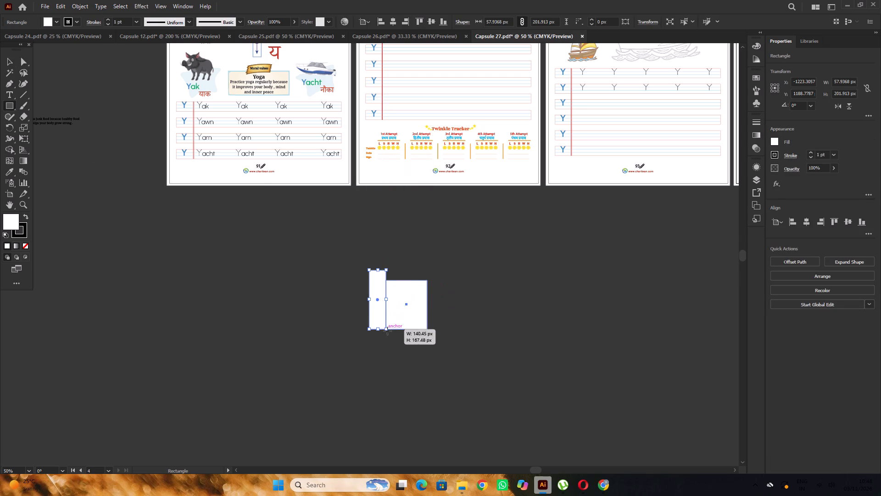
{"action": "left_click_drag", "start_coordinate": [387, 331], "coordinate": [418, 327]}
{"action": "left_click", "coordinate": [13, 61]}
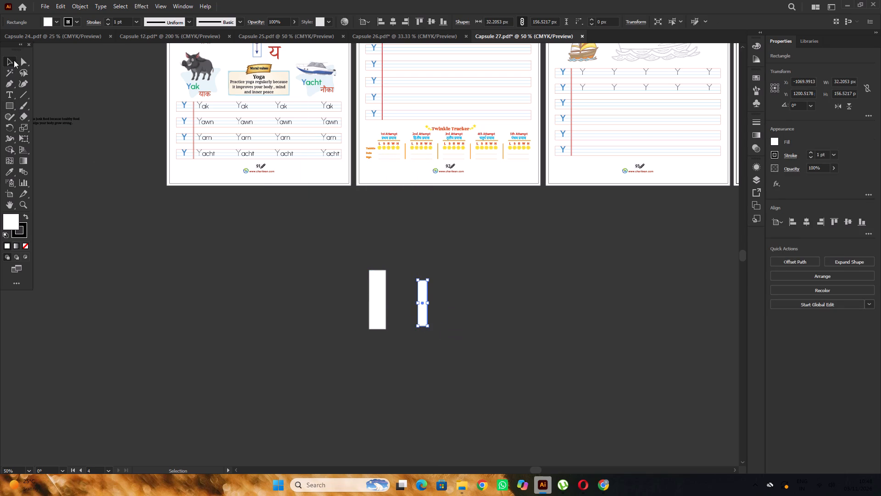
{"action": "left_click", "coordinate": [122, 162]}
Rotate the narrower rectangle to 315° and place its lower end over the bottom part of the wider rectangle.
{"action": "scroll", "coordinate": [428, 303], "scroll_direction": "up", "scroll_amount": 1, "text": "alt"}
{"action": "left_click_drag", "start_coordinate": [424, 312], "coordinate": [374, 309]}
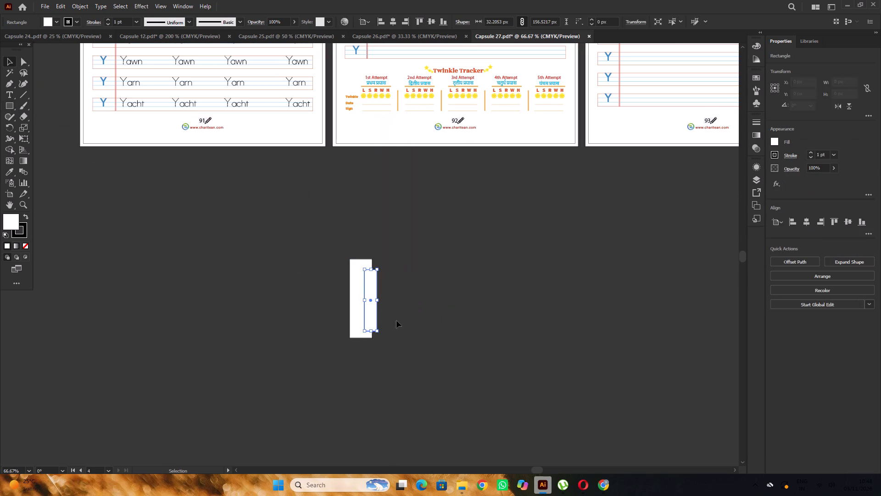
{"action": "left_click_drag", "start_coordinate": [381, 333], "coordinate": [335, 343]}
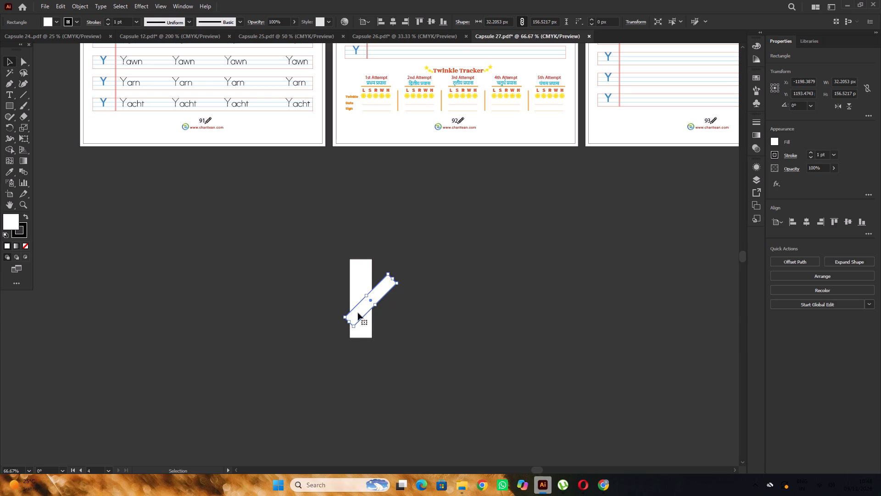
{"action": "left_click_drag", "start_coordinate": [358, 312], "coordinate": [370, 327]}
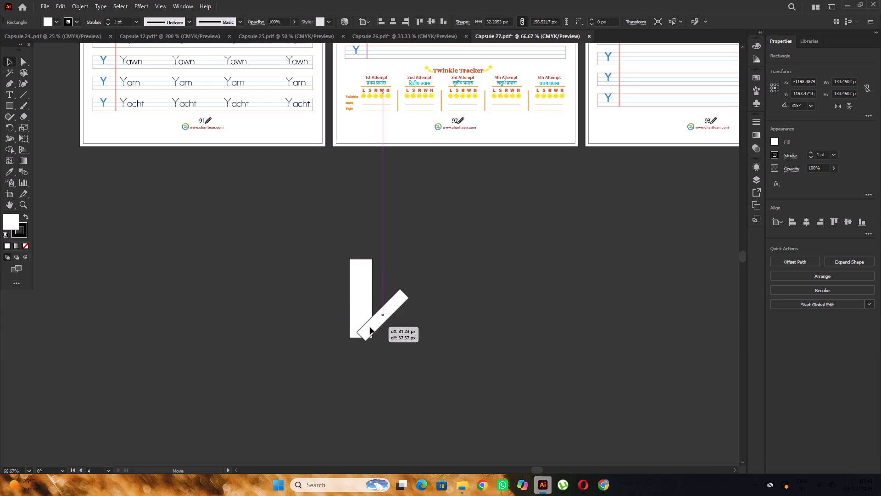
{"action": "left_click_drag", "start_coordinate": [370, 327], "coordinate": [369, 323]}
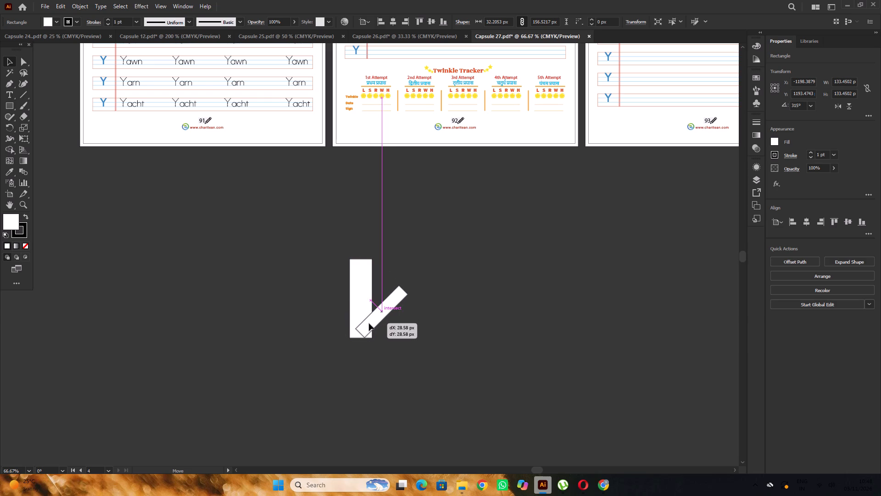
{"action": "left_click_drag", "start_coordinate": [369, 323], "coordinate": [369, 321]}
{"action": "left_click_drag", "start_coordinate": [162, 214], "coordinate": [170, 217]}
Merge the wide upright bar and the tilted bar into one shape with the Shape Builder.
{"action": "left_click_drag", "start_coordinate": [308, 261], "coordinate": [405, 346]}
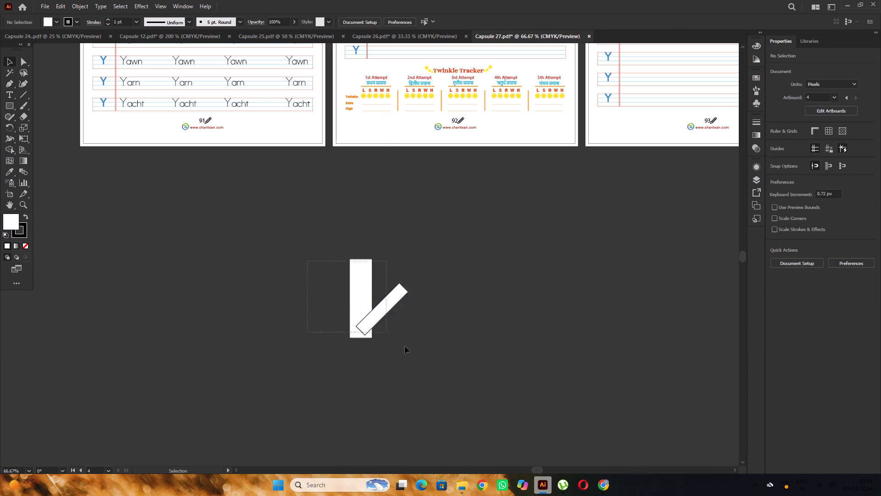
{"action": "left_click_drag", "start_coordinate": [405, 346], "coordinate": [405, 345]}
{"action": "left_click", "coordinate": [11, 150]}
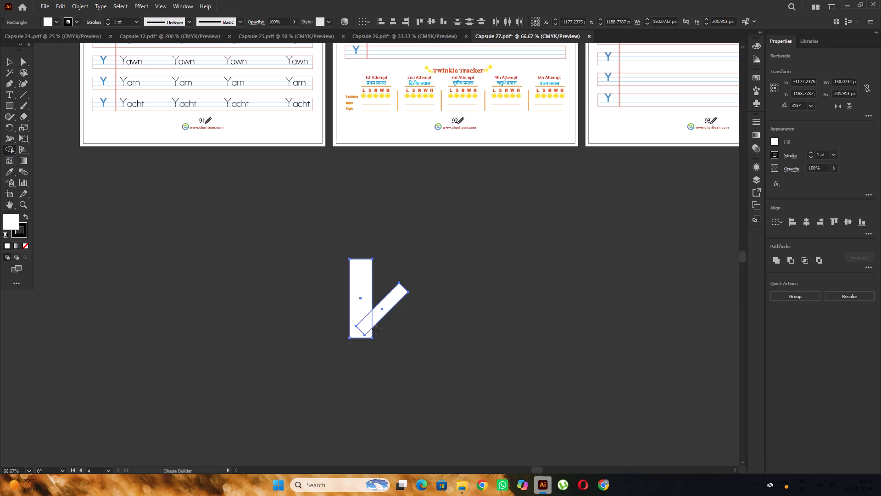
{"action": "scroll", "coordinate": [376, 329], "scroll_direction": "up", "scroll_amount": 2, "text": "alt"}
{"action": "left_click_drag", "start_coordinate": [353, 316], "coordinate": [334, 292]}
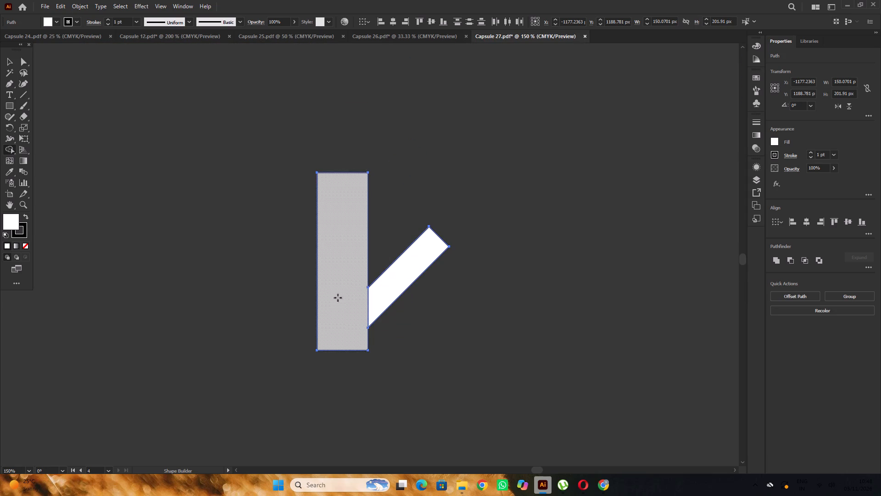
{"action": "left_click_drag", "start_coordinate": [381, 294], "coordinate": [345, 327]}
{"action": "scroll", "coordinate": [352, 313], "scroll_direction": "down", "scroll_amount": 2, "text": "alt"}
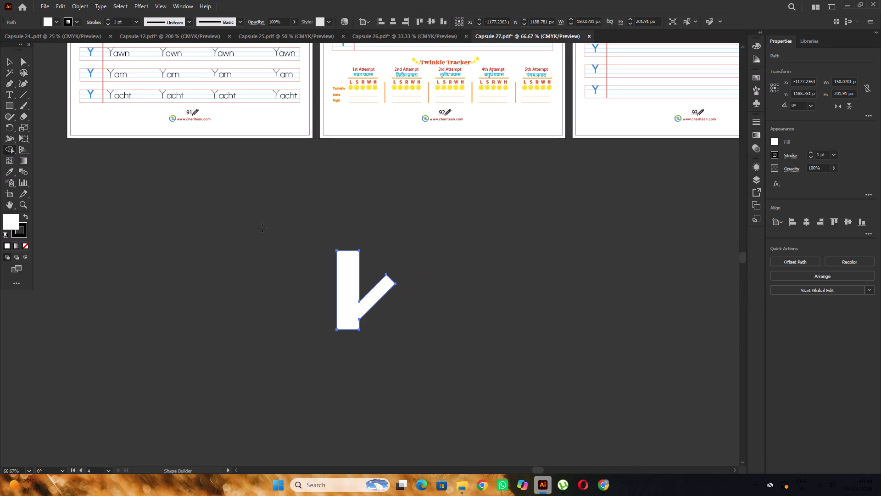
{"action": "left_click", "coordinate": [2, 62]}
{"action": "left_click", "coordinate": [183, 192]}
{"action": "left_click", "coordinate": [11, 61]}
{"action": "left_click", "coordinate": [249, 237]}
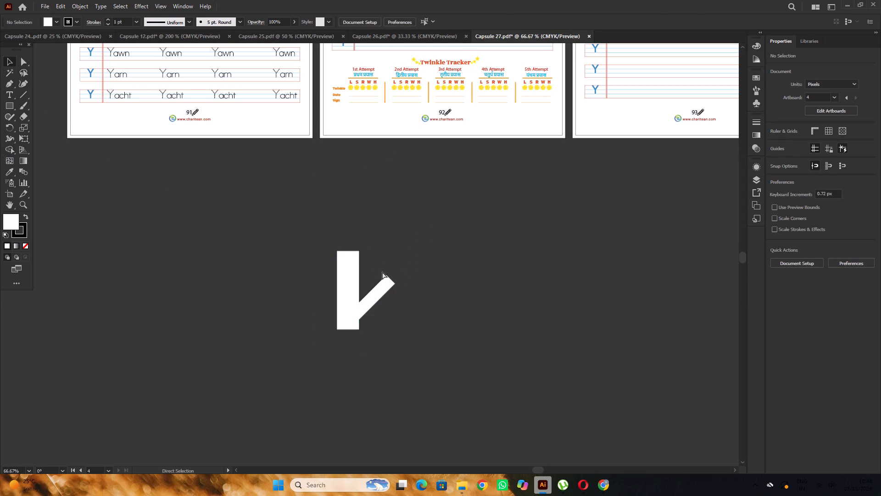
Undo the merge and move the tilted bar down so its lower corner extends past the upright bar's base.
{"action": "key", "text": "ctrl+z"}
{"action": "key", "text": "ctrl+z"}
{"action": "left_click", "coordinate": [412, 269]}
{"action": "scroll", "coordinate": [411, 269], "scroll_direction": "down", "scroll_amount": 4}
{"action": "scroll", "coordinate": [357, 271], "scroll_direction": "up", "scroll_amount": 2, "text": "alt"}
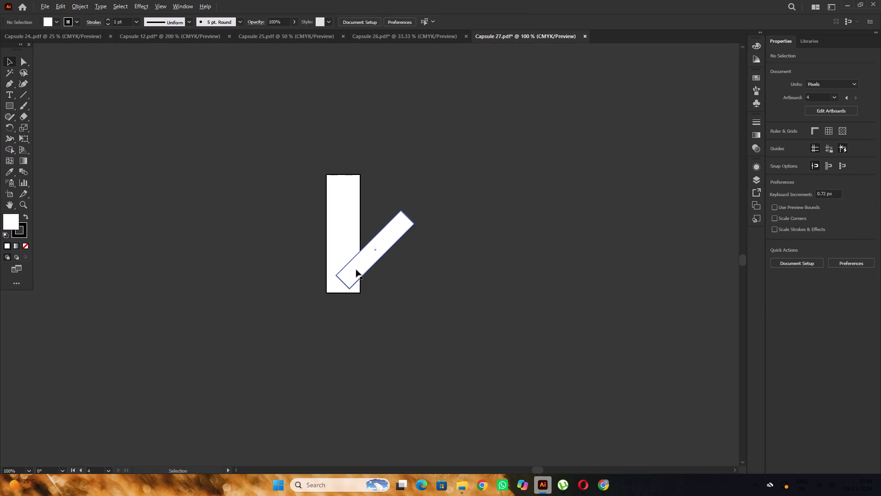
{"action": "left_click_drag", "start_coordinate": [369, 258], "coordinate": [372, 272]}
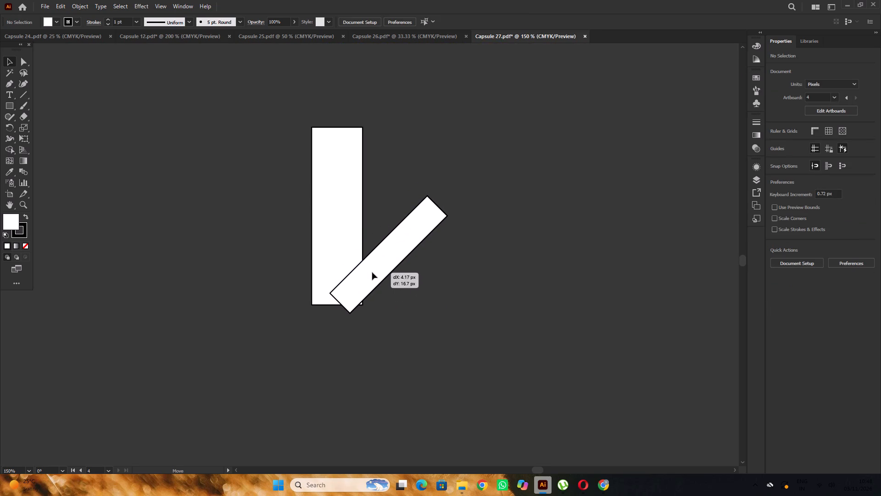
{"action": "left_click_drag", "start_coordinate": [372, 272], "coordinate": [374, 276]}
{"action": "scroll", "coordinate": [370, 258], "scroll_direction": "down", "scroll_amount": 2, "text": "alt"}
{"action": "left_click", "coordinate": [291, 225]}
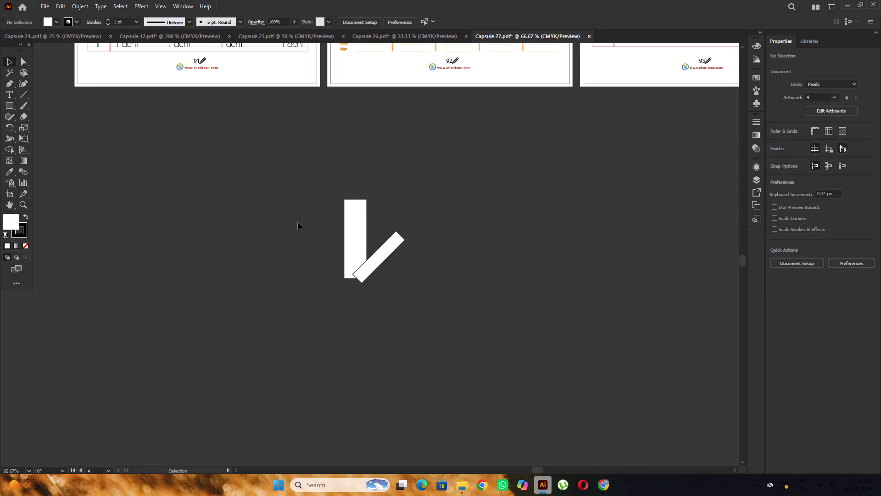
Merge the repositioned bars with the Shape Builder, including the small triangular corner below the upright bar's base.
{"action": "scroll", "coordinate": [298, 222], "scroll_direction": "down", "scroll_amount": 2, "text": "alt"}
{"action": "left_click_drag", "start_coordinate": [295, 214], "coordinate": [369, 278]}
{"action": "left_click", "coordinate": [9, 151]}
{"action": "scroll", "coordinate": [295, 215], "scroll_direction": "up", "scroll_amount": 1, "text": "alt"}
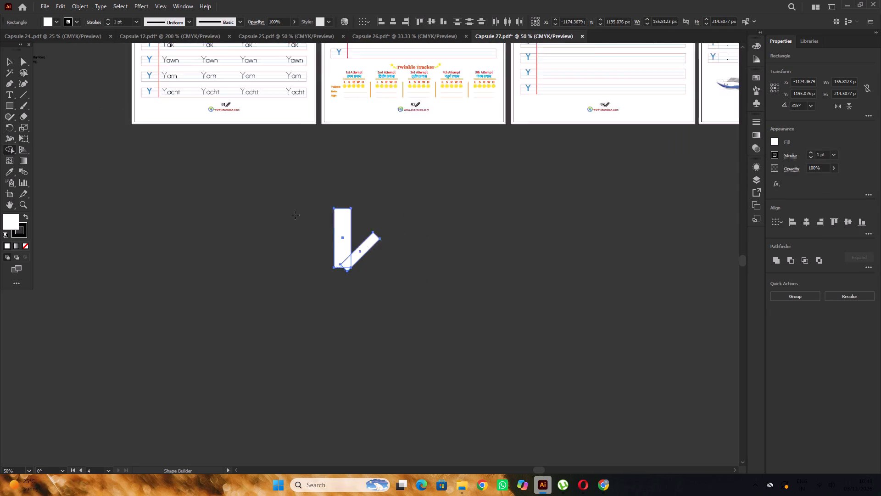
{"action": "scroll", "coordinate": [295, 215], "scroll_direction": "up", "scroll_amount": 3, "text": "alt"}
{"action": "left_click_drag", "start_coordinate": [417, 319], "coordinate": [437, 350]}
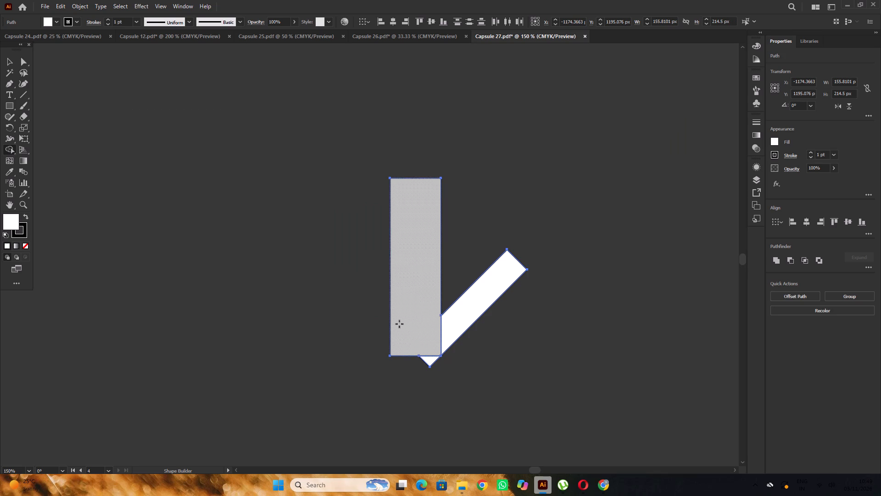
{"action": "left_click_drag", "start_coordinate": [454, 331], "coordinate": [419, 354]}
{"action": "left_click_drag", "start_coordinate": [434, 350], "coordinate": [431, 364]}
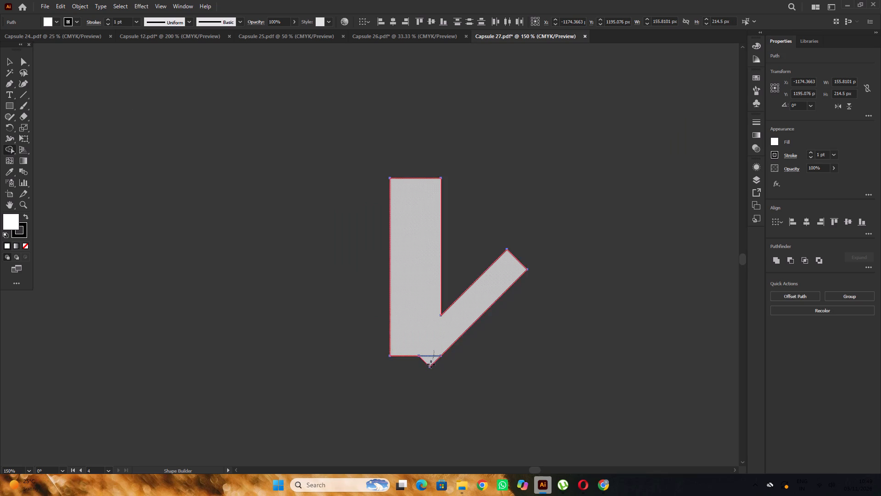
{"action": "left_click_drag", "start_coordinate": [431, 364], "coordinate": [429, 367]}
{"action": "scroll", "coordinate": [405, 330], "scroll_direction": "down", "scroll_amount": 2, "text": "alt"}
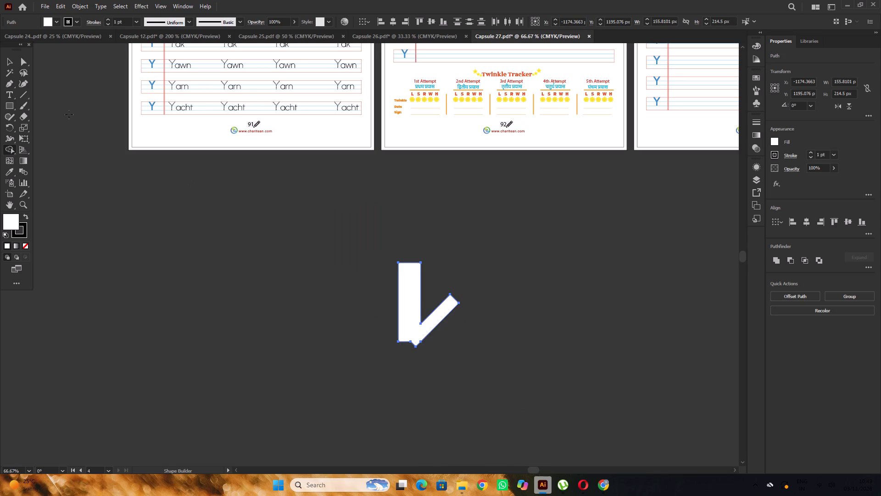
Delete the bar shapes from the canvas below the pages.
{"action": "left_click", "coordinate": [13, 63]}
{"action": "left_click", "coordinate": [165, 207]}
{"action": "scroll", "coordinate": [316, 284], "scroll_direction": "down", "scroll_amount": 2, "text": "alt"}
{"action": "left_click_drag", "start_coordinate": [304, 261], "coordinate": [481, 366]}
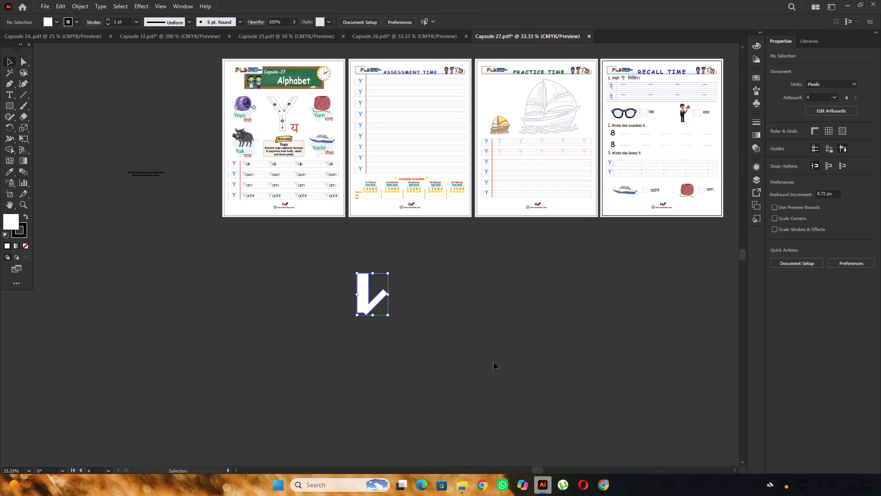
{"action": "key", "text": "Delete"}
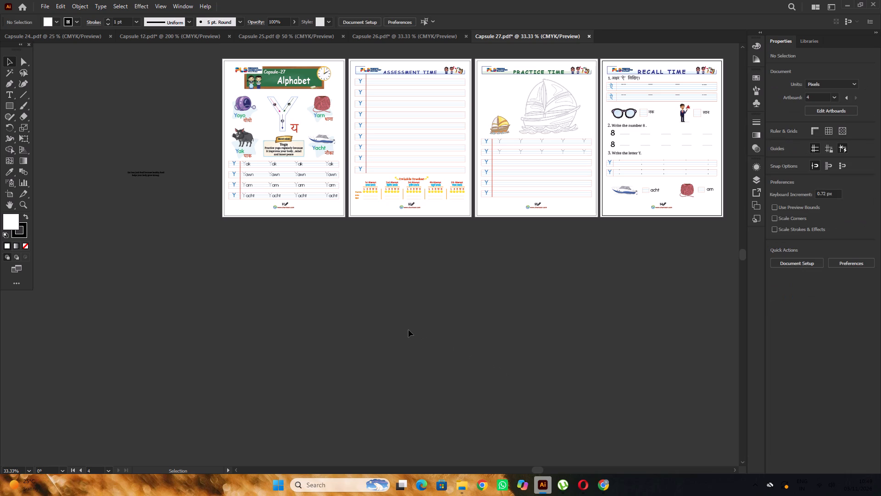
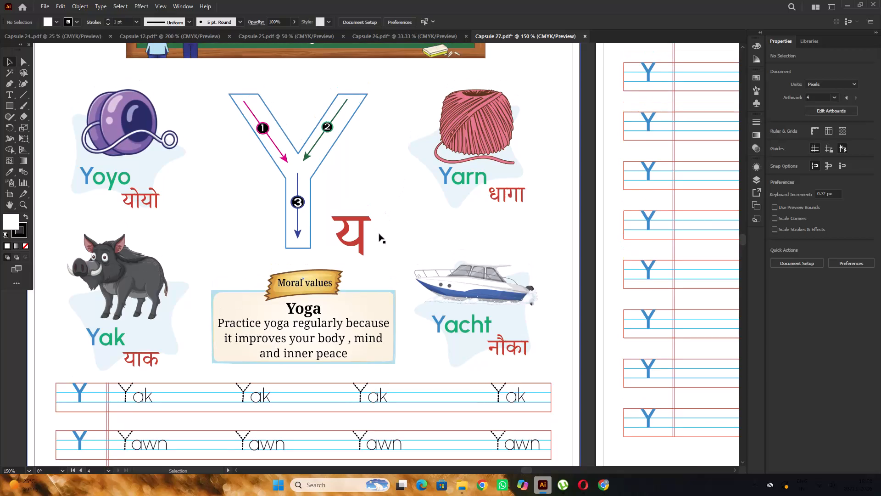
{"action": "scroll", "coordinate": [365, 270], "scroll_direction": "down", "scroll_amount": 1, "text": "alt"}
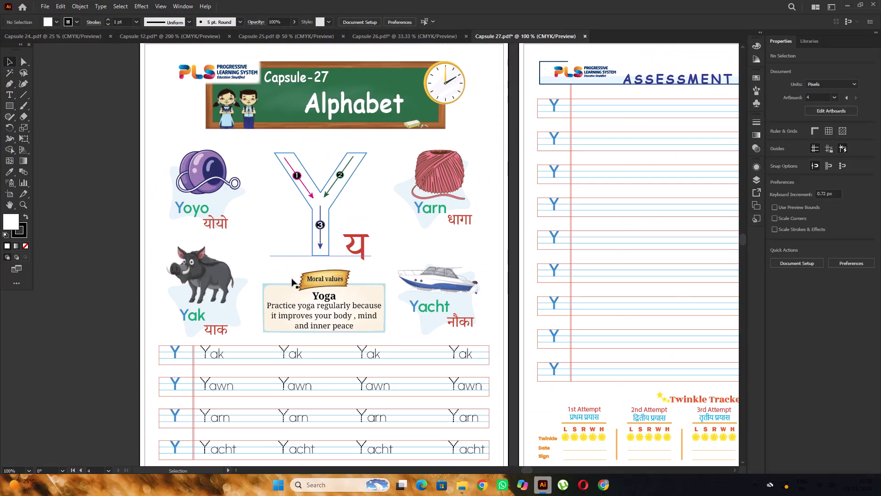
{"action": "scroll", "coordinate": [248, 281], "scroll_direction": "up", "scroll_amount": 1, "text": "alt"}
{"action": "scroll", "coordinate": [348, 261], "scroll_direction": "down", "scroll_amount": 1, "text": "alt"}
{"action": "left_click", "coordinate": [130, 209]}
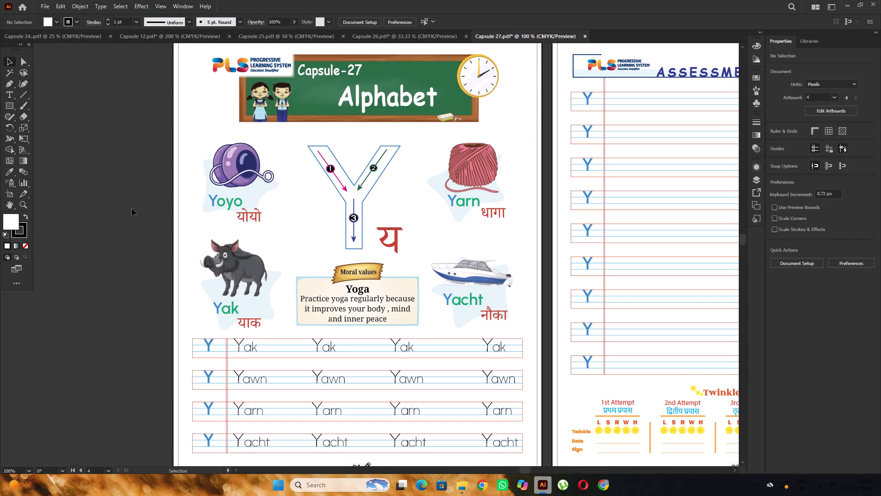
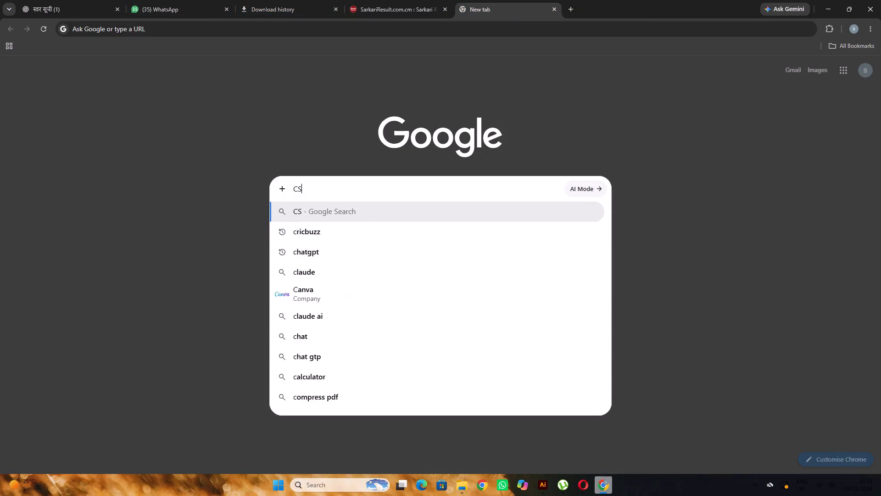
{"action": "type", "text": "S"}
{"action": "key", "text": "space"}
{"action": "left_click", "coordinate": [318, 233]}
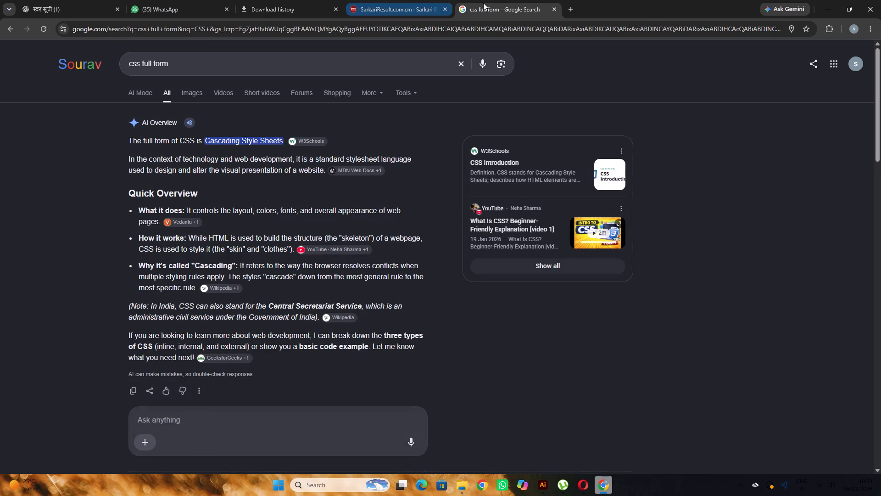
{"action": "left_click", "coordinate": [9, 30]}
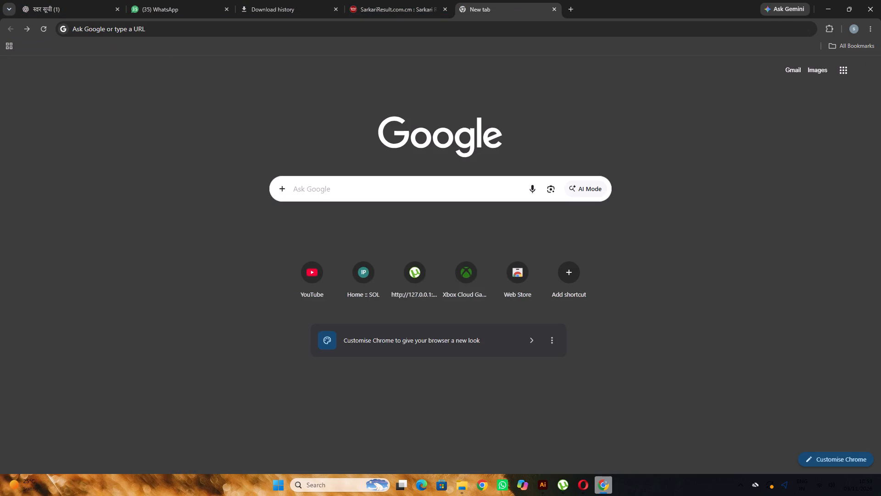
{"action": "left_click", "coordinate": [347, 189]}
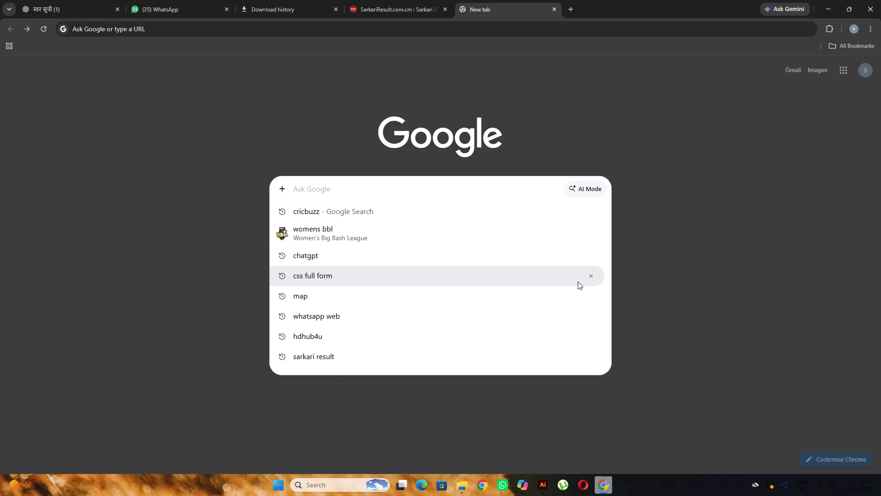
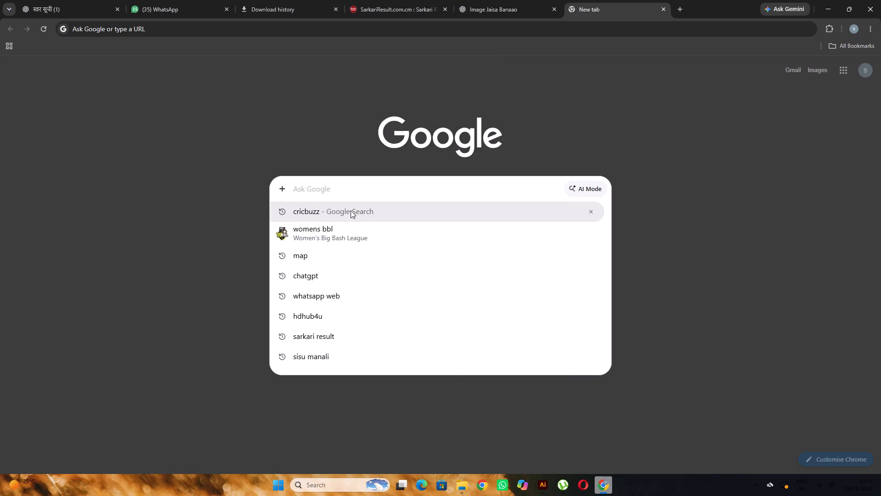
{"action": "left_click", "coordinate": [351, 210]}
{"action": "left_click", "coordinate": [208, 147]}
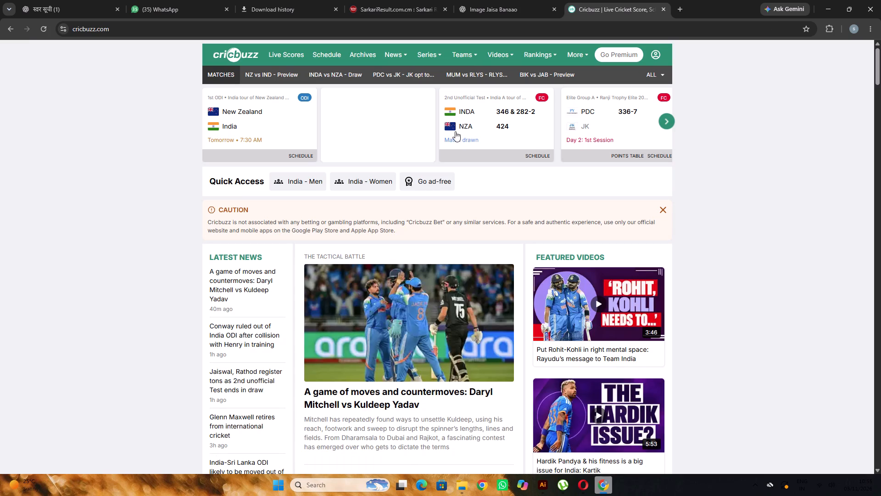
View the squads for the Biratnagar Kings vs Janakpur Bolts match and return to the Cricbuzz home page.
{"action": "left_click", "coordinate": [667, 123]}
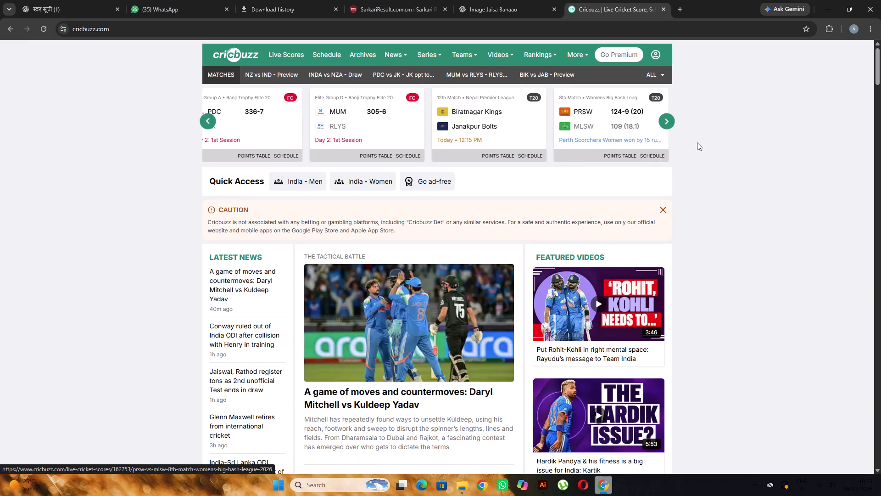
{"action": "left_click", "coordinate": [474, 123]}
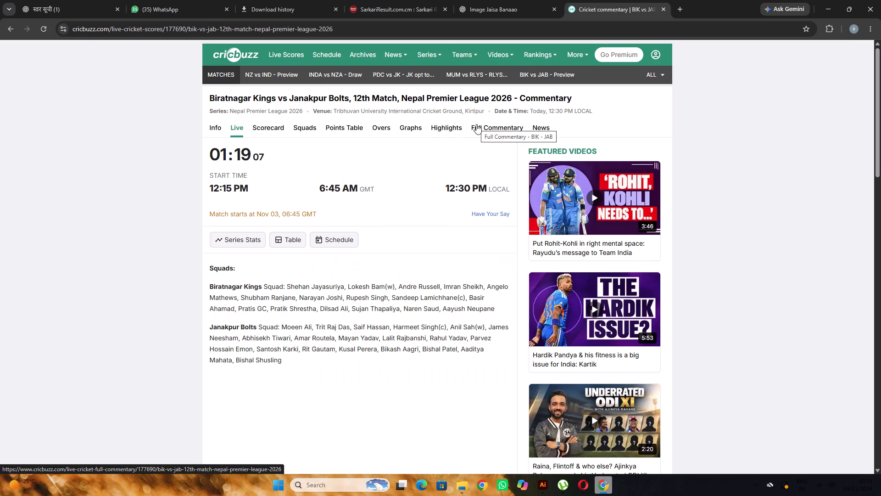
{"action": "left_click", "coordinate": [308, 130]}
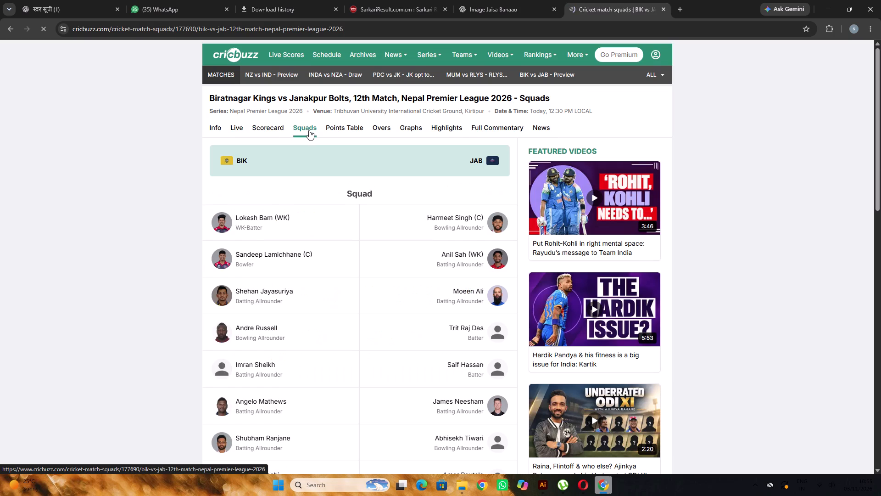
{"action": "scroll", "coordinate": [309, 130], "scroll_direction": "down", "scroll_amount": 2}
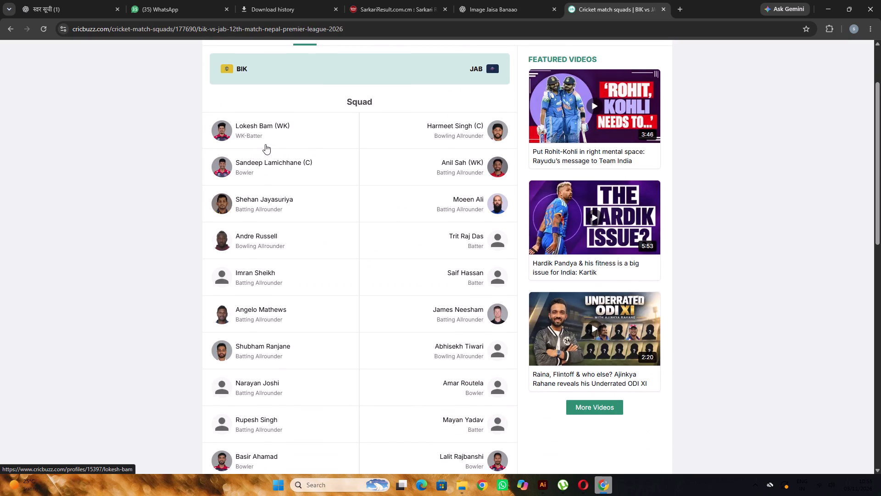
{"action": "scroll", "coordinate": [265, 144], "scroll_direction": "down", "scroll_amount": 3}
{"action": "scroll", "coordinate": [265, 144], "scroll_direction": "up", "scroll_amount": 1}
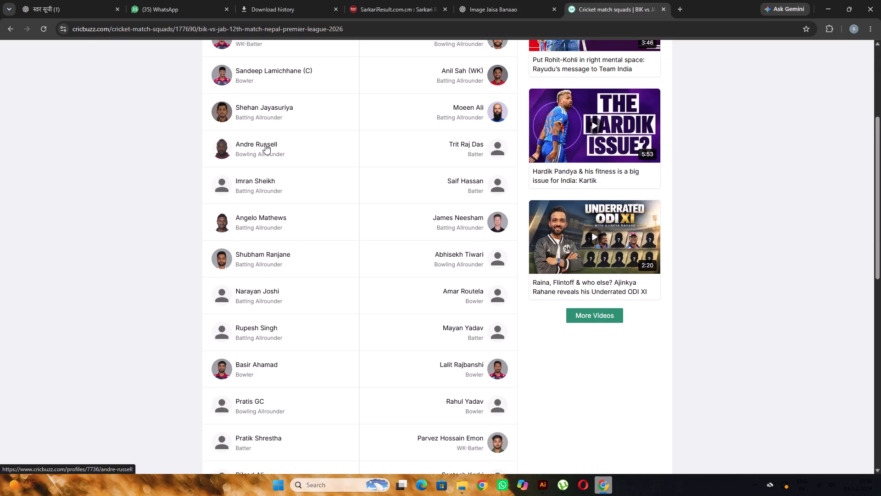
{"action": "scroll", "coordinate": [265, 144], "scroll_direction": "up", "scroll_amount": 3}
{"action": "left_click", "coordinate": [2, 30]}
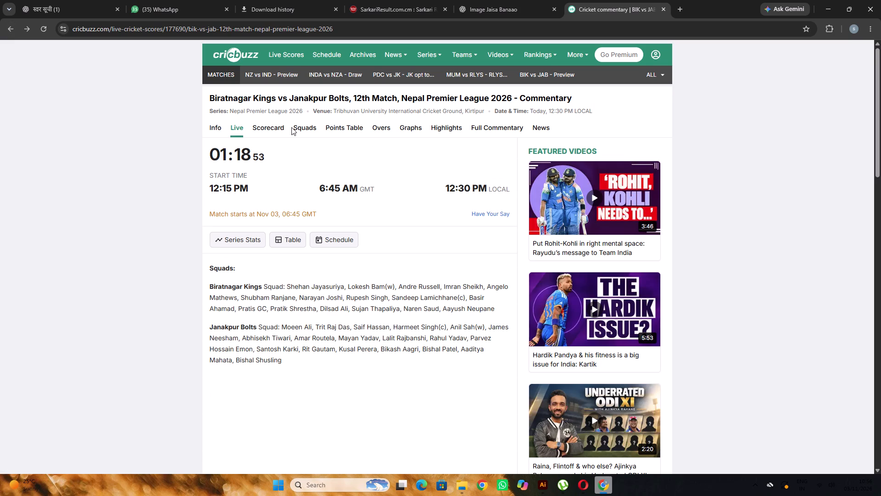
{"action": "left_click", "coordinate": [13, 35]}
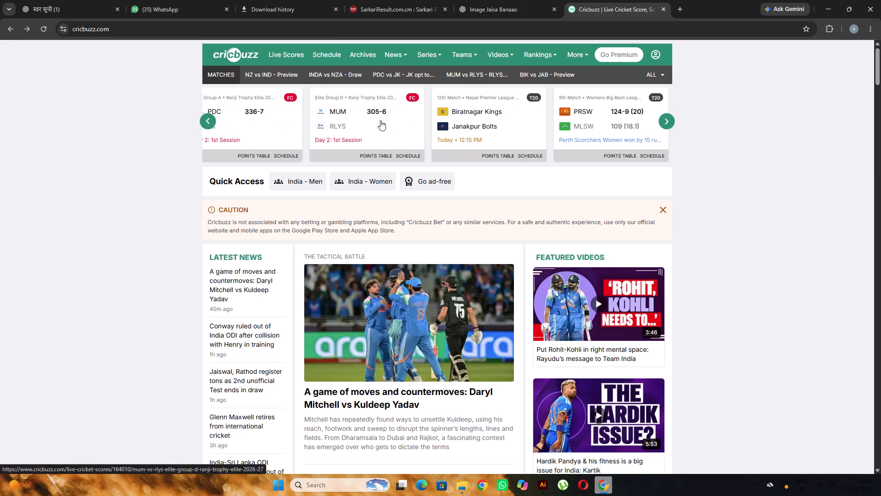
Open the Nepal Premier League 2026 schedule and examine its match results and upcoming fixtures.
{"action": "left_click", "coordinate": [530, 153]}
{"action": "scroll", "coordinate": [341, 154], "scroll_direction": "down", "scroll_amount": 5}
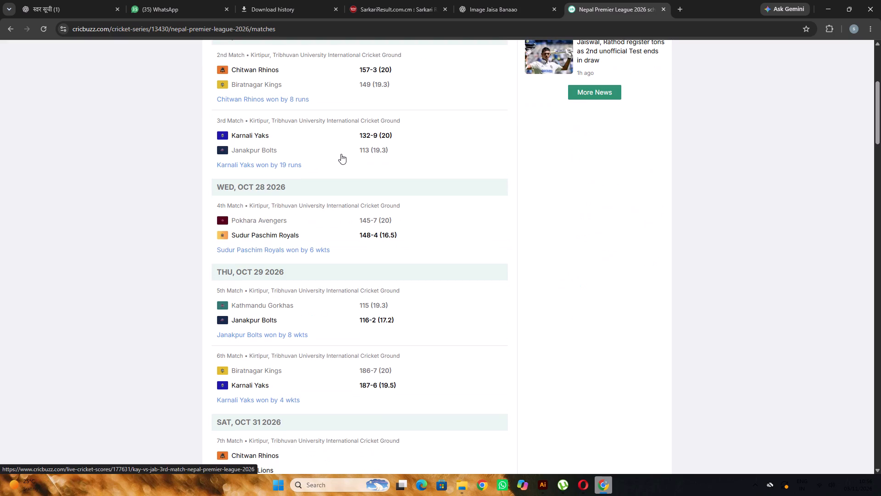
{"action": "scroll", "coordinate": [341, 153], "scroll_direction": "up", "scroll_amount": 4}
{"action": "scroll", "coordinate": [341, 153], "scroll_direction": "down", "scroll_amount": 3}
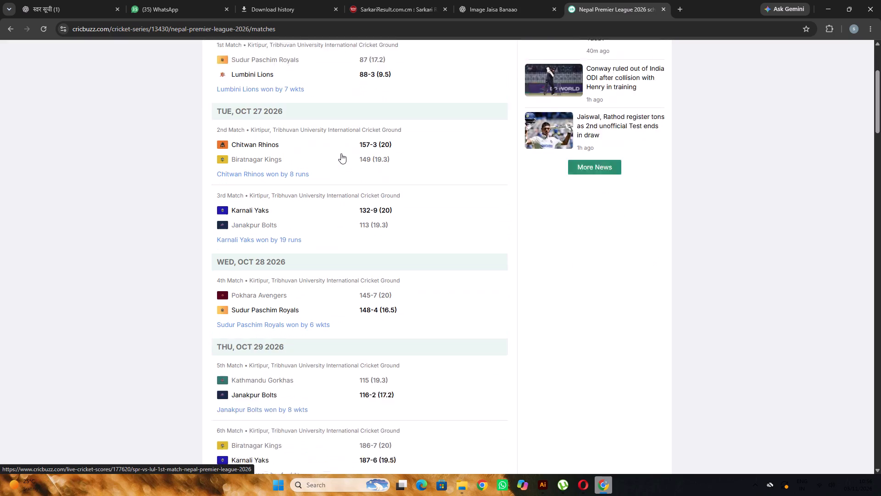
{"action": "scroll", "coordinate": [341, 153], "scroll_direction": "down", "scroll_amount": 1}
{"action": "scroll", "coordinate": [341, 153], "scroll_direction": "up", "scroll_amount": 1}
{"action": "scroll", "coordinate": [341, 153], "scroll_direction": "down", "scroll_amount": 2}
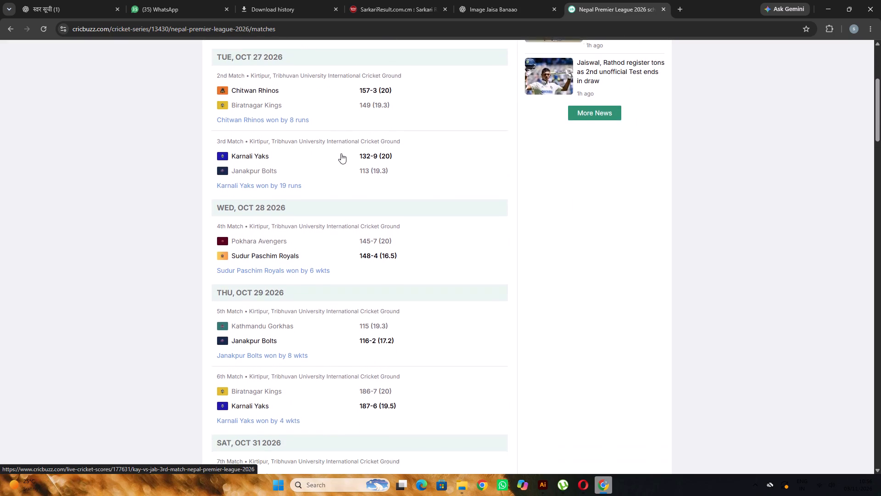
{"action": "scroll", "coordinate": [341, 153], "scroll_direction": "down", "scroll_amount": 7}
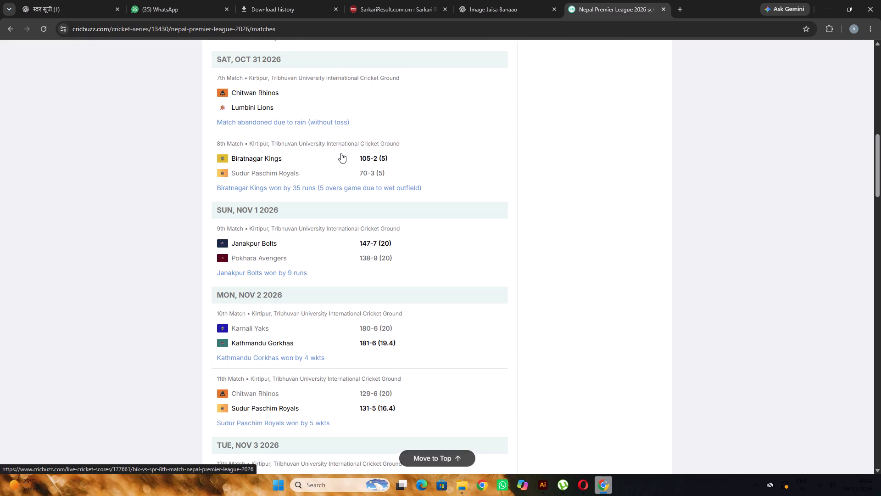
{"action": "scroll", "coordinate": [341, 153], "scroll_direction": "up", "scroll_amount": 2}
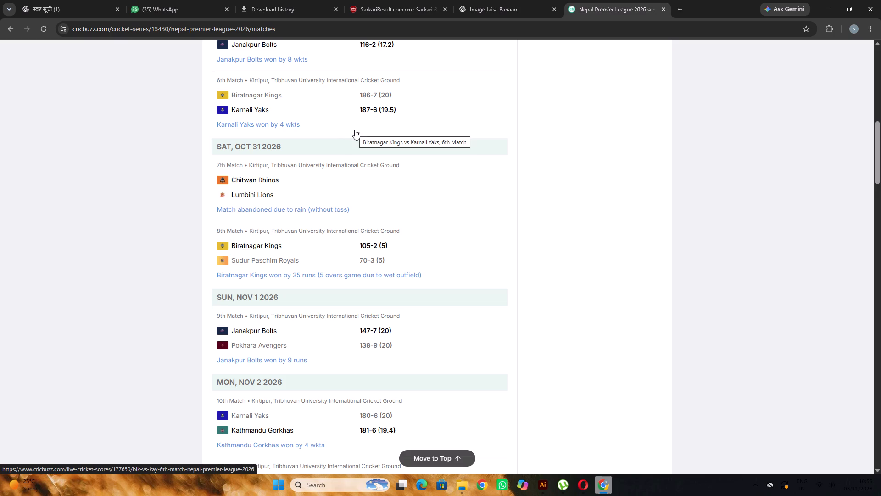
{"action": "scroll", "coordinate": [355, 129], "scroll_direction": "up", "scroll_amount": 1}
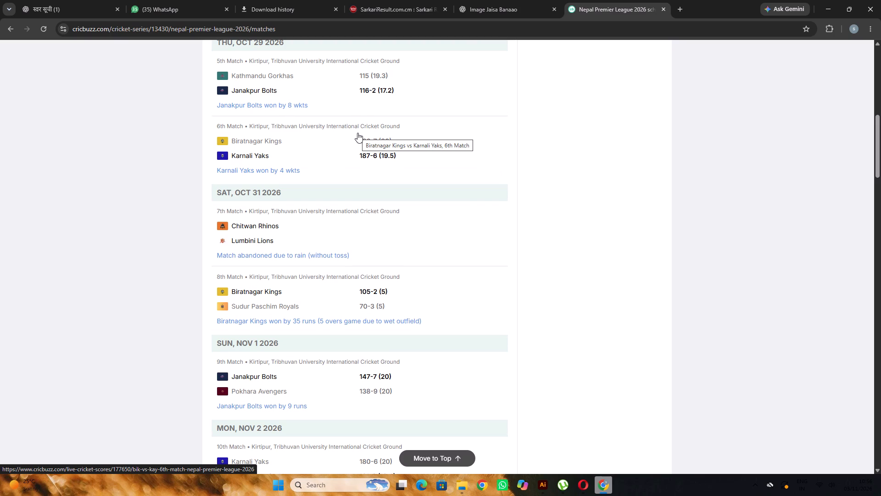
{"action": "scroll", "coordinate": [513, 256], "scroll_direction": "up", "scroll_amount": 1}
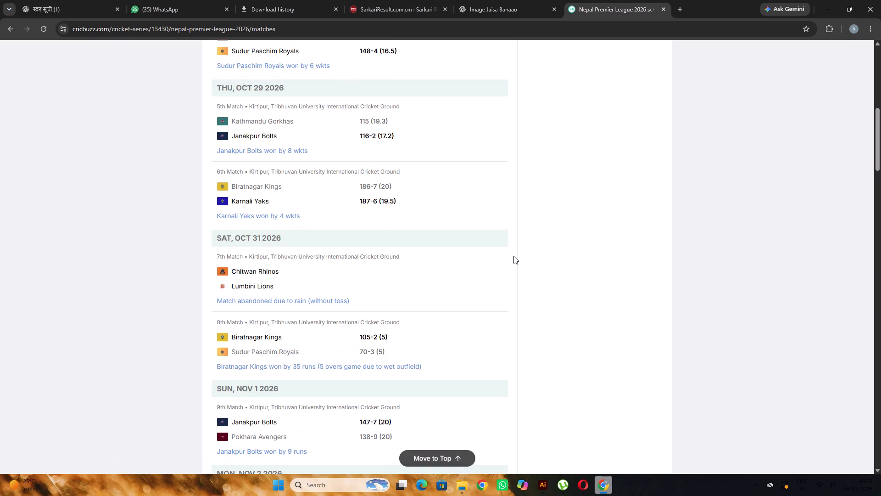
{"action": "scroll", "coordinate": [513, 256], "scroll_direction": "down", "scroll_amount": 8}
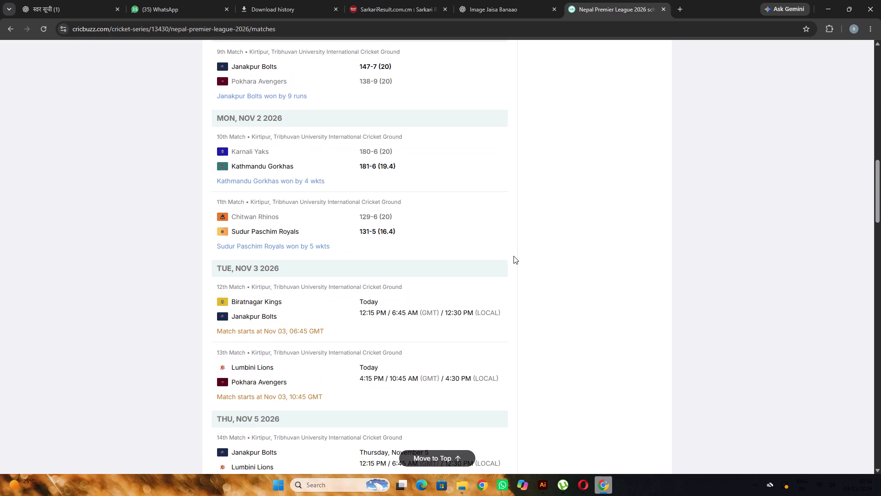
{"action": "scroll", "coordinate": [513, 256], "scroll_direction": "up", "scroll_amount": 1}
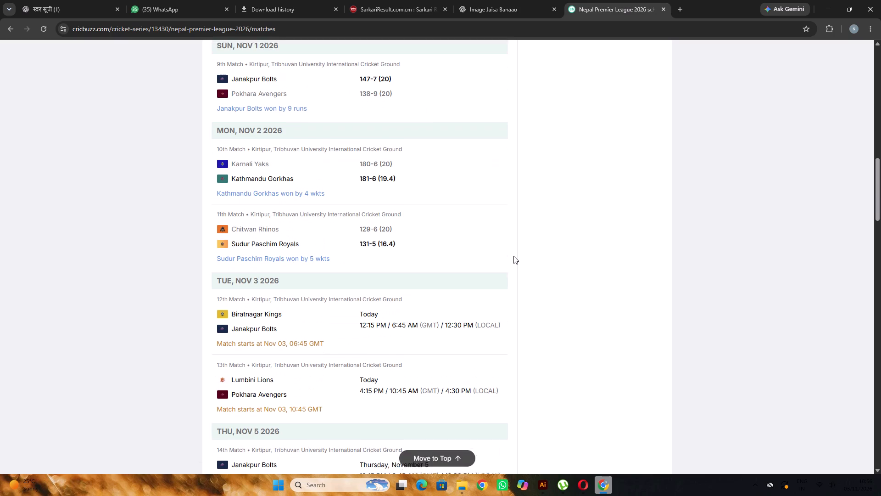
{"action": "scroll", "coordinate": [513, 256], "scroll_direction": "up", "scroll_amount": 2}
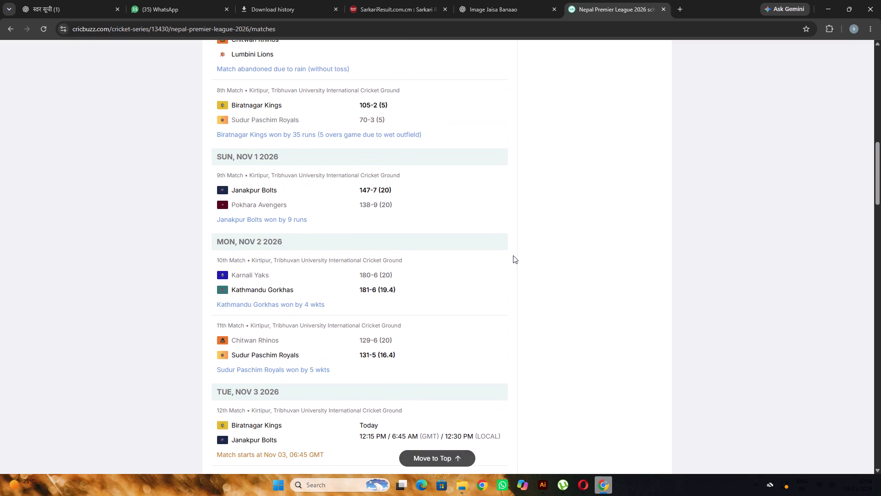
View the scorecard of the 9th match, Janakpur Bolts vs Pokhara Avengers, and return to the series schedule.
{"action": "left_click", "coordinate": [397, 198]}
{"action": "left_click", "coordinate": [262, 129]}
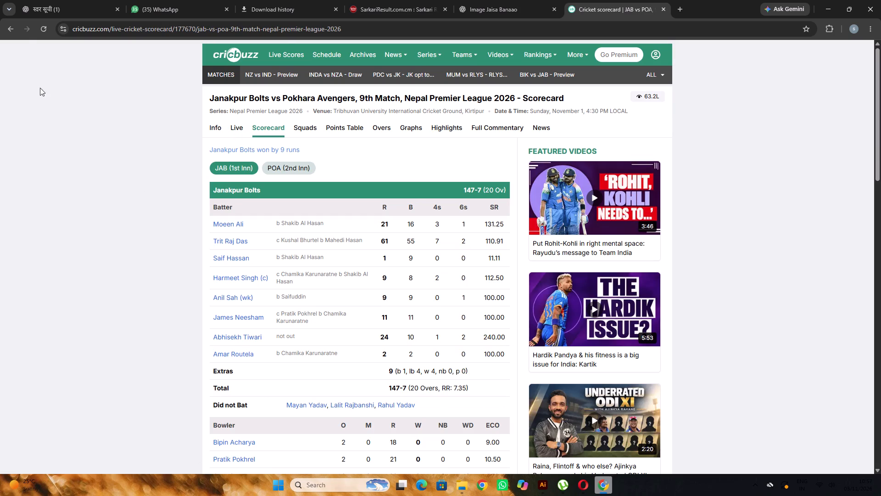
{"action": "left_click", "coordinate": [14, 28]}
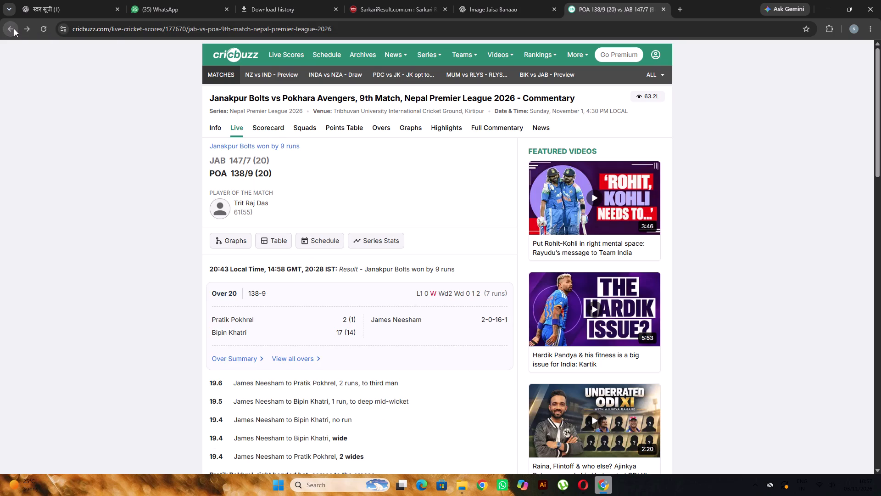
{"action": "left_click", "coordinate": [14, 28]}
View the scorecard of the 8th match, Biratnagar Kings vs Sudur Paschim Royals, and return to the series schedule.
{"action": "scroll", "coordinate": [217, 189], "scroll_direction": "up", "scroll_amount": 2}
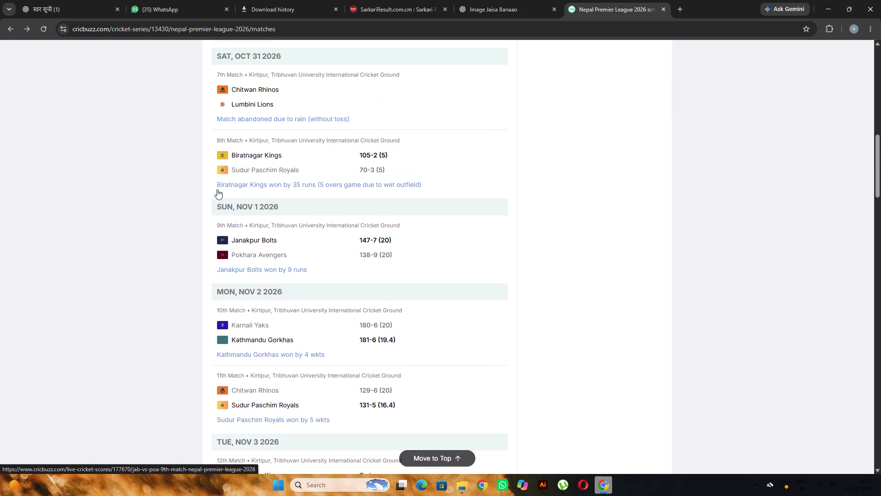
{"action": "left_click", "coordinate": [281, 198]}
{"action": "left_click", "coordinate": [261, 127]}
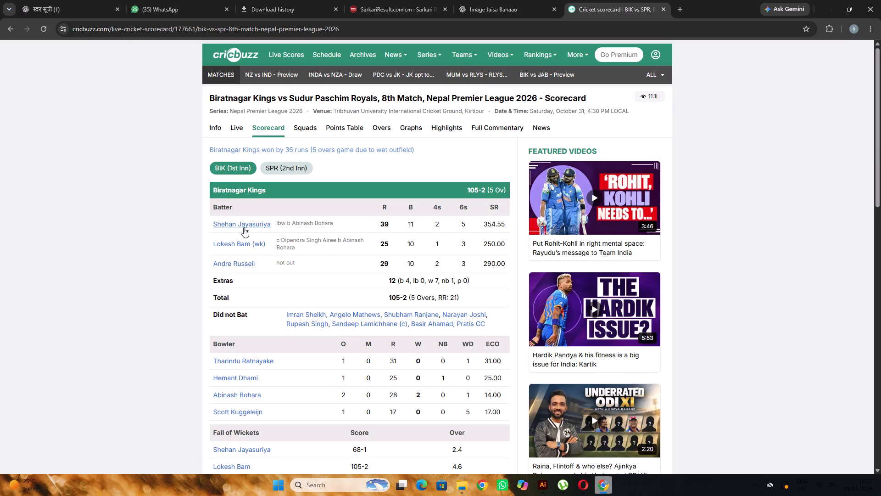
{"action": "left_click", "coordinate": [67, 177]}
{"action": "left_click", "coordinate": [8, 22]}
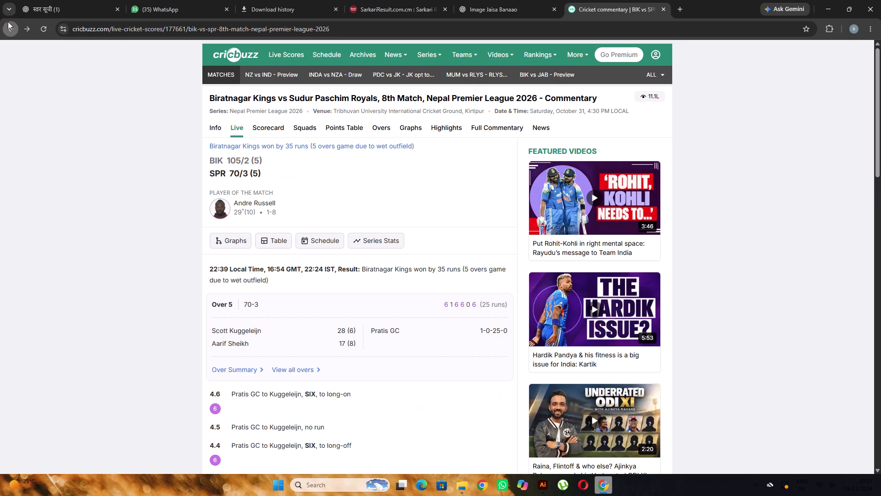
{"action": "left_click", "coordinate": [8, 22]}
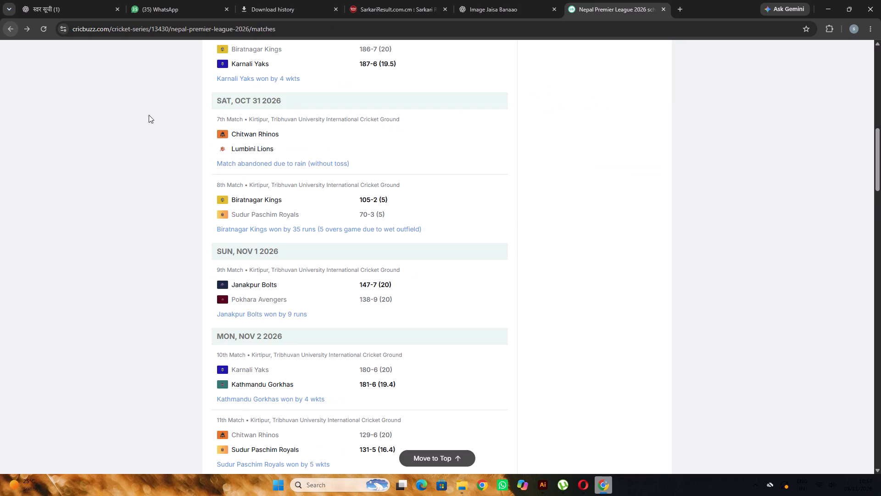
Look through the Nepal Premier League 2026 schedule for the matches from November 2 onward.
{"action": "scroll", "coordinate": [148, 115], "scroll_direction": "down", "scroll_amount": 6}
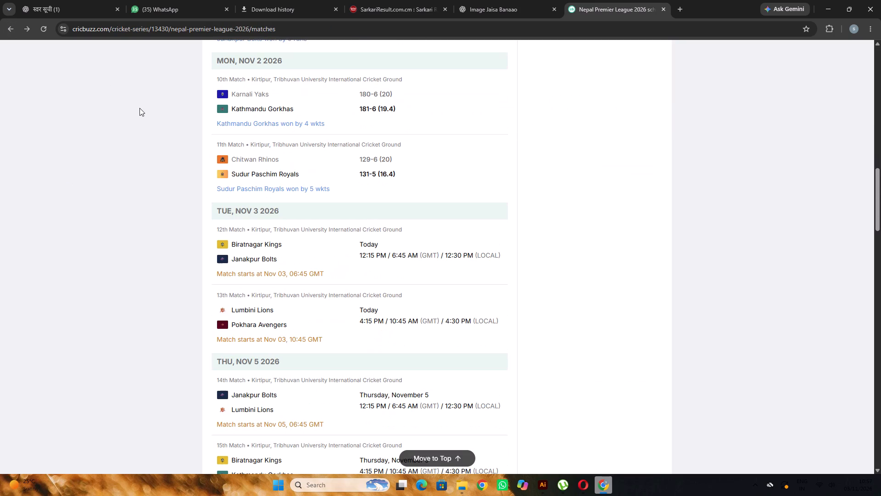
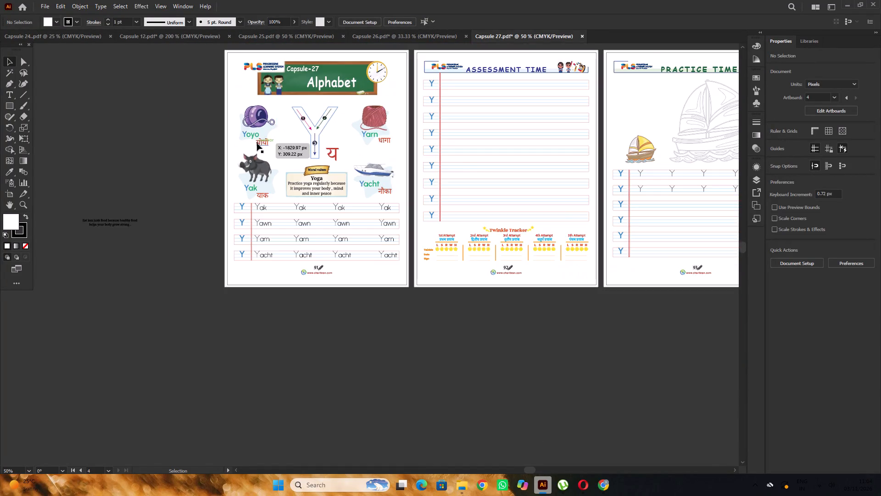
{"action": "scroll", "coordinate": [256, 143], "scroll_direction": "up", "scroll_amount": 3, "text": "alt"}
{"action": "left_click", "coordinate": [251, 123]}
{"action": "left_click", "coordinate": [802, 223]}
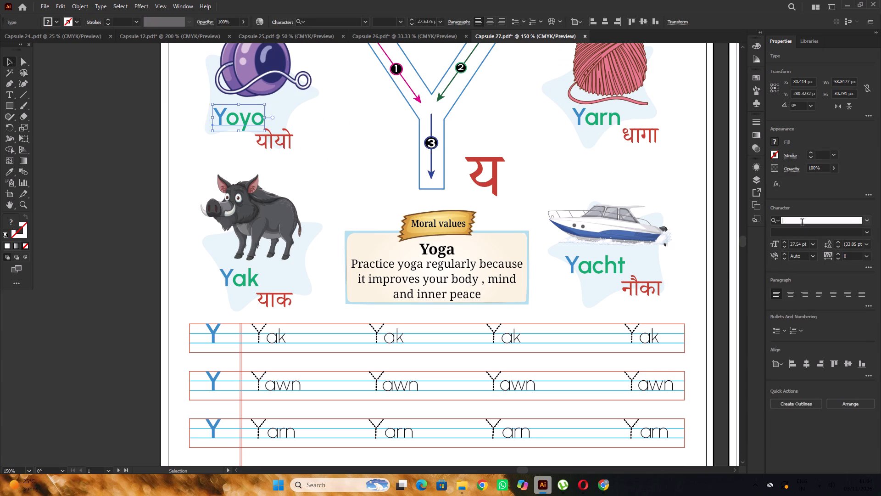
{"action": "type", "text": "SAS"}
{"action": "left_click", "coordinate": [721, 281]}
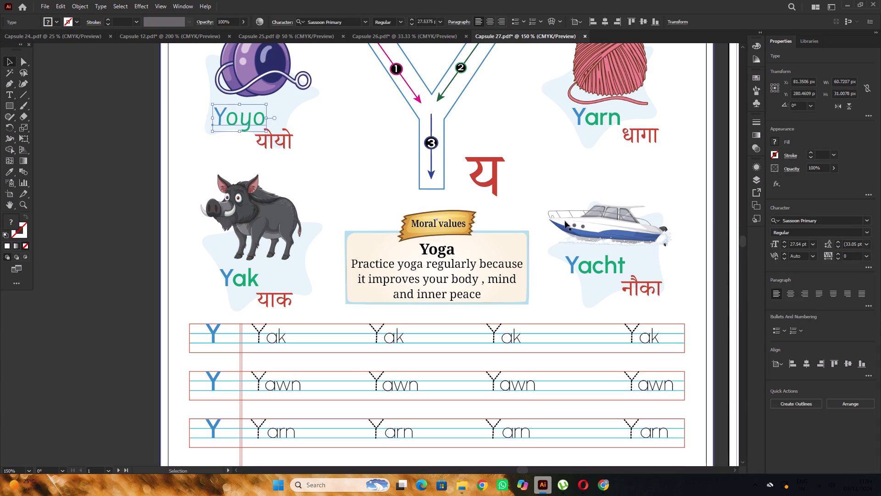
{"action": "left_click", "coordinate": [828, 216]}
{"action": "key", "text": "s"}
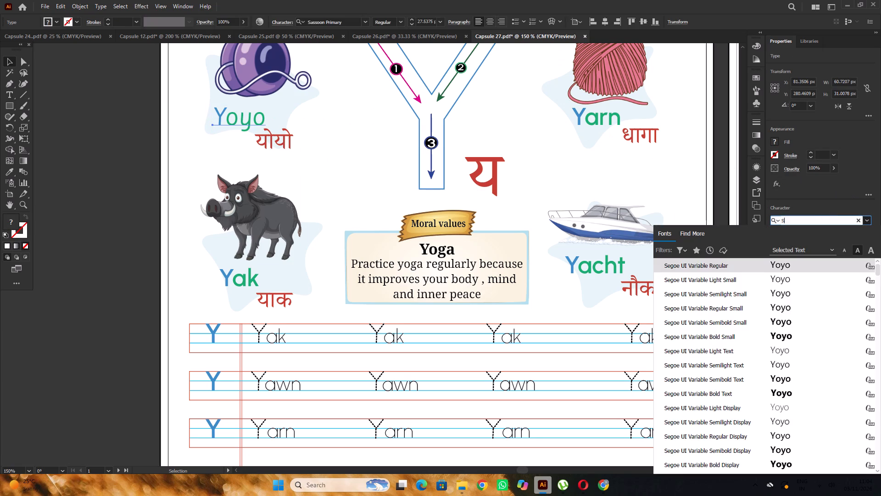
{"action": "key", "text": "a"}
{"action": "key", "text": "s"}
{"action": "left_click", "coordinate": [730, 297]}
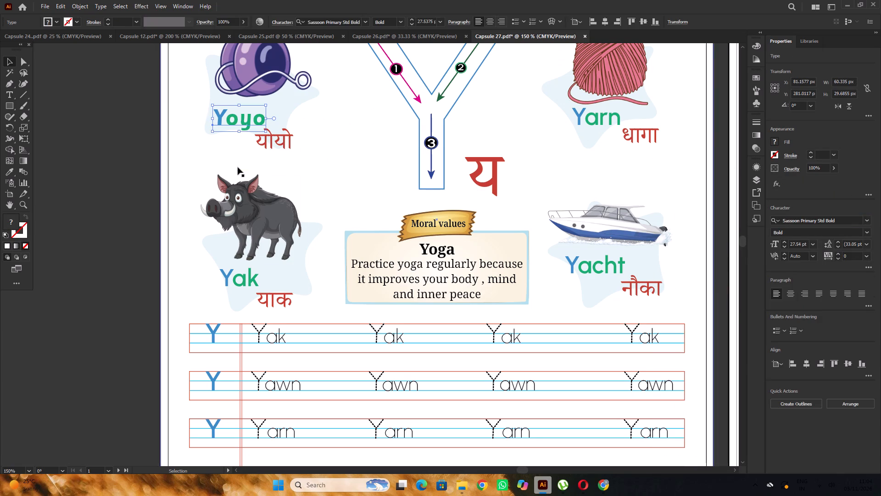
{"action": "left_click", "coordinate": [113, 177]}
Change the font of the Yak label under the animal picture to Sassoon Primary Std Bold.
{"action": "left_click", "coordinate": [237, 285]}
{"action": "left_click", "coordinate": [812, 224]}
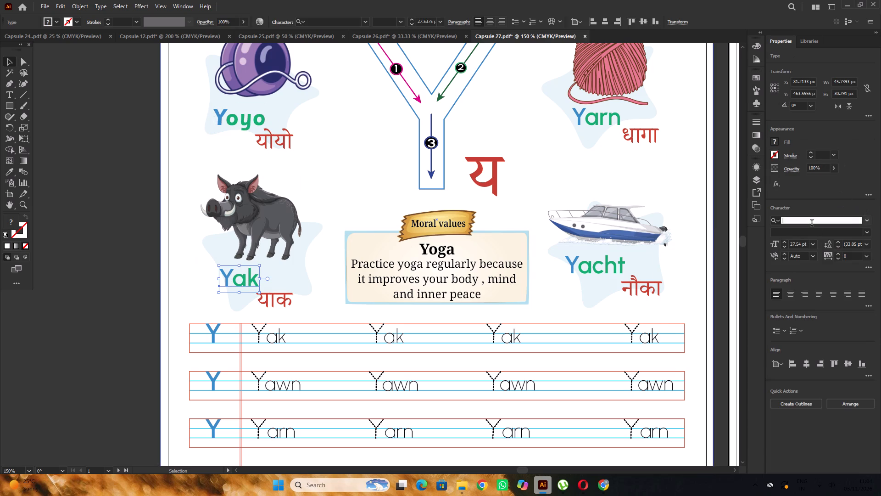
{"action": "type", "text": "SA"}
{"action": "key", "text": "s"}
{"action": "left_click", "coordinate": [714, 303]}
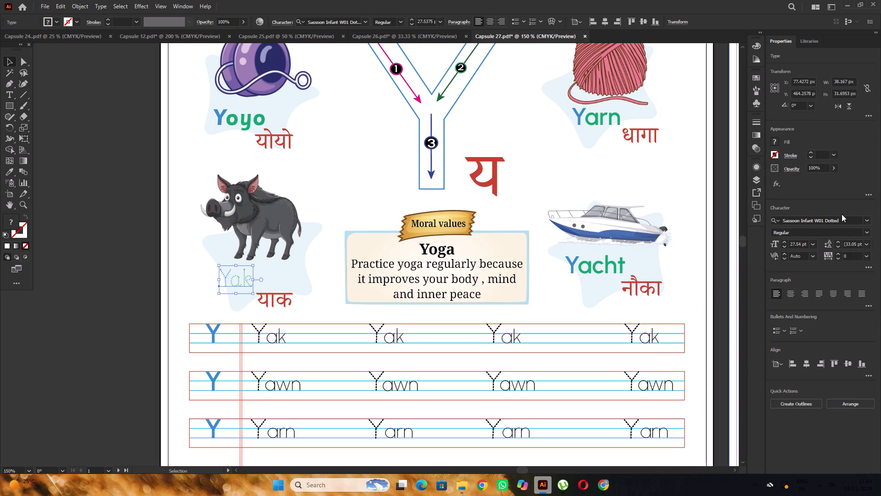
{"action": "left_click", "coordinate": [851, 221]}
{"action": "type", "text": "SA"}
{"action": "key", "text": "s"}
{"action": "left_click", "coordinate": [734, 292]}
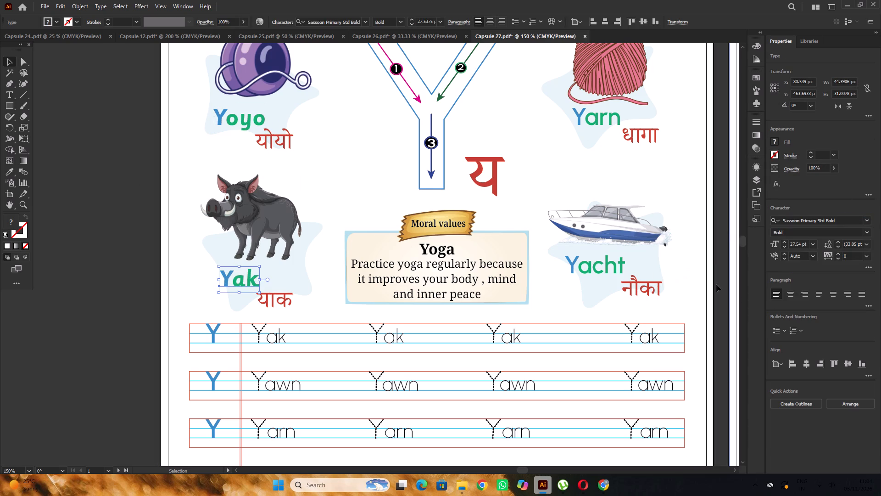
{"action": "scroll", "coordinate": [186, 181], "scroll_direction": "down", "scroll_amount": 1, "text": "alt"}
{"action": "left_click", "coordinate": [142, 162]}
Change the Yarn label's font to Sassoon Primary Std Bold.
{"action": "left_click", "coordinate": [497, 149]}
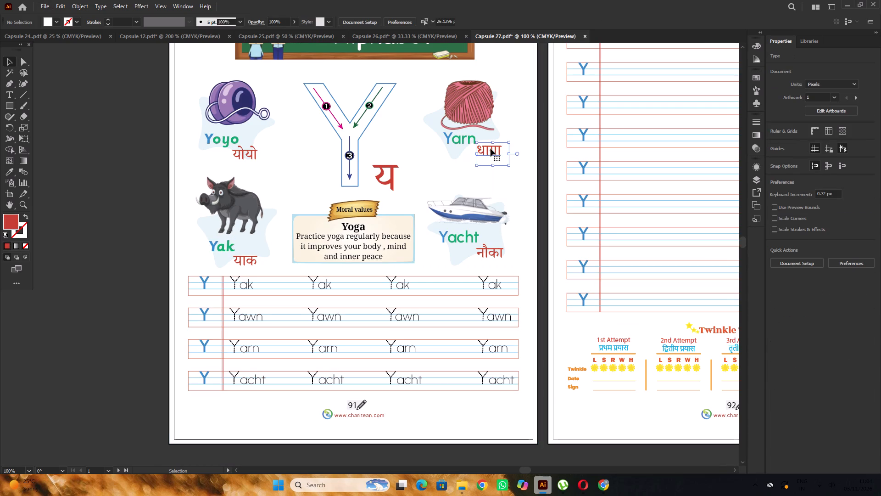
{"action": "left_click", "coordinate": [465, 142]}
{"action": "left_click", "coordinate": [788, 221]}
{"action": "type", "text": "SAS"}
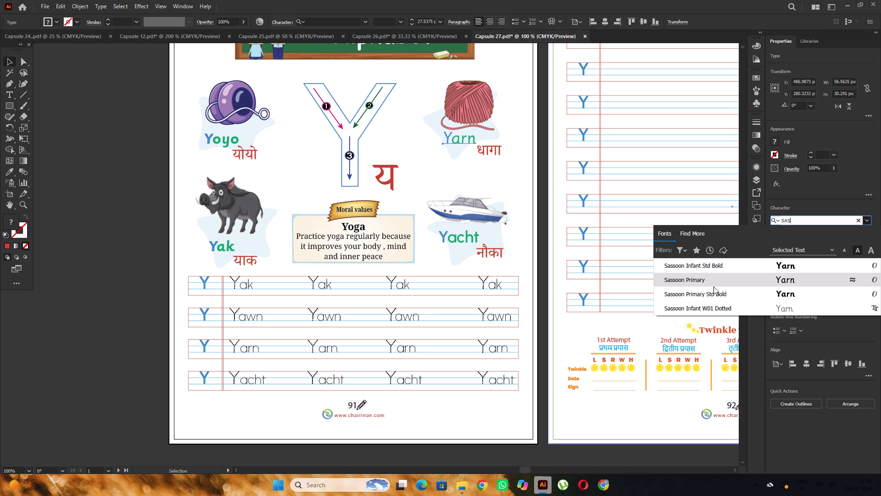
{"action": "left_click", "coordinate": [707, 298]}
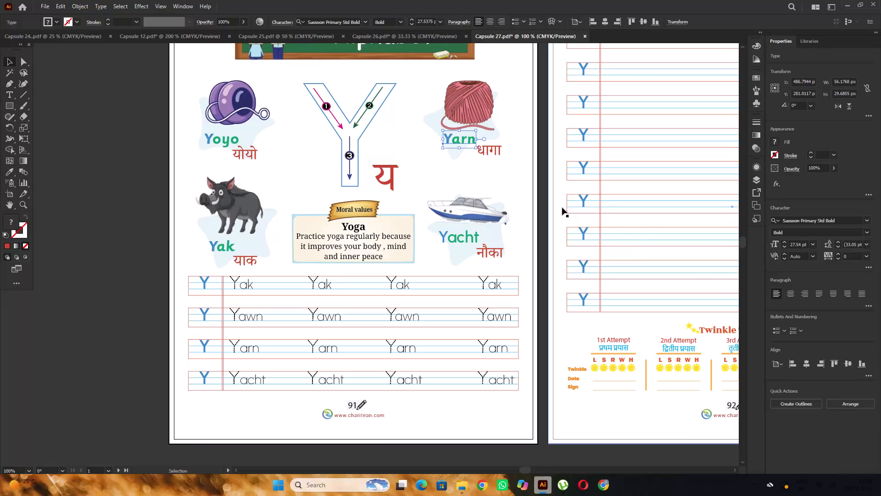
Apply the Sassoon Primary Std Bold font to the Yacht label below the boat picture and deselect it.
{"action": "scroll", "coordinate": [547, 191], "scroll_direction": "down", "scroll_amount": 4}
{"action": "scroll", "coordinate": [539, 187], "scroll_direction": "up", "scroll_amount": 1, "text": "alt"}
{"action": "left_click", "coordinate": [436, 197]}
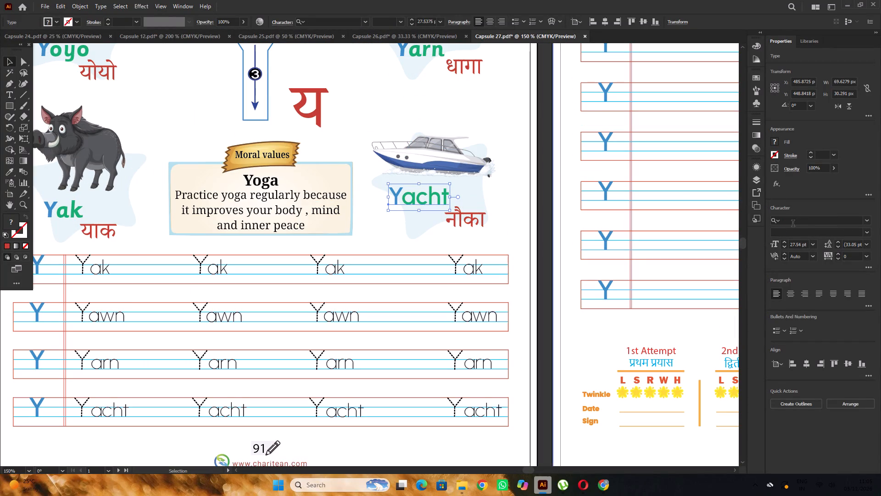
{"action": "left_click", "coordinate": [806, 221]}
{"action": "key", "text": "s"}
{"action": "type", "text": "AS"}
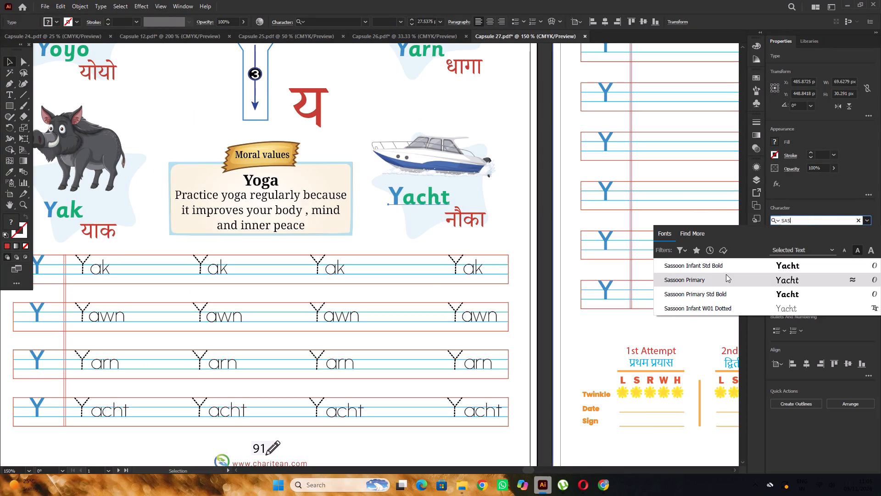
{"action": "left_click", "coordinate": [719, 301]}
{"action": "scroll", "coordinate": [403, 206], "scroll_direction": "down", "scroll_amount": 4, "text": "alt"}
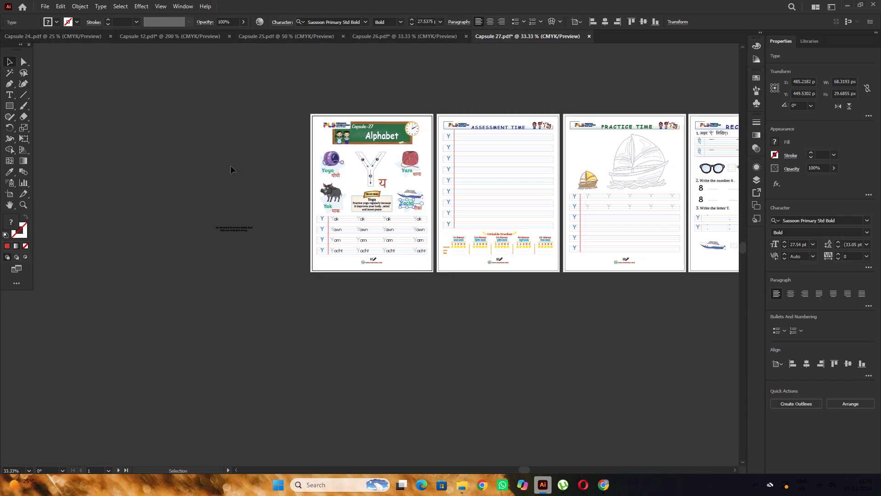
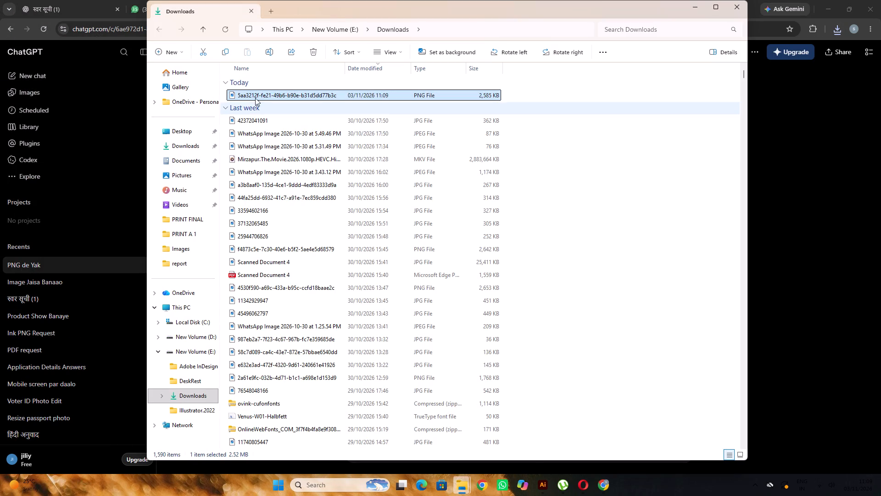
{"action": "left_click_drag", "start_coordinate": [256, 96], "coordinate": [520, 404]}
{"action": "scroll", "coordinate": [471, 353], "scroll_direction": "down", "scroll_amount": 9}
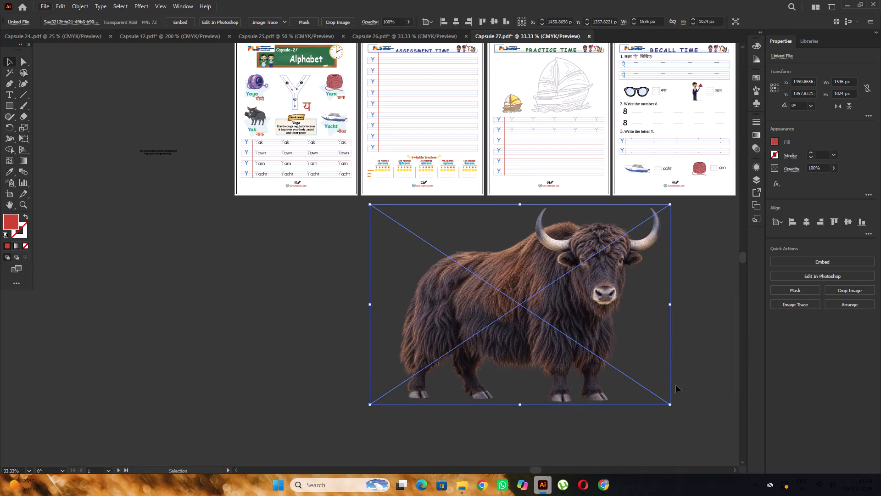
{"action": "left_click_drag", "start_coordinate": [669, 405], "coordinate": [594, 318], "text": "alt+shift"}
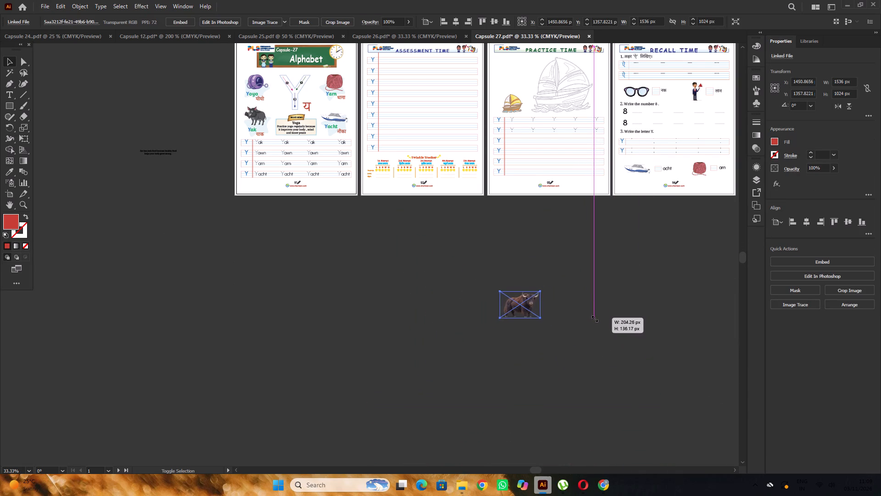
{"action": "left_click_drag", "start_coordinate": [594, 318], "coordinate": [594, 317], "text": "alt+shift"}
{"action": "left_click", "coordinate": [608, 321]}
Move the old grey animal picture off the Alphabet page onto the empty canvas below it.
{"action": "left_click_drag", "start_coordinate": [251, 112], "coordinate": [256, 182]}
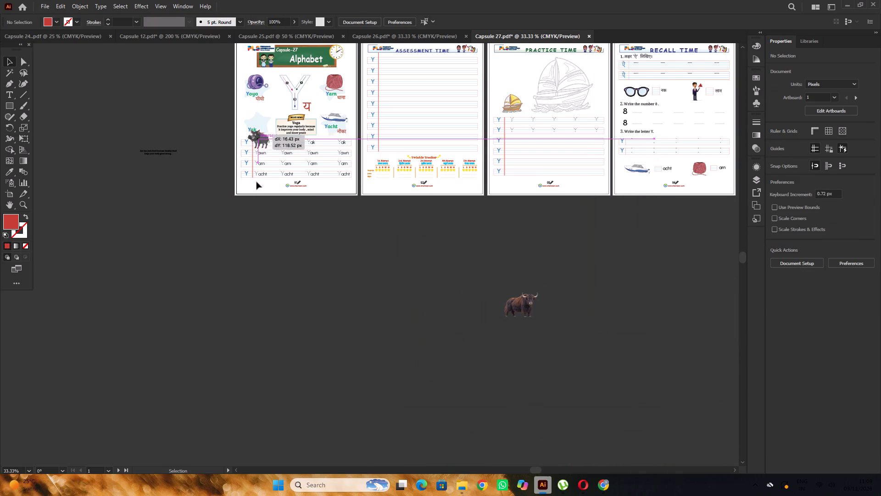
{"action": "left_click_drag", "start_coordinate": [256, 182], "coordinate": [255, 286]}
{"action": "left_click", "coordinate": [312, 238]}
Move the yak image onto the Alphabet page above the Yak label and scale it to about 120 by 80 px.
{"action": "scroll", "coordinate": [310, 220], "scroll_direction": "up", "scroll_amount": 5}
{"action": "left_click_drag", "start_coordinate": [525, 366], "coordinate": [252, 163]}
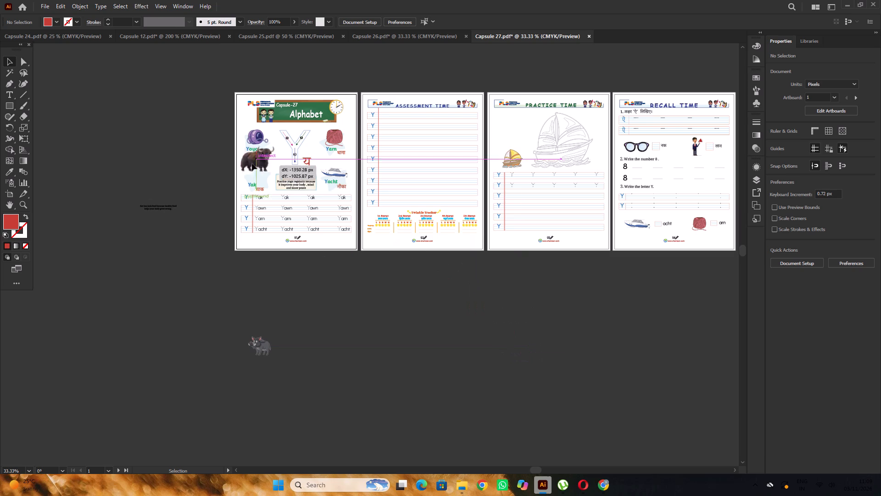
{"action": "left_click_drag", "start_coordinate": [252, 163], "coordinate": [249, 175]}
{"action": "scroll", "coordinate": [250, 174], "scroll_direction": "up", "scroll_amount": 4, "text": "alt"}
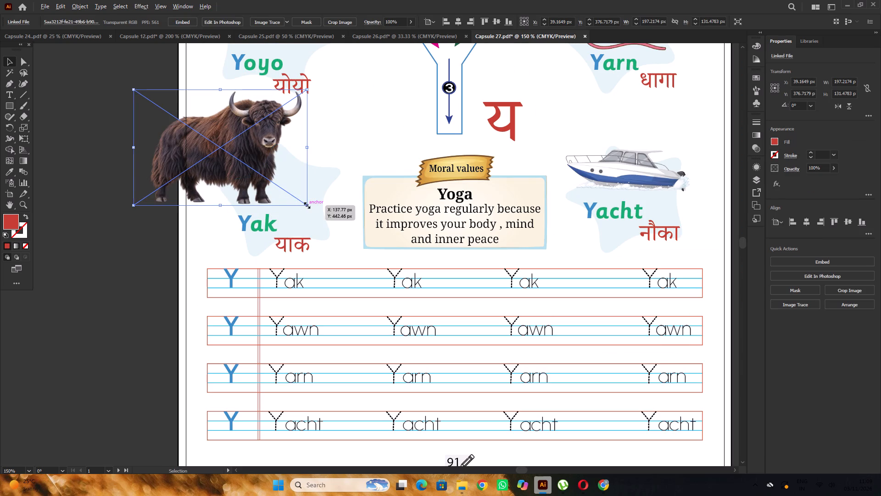
{"action": "left_click_drag", "start_coordinate": [306, 204], "coordinate": [292, 183], "text": "alt+shift"}
{"action": "left_click_drag", "start_coordinate": [238, 145], "coordinate": [277, 171]}
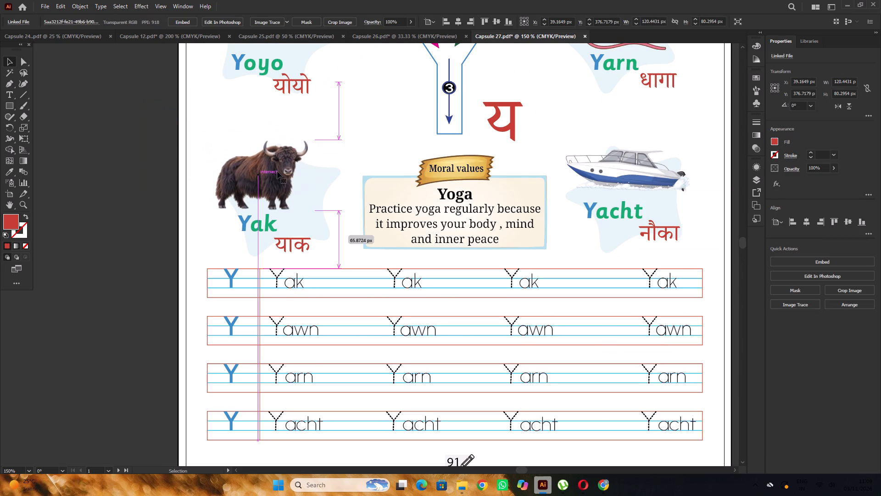
Enlarge the yak image slightly and adjust its position above the Yak label, over the light-blue background shape.
{"action": "scroll", "coordinate": [283, 165], "scroll_direction": "down", "scroll_amount": 1, "text": "alt"}
{"action": "scroll", "coordinate": [283, 165], "scroll_direction": "up", "scroll_amount": 3}
{"action": "left_click_drag", "start_coordinate": [318, 152], "coordinate": [334, 149], "text": "alt+shift"}
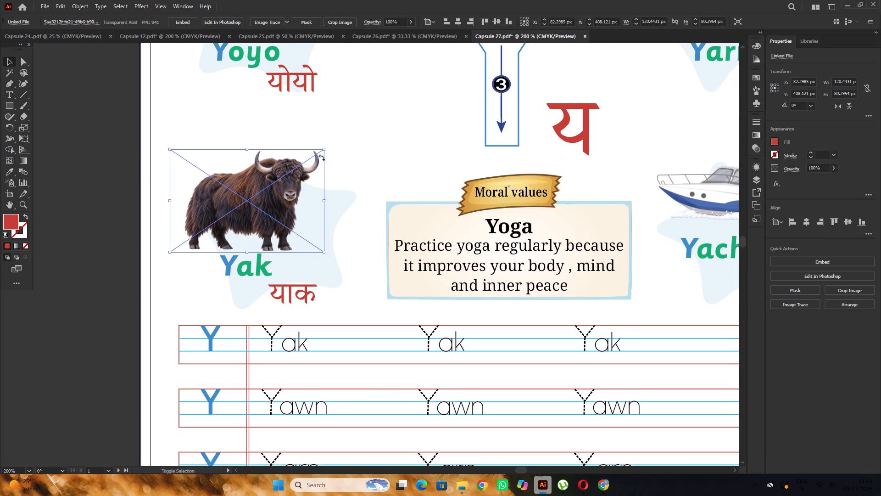
{"action": "left_click_drag", "start_coordinate": [288, 187], "coordinate": [303, 184]}
{"action": "scroll", "coordinate": [300, 181], "scroll_direction": "down", "scroll_amount": 3, "text": "alt"}
{"action": "left_click", "coordinate": [166, 146]}
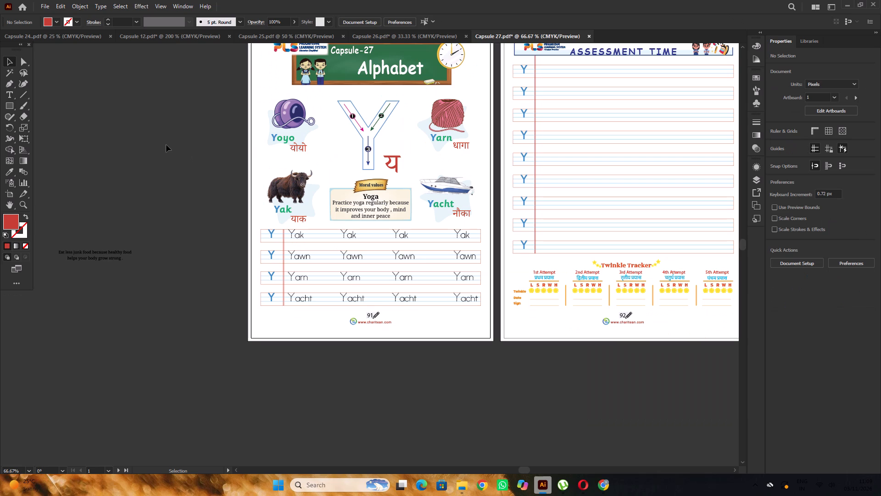
Set the font of the four blue Y letters at the start of the writing lines on page 91 to Sassoon Primary.
{"action": "scroll", "coordinate": [180, 153], "scroll_direction": "down", "scroll_amount": 10}
{"action": "key", "text": "space"}
{"action": "key", "text": "space"}
{"action": "left_click_drag", "start_coordinate": [474, 285], "coordinate": [388, 327]}
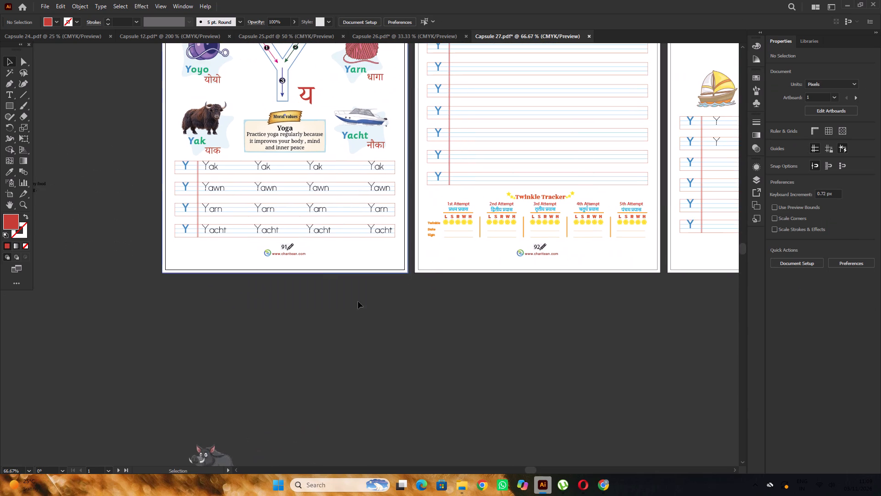
{"action": "scroll", "coordinate": [188, 173], "scroll_direction": "up", "scroll_amount": 1, "text": "alt"}
{"action": "left_click", "coordinate": [184, 161]}
{"action": "left_click", "coordinate": [186, 193], "text": "shift"}
{"action": "left_click", "coordinate": [184, 227], "text": "shift"}
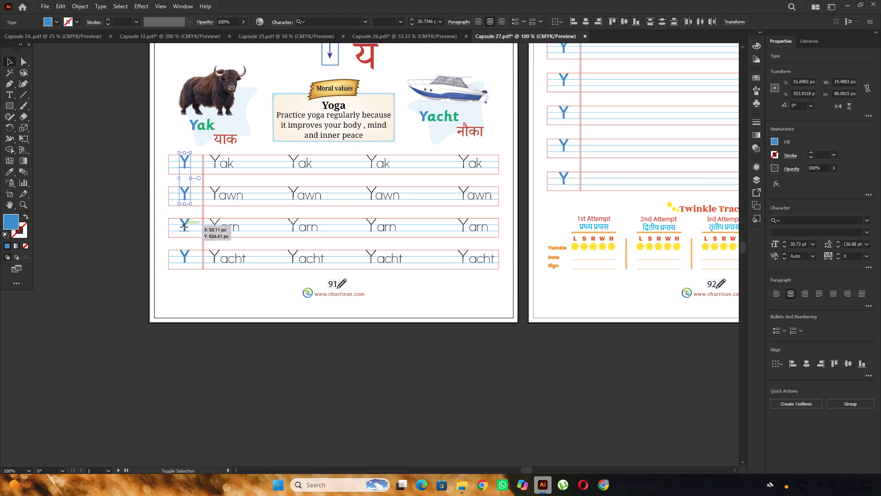
{"action": "left_click", "coordinate": [181, 259], "text": "shift"}
{"action": "left_click", "coordinate": [804, 224]}
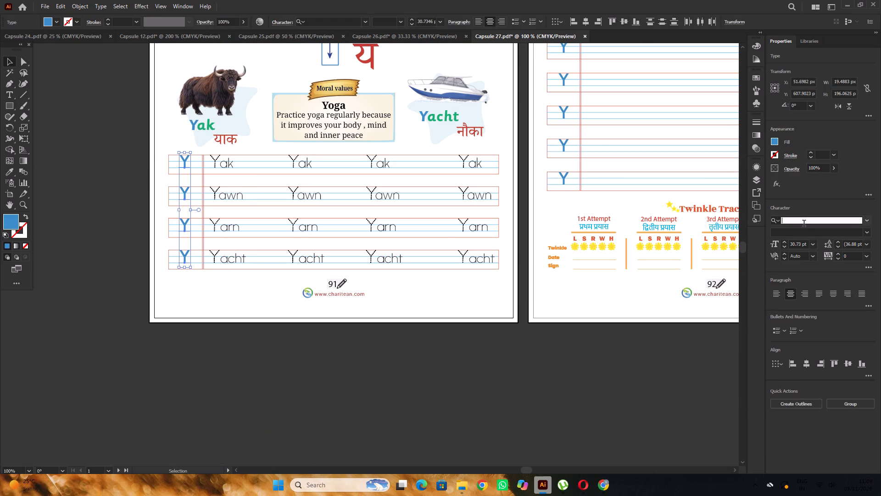
{"action": "type", "text": "SA"}
{"action": "key", "text": "s"}
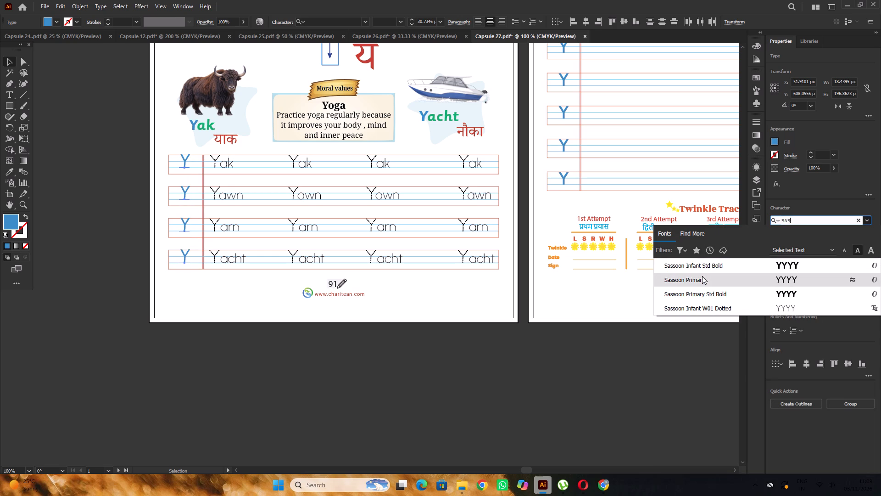
{"action": "left_click", "coordinate": [702, 277]}
{"action": "left_click", "coordinate": [130, 141]}
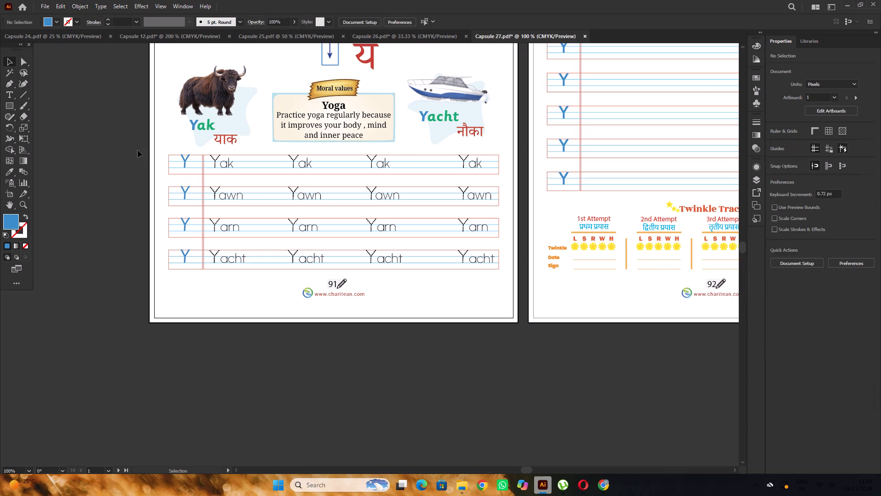
Shift the four blue Y letters straight down by about 0.5 px to align them with the writing lines.
{"action": "scroll", "coordinate": [152, 161], "scroll_direction": "up", "scroll_amount": 6, "text": "alt"}
{"action": "scroll", "coordinate": [179, 149], "scroll_direction": "down", "scroll_amount": 2, "text": "alt"}
{"action": "scroll", "coordinate": [299, 146], "scroll_direction": "down", "scroll_amount": 2, "text": "alt"}
{"action": "scroll", "coordinate": [328, 147], "scroll_direction": "up", "scroll_amount": 3, "text": "alt"}
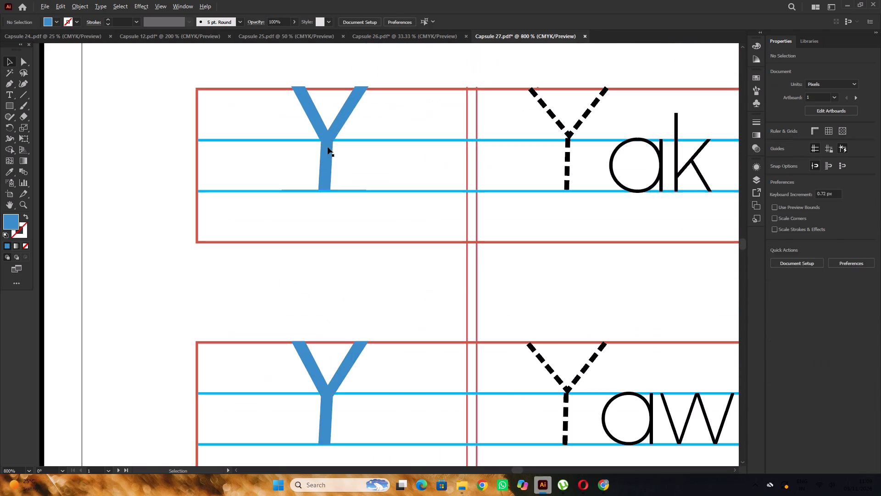
{"action": "left_click", "coordinate": [328, 147]}
{"action": "scroll", "coordinate": [328, 147], "scroll_direction": "down", "scroll_amount": 9, "text": "alt"}
{"action": "left_click", "coordinate": [326, 157], "text": "shift"}
{"action": "left_click", "coordinate": [330, 213], "text": "shift"}
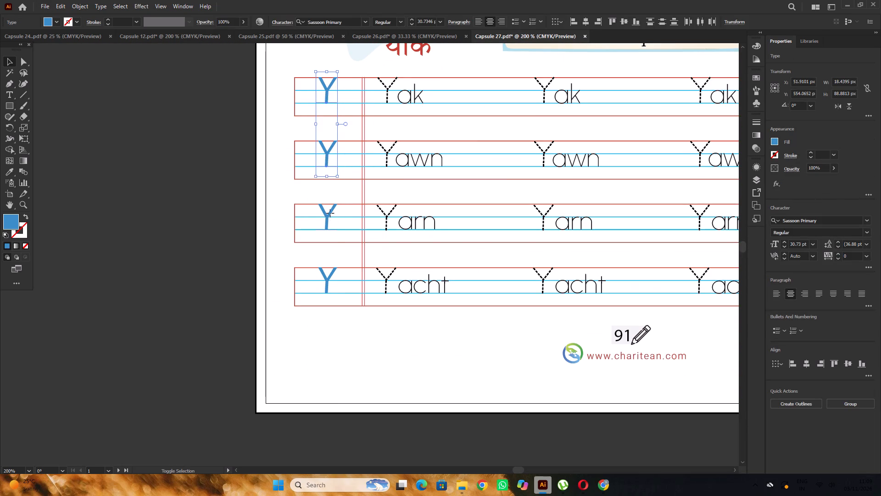
{"action": "left_click", "coordinate": [327, 279], "text": "shift"}
{"action": "scroll", "coordinate": [323, 173], "scroll_direction": "up", "scroll_amount": 6, "text": "alt"}
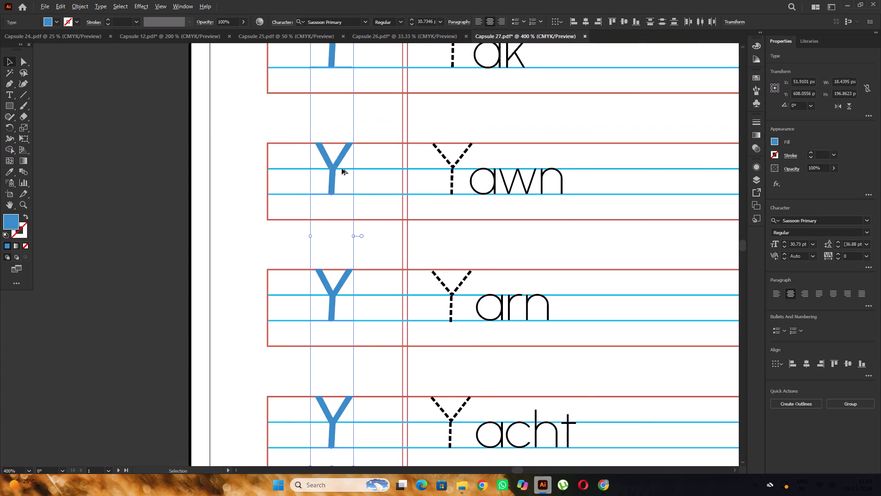
{"action": "scroll", "coordinate": [342, 169], "scroll_direction": "up", "scroll_amount": 2, "text": "alt"}
{"action": "left_click", "coordinate": [338, 150]}
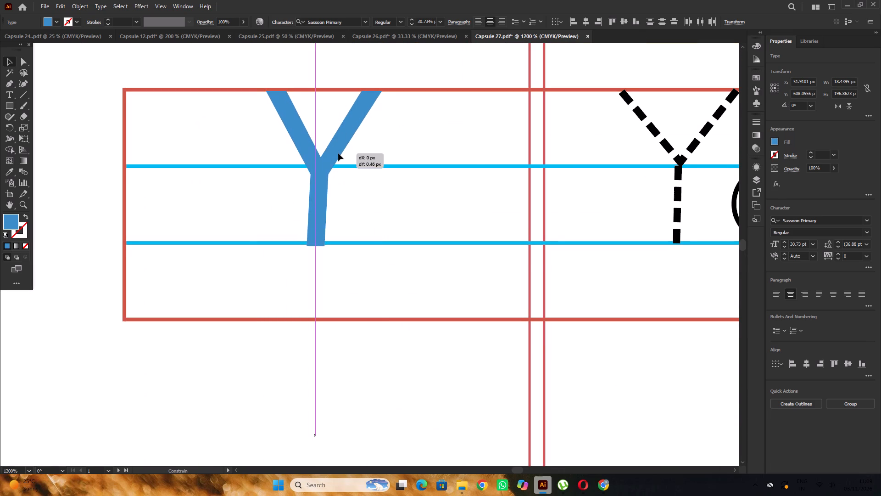
{"action": "scroll", "coordinate": [332, 148], "scroll_direction": "down", "scroll_amount": 8, "text": "alt"}
{"action": "left_click", "coordinate": [247, 136]}
Change the font of the ak, awn, arn and acht word endings in the first practice column to Sassoon Primary.
{"action": "scroll", "coordinate": [250, 135], "scroll_direction": "down", "scroll_amount": 2, "text": "alt"}
{"action": "key", "text": "space"}
{"action": "left_click_drag", "start_coordinate": [425, 252], "coordinate": [412, 258]}
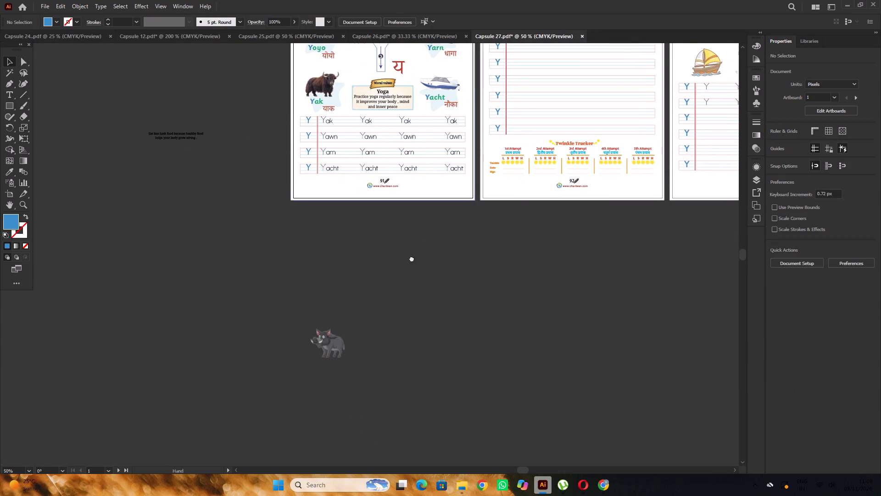
{"action": "left_click_drag", "start_coordinate": [412, 258], "coordinate": [335, 270]}
{"action": "scroll", "coordinate": [329, 249], "scroll_direction": "up", "scroll_amount": 1}
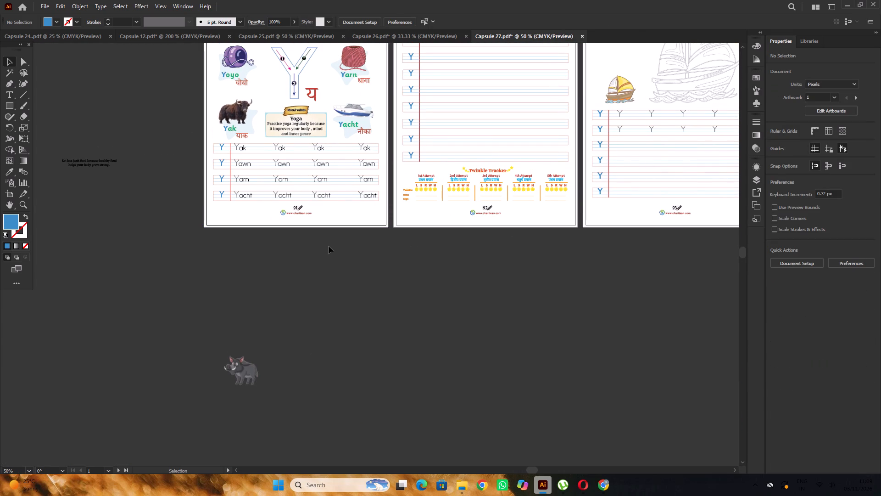
{"action": "scroll", "coordinate": [326, 241], "scroll_direction": "up", "scroll_amount": 1}
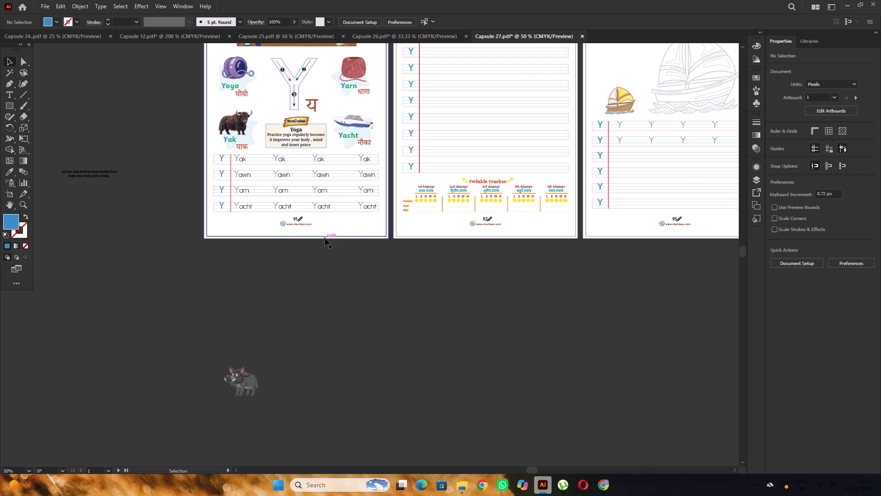
{"action": "scroll", "coordinate": [325, 238], "scroll_direction": "down", "scroll_amount": 4}
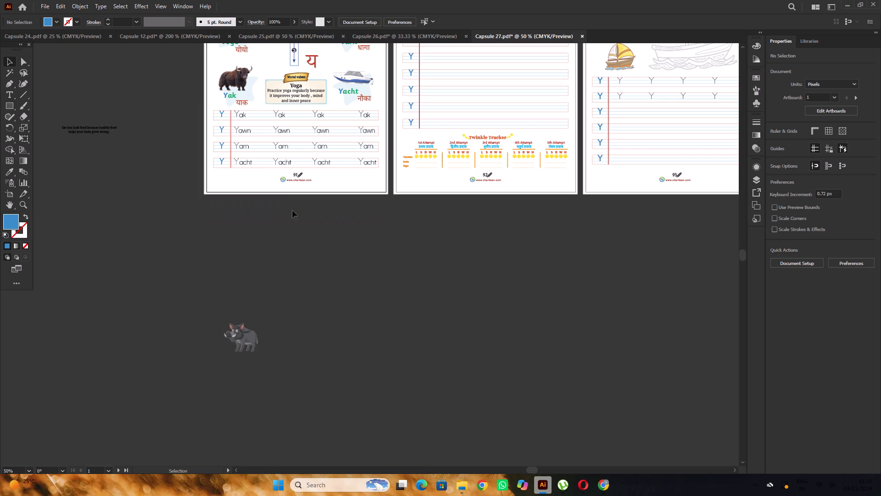
{"action": "scroll", "coordinate": [250, 113], "scroll_direction": "up", "scroll_amount": 3, "text": "alt"}
{"action": "left_click", "coordinate": [228, 120]}
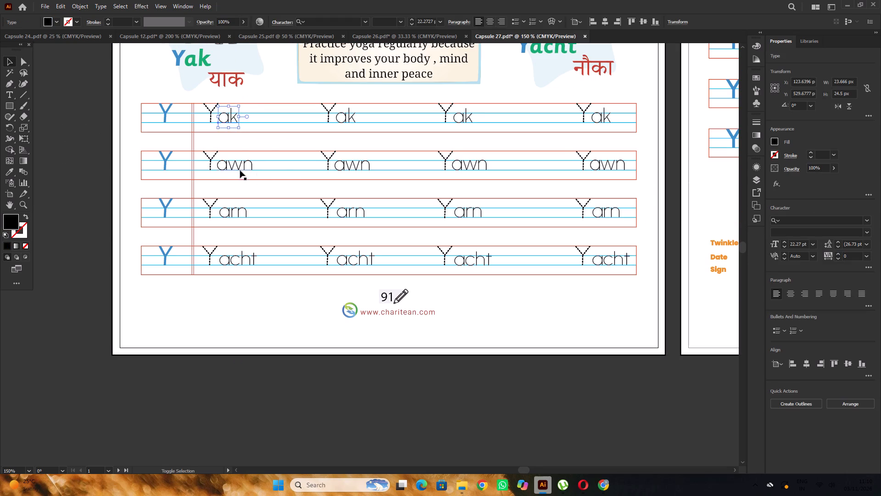
{"action": "left_click", "coordinate": [242, 167], "text": "shift"}
{"action": "left_click", "coordinate": [245, 214], "text": "shift"}
{"action": "left_click", "coordinate": [240, 256], "text": "shift"}
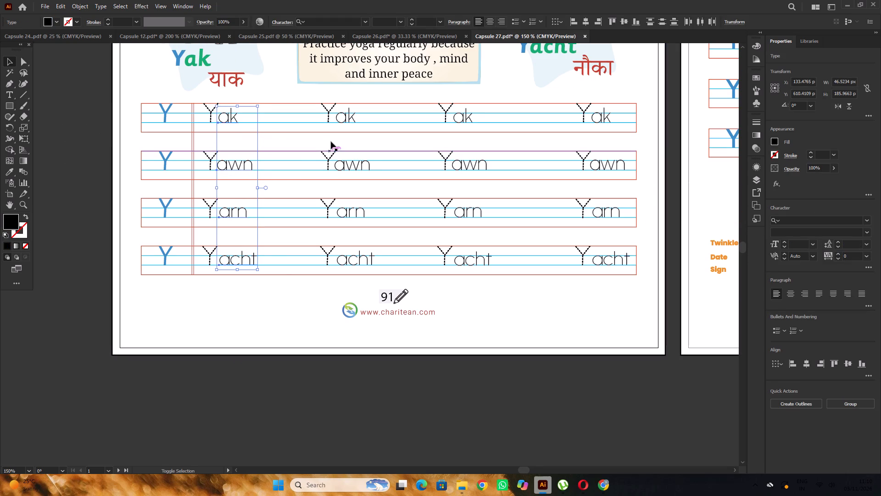
{"action": "left_click", "coordinate": [800, 221]}
{"action": "key", "text": "s"}
{"action": "key", "text": "a"}
{"action": "key", "text": "s"}
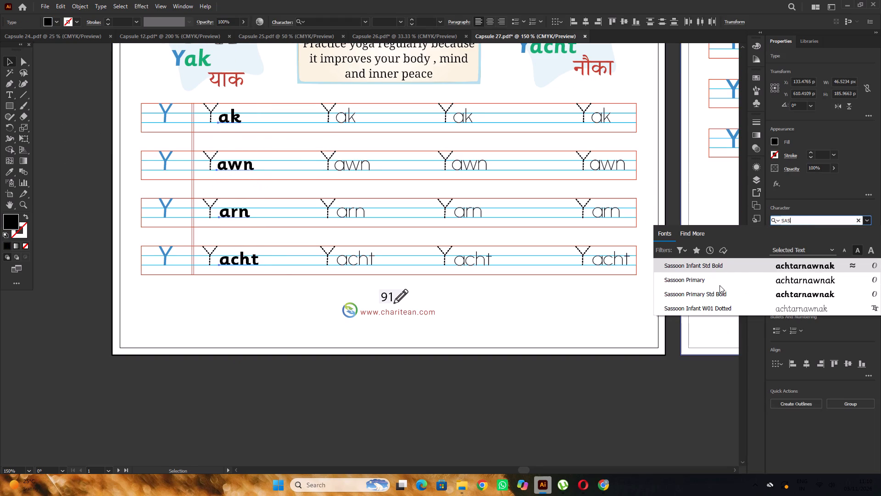
{"action": "left_click", "coordinate": [719, 285]}
{"action": "scroll", "coordinate": [394, 154], "scroll_direction": "down", "scroll_amount": 5}
{"action": "left_click", "coordinate": [488, 304]}
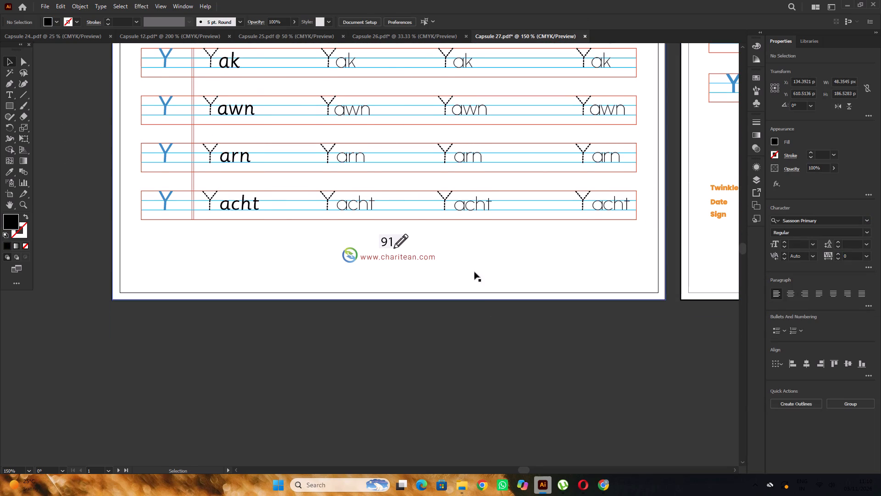
Apply the Sassoon Primary font to the ak, awn, arn and acht endings in the remaining three practice columns.
{"action": "scroll", "coordinate": [368, 155], "scroll_direction": "up", "scroll_amount": 4}
{"action": "scroll", "coordinate": [230, 118], "scroll_direction": "up", "scroll_amount": 3, "text": "alt"}
{"action": "scroll", "coordinate": [236, 116], "scroll_direction": "down", "scroll_amount": 5, "text": "alt"}
{"action": "scroll", "coordinate": [308, 113], "scroll_direction": "up", "scroll_amount": 2, "text": "alt"}
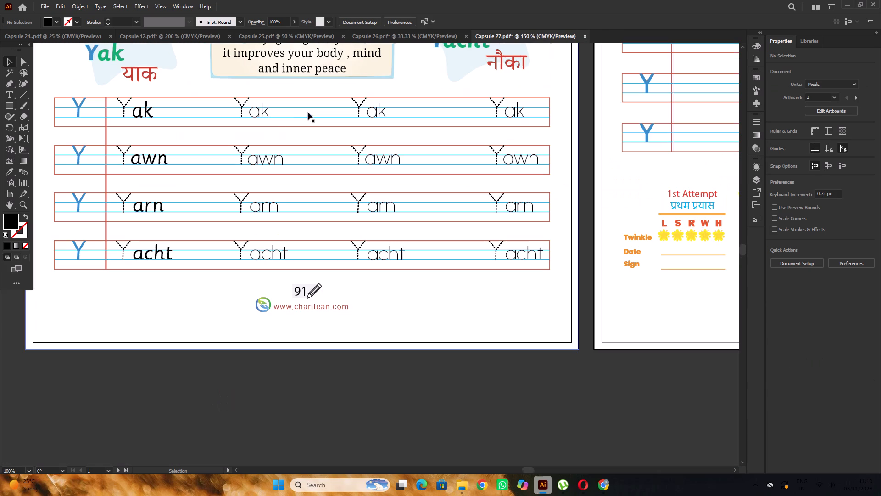
{"action": "left_click", "coordinate": [267, 116]}
{"action": "left_click", "coordinate": [374, 113], "text": "shift"}
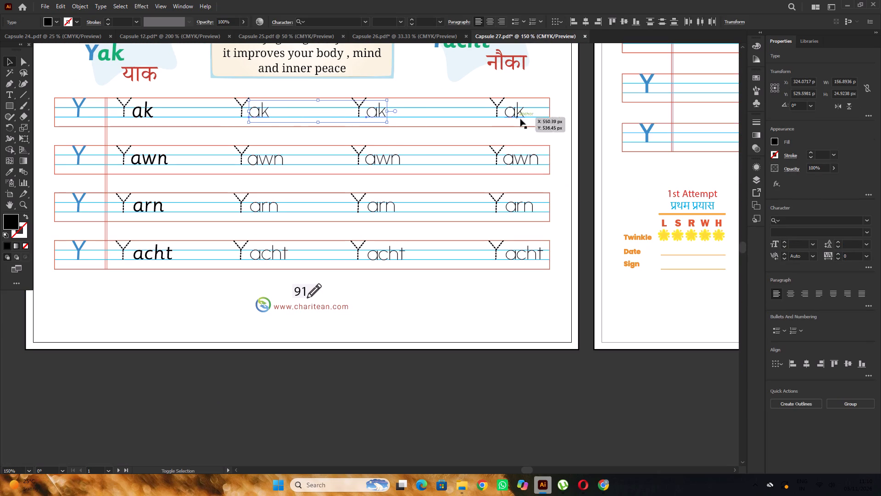
{"action": "left_click", "coordinate": [517, 113], "text": "shift"}
{"action": "left_click", "coordinate": [513, 159], "text": "shift"}
{"action": "left_click", "coordinate": [387, 159], "text": "shift"}
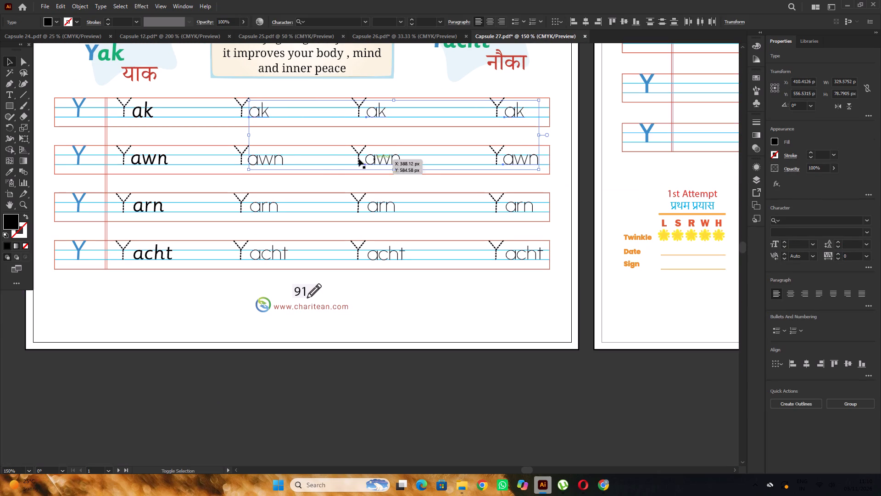
{"action": "left_click", "coordinate": [275, 159], "text": "shift"}
{"action": "left_click", "coordinate": [264, 210], "text": "shift"}
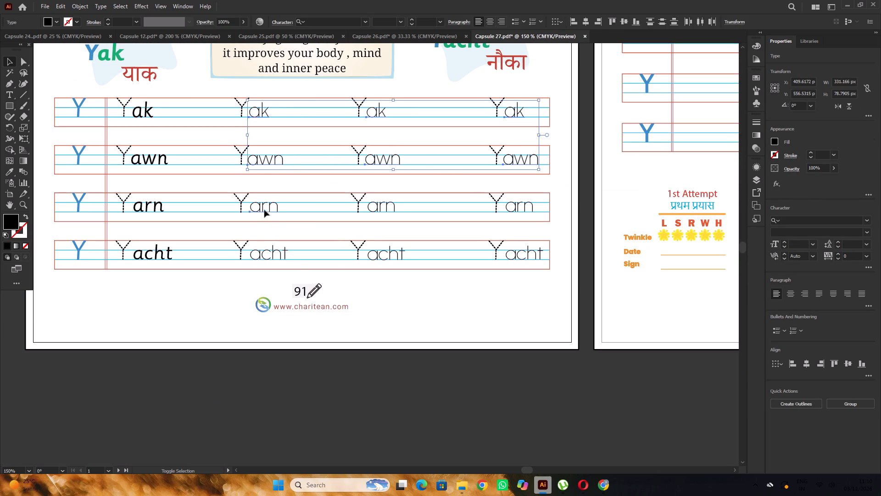
{"action": "left_click", "coordinate": [379, 209], "text": "shift"}
{"action": "left_click", "coordinate": [516, 208], "text": "shift"}
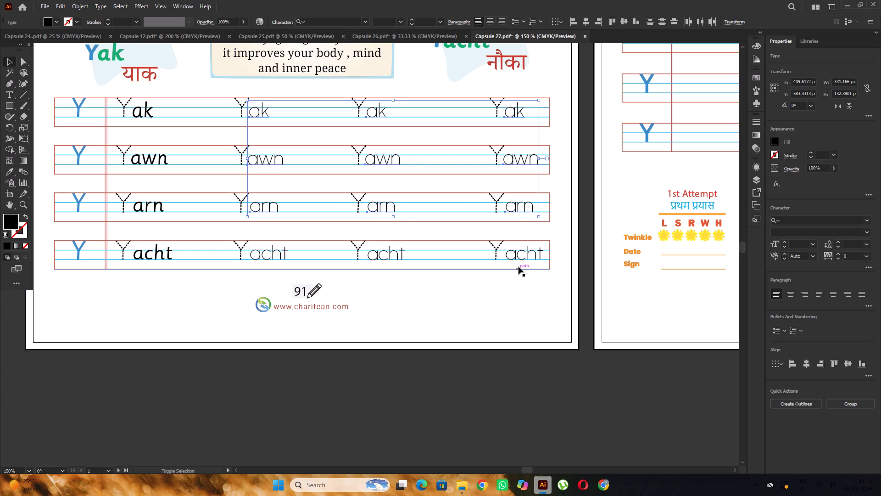
{"action": "left_click", "coordinate": [521, 255], "text": "shift"}
{"action": "left_click", "coordinate": [385, 250], "text": "shift"}
{"action": "left_click", "coordinate": [273, 253], "text": "shift"}
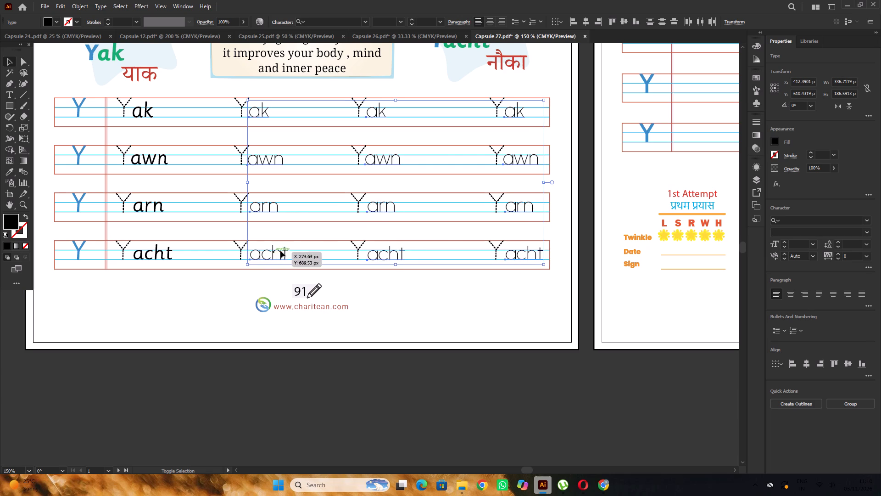
{"action": "left_click", "coordinate": [812, 221]}
{"action": "type", "text": "SA"}
{"action": "key", "text": "s"}
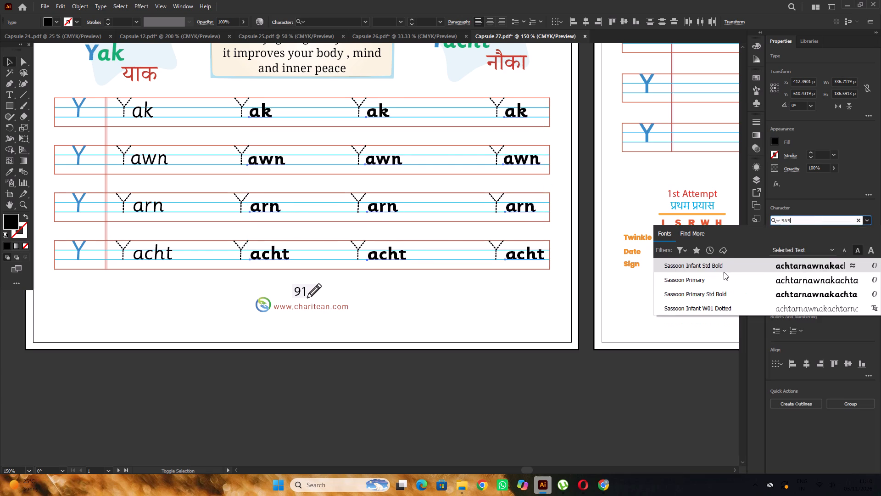
{"action": "left_click", "coordinate": [719, 276]}
{"action": "left_click", "coordinate": [492, 352]}
Move the four dashed Y letters of the first practice column together off page 91, onto the empty canvas below it.
{"action": "scroll", "coordinate": [368, 207], "scroll_direction": "down", "scroll_amount": 1, "text": "alt"}
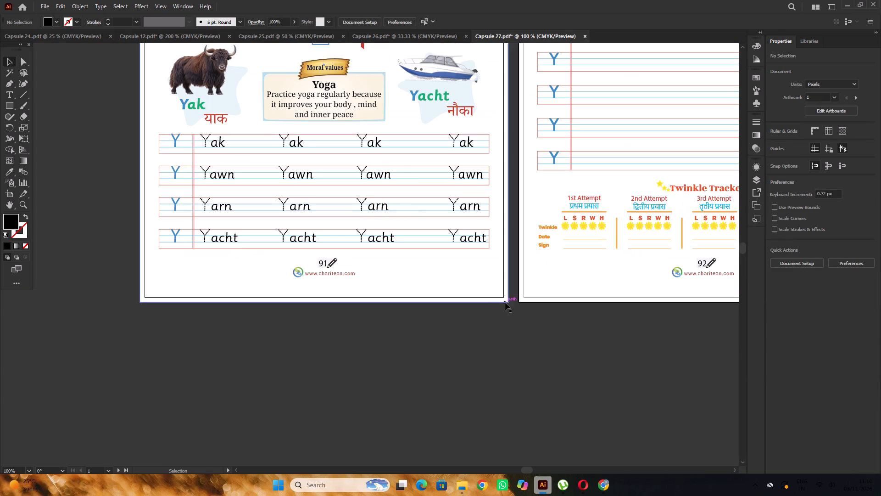
{"action": "left_click", "coordinate": [206, 142]}
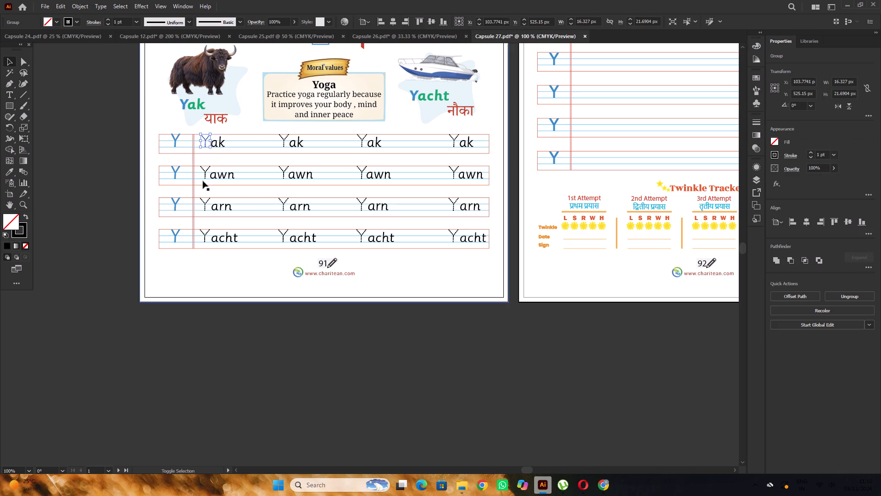
{"action": "left_click", "coordinate": [204, 176], "text": "shift"}
{"action": "left_click", "coordinate": [206, 202], "text": "shift"}
{"action": "scroll", "coordinate": [217, 180], "scroll_direction": "down", "scroll_amount": 6}
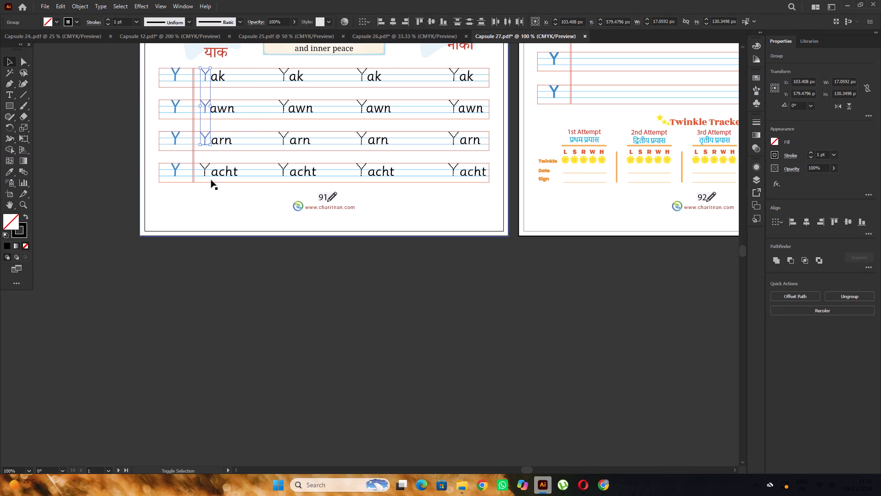
{"action": "left_click", "coordinate": [205, 169], "text": "shift"}
{"action": "left_click_drag", "start_coordinate": [206, 169], "coordinate": [136, 356]}
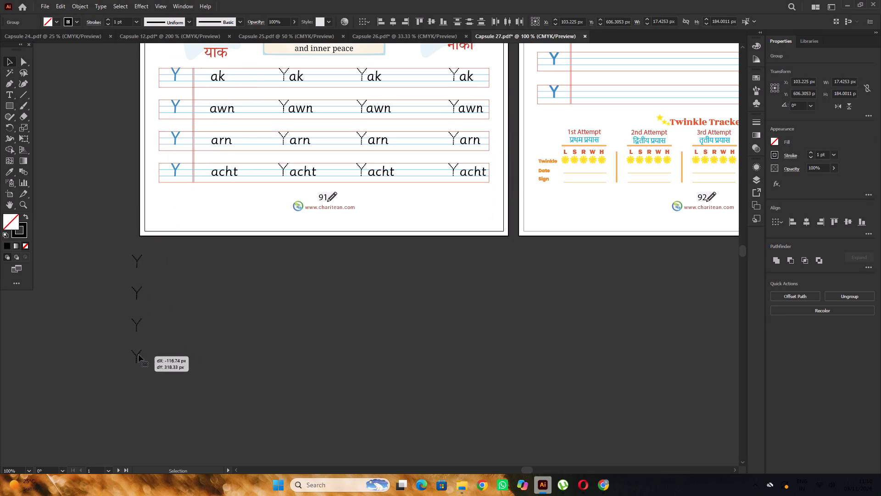
{"action": "left_click", "coordinate": [400, 314]}
Copy the dotted H of the Hen line in Capsule 12 into Capsule 27 and place it before the first ak ending.
{"action": "left_click", "coordinate": [323, 32]}
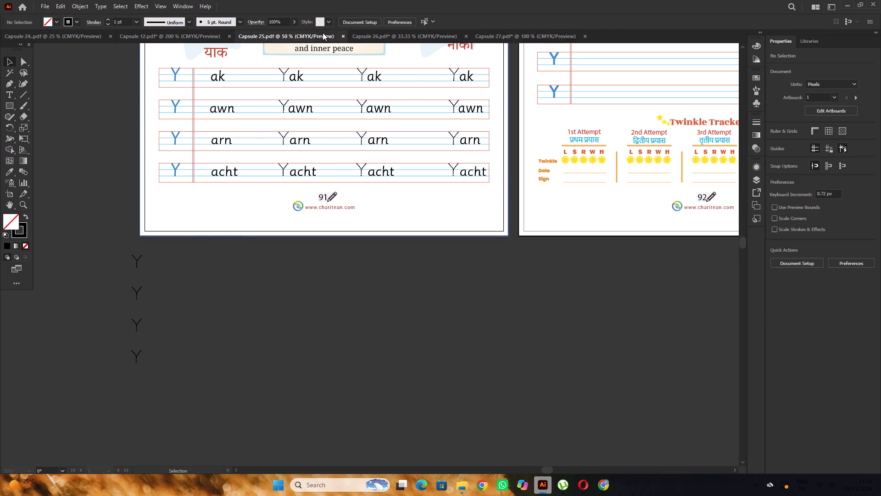
{"action": "left_click", "coordinate": [141, 37]}
{"action": "scroll", "coordinate": [221, 127], "scroll_direction": "down", "scroll_amount": 1}
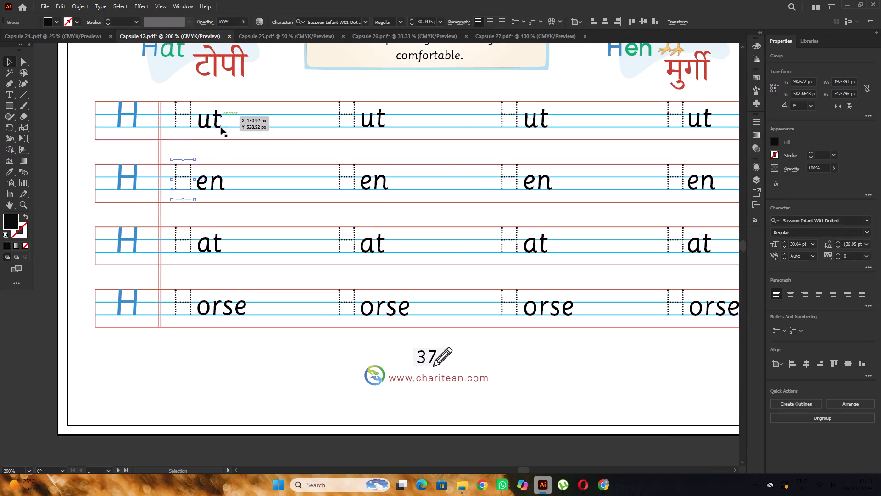
{"action": "scroll", "coordinate": [221, 127], "scroll_direction": "down", "scroll_amount": 3}
{"action": "key", "text": "ctrl+c"}
{"action": "left_click", "coordinate": [484, 34]}
{"action": "scroll", "coordinate": [296, 163], "scroll_direction": "down", "scroll_amount": 4}
{"action": "scroll", "coordinate": [254, 133], "scroll_direction": "up", "scroll_amount": 4}
{"action": "key", "text": "ctrl+f"}
{"action": "scroll", "coordinate": [254, 133], "scroll_direction": "up", "scroll_amount": 5}
{"action": "scroll", "coordinate": [215, 140], "scroll_direction": "up", "scroll_amount": 2, "text": "alt"}
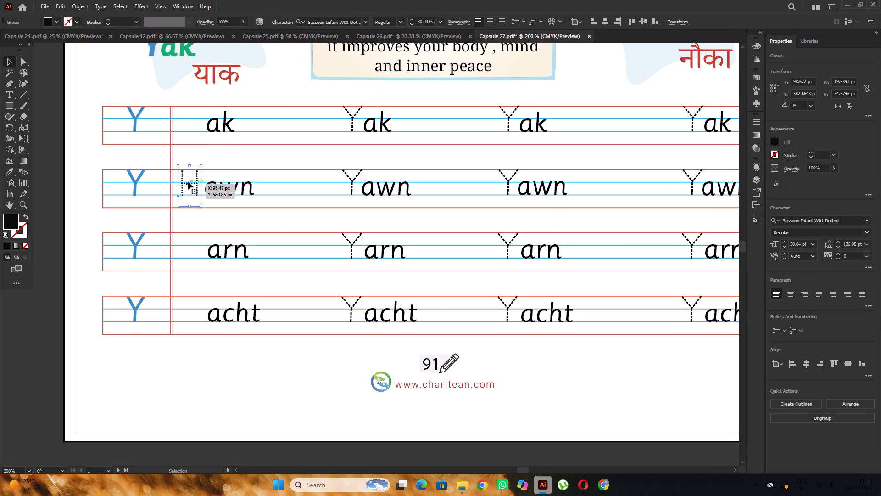
{"action": "left_click_drag", "start_coordinate": [188, 181], "coordinate": [190, 118]}
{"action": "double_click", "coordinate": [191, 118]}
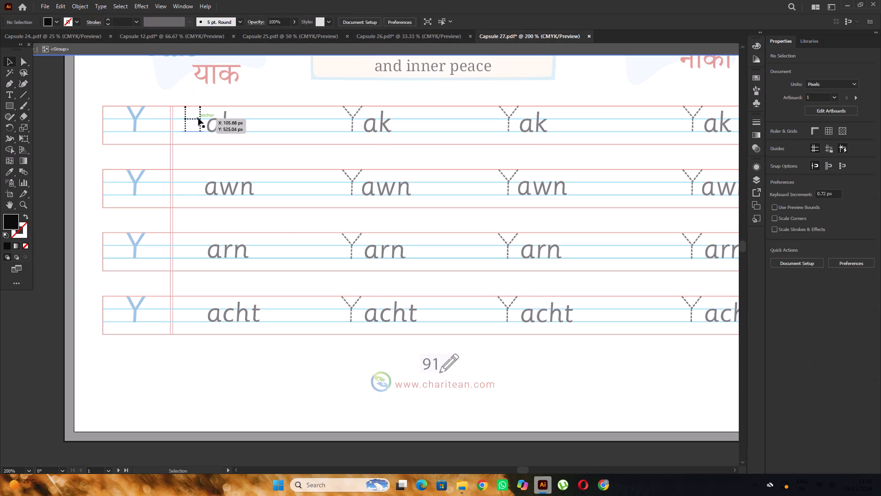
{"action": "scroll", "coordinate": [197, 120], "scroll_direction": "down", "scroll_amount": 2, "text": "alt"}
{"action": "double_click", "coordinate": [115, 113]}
Replace the pasted dotted H with a capital Y in the same dotted font and shift it slightly closer to ak.
{"action": "scroll", "coordinate": [171, 117], "scroll_direction": "up", "scroll_amount": 2, "text": "alt"}
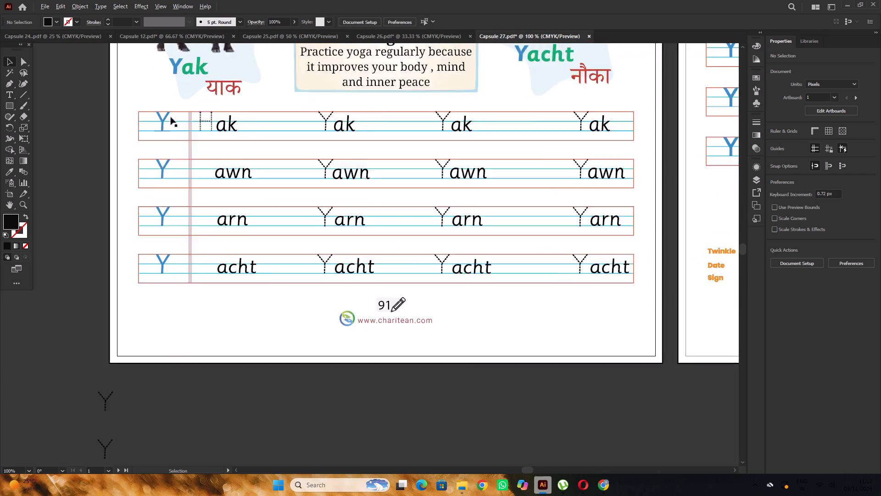
{"action": "key", "text": "t"}
{"action": "left_click_drag", "start_coordinate": [224, 127], "coordinate": [201, 142]}
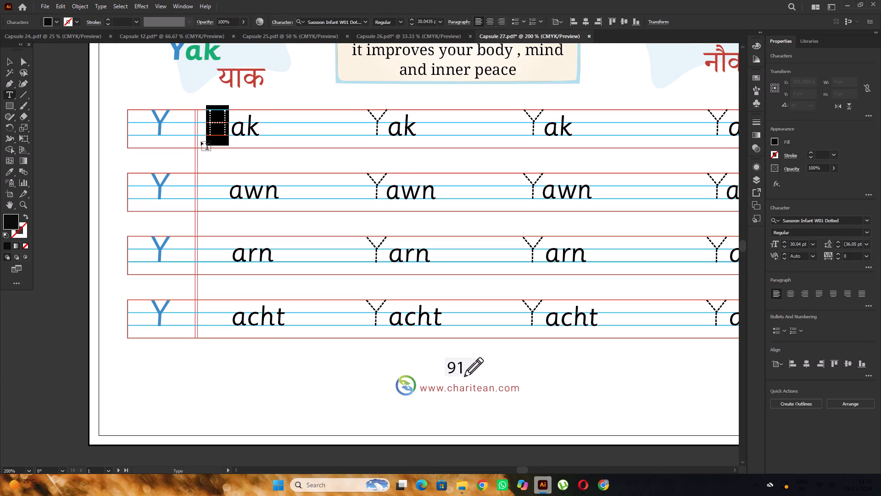
{"action": "key", "text": "t"}
{"action": "key", "text": "BackSpace"}
{"action": "key", "text": "y"}
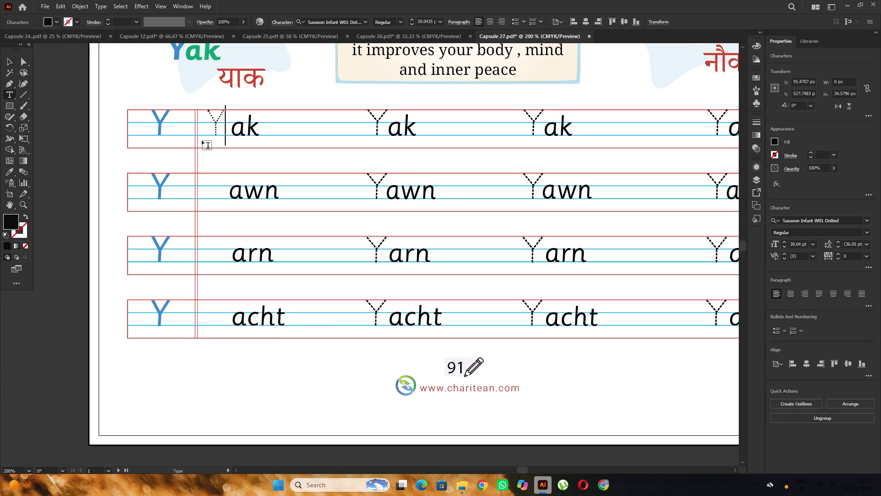
{"action": "scroll", "coordinate": [233, 139], "scroll_direction": "down", "scroll_amount": 1, "text": "alt"}
{"action": "left_click", "coordinate": [8, 61]}
{"action": "scroll", "coordinate": [208, 138], "scroll_direction": "up", "scroll_amount": 2, "text": "alt"}
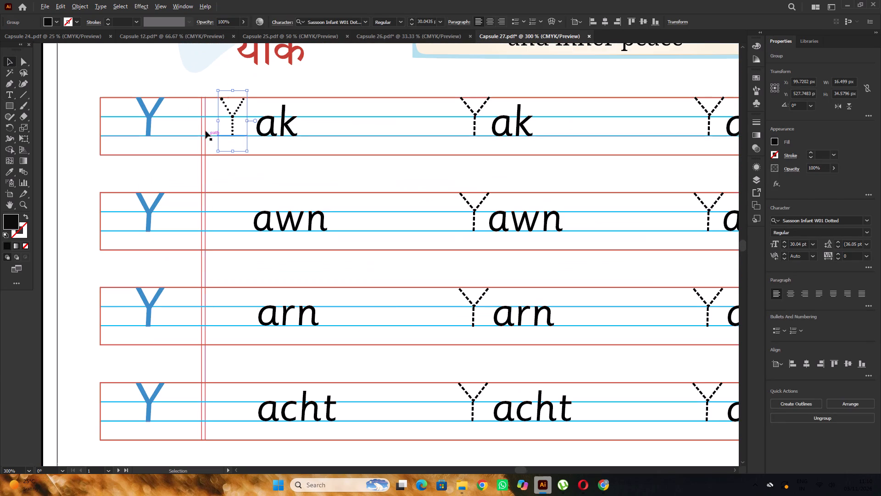
{"action": "left_click", "coordinate": [234, 120]}
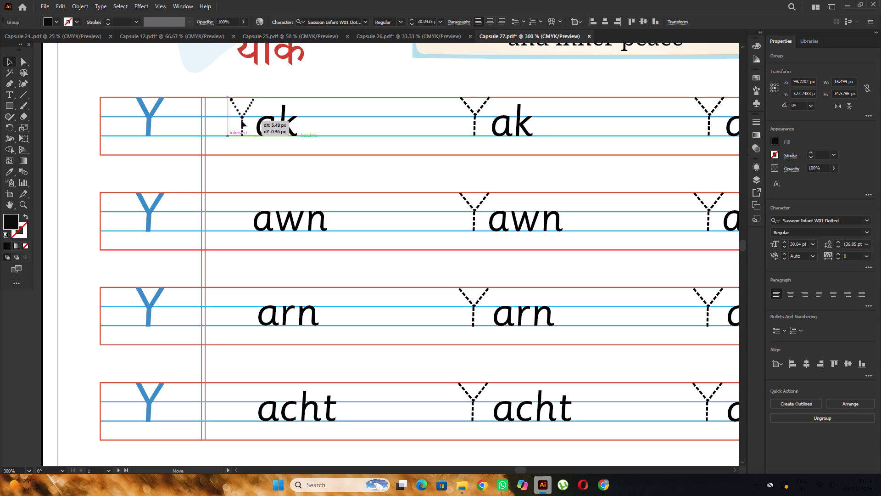
Copy the dotted Y straight down in front of the awn and arn endings in the first practice column.
{"action": "left_click_drag", "start_coordinate": [236, 122], "coordinate": [234, 224], "text": "alt"}
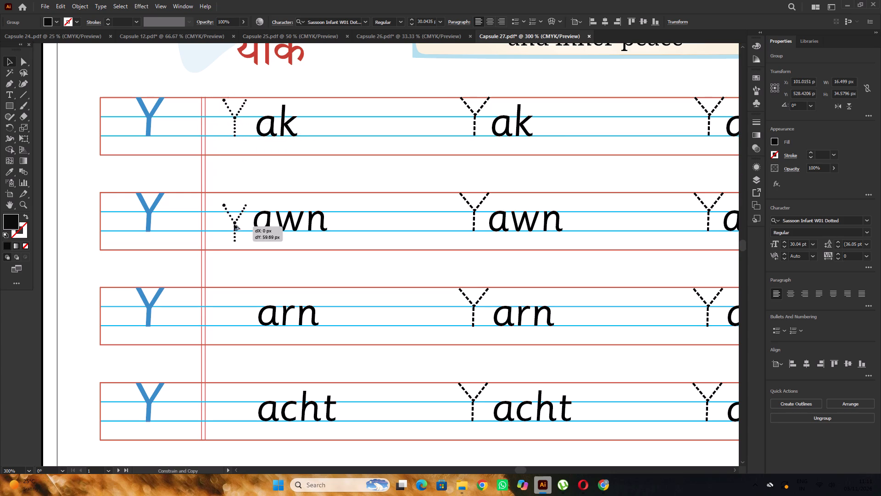
{"action": "left_click_drag", "start_coordinate": [234, 224], "coordinate": [235, 215], "text": "alt"}
{"action": "scroll", "coordinate": [233, 199], "scroll_direction": "down", "scroll_amount": 7, "text": "alt"}
{"action": "scroll", "coordinate": [230, 170], "scroll_direction": "up", "scroll_amount": 2, "text": "alt"}
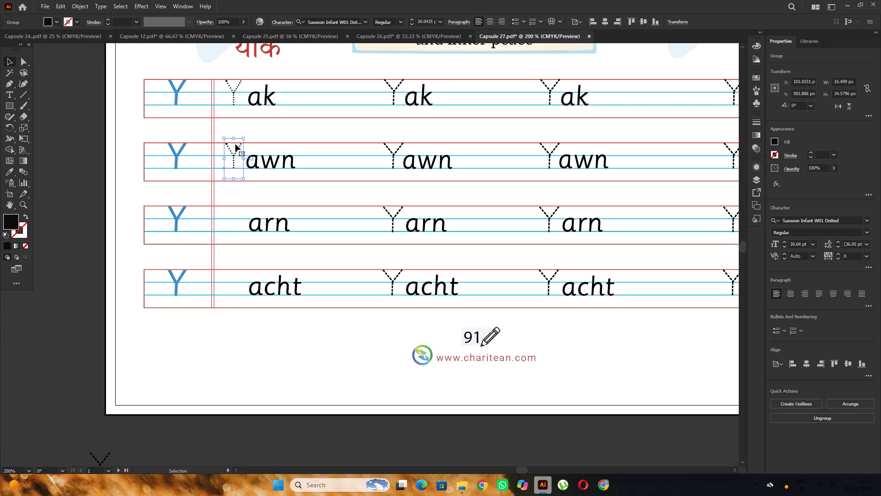
{"action": "left_click_drag", "start_coordinate": [236, 152], "coordinate": [234, 217], "text": "alt"}
Copy the arn line's dotted Y straight down by about 54 px, in front of acht in the first column.
{"action": "scroll", "coordinate": [235, 205], "scroll_direction": "down", "scroll_amount": 5}
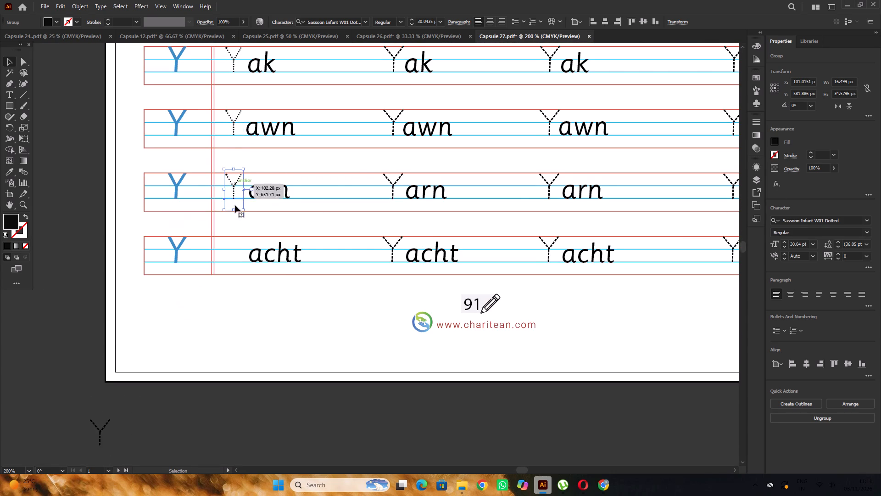
{"action": "scroll", "coordinate": [232, 183], "scroll_direction": "up", "scroll_amount": 1, "text": "alt"}
{"action": "left_click_drag", "start_coordinate": [234, 163], "coordinate": [229, 266], "text": "alt+shift"}
{"action": "left_click", "coordinate": [241, 163]}
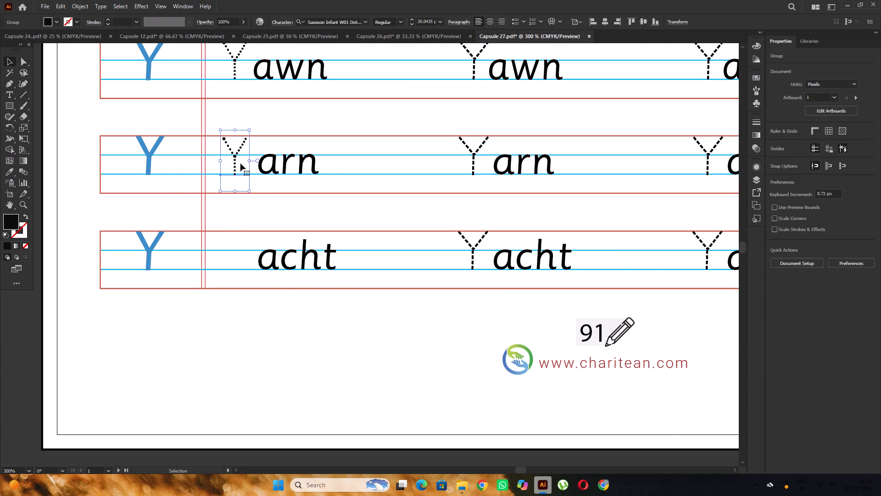
{"action": "scroll", "coordinate": [238, 164], "scroll_direction": "up", "scroll_amount": 4, "text": "alt"}
{"action": "left_click_drag", "start_coordinate": [216, 137], "coordinate": [217, 131]}
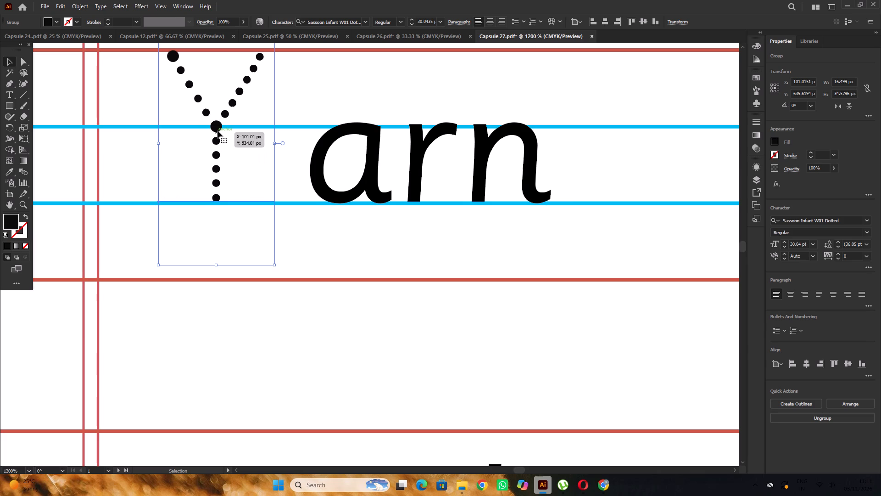
{"action": "scroll", "coordinate": [219, 151], "scroll_direction": "down", "scroll_amount": 4, "text": "alt"}
{"action": "scroll", "coordinate": [223, 166], "scroll_direction": "up", "scroll_amount": 1, "text": "alt"}
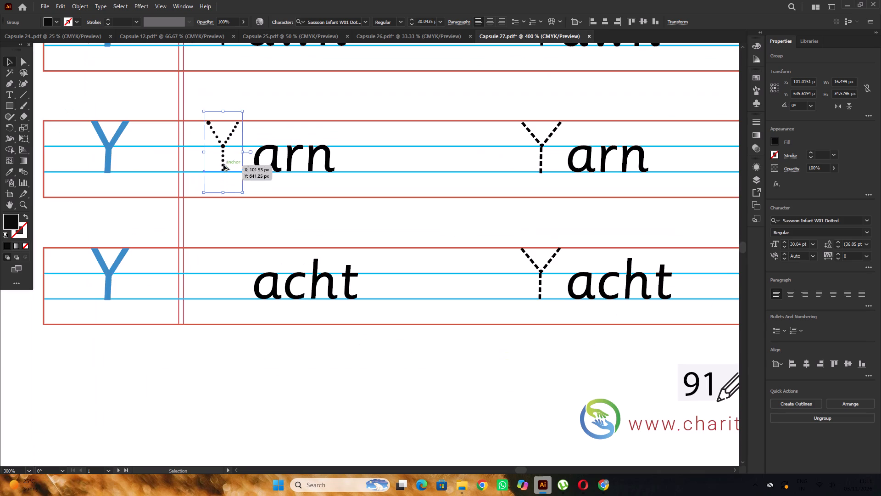
{"action": "left_click_drag", "start_coordinate": [224, 153], "coordinate": [230, 279]}
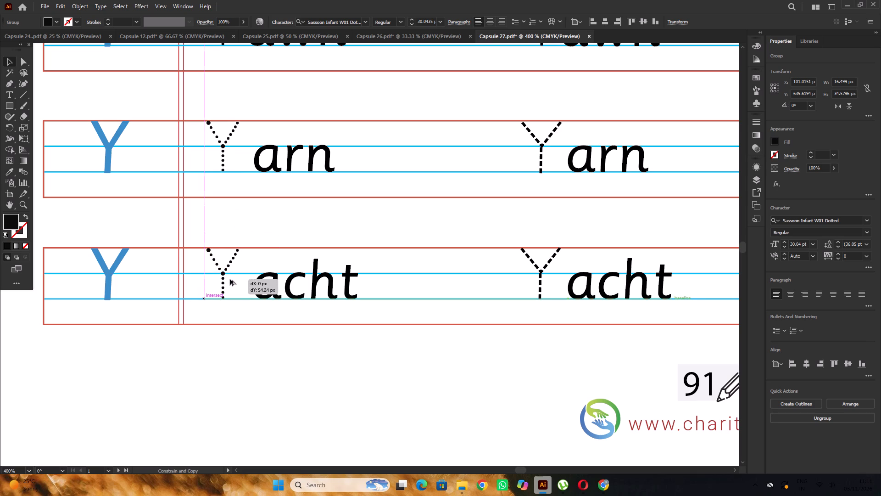
{"action": "left_click_drag", "start_coordinate": [230, 279], "coordinate": [230, 278]}
{"action": "scroll", "coordinate": [223, 237], "scroll_direction": "down", "scroll_amount": 4, "text": "alt"}
{"action": "left_click", "coordinate": [393, 364]}
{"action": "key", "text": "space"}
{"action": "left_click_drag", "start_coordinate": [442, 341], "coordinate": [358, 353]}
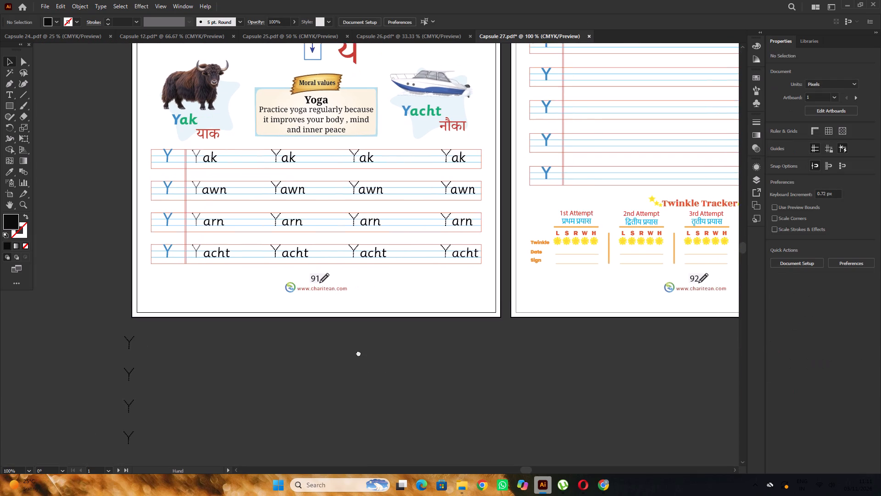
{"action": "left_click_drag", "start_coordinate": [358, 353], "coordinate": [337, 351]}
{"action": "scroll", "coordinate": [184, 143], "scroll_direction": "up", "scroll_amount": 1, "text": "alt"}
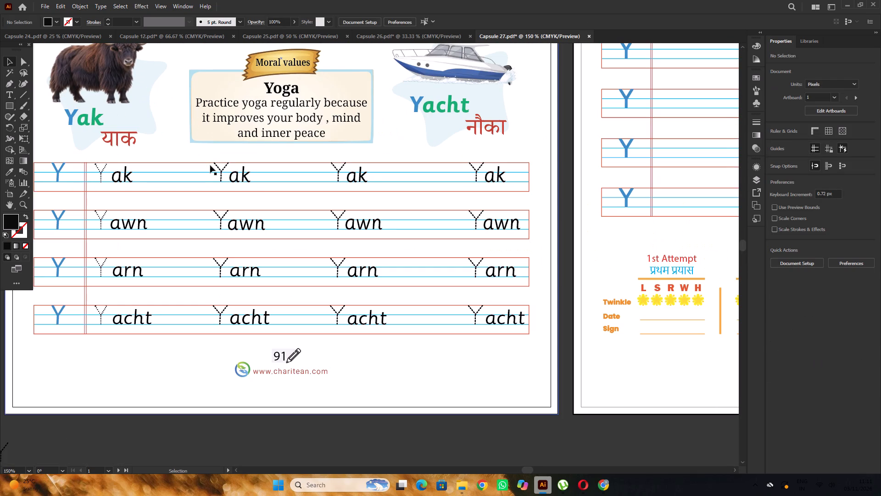
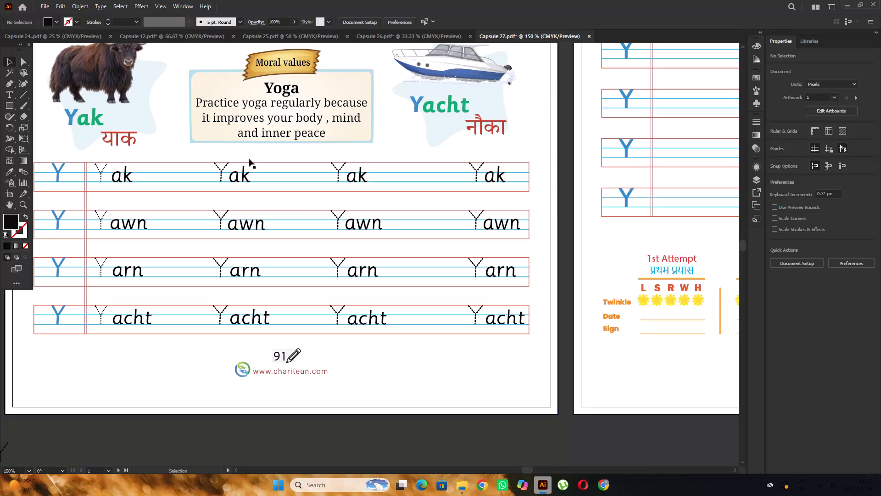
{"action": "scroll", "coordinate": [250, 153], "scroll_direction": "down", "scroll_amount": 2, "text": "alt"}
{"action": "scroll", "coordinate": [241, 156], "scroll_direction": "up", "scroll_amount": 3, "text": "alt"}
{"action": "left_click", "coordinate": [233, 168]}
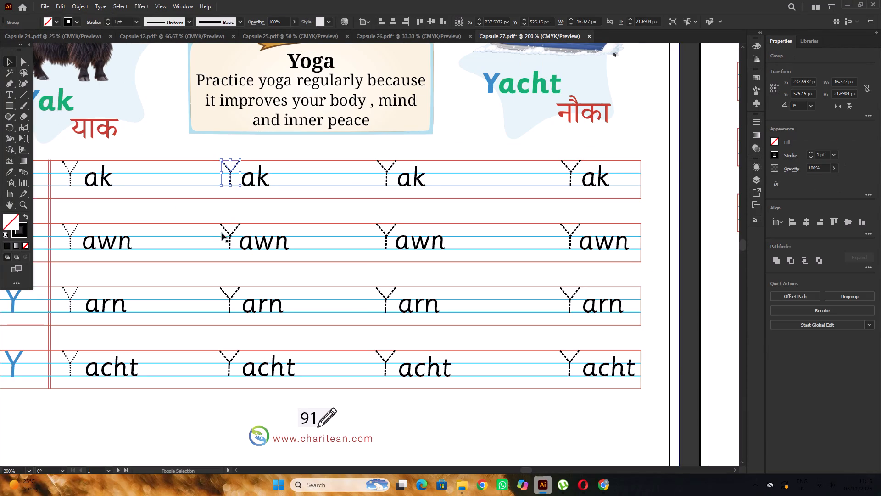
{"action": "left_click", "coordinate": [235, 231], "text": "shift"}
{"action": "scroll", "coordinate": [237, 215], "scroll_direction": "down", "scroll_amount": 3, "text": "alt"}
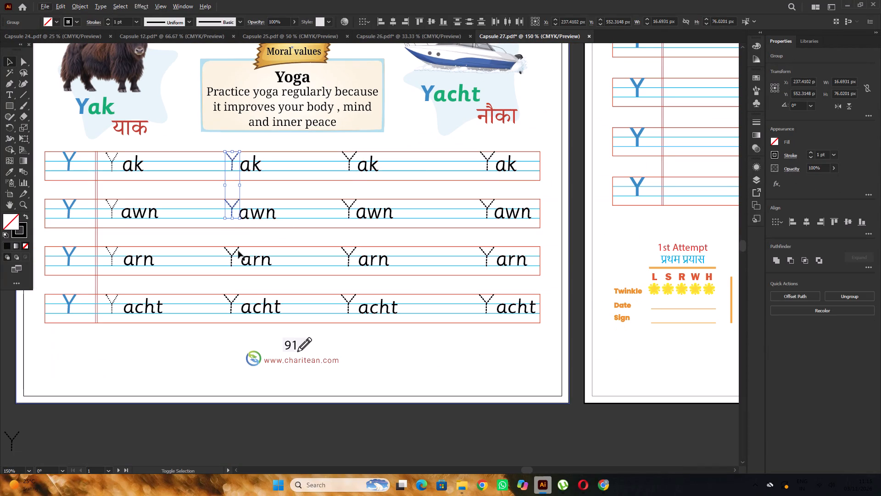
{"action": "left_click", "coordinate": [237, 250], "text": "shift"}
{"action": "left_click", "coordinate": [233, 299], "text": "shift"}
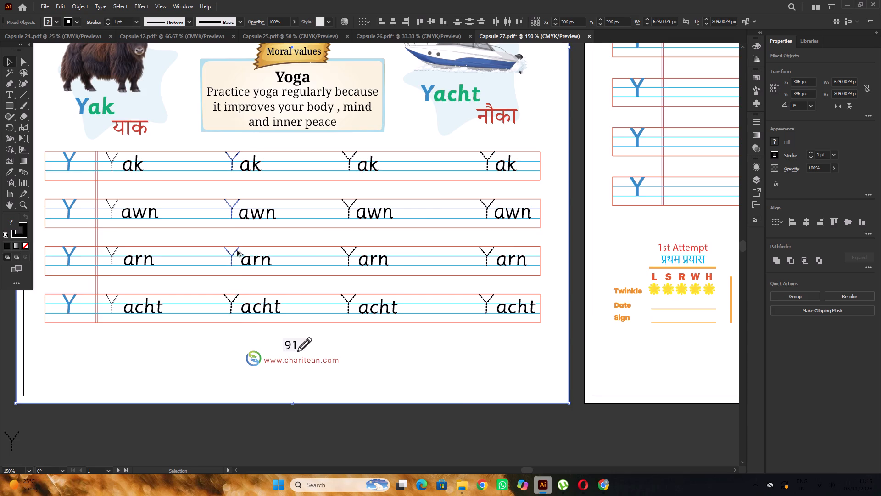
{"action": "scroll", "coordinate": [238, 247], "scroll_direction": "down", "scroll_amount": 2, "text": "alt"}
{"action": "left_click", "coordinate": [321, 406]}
Lock the white page background behind the practice lines on page 91.
{"action": "left_click", "coordinate": [338, 327]}
{"action": "key", "text": "ctrl+2"}
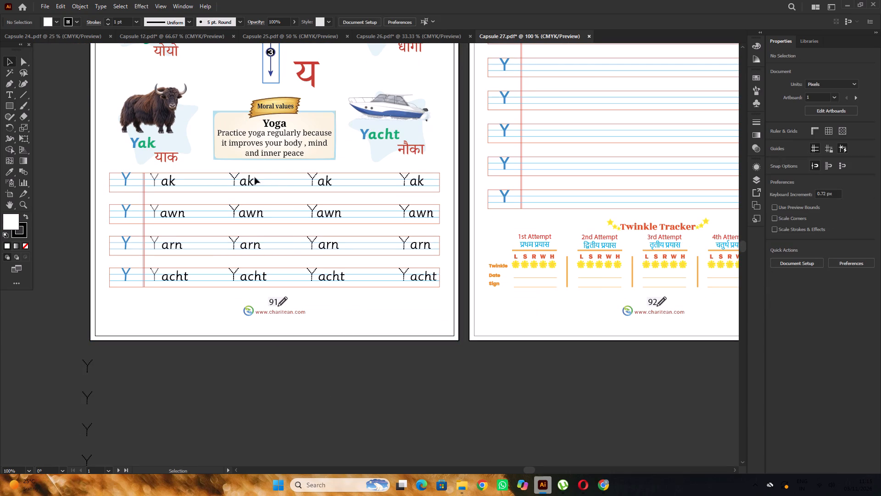
Delete the four dashed Y letters before ak, awn, arn and acht in the second practice column.
{"action": "left_click", "coordinate": [234, 179]}
{"action": "left_click", "coordinate": [233, 216], "text": "shift"}
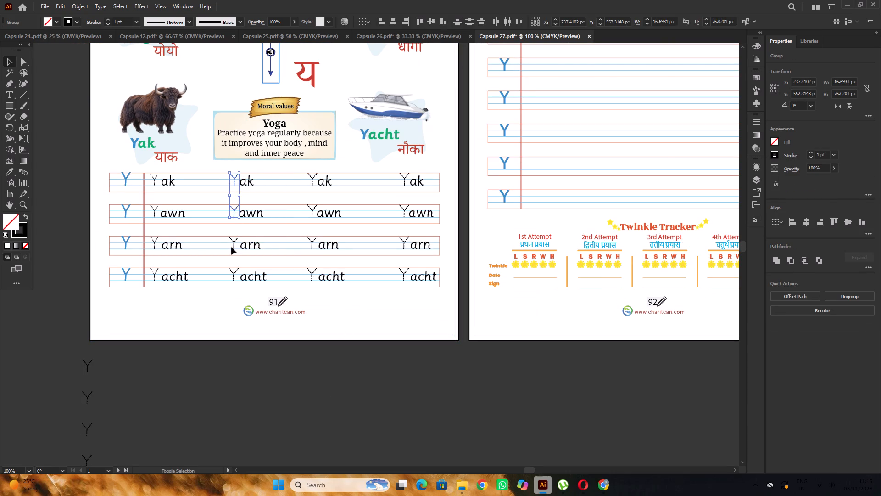
{"action": "left_click", "coordinate": [234, 245], "text": "shift"}
{"action": "left_click", "coordinate": [234, 271], "text": "shift"}
{"action": "left_click", "coordinate": [234, 273], "text": "shift"}
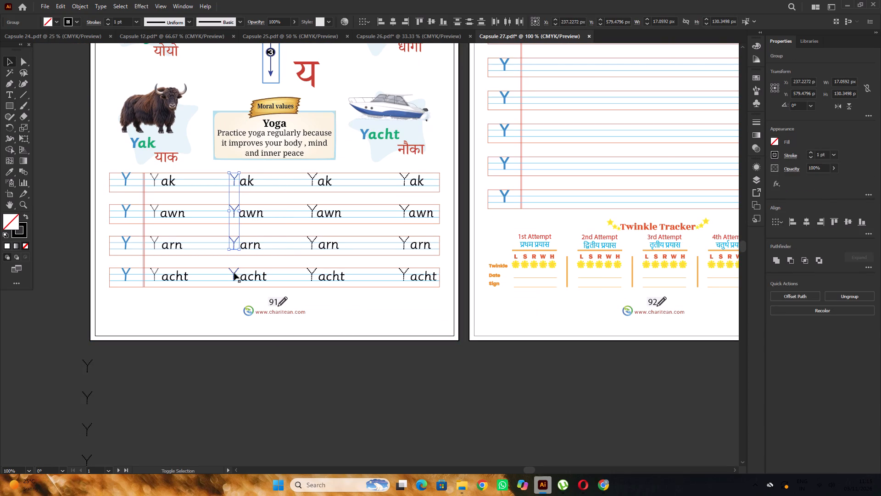
{"action": "key", "text": "Delete"}
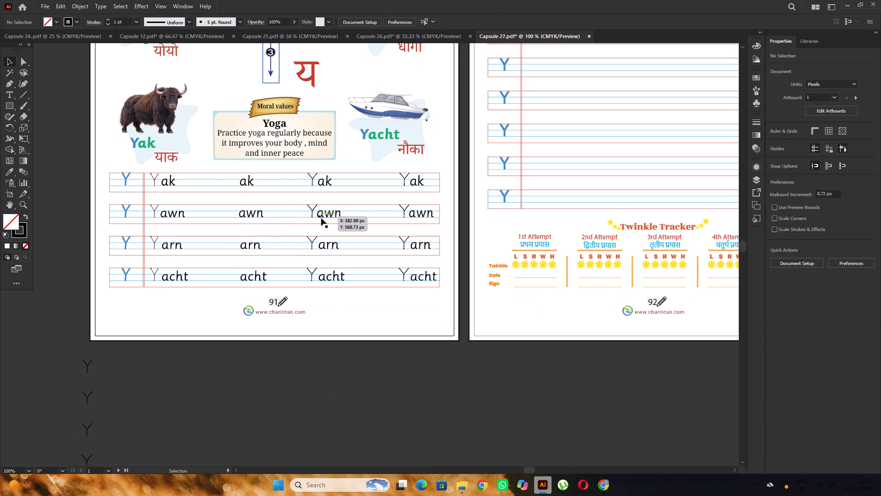
Select the dashed Y letters before ak and awn together in the third practice column.
{"action": "left_click", "coordinate": [312, 182], "text": "shift"}
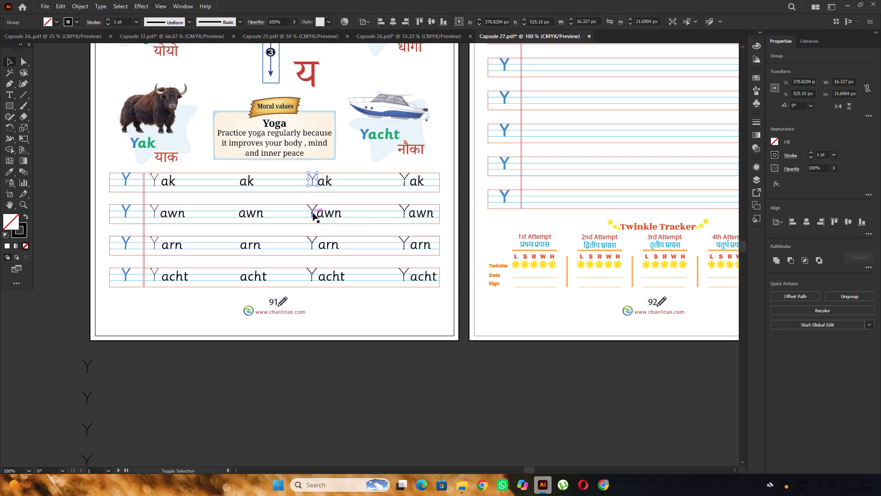
{"action": "left_click", "coordinate": [313, 213], "text": "shift"}
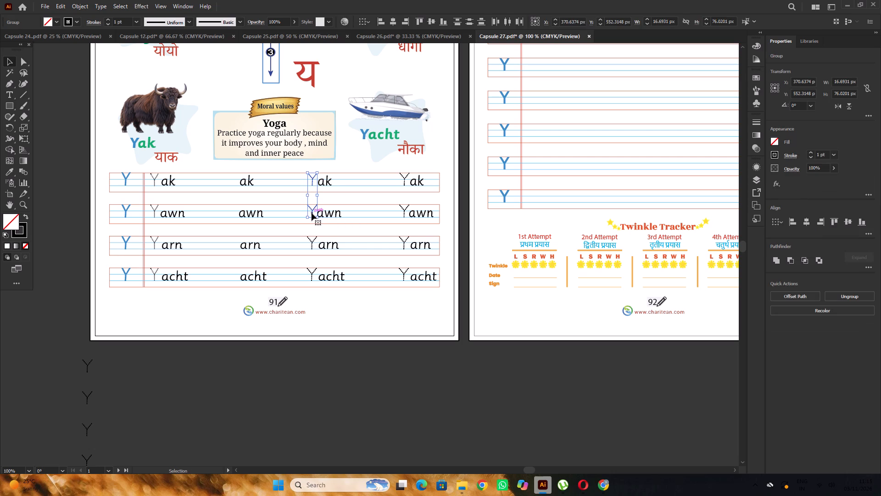
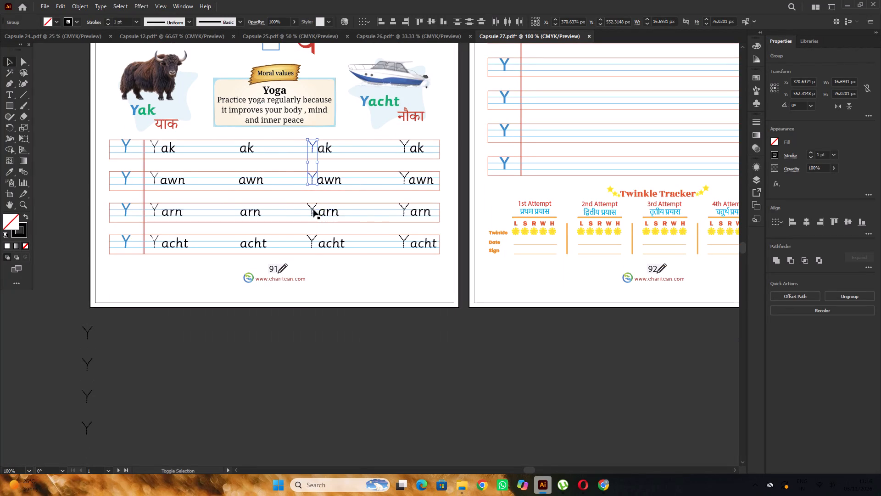
Add the dashed Y letters before arn and acht to the selection and delete all four in the third practice column.
{"action": "left_click", "coordinate": [312, 208], "text": "shift"}
{"action": "left_click", "coordinate": [312, 240], "text": "shift"}
{"action": "key", "text": "Delete"}
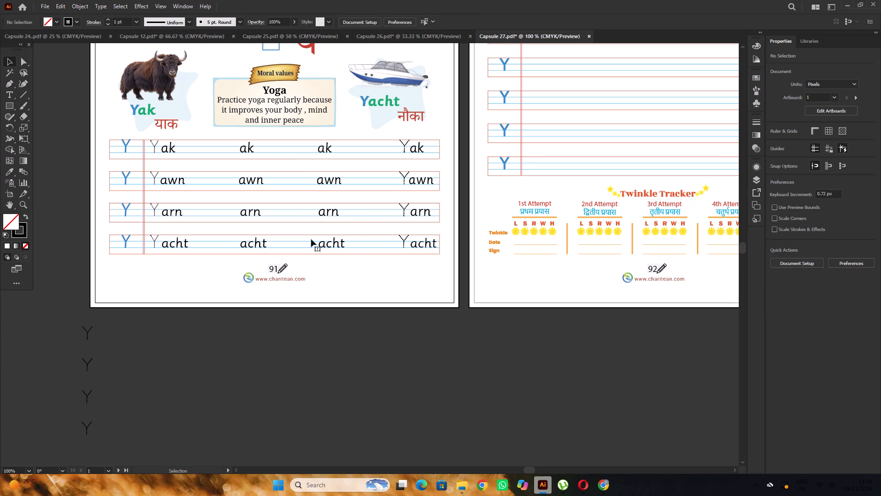
Delete the four dashed Y letters before ak, awn, arn and acht in the fourth practice column.
{"action": "left_click", "coordinate": [405, 150]}
{"action": "left_click", "coordinate": [404, 183], "text": "shift"}
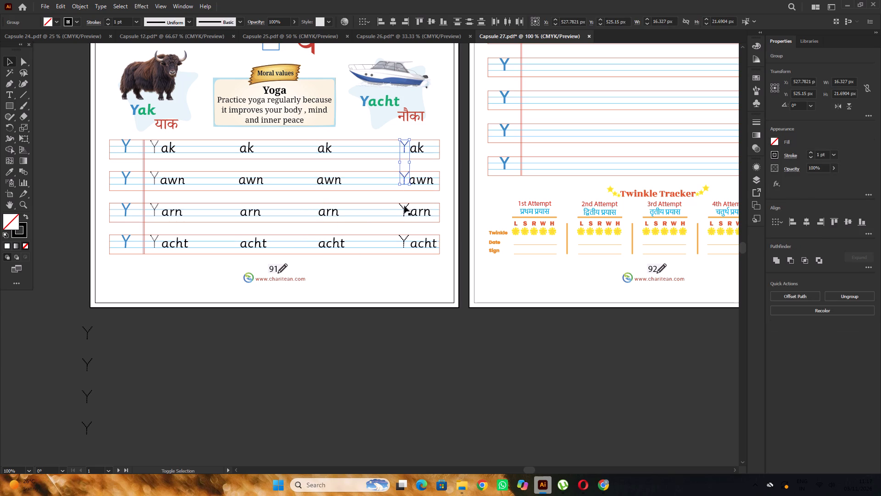
{"action": "left_click", "coordinate": [404, 214], "text": "shift"}
{"action": "left_click", "coordinate": [403, 246], "text": "shift"}
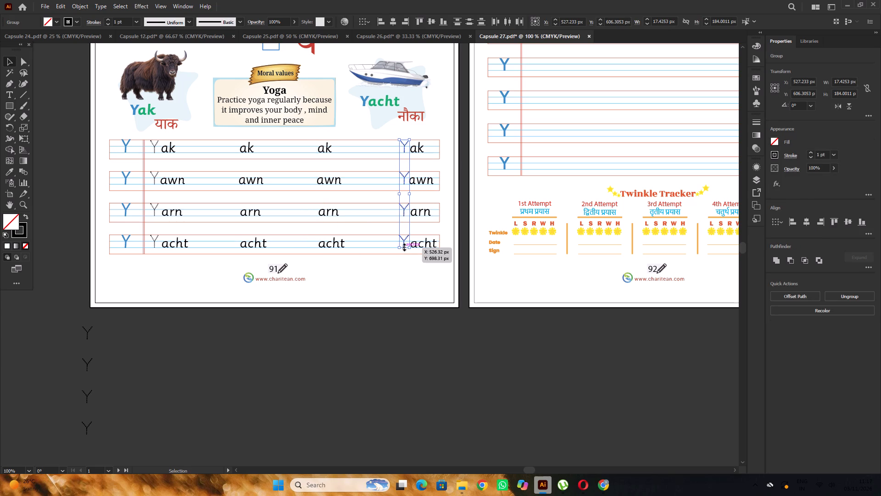
{"action": "key", "text": "Delete"}
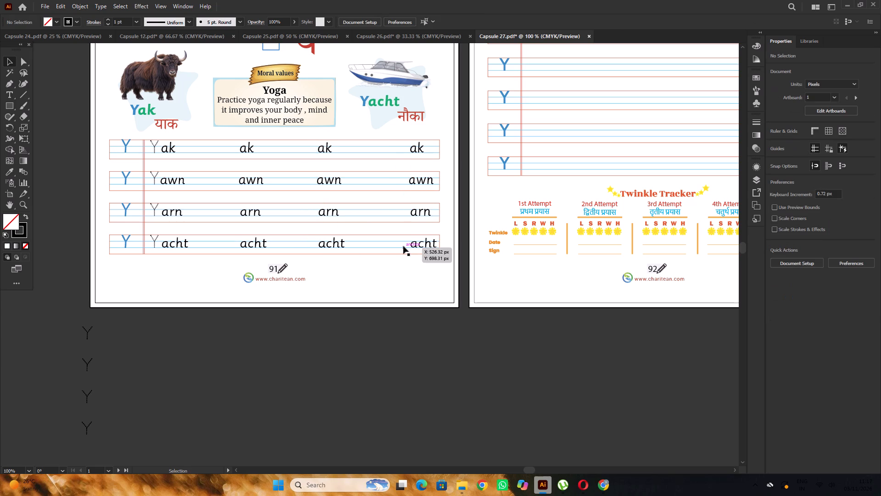
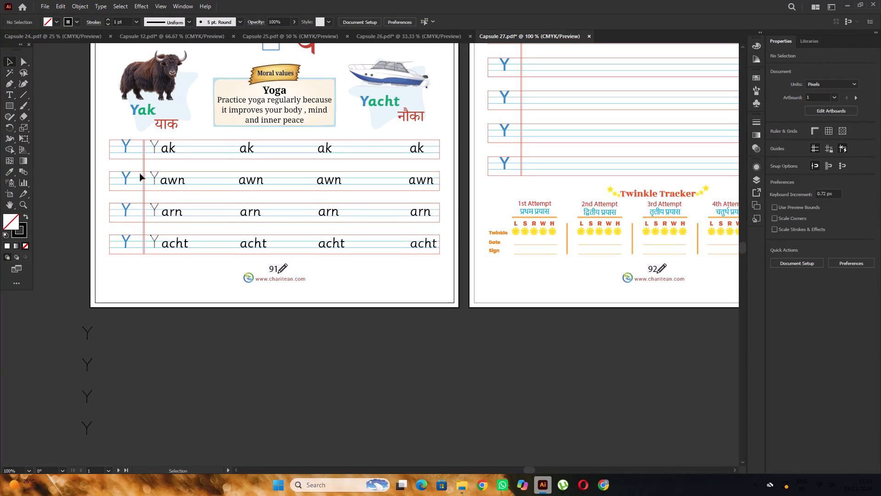
Copy the four dotted Y letters of the first practice column straight across to before ak, awn, arn and acht in the second column.
{"action": "scroll", "coordinate": [132, 140], "scroll_direction": "down", "scroll_amount": 3}
{"action": "scroll", "coordinate": [135, 115], "scroll_direction": "up", "scroll_amount": 1, "text": "alt"}
{"action": "left_click", "coordinate": [162, 117]}
{"action": "left_click", "coordinate": [165, 163], "text": "shift"}
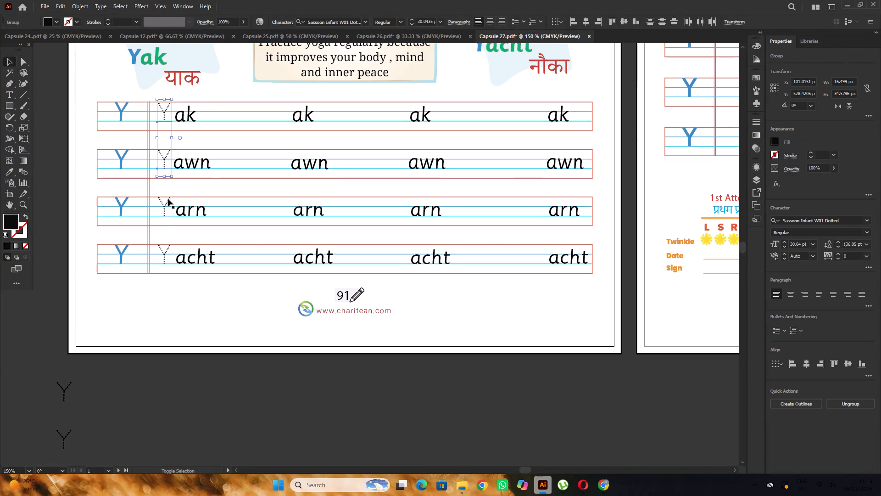
{"action": "left_click", "coordinate": [165, 202], "text": "shift"}
{"action": "left_click", "coordinate": [165, 251], "text": "shift"}
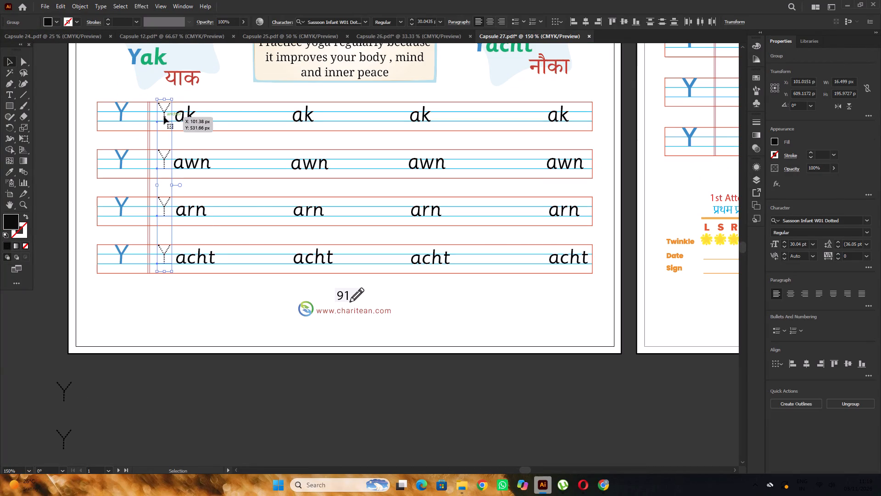
{"action": "left_click_drag", "start_coordinate": [164, 117], "coordinate": [283, 121]}
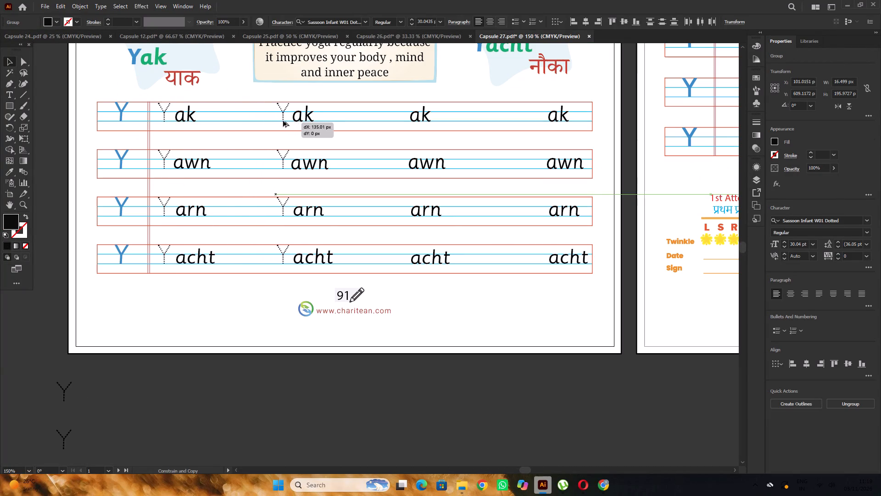
{"action": "left_click_drag", "start_coordinate": [283, 121], "coordinate": [282, 121]}
Copy the set of four dotted Y letters across to before the words in the third and fourth practice columns, and deselect it.
{"action": "left_click_drag", "start_coordinate": [280, 119], "coordinate": [401, 117]}
{"action": "left_click_drag", "start_coordinate": [401, 117], "coordinate": [539, 116]}
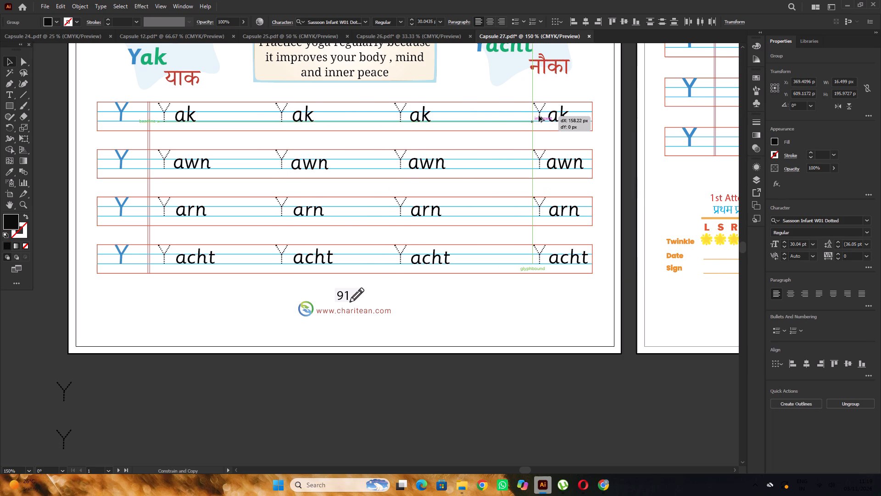
{"action": "left_click_drag", "start_coordinate": [539, 116], "coordinate": [538, 116]}
{"action": "scroll", "coordinate": [262, 154], "scroll_direction": "down", "scroll_amount": 4, "text": "alt"}
{"action": "left_click", "coordinate": [419, 281]}
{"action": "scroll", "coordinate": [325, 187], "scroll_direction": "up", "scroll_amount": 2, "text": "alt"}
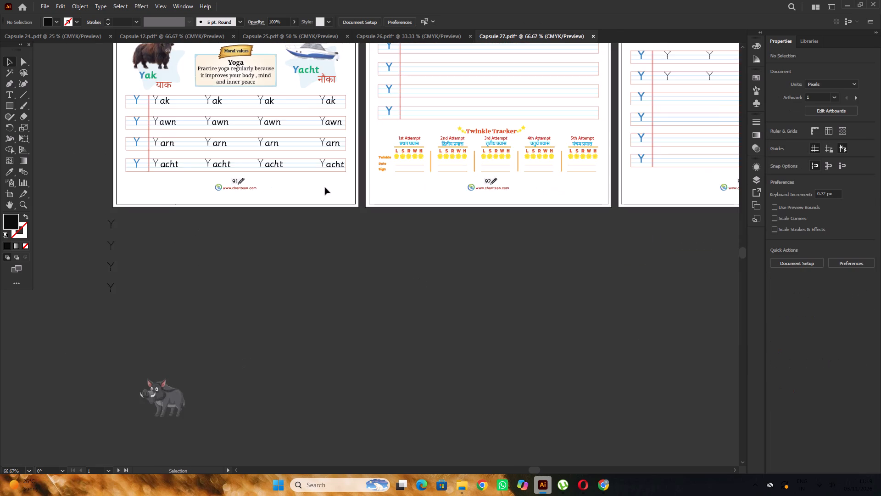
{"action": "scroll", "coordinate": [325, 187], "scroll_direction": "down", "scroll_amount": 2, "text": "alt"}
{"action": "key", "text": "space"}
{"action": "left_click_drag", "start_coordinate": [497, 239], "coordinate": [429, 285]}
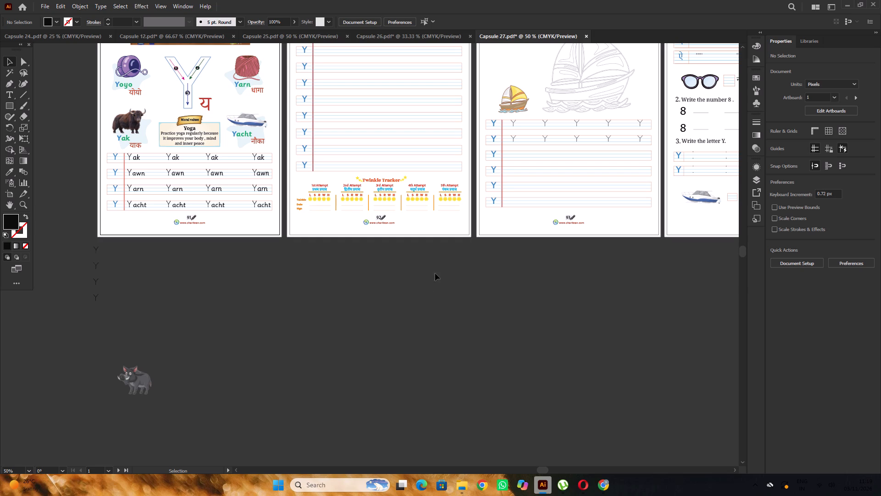
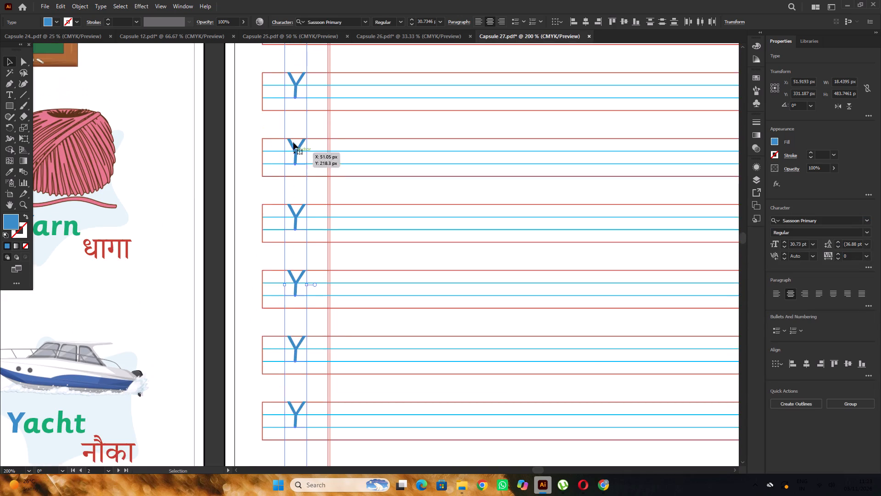
{"action": "scroll", "coordinate": [307, 155], "scroll_direction": "up", "scroll_amount": 12}
{"action": "scroll", "coordinate": [304, 147], "scroll_direction": "down", "scroll_amount": 5, "text": "alt"}
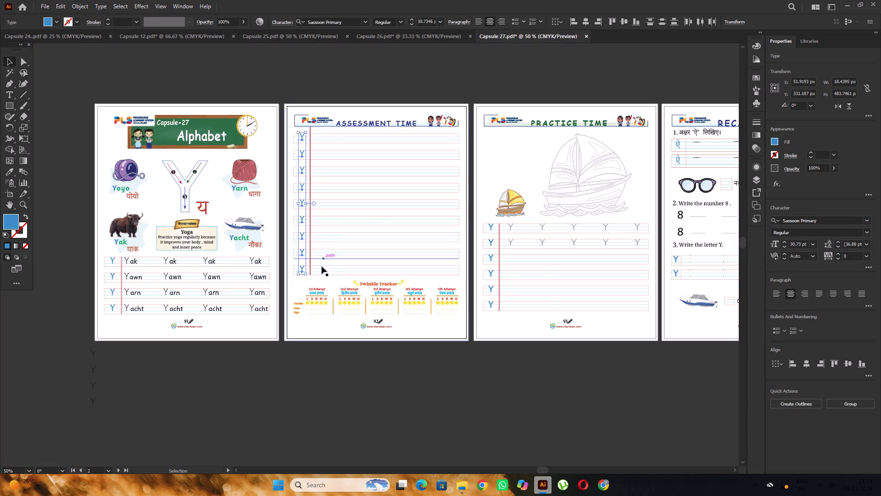
{"action": "scroll", "coordinate": [314, 268], "scroll_direction": "up", "scroll_amount": 8, "text": "alt"}
{"action": "scroll", "coordinate": [297, 262], "scroll_direction": "down", "scroll_amount": 9, "text": "alt"}
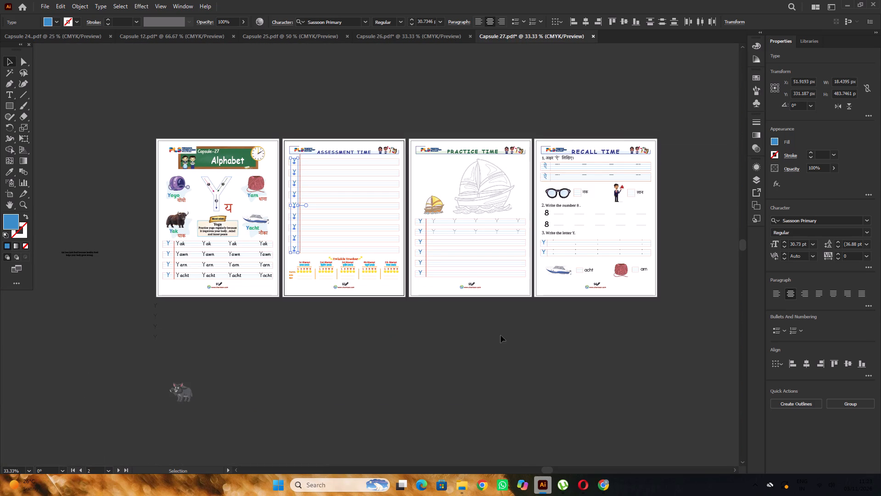
{"action": "left_click", "coordinate": [501, 335]}
Set the six blue Y letters in the Practice Time page's margin column to Sassoon Primary.
{"action": "key", "text": "space"}
{"action": "left_click_drag", "start_coordinate": [558, 334], "coordinate": [489, 342]}
{"action": "left_click", "coordinate": [493, 342]}
{"action": "scroll", "coordinate": [359, 253], "scroll_direction": "up", "scroll_amount": 4, "text": "alt"}
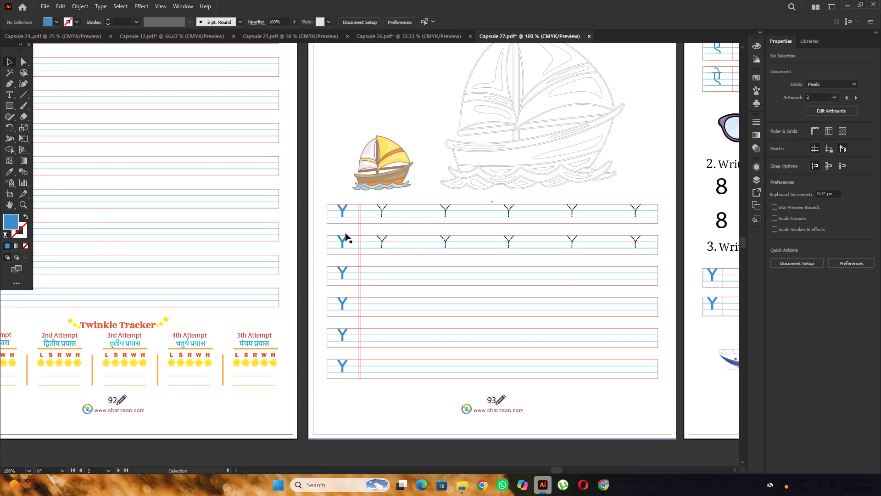
{"action": "left_click", "coordinate": [342, 215]}
{"action": "left_click", "coordinate": [344, 242], "text": "shift"}
{"action": "left_click", "coordinate": [344, 273], "text": "shift"}
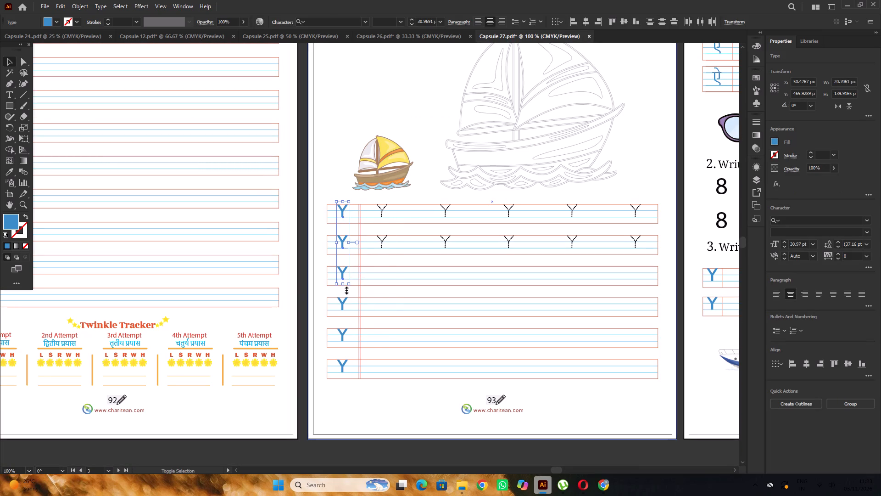
{"action": "left_click", "coordinate": [343, 303], "text": "shift"}
{"action": "left_click", "coordinate": [341, 338], "text": "shift"}
{"action": "left_click", "coordinate": [339, 364], "text": "shift"}
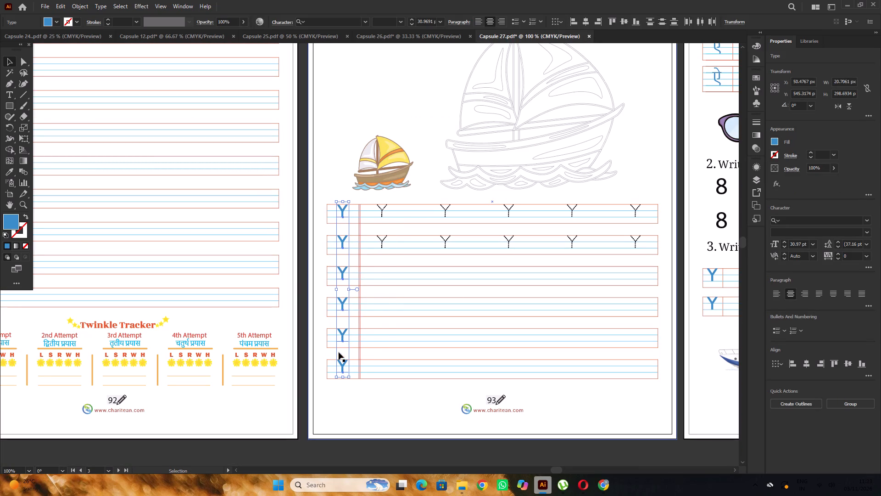
{"action": "left_click", "coordinate": [811, 221]}
{"action": "type", "text": "SA"}
{"action": "key", "text": "s"}
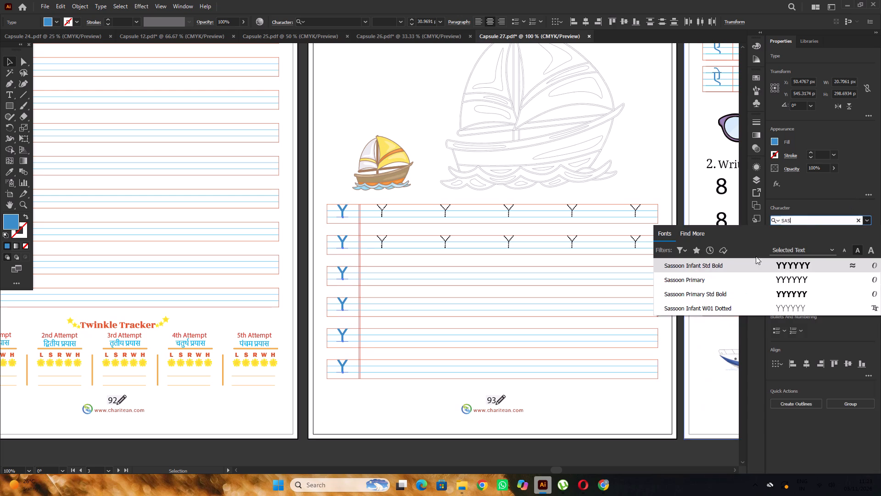
{"action": "left_click", "coordinate": [737, 276]}
Shrink the six Practice Time margin Y letters slightly in height to about 30.9 pt, fitting the top ruled line, and deselect them.
{"action": "scroll", "coordinate": [373, 228], "scroll_direction": "up", "scroll_amount": 3, "text": "alt"}
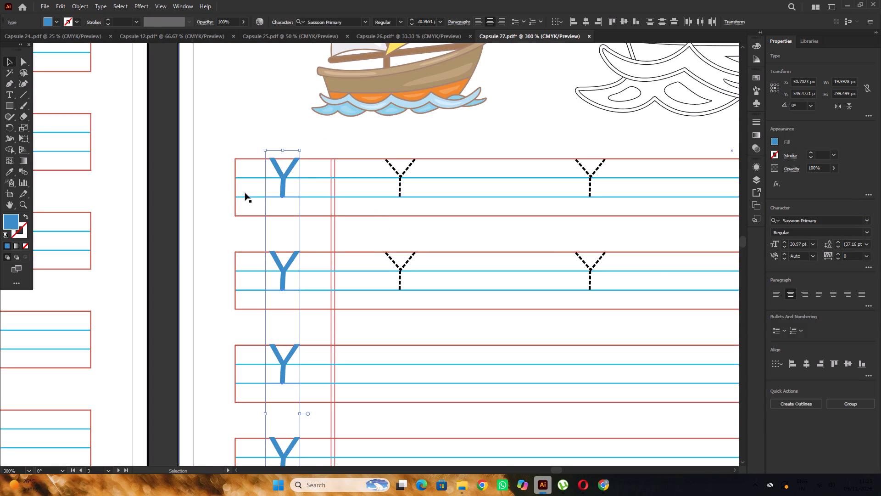
{"action": "scroll", "coordinate": [245, 193], "scroll_direction": "down", "scroll_amount": 5, "text": "alt"}
{"action": "scroll", "coordinate": [246, 185], "scroll_direction": "up", "scroll_amount": 6, "text": "alt"}
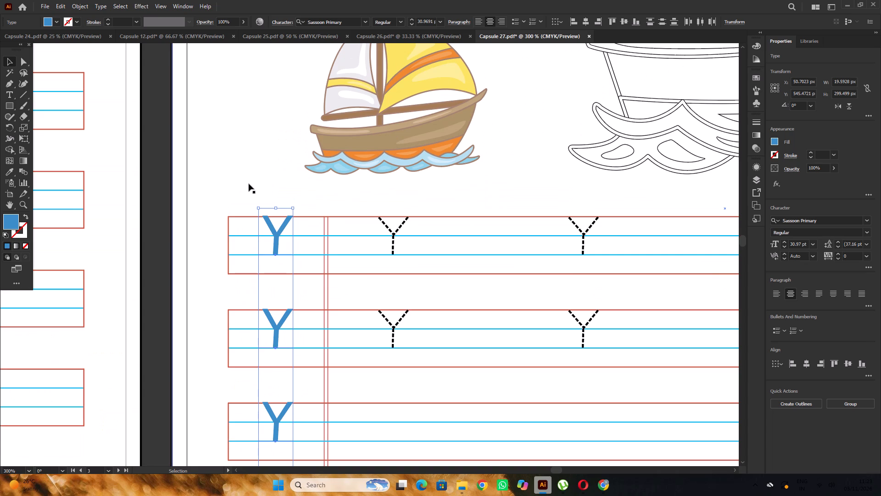
{"action": "scroll", "coordinate": [270, 198], "scroll_direction": "up", "scroll_amount": 2, "text": "alt"}
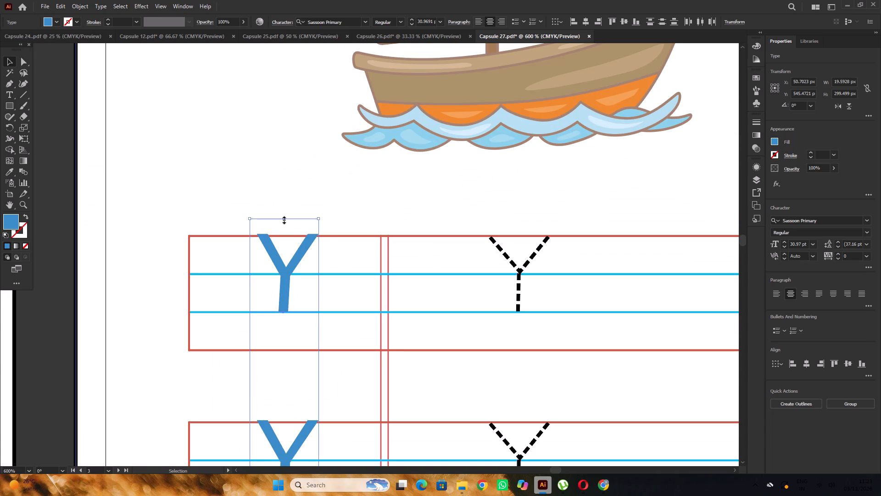
{"action": "left_click", "coordinate": [284, 219]}
{"action": "scroll", "coordinate": [283, 219], "scroll_direction": "down", "scroll_amount": 11, "text": "alt"}
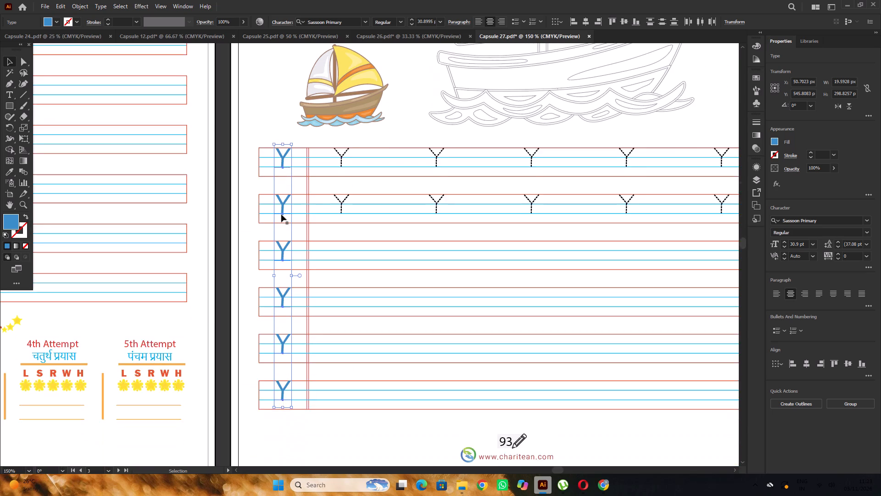
{"action": "scroll", "coordinate": [281, 214], "scroll_direction": "down", "scroll_amount": 13, "text": "alt"}
{"action": "scroll", "coordinate": [299, 307], "scroll_direction": "up", "scroll_amount": 2, "text": "alt"}
{"action": "scroll", "coordinate": [292, 271], "scroll_direction": "up", "scroll_amount": 1, "text": "alt"}
{"action": "scroll", "coordinate": [292, 271], "scroll_direction": "down", "scroll_amount": 4, "text": "alt"}
{"action": "left_click", "coordinate": [468, 372], "text": "alt"}
Examine the margin letters and the dashed Y rows on the Practice Time page against the ruled lines.
{"action": "scroll", "coordinate": [468, 372], "scroll_direction": "down", "scroll_amount": 2}
{"action": "key", "text": "space"}
{"action": "left_click_drag", "start_coordinate": [566, 390], "coordinate": [521, 398]}
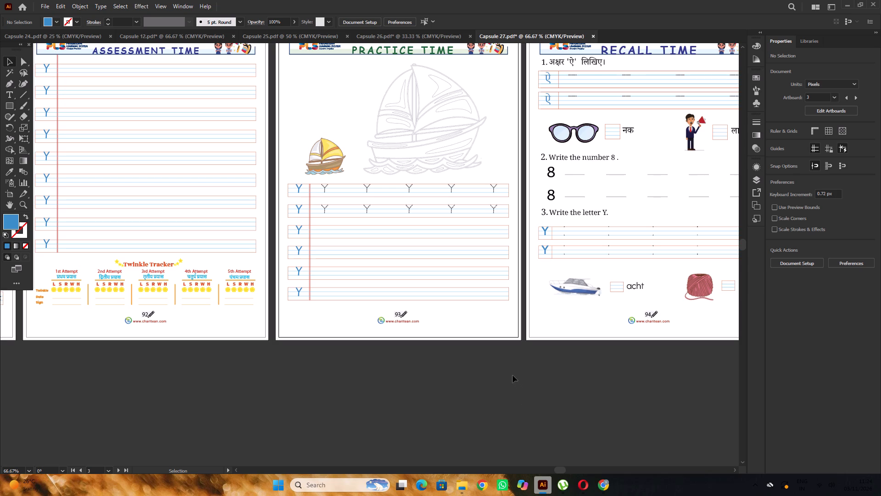
{"action": "scroll", "coordinate": [370, 256], "scroll_direction": "down", "scroll_amount": 2}
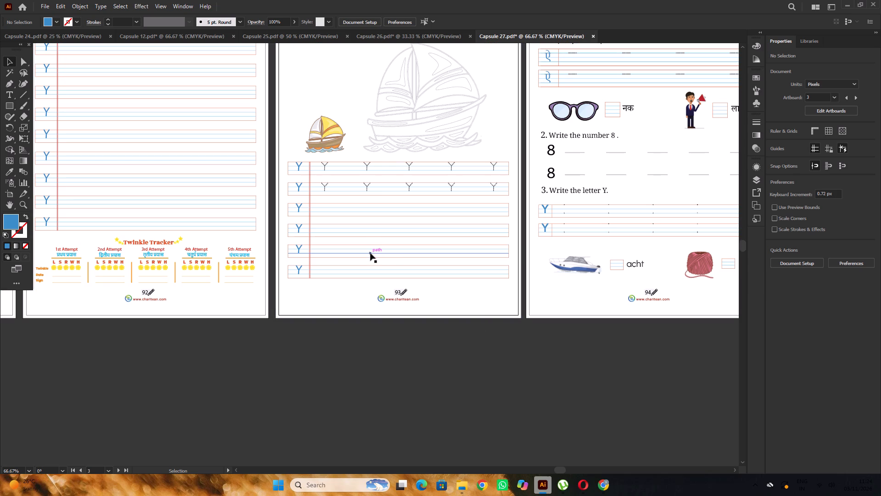
{"action": "scroll", "coordinate": [370, 253], "scroll_direction": "down", "scroll_amount": 1, "text": "alt"}
{"action": "scroll", "coordinate": [326, 225], "scroll_direction": "up", "scroll_amount": 3, "text": "alt"}
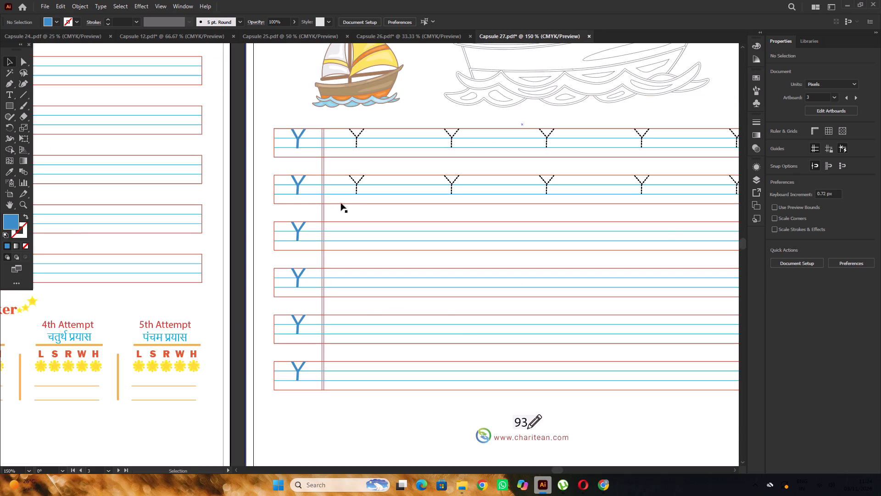
{"action": "scroll", "coordinate": [335, 189], "scroll_direction": "down", "scroll_amount": 5, "text": "alt"}
{"action": "scroll", "coordinate": [290, 170], "scroll_direction": "up", "scroll_amount": 4, "text": "alt"}
{"action": "scroll", "coordinate": [294, 168], "scroll_direction": "down", "scroll_amount": 2, "text": "alt"}
{"action": "scroll", "coordinate": [400, 193], "scroll_direction": "up", "scroll_amount": 2, "text": "alt"}
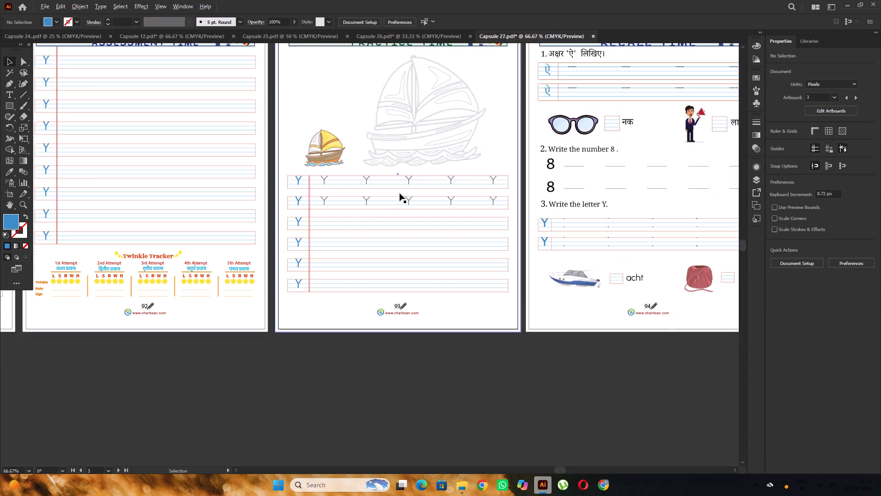
{"action": "scroll", "coordinate": [304, 189], "scroll_direction": "up", "scroll_amount": 2, "text": "alt"}
Lock the Practice Time page's background rectangle and all of its ruled writing-line groups.
{"action": "left_click", "coordinate": [346, 175]}
{"action": "scroll", "coordinate": [346, 175], "scroll_direction": "down", "scroll_amount": 3, "text": "alt"}
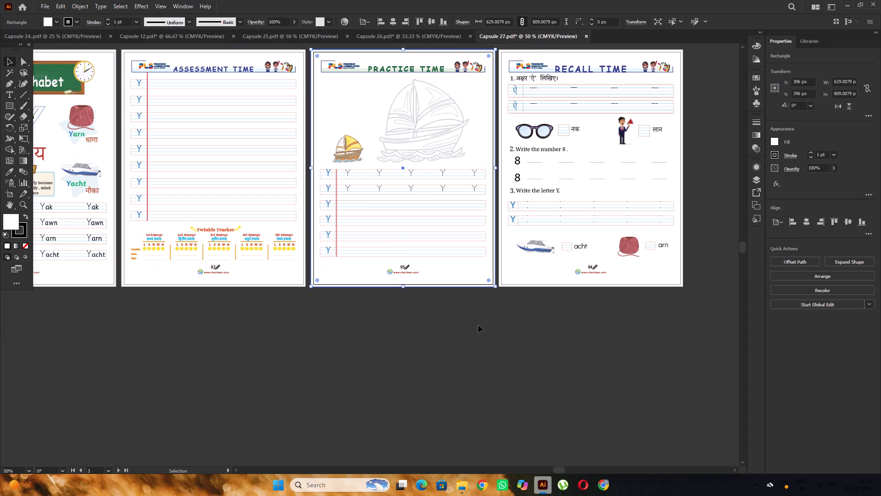
{"action": "left_click", "coordinate": [478, 325]}
{"action": "left_click", "coordinate": [463, 276]}
{"action": "key", "text": "ctrl+2"}
{"action": "scroll", "coordinate": [439, 228], "scroll_direction": "up", "scroll_amount": 2, "text": "alt"}
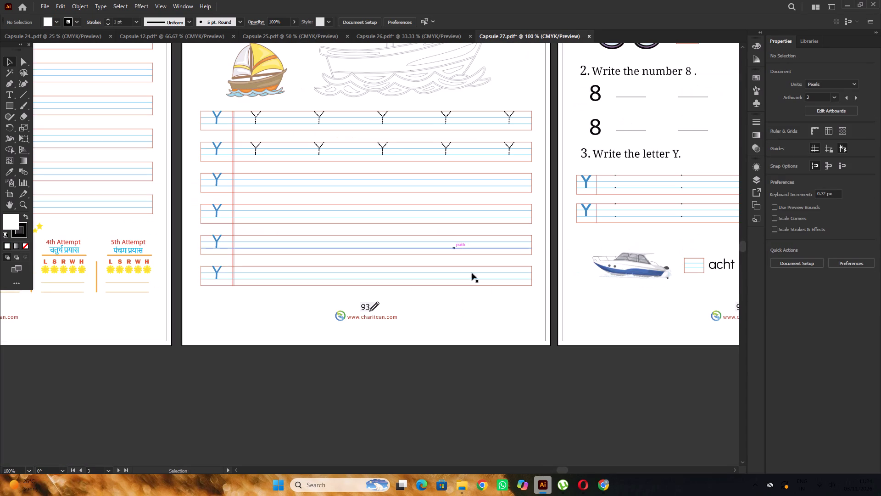
{"action": "left_click_drag", "start_coordinate": [484, 296], "coordinate": [488, 110]}
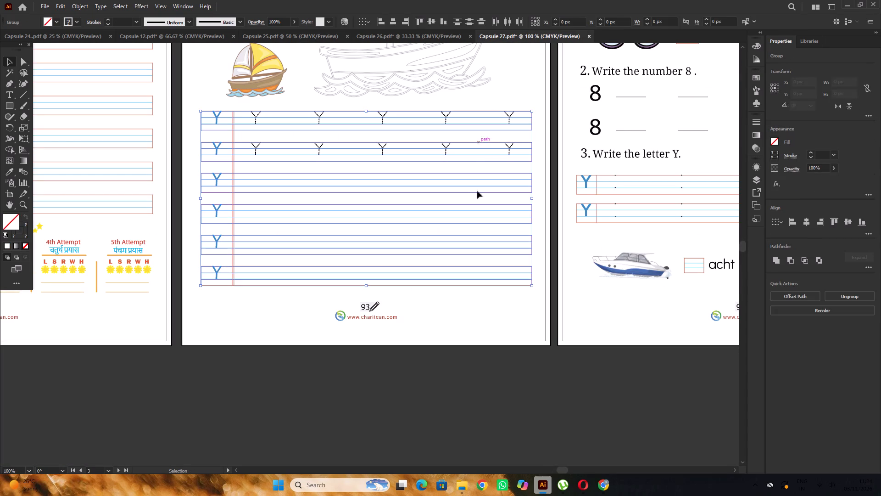
{"action": "key", "text": "ctrl+2"}
{"action": "scroll", "coordinate": [450, 179], "scroll_direction": "down", "scroll_amount": 1, "text": "alt"}
{"action": "scroll", "coordinate": [450, 169], "scroll_direction": "up", "scroll_amount": 1, "text": "alt"}
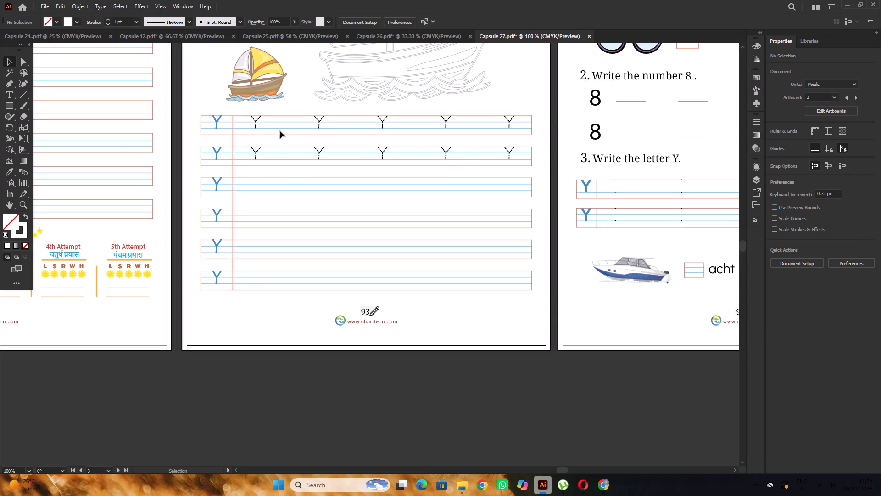
Move the ten old dashed Y letters from the first two Practice Time rows to the empty area below the page, and deselect them.
{"action": "left_click", "coordinate": [255, 124]}
{"action": "left_click", "coordinate": [320, 124], "text": "shift"}
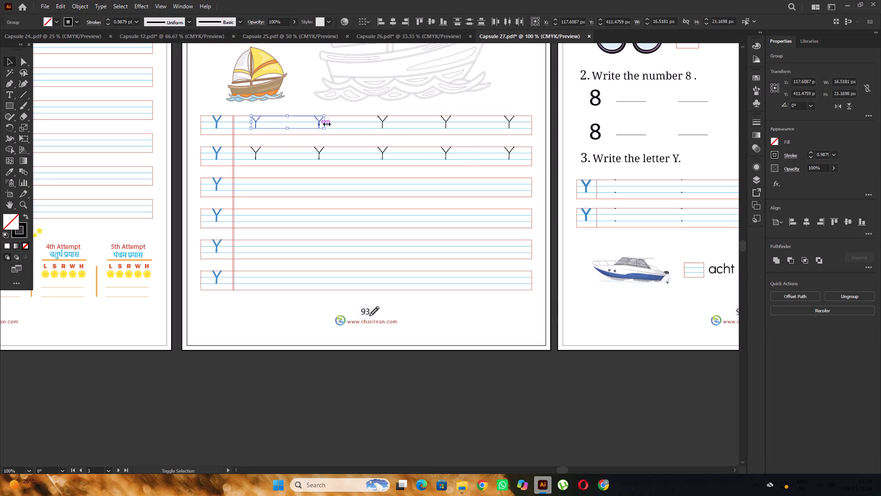
{"action": "left_click", "coordinate": [383, 127], "text": "shift"}
{"action": "left_click", "coordinate": [445, 125], "text": "shift"}
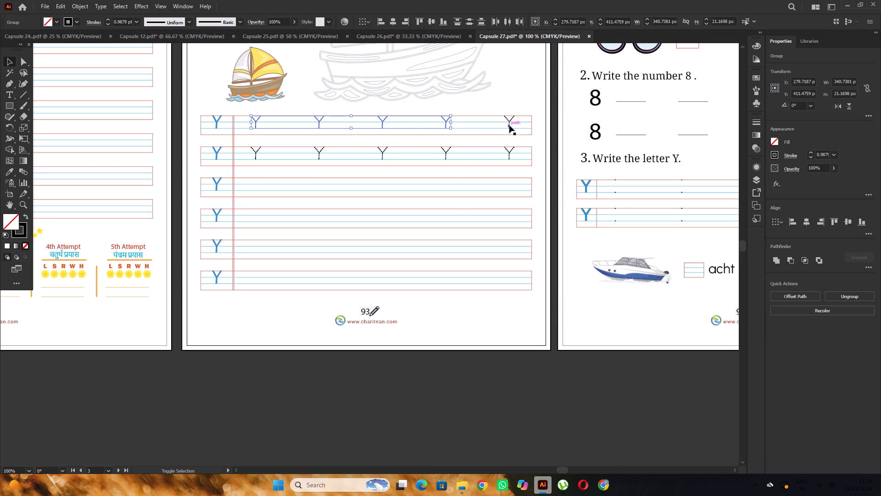
{"action": "left_click", "coordinate": [509, 125], "text": "shift"}
{"action": "left_click", "coordinate": [509, 153], "text": "shift"}
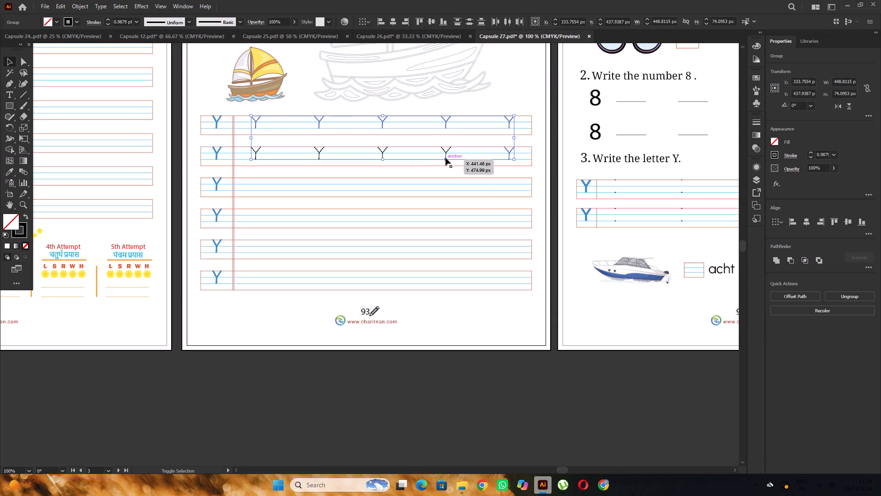
{"action": "left_click", "coordinate": [446, 156], "text": "shift"}
{"action": "left_click", "coordinate": [383, 154], "text": "shift"}
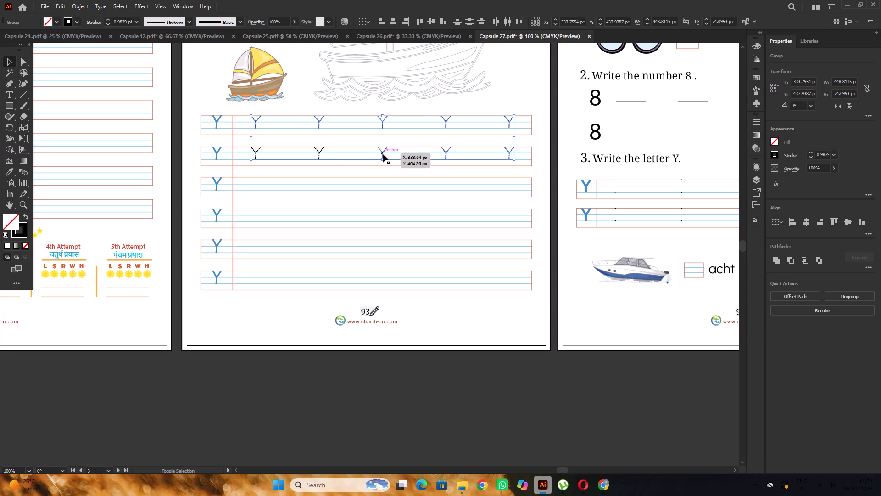
{"action": "left_click", "coordinate": [319, 156], "text": "shift"}
{"action": "scroll", "coordinate": [300, 155], "scroll_direction": "up", "scroll_amount": 3, "text": "alt"}
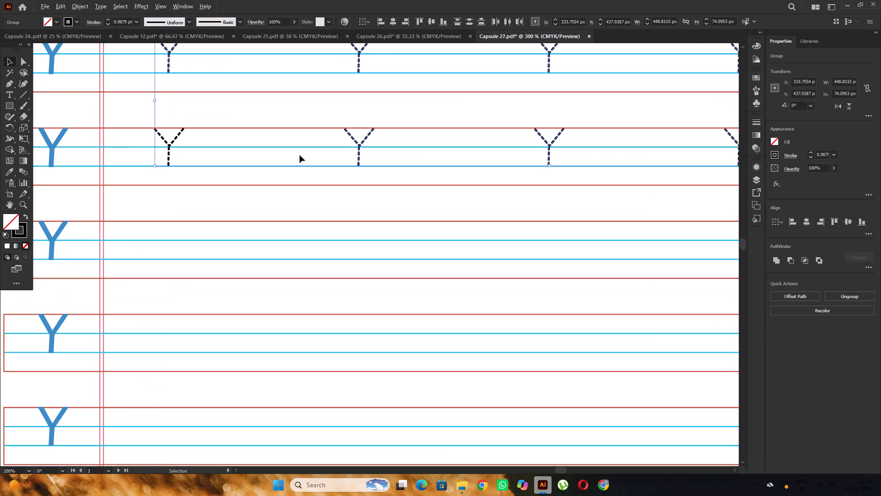
{"action": "scroll", "coordinate": [299, 155], "scroll_direction": "down", "scroll_amount": 2, "text": "alt"}
{"action": "left_click", "coordinate": [234, 153], "text": "shift"}
{"action": "scroll", "coordinate": [393, 150], "scroll_direction": "down", "scroll_amount": 2, "text": "alt"}
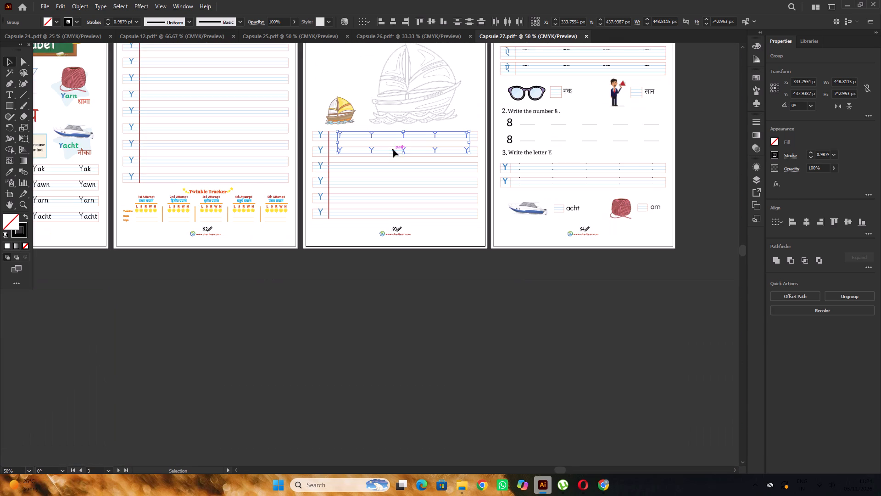
{"action": "scroll", "coordinate": [393, 150], "scroll_direction": "down", "scroll_amount": 2, "text": "alt"}
{"action": "left_click_drag", "start_coordinate": [373, 124], "coordinate": [362, 333]}
{"action": "double_click", "coordinate": [377, 325]}
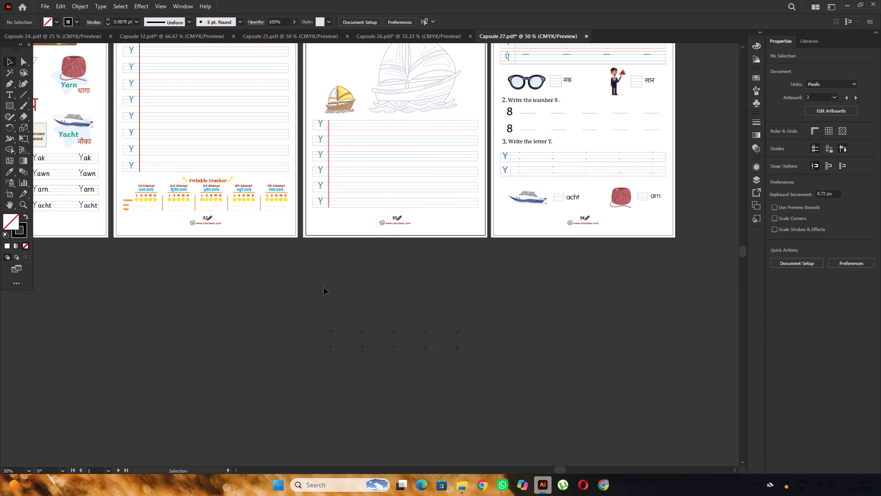
Copy a Sassoon Infant dotted Y from the Alphabet page to the start of the first Practice Time row, just past the red margin.
{"action": "scroll", "coordinate": [323, 287], "scroll_direction": "up", "scroll_amount": 2}
{"action": "scroll", "coordinate": [323, 287], "scroll_direction": "down", "scroll_amount": 1, "text": "alt"}
{"action": "scroll", "coordinate": [99, 223], "scroll_direction": "up", "scroll_amount": 2, "text": "alt"}
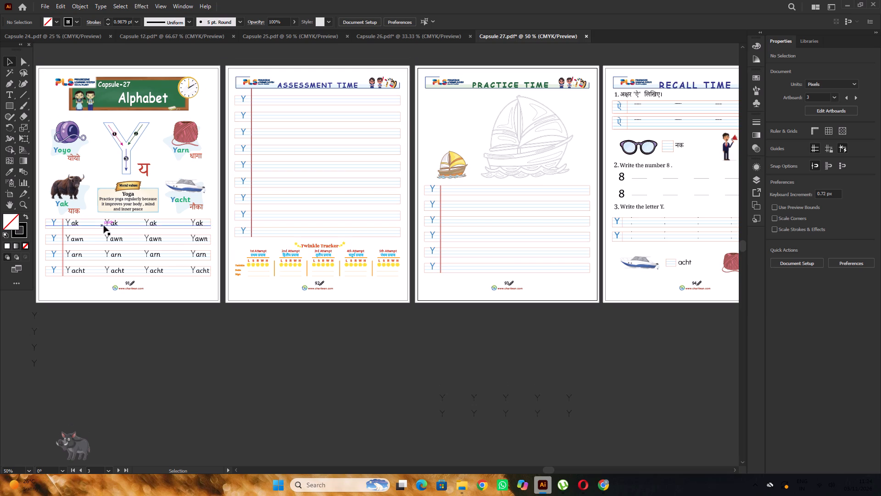
{"action": "left_click_drag", "start_coordinate": [107, 237], "coordinate": [462, 188]}
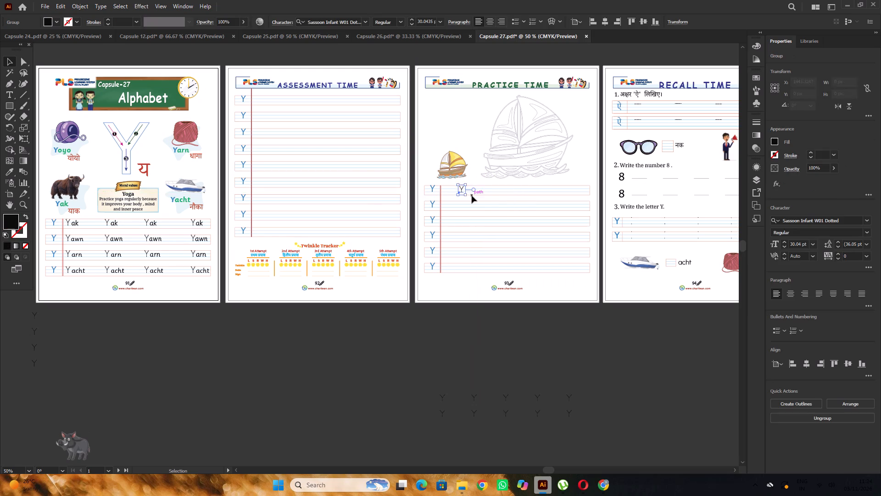
{"action": "scroll", "coordinate": [472, 196], "scroll_direction": "up", "scroll_amount": 5, "text": "alt"}
{"action": "left_click_drag", "start_coordinate": [433, 173], "coordinate": [355, 170]}
{"action": "scroll", "coordinate": [275, 161], "scroll_direction": "down", "scroll_amount": 3, "text": "alt"}
{"action": "scroll", "coordinate": [381, 163], "scroll_direction": "down", "scroll_amount": 1, "text": "alt"}
{"action": "scroll", "coordinate": [379, 162], "scroll_direction": "up", "scroll_amount": 2, "text": "alt"}
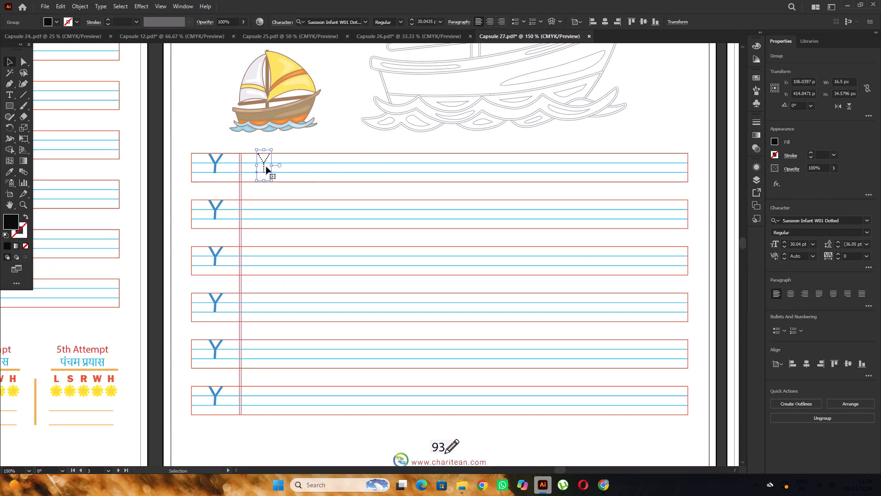
Duplicate the dotted Y across the first Practice Time row, making five evenly spaced copies about 89 px apart.
{"action": "left_click_drag", "start_coordinate": [264, 167], "coordinate": [343, 169], "text": "alt"}
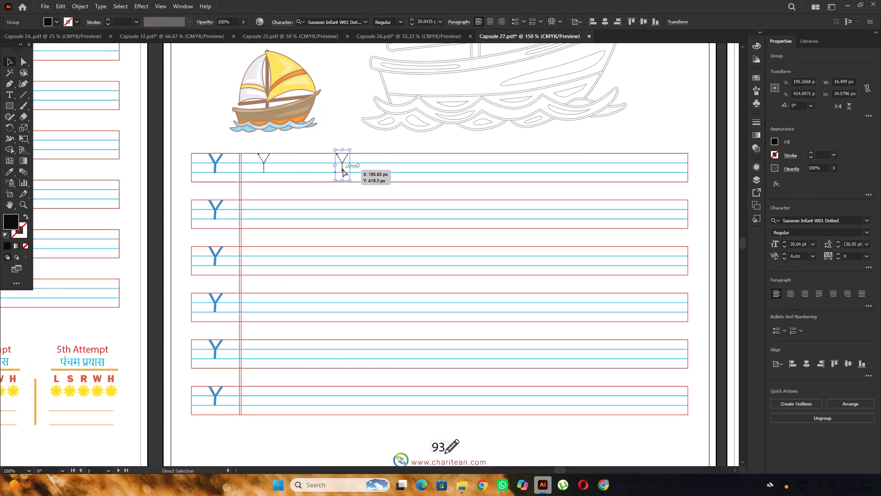
{"action": "key", "text": "ctrl+d"}
{"action": "key", "text": "ctrl+d"}
{"action": "key", "text": "ctrl+d"}
{"action": "key", "text": "ctrl+d"}
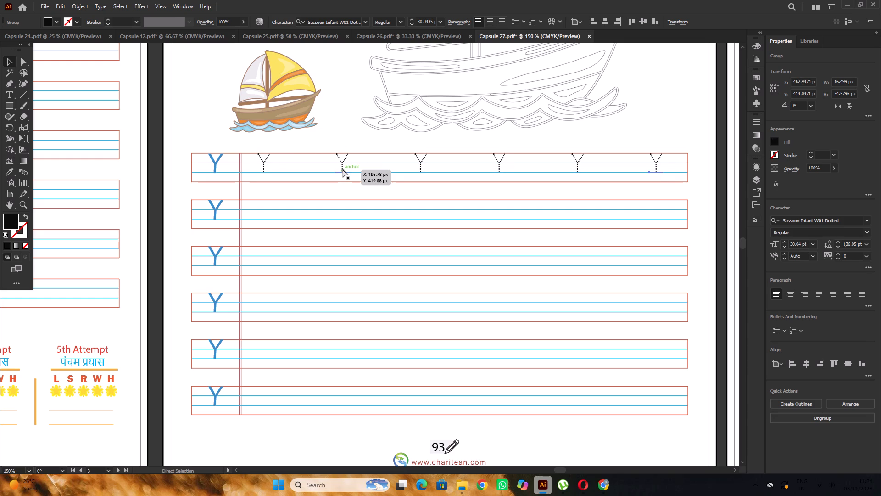
Select all six dotted Y letters in the first Practice Time row and distribute their horizontal spacing evenly.
{"action": "left_click", "coordinate": [262, 166]}
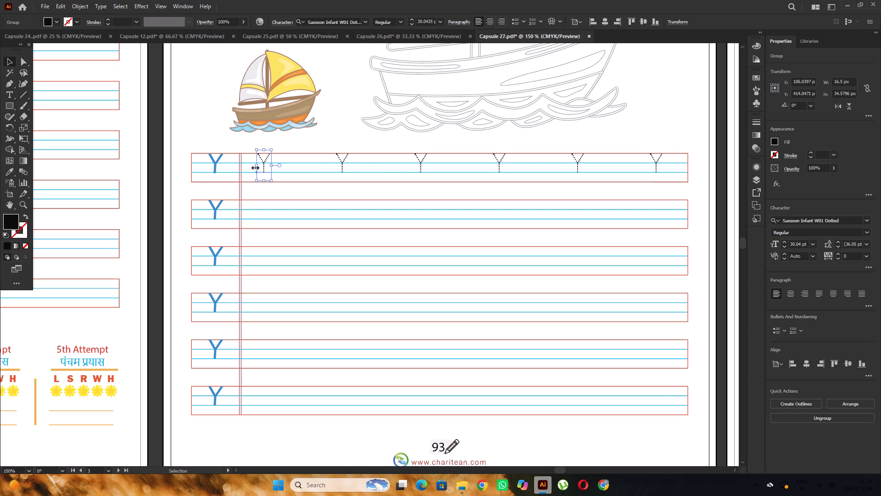
{"action": "left_click", "coordinate": [331, 167]}
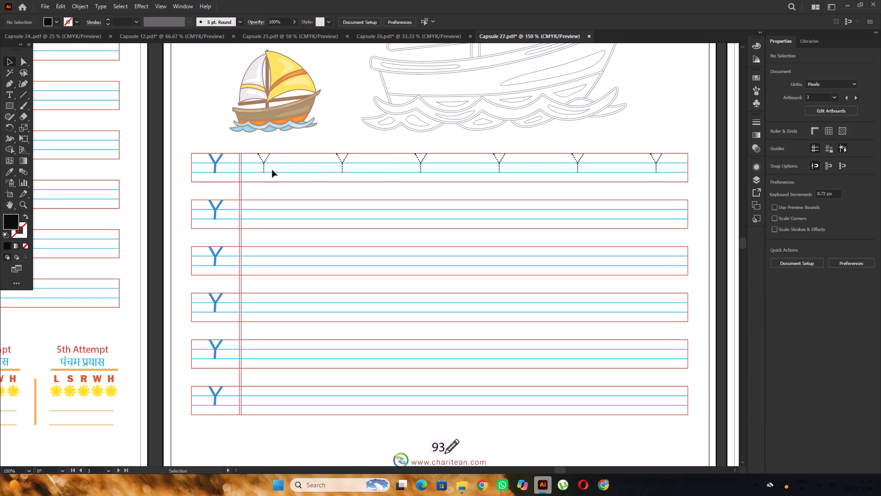
{"action": "left_click_drag", "start_coordinate": [255, 167], "coordinate": [668, 166]}
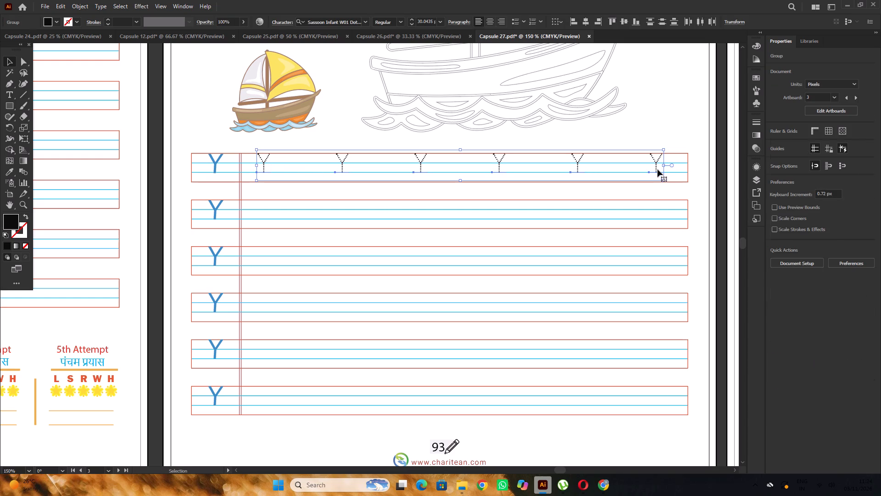
{"action": "left_click", "coordinate": [869, 381]}
{"action": "left_click", "coordinate": [871, 373]}
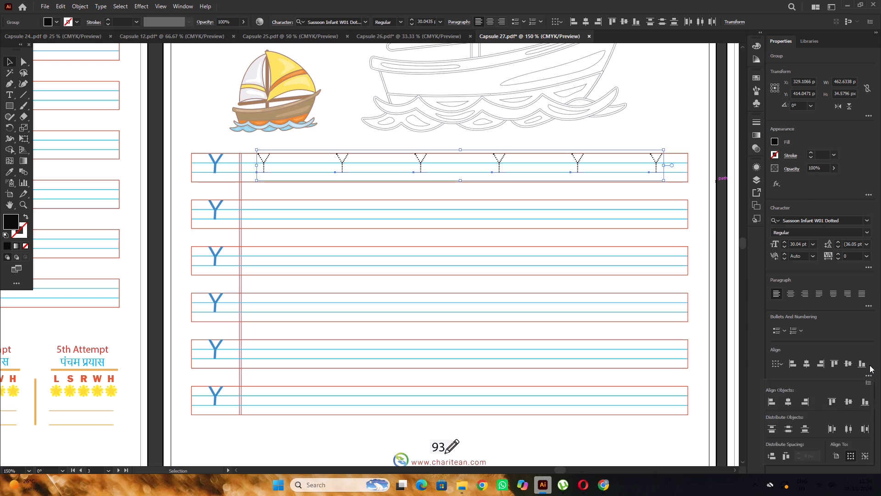
{"action": "left_click", "coordinate": [789, 453]}
Copy the six dotted Y letters from the first Practice Time row straight down into the second row, and deselect them.
{"action": "left_click_drag", "start_coordinate": [500, 163], "coordinate": [496, 208], "text": "alt"}
{"action": "left_click_drag", "start_coordinate": [499, 167], "coordinate": [495, 202], "text": "alt"}
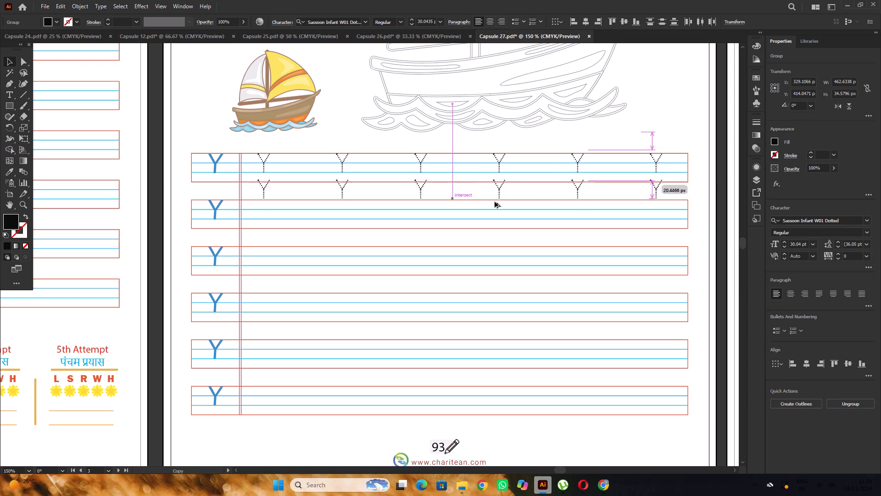
{"action": "left_click_drag", "start_coordinate": [495, 202], "coordinate": [492, 214], "text": "alt"}
{"action": "scroll", "coordinate": [371, 176], "scroll_direction": "down", "scroll_amount": 4, "text": "alt"}
{"action": "left_click", "coordinate": [539, 298]}
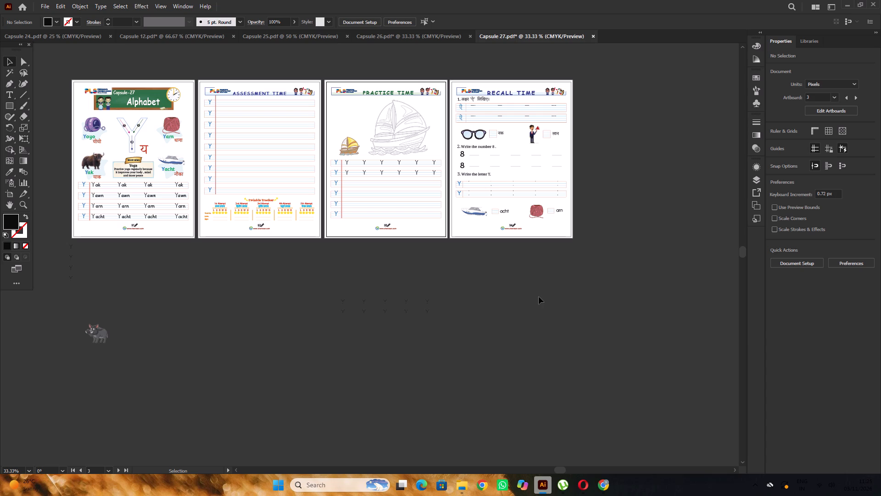
Lock the Recall Time page's background rectangle.
{"action": "scroll", "coordinate": [539, 297], "scroll_direction": "up", "scroll_amount": 4}
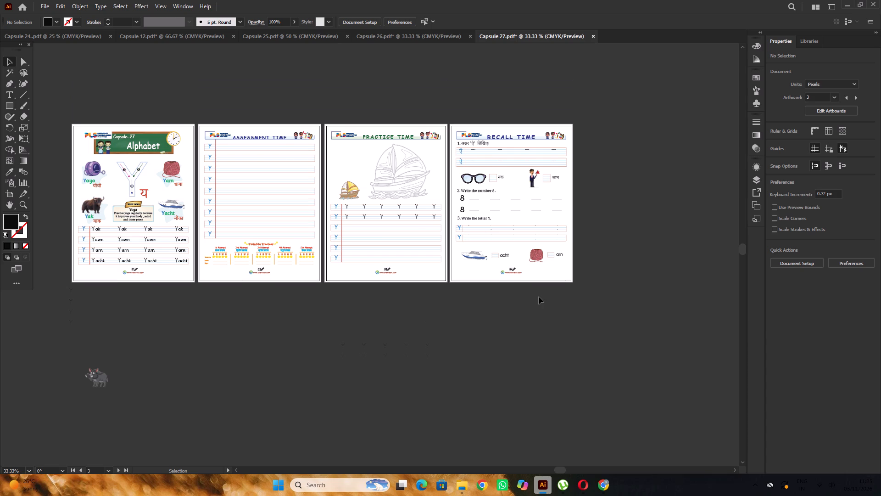
{"action": "scroll", "coordinate": [530, 180], "scroll_direction": "up", "scroll_amount": 3, "text": "alt"}
{"action": "scroll", "coordinate": [533, 178], "scroll_direction": "up", "scroll_amount": 4}
{"action": "left_click", "coordinate": [388, 113]}
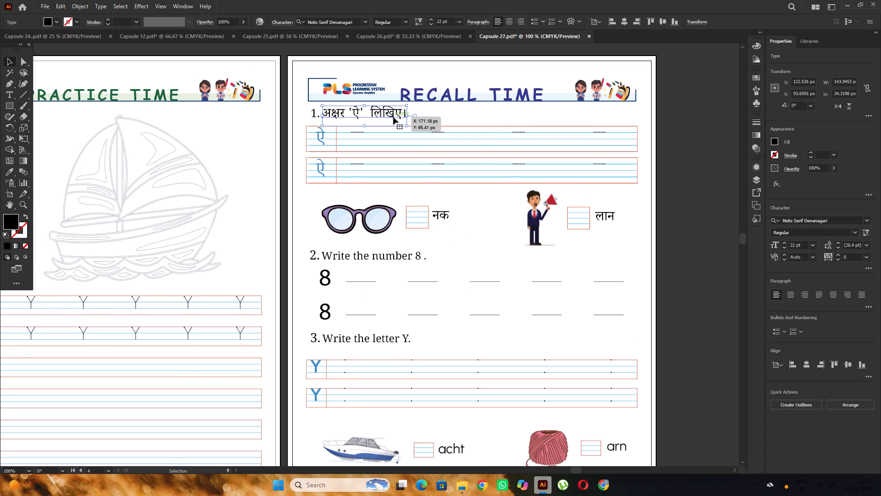
{"action": "scroll", "coordinate": [406, 120], "scroll_direction": "down", "scroll_amount": 1, "text": "alt"}
{"action": "left_click", "coordinate": [346, 135]}
{"action": "scroll", "coordinate": [349, 147], "scroll_direction": "up", "scroll_amount": 1, "text": "alt"}
{"action": "left_click", "coordinate": [354, 160], "text": "shift"}
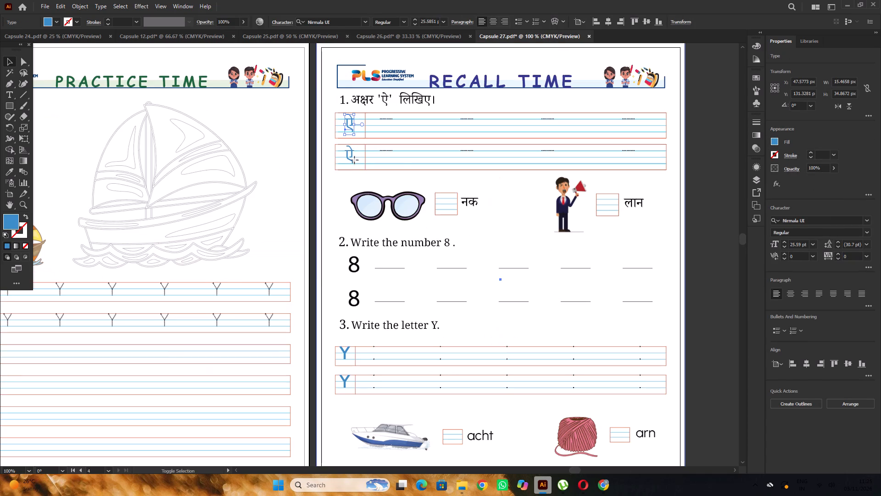
{"action": "left_click", "coordinate": [717, 181]}
{"action": "left_click", "coordinate": [667, 210]}
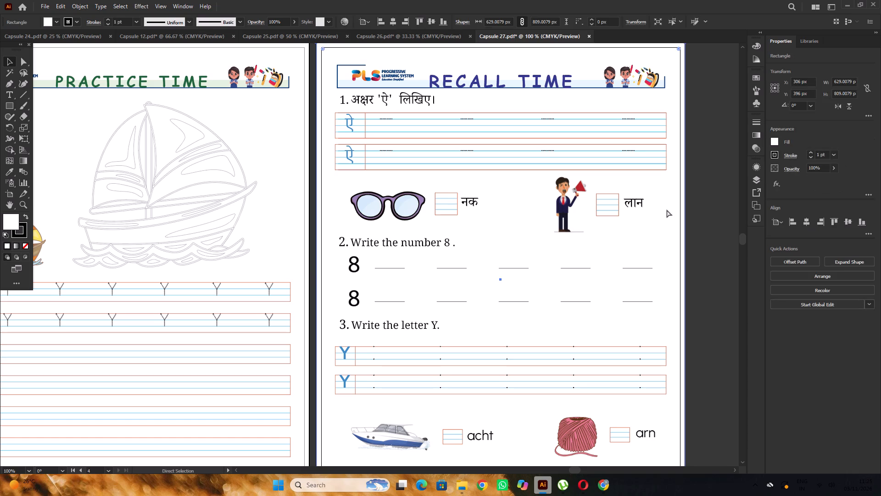
{"action": "key", "text": "ctrl+2"}
Set both blue ऐ letters in question 1 of Recall Time to Noto Serif Devanagari Light, and deselect them.
{"action": "left_click", "coordinate": [363, 102]}
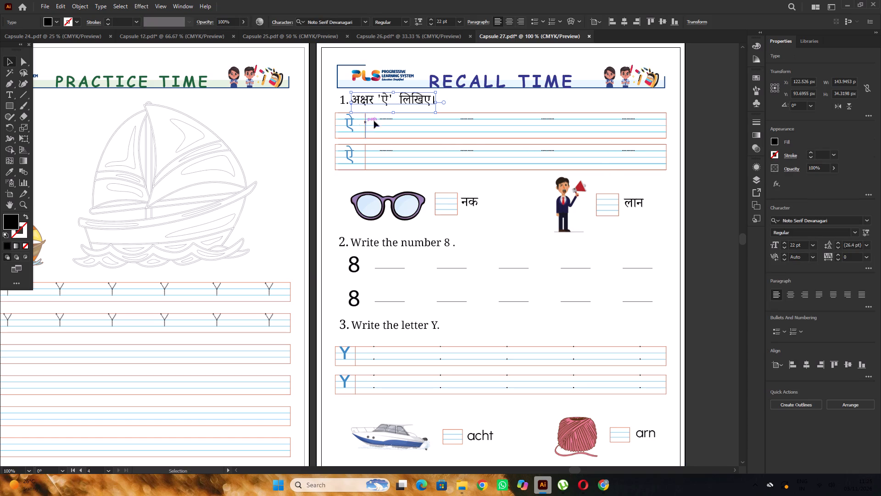
{"action": "left_click", "coordinate": [696, 169]}
{"action": "left_click", "coordinate": [352, 124]}
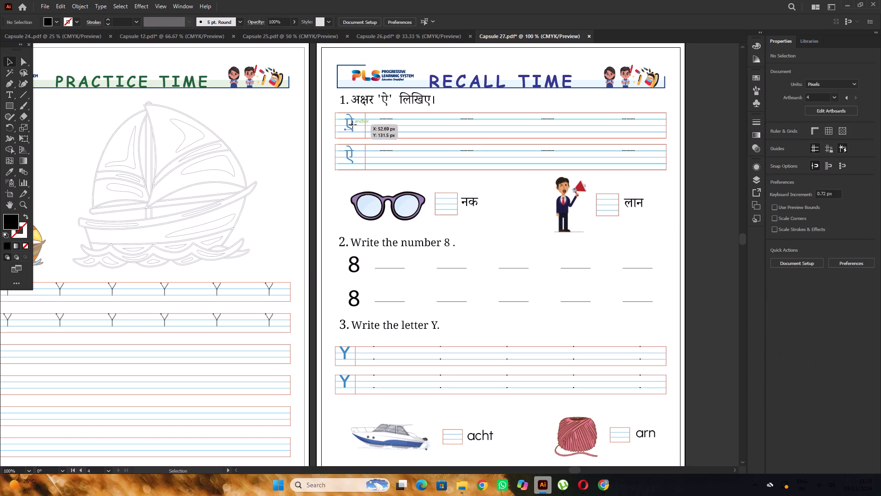
{"action": "left_click", "coordinate": [349, 153], "text": "shift"}
{"action": "left_click", "coordinate": [821, 219], "text": "shift"}
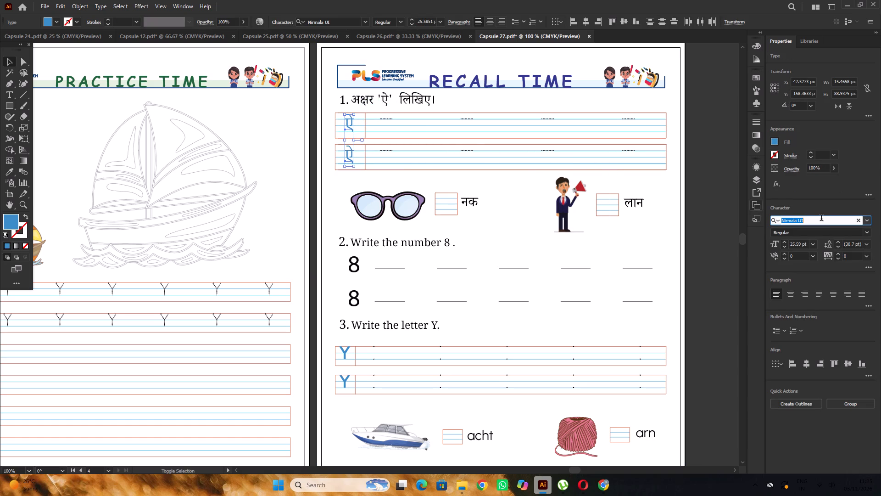
{"action": "key", "text": "n"}
{"action": "key", "text": "o"}
{"action": "type", "text": "TOI"}
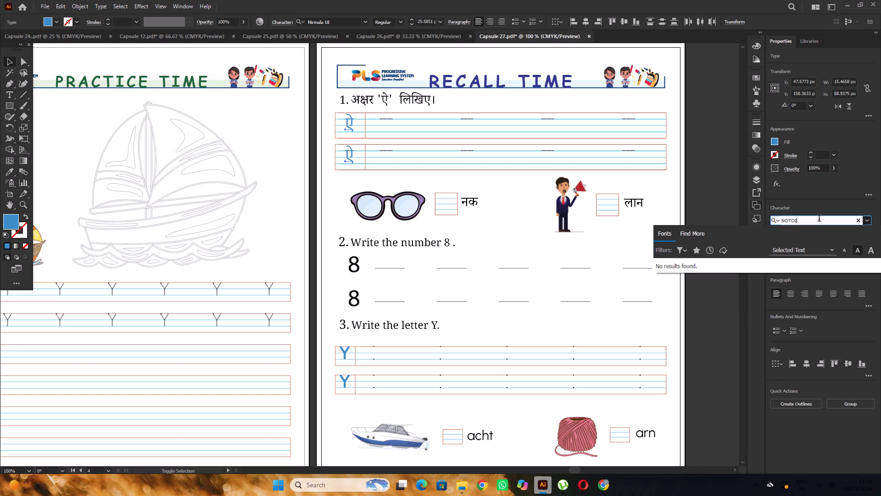
{"action": "key", "text": "BackSpace"}
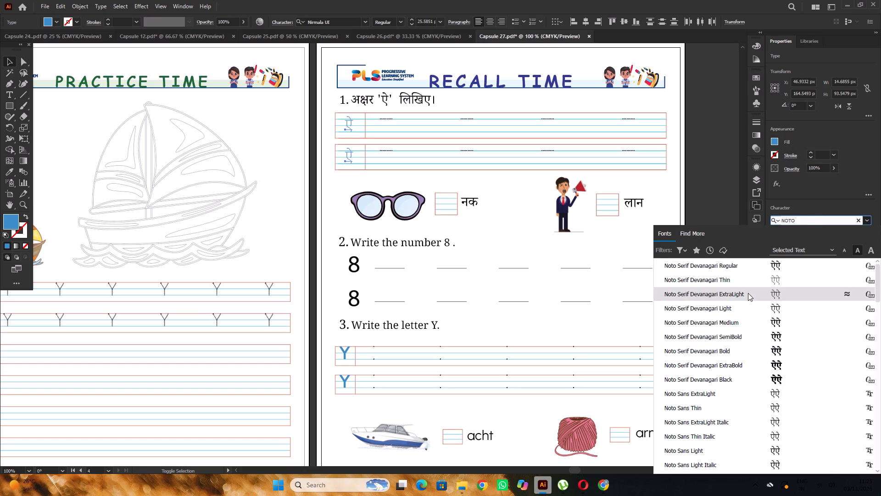
{"action": "left_click", "coordinate": [743, 310]}
{"action": "left_click", "coordinate": [705, 201]}
Align the first row's blue ऐ with the ruled lines and enlarge it proportionally to about 28.6 pt, reaching the third blue line.
{"action": "scroll", "coordinate": [326, 120], "scroll_direction": "up", "scroll_amount": 3, "text": "alt"}
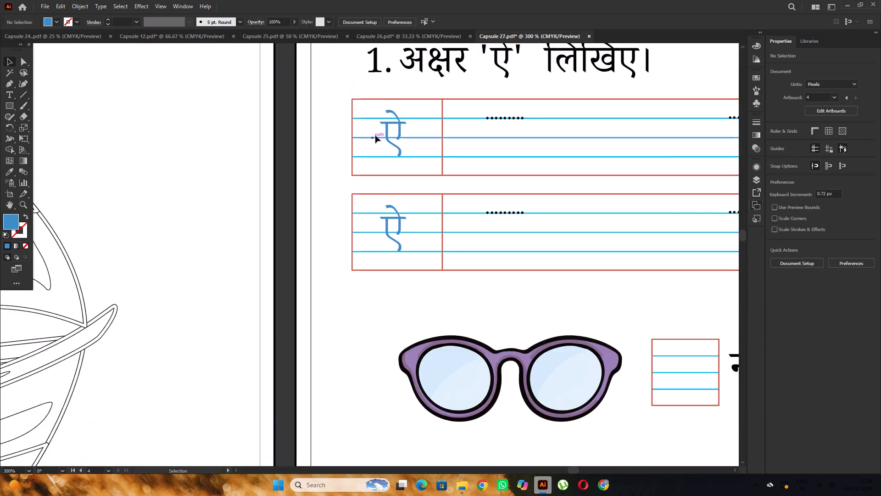
{"action": "scroll", "coordinate": [375, 135], "scroll_direction": "up", "scroll_amount": 1, "text": "alt"}
{"action": "left_click_drag", "start_coordinate": [408, 136], "coordinate": [407, 132]}
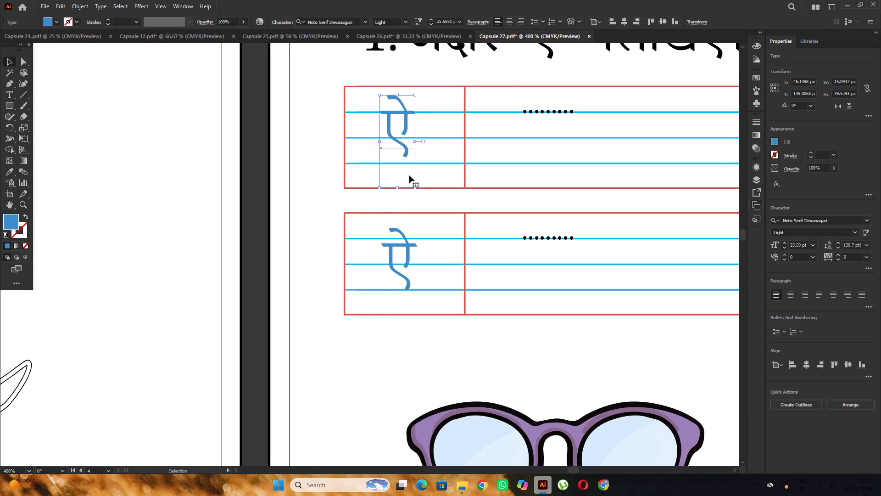
{"action": "left_click_drag", "start_coordinate": [415, 188], "coordinate": [419, 195], "text": "shift"}
{"action": "scroll", "coordinate": [408, 135], "scroll_direction": "up", "scroll_amount": 3, "text": "alt"}
{"action": "left_click_drag", "start_coordinate": [408, 129], "coordinate": [408, 124]}
{"action": "scroll", "coordinate": [408, 124], "scroll_direction": "down", "scroll_amount": 3, "text": "alt"}
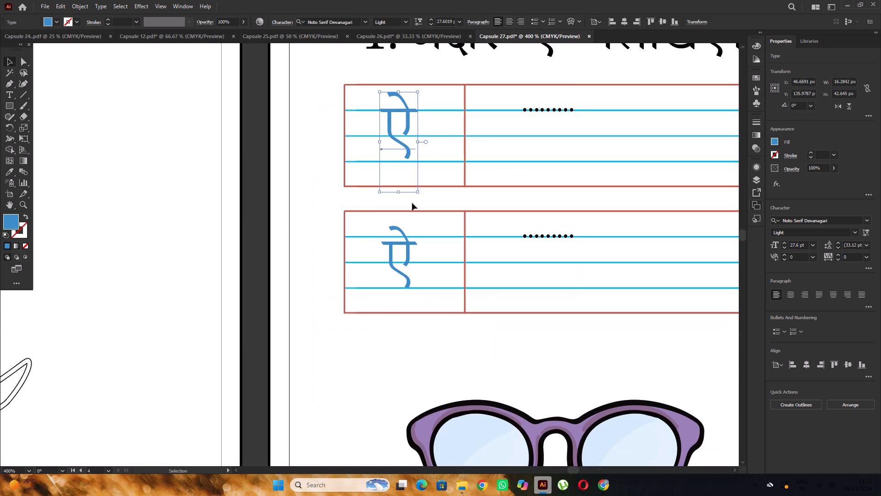
{"action": "left_click_drag", "start_coordinate": [418, 192], "coordinate": [419, 199], "text": "shift"}
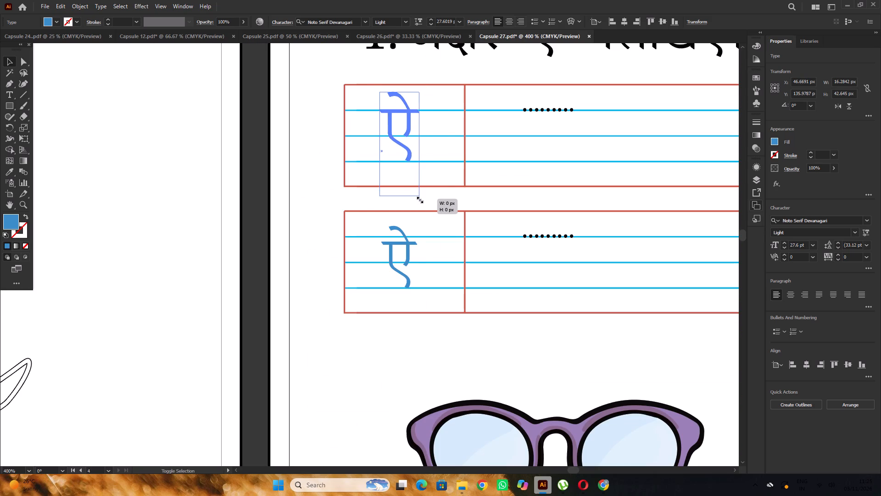
{"action": "left_click_drag", "start_coordinate": [419, 199], "coordinate": [418, 202], "text": "shift"}
{"action": "scroll", "coordinate": [419, 166], "scroll_direction": "up", "scroll_amount": 1, "text": "alt"}
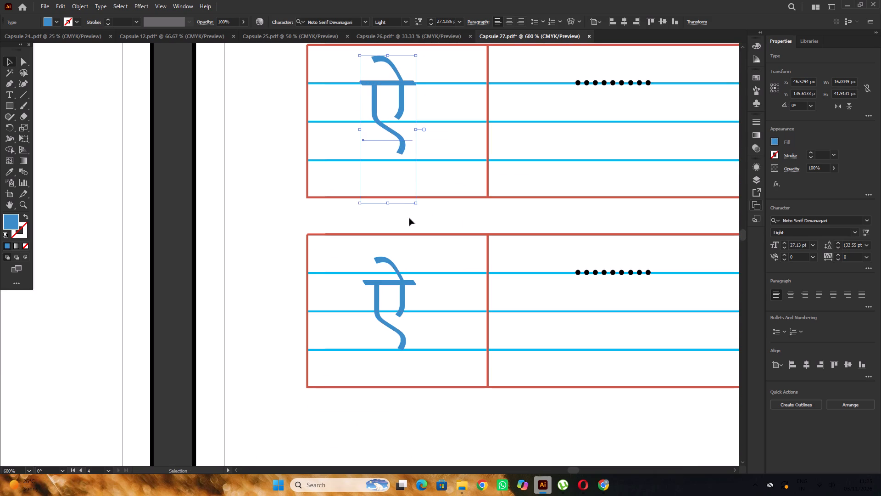
{"action": "left_click_drag", "start_coordinate": [416, 203], "coordinate": [418, 213], "text": "shift"}
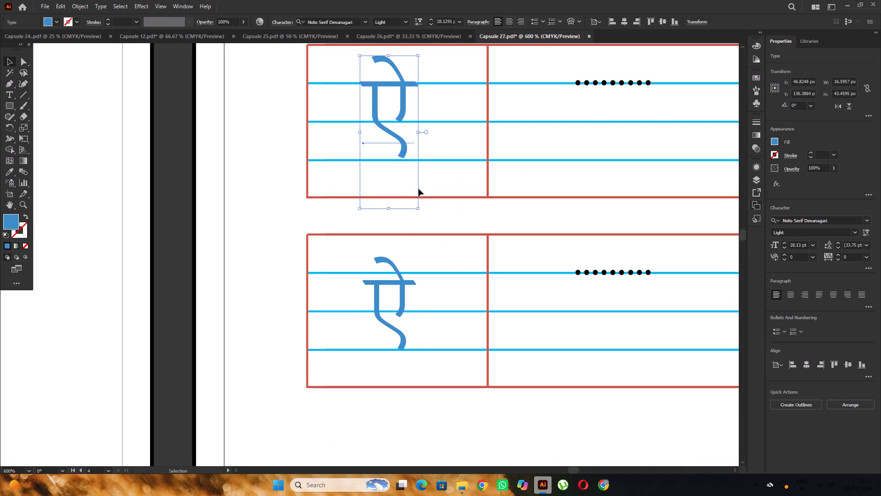
{"action": "left_click", "coordinate": [418, 209], "text": "shift"}
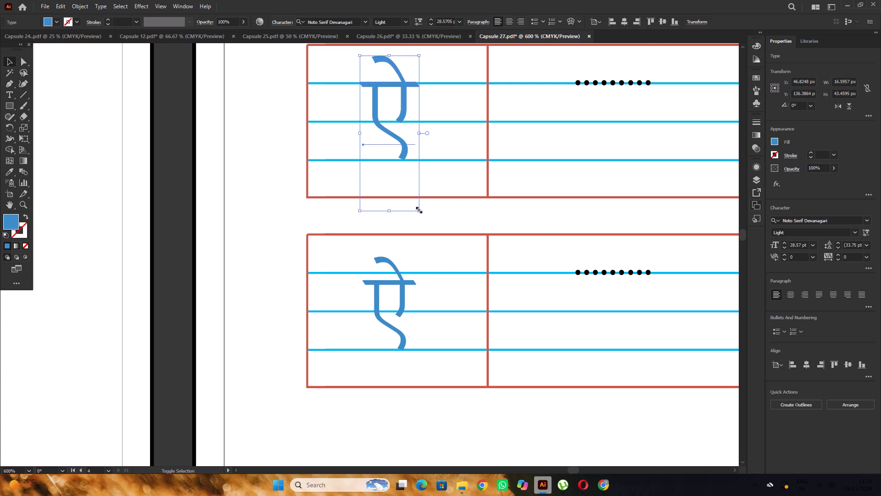
{"action": "scroll", "coordinate": [388, 169], "scroll_direction": "down", "scroll_amount": 2, "text": "alt"}
{"action": "left_click", "coordinate": [324, 158]}
Replace the second row's blue ऐ with a copy of the resized ऐ from the first row.
{"action": "scroll", "coordinate": [324, 158], "scroll_direction": "down", "scroll_amount": 2, "text": "alt"}
{"action": "scroll", "coordinate": [369, 205], "scroll_direction": "up", "scroll_amount": 2, "text": "alt"}
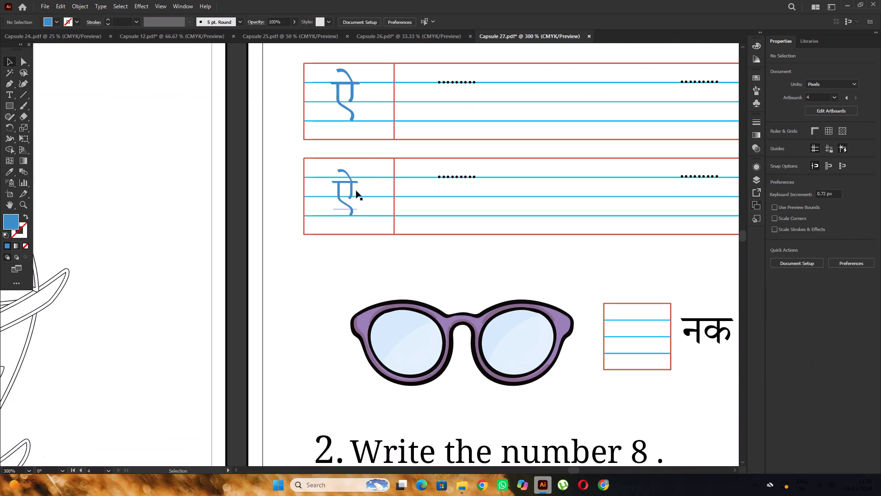
{"action": "left_click", "coordinate": [351, 188]}
{"action": "key", "text": "Delete"}
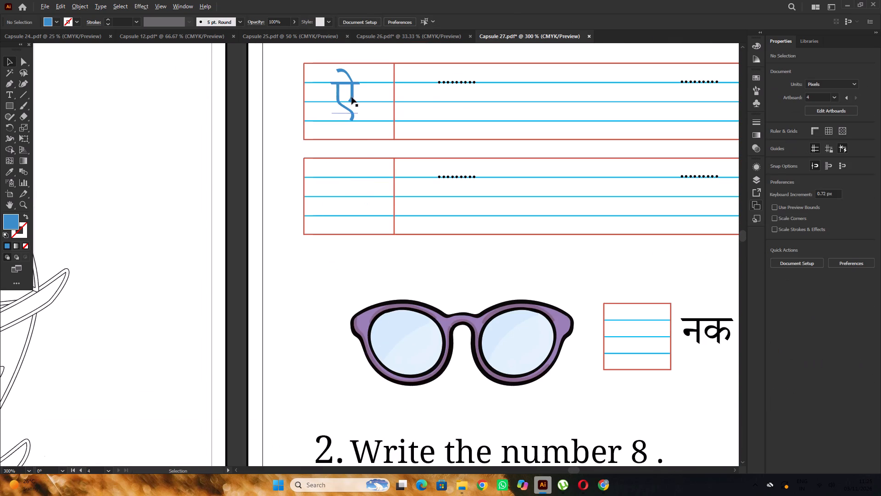
{"action": "scroll", "coordinate": [351, 97], "scroll_direction": "up", "scroll_amount": 2, "text": "alt"}
{"action": "left_click_drag", "start_coordinate": [351, 97], "coordinate": [350, 288], "text": "alt"}
{"action": "scroll", "coordinate": [348, 234], "scroll_direction": "down", "scroll_amount": 6, "text": "alt"}
{"action": "left_click", "coordinate": [595, 203]}
Check the font of the picture words नक and लान inside their group on the Recall Time page.
{"action": "scroll", "coordinate": [594, 200], "scroll_direction": "down", "scroll_amount": 7}
{"action": "scroll", "coordinate": [583, 191], "scroll_direction": "up", "scroll_amount": 2, "text": "alt"}
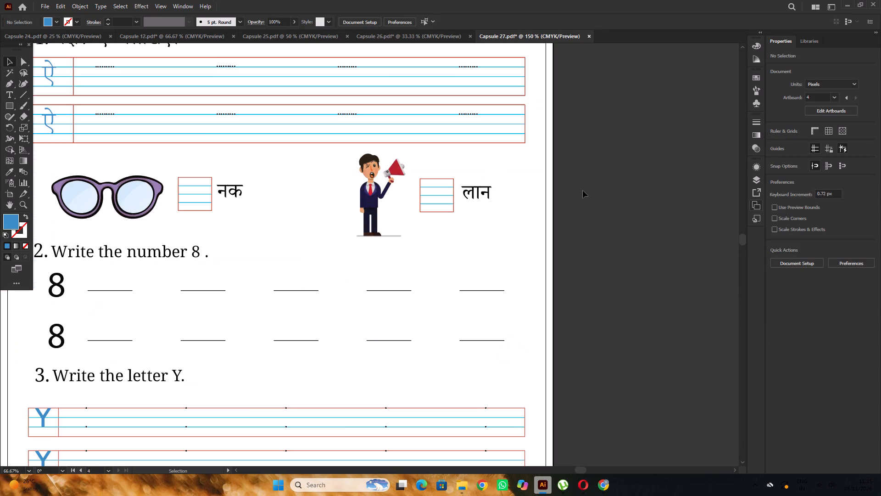
{"action": "left_click", "coordinate": [583, 190]}
{"action": "scroll", "coordinate": [583, 190], "scroll_direction": "down", "scroll_amount": 1, "text": "alt"}
{"action": "left_click", "coordinate": [356, 192]}
{"action": "triple_click", "coordinate": [352, 191]}
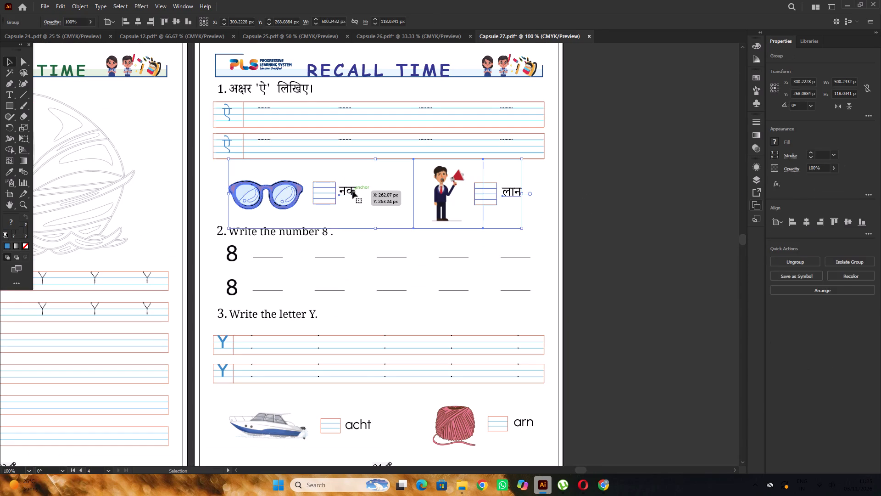
{"action": "left_click", "coordinate": [512, 192], "text": "shift"}
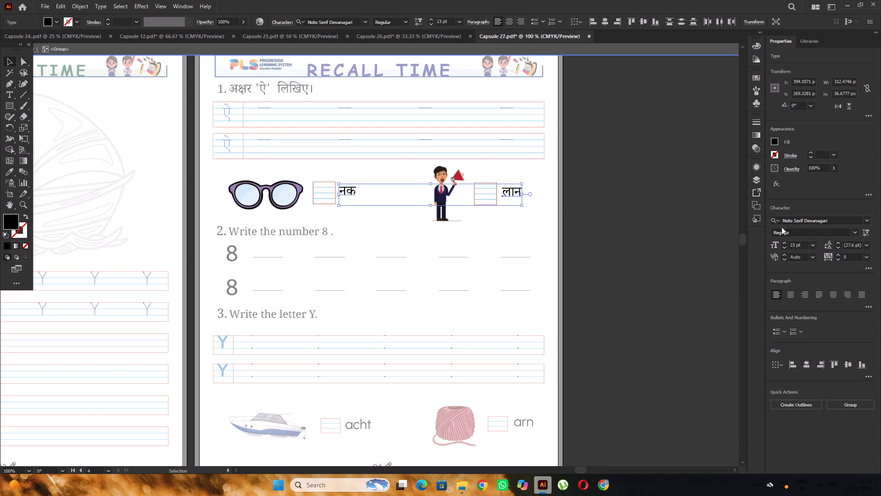
{"action": "triple_click", "coordinate": [665, 202]}
Set question 2's number and its text "Write the number 8 ." to Sassoon Primary Regular, and deselect them.
{"action": "scroll", "coordinate": [585, 163], "scroll_direction": "down", "scroll_amount": 5, "text": "alt"}
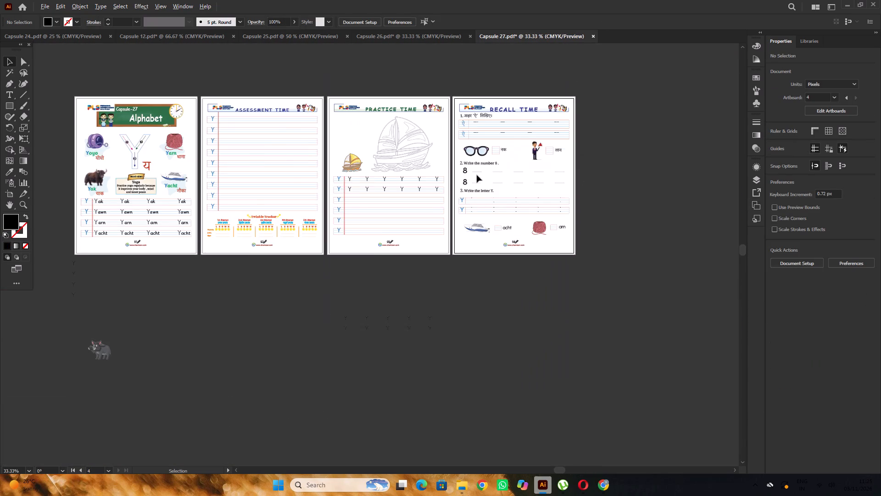
{"action": "scroll", "coordinate": [477, 175], "scroll_direction": "up", "scroll_amount": 2, "text": "alt"}
{"action": "scroll", "coordinate": [519, 167], "scroll_direction": "up", "scroll_amount": 2}
{"action": "left_click", "coordinate": [449, 174]}
{"action": "left_click", "coordinate": [487, 173], "text": "shift"}
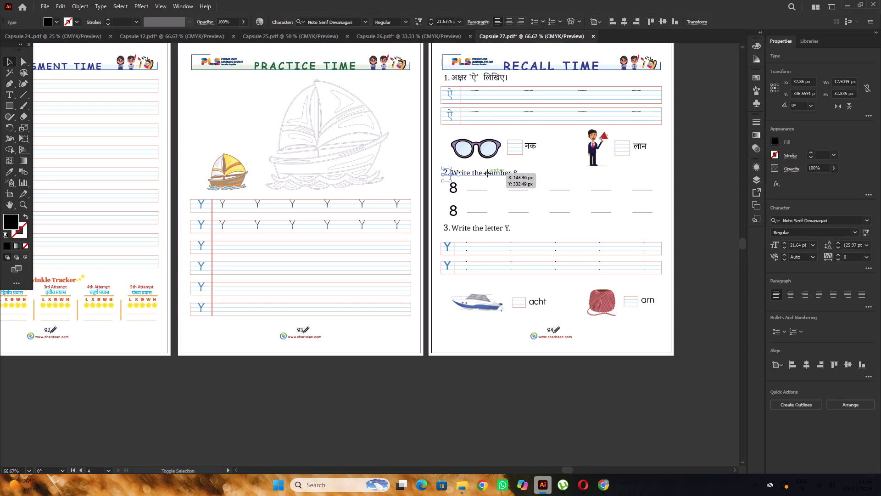
{"action": "left_click", "coordinate": [843, 220]}
{"action": "key", "text": "s"}
{"action": "key", "text": "a"}
{"action": "key", "text": "s"}
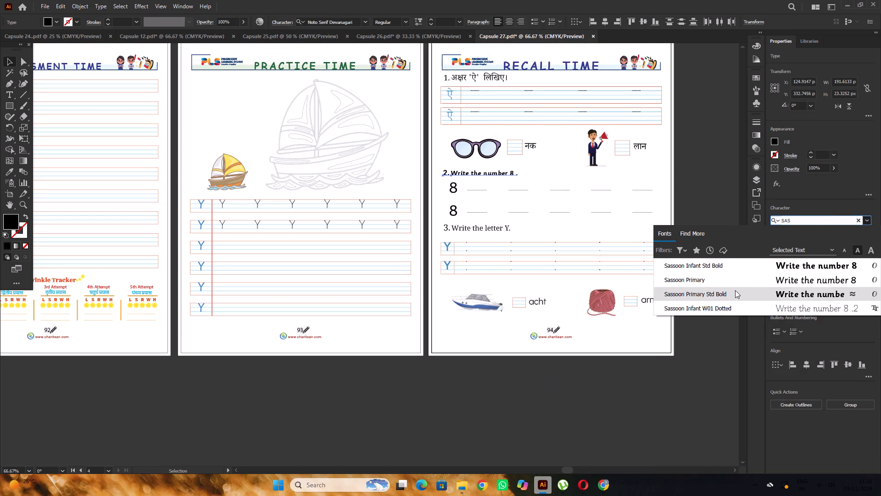
{"action": "left_click", "coordinate": [739, 280]}
{"action": "key", "text": "space"}
{"action": "left_click_drag", "start_coordinate": [695, 223], "coordinate": [627, 231]}
{"action": "left_click", "coordinate": [654, 228]}
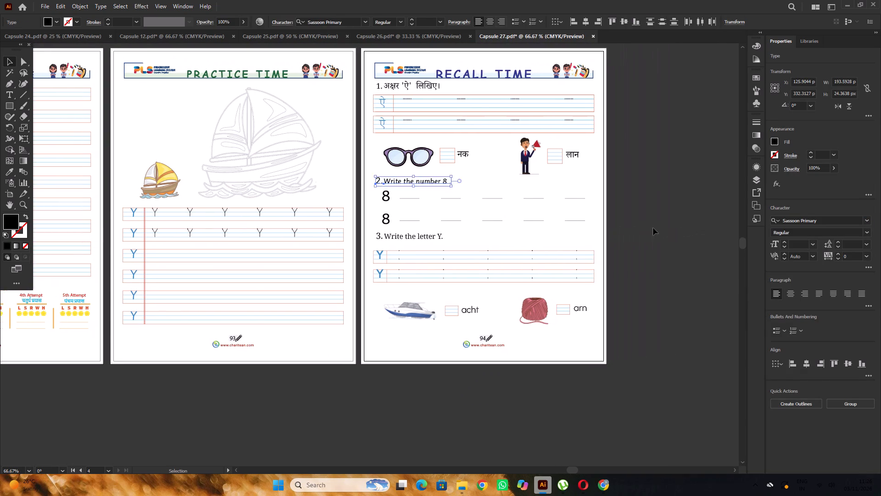
Set the two large 8 digits under question 2 to Sassoon Primary Regular.
{"action": "scroll", "coordinate": [411, 189], "scroll_direction": "down", "scroll_amount": 3}
{"action": "scroll", "coordinate": [385, 169], "scroll_direction": "up", "scroll_amount": 1, "text": "alt"}
{"action": "left_click", "coordinate": [388, 167]}
{"action": "left_click", "coordinate": [385, 196], "text": "shift"}
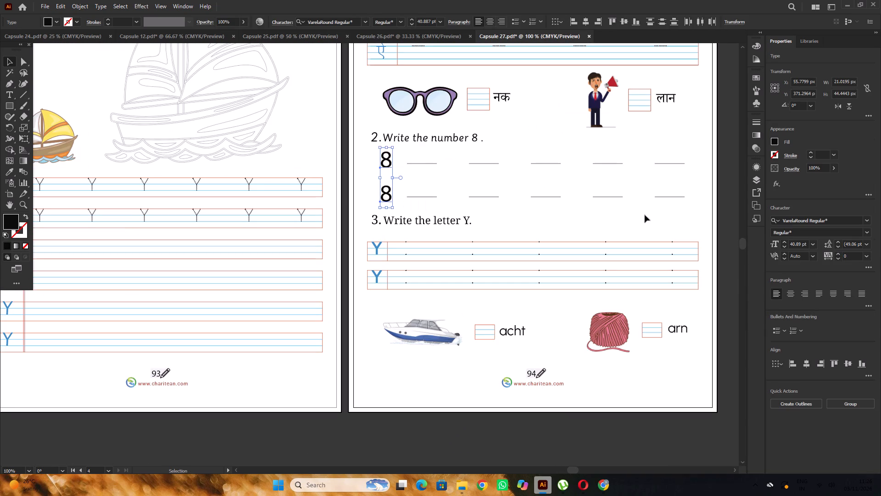
{"action": "left_click", "coordinate": [834, 222]}
{"action": "type", "text": "SA"}
{"action": "key", "text": "s"}
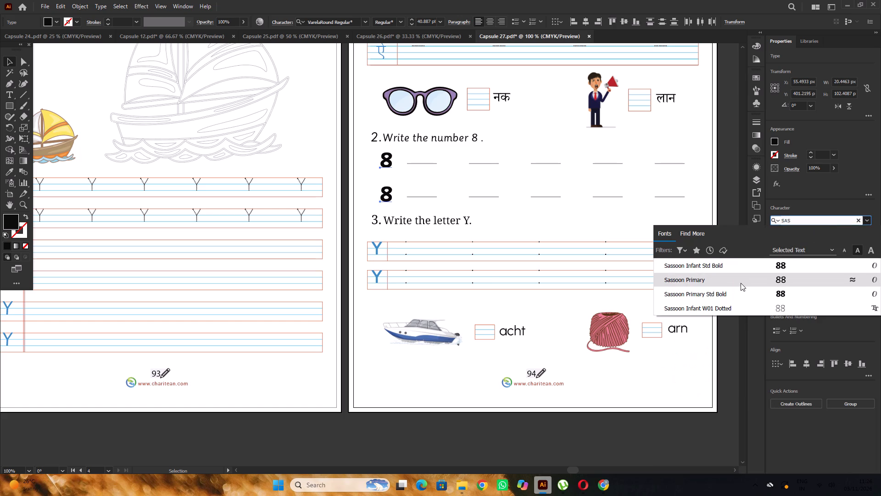
{"action": "left_click", "coordinate": [741, 283]}
{"action": "scroll", "coordinate": [435, 212], "scroll_direction": "down", "scroll_amount": 2, "text": "alt"}
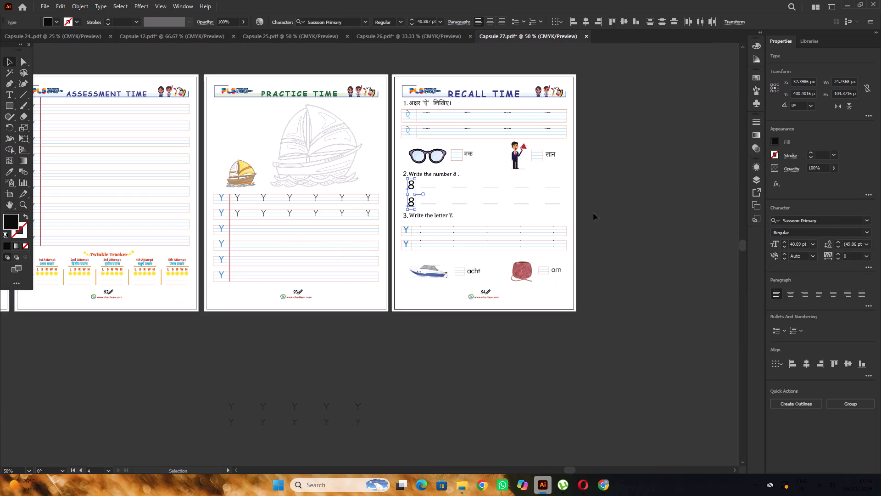
Recolour the two large 8 digits under question 2 with the second-row ऐ's blue fill, #248bcb, and deselect them.
{"action": "scroll", "coordinate": [402, 138], "scroll_direction": "up", "scroll_amount": 1, "text": "alt"}
{"action": "left_click", "coordinate": [680, 171]}
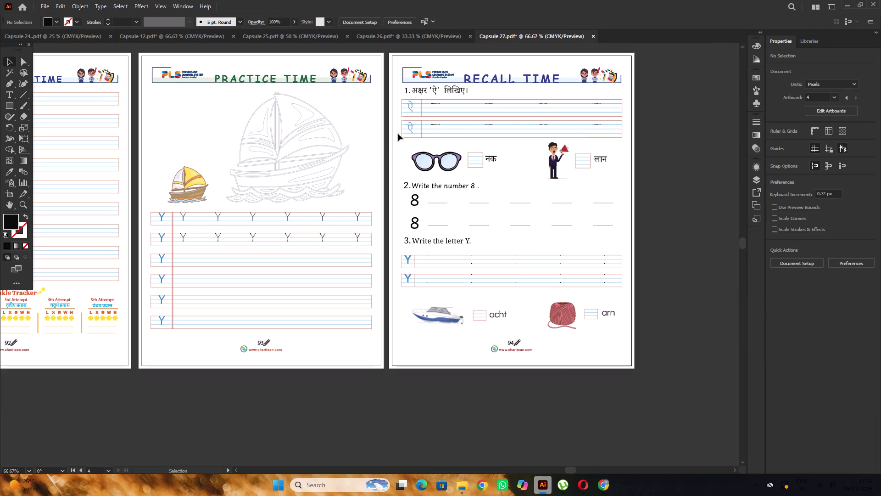
{"action": "left_click", "coordinate": [412, 132]}
{"action": "double_click", "coordinate": [7, 223]}
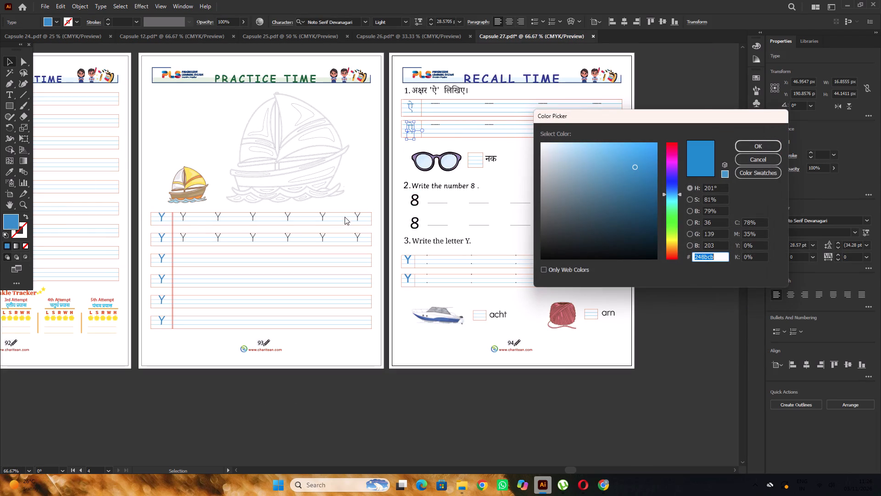
{"action": "key", "text": "ctrl+c"}
{"action": "left_click", "coordinate": [746, 144]}
{"action": "left_click", "coordinate": [415, 203]}
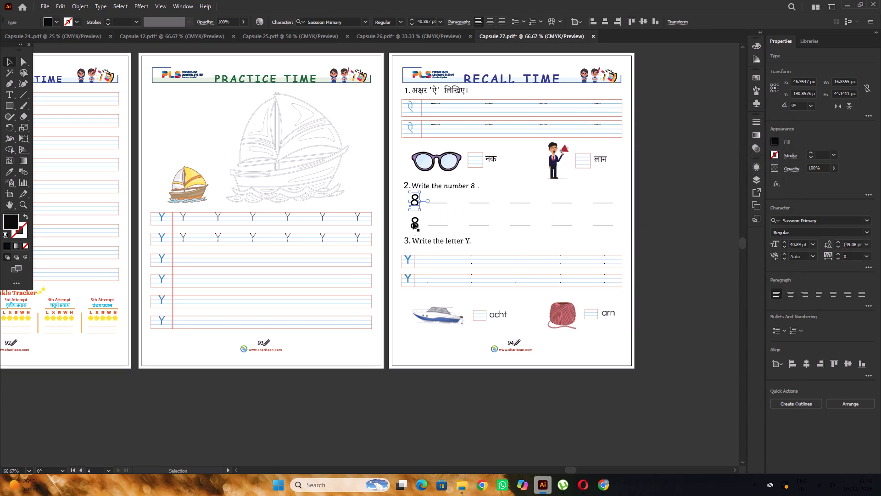
{"action": "left_click", "coordinate": [414, 225], "text": "shift"}
{"action": "double_click", "coordinate": [2, 222]}
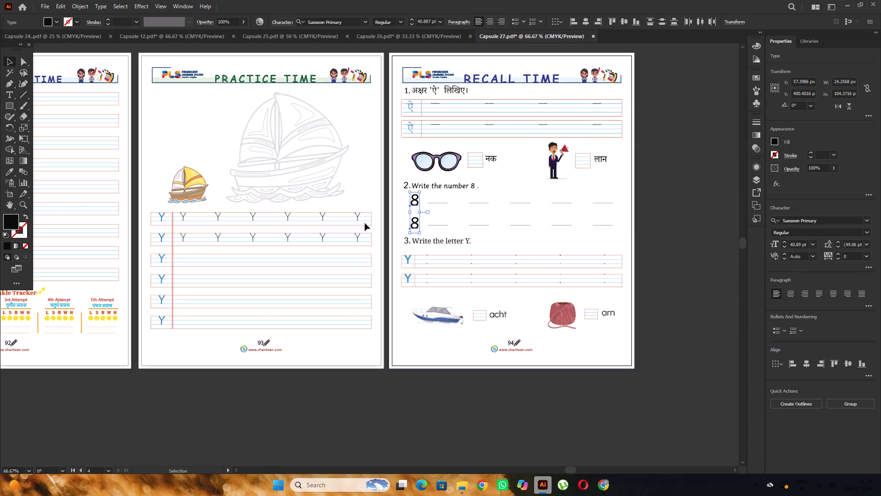
{"action": "left_click", "coordinate": [20, 216]}
{"action": "double_click", "coordinate": [3, 220]}
{"action": "key", "text": "ctrl+v"}
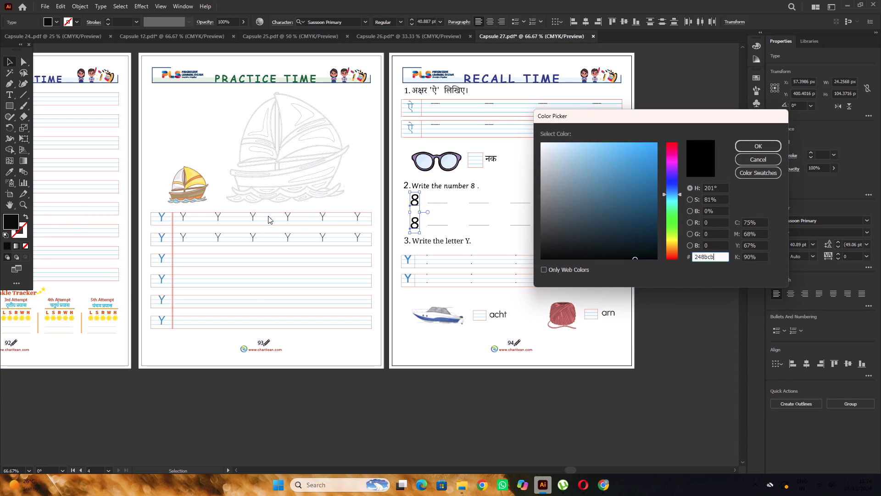
{"action": "left_click", "coordinate": [764, 144]}
{"action": "double_click", "coordinate": [696, 190]}
Set question 3's number and its text "Write the letter Y." to Sassoon Primary Regular, and deselect them.
{"action": "scroll", "coordinate": [696, 189], "scroll_direction": "down", "scroll_amount": 5}
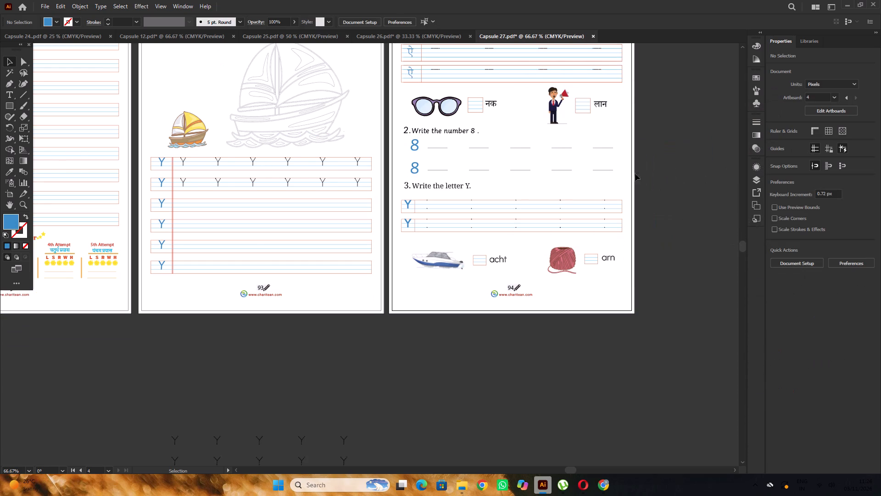
{"action": "scroll", "coordinate": [422, 216], "scroll_direction": "up", "scroll_amount": 2, "text": "alt"}
{"action": "left_click", "coordinate": [439, 156]}
{"action": "left_click", "coordinate": [388, 154], "text": "shift"}
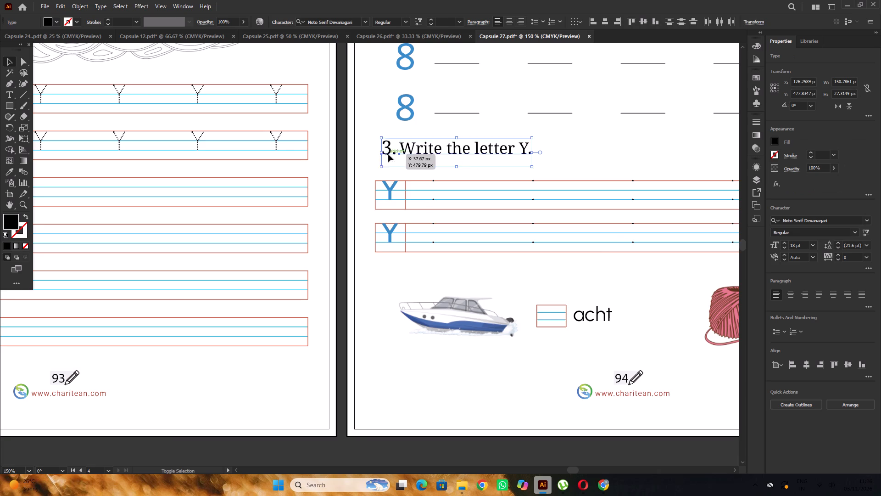
{"action": "scroll", "coordinate": [388, 154], "scroll_direction": "down", "scroll_amount": 1, "text": "alt"}
{"action": "left_click", "coordinate": [833, 218]}
{"action": "key", "text": "s"}
{"action": "key", "text": "a"}
{"action": "key", "text": "s"}
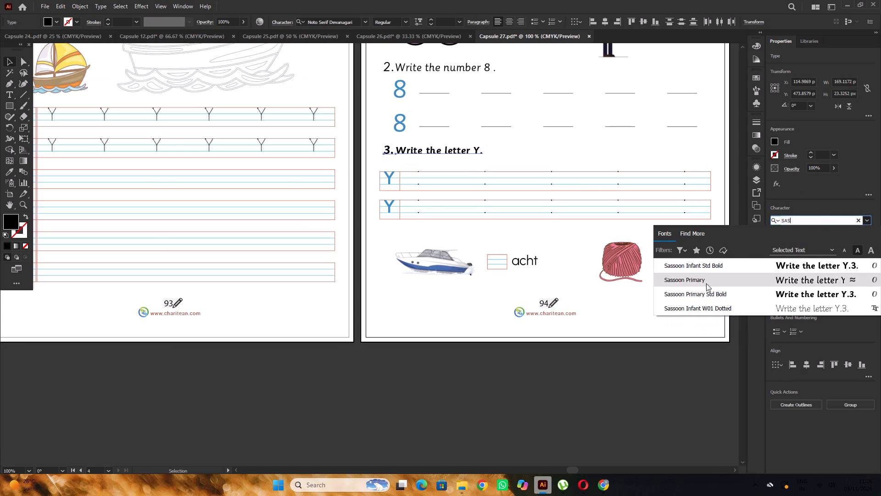
{"action": "left_click", "coordinate": [707, 277]}
{"action": "scroll", "coordinate": [462, 207], "scroll_direction": "down", "scroll_amount": 3, "text": "alt"}
{"action": "left_click", "coordinate": [554, 326]}
Move the two old blue Y letters out of question 3's ruled rows to the empty area below the pages.
{"action": "scroll", "coordinate": [436, 211], "scroll_direction": "up", "scroll_amount": 5, "text": "alt"}
{"action": "left_click", "coordinate": [442, 198]}
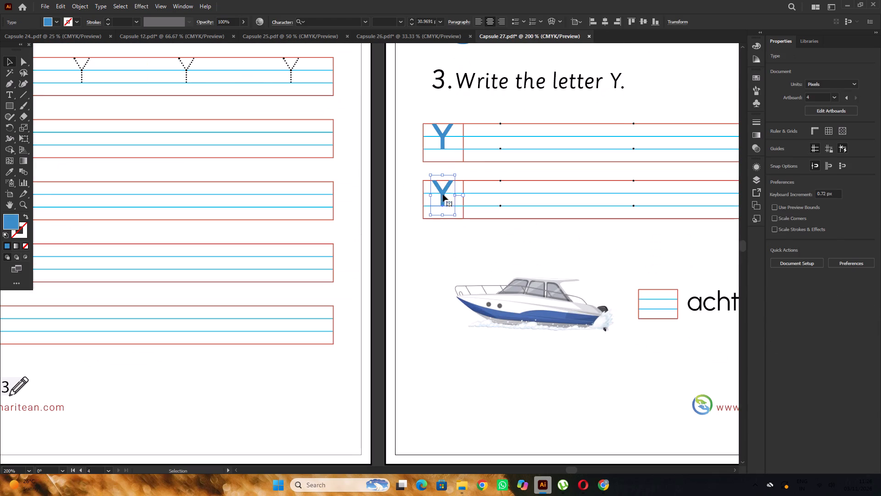
{"action": "left_click", "coordinate": [443, 145], "text": "shift"}
{"action": "scroll", "coordinate": [443, 145], "scroll_direction": "down", "scroll_amount": 1, "text": "alt"}
{"action": "left_click_drag", "start_coordinate": [443, 144], "coordinate": [396, 435]}
{"action": "left_click", "coordinate": [452, 411]}
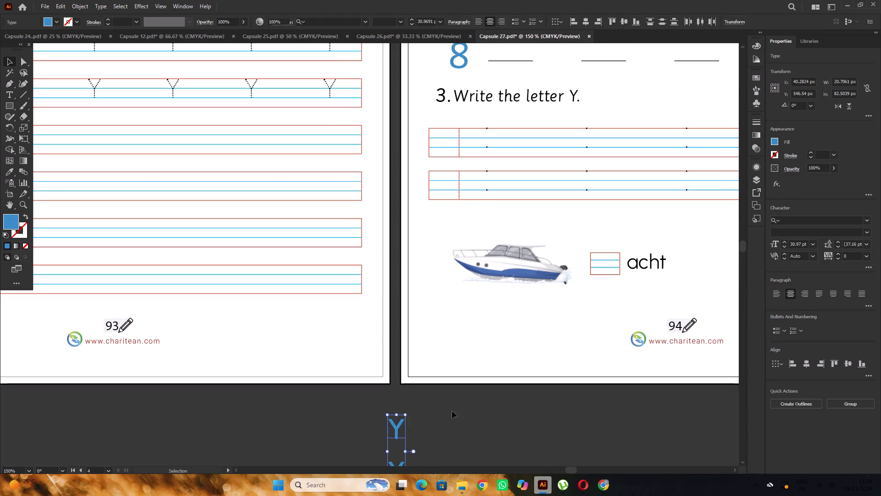
{"action": "key", "text": "ctrl+z"}
{"action": "scroll", "coordinate": [437, 302], "scroll_direction": "down", "scroll_amount": 3, "text": "alt"}
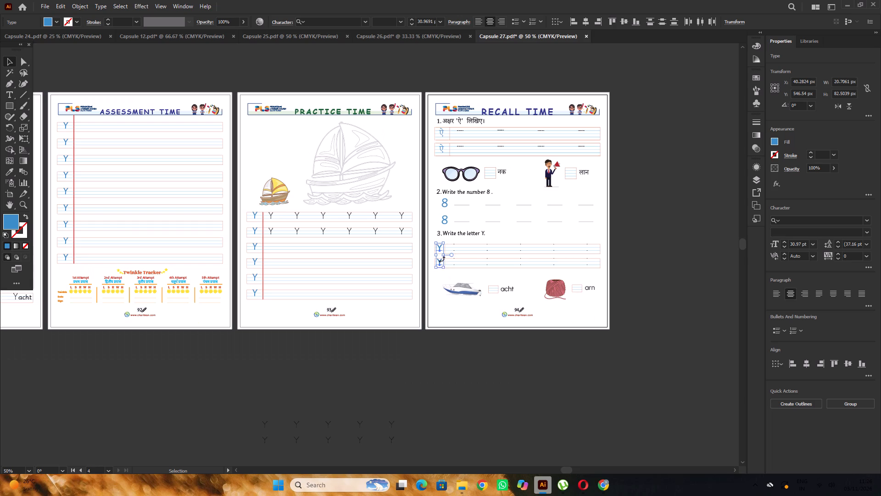
{"action": "left_click_drag", "start_coordinate": [440, 262], "coordinate": [390, 391]}
{"action": "left_click", "coordinate": [480, 366]}
Copy the last blue Y on the Practice Time page into question 3's first row, and duplicate it into the second row.
{"action": "left_click_drag", "start_coordinate": [254, 293], "coordinate": [440, 253]}
{"action": "scroll", "coordinate": [440, 253], "scroll_direction": "up", "scroll_amount": 7, "text": "alt"}
{"action": "left_click_drag", "start_coordinate": [440, 253], "coordinate": [438, 199]}
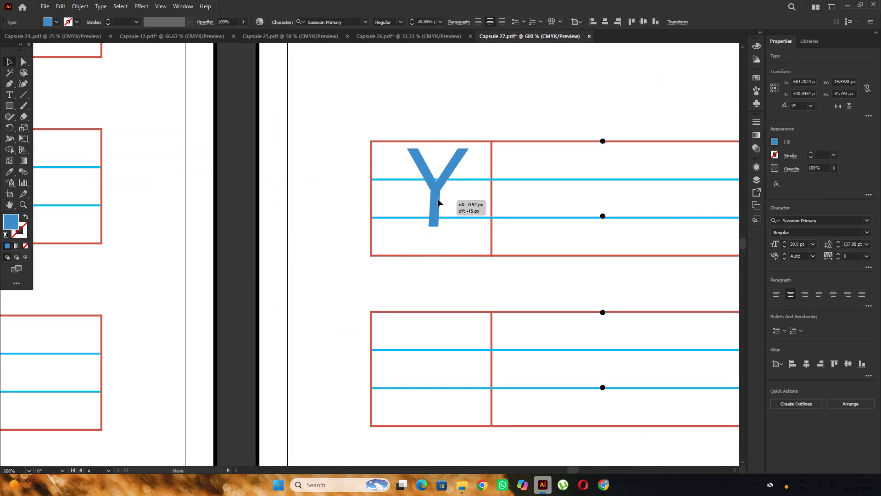
{"action": "left_click_drag", "start_coordinate": [438, 199], "coordinate": [438, 193]}
{"action": "left_click_drag", "start_coordinate": [437, 194], "coordinate": [440, 366], "text": "alt"}
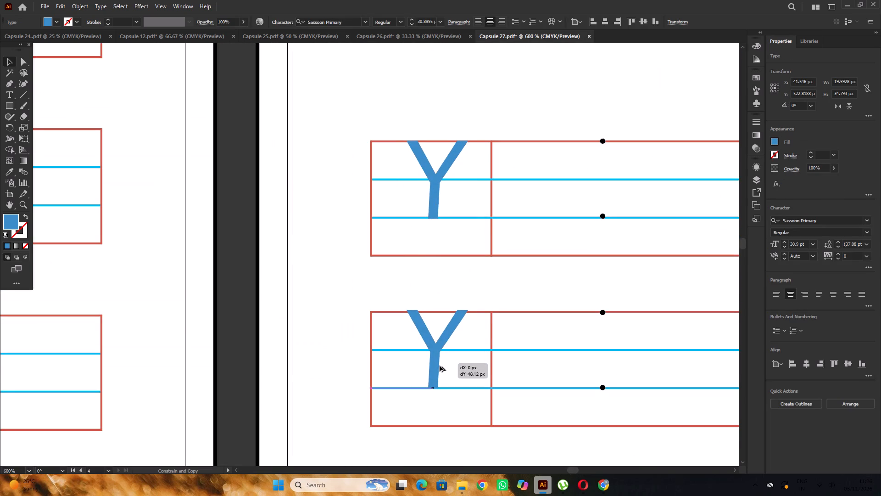
{"action": "left_click_drag", "start_coordinate": [440, 366], "coordinate": [439, 365], "text": "alt"}
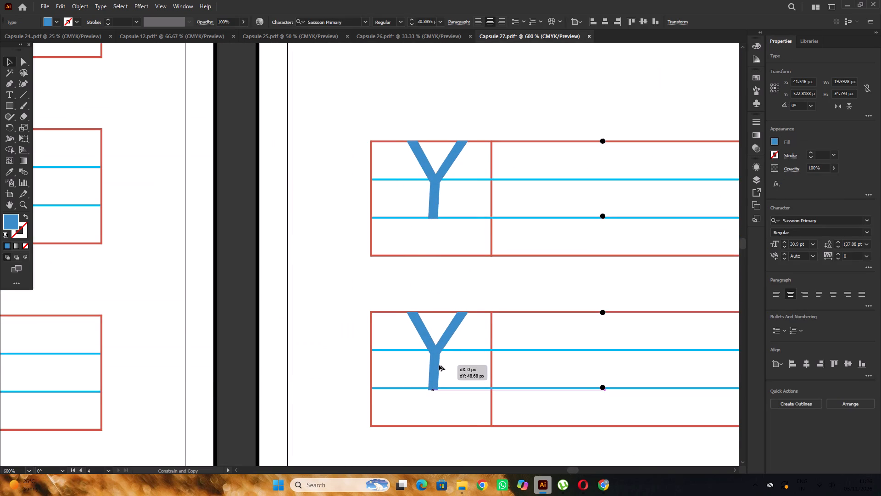
{"action": "left_click_drag", "start_coordinate": [439, 365], "coordinate": [439, 365], "text": "alt"}
Nudge the second-row blue Y under the red top line and scale it to about 29.76 pt to meet the lower blue line.
{"action": "scroll", "coordinate": [437, 349], "scroll_direction": "up", "scroll_amount": 4}
{"action": "left_click", "coordinate": [482, 336]}
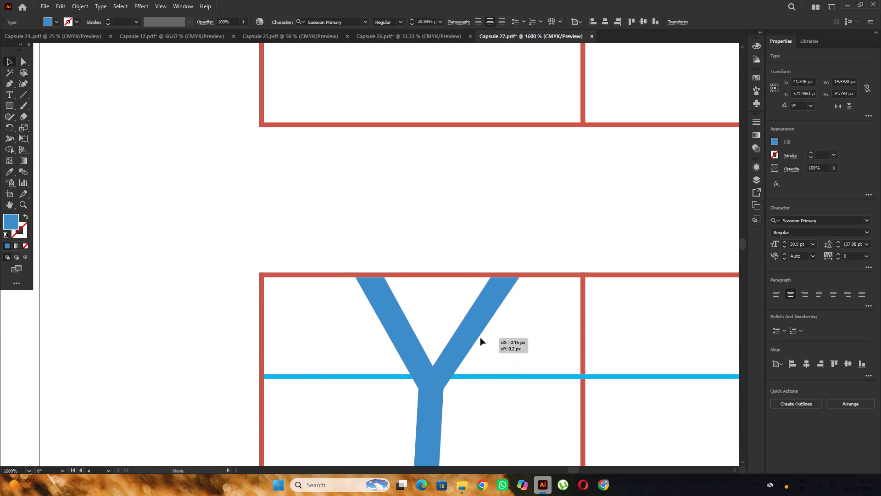
{"action": "scroll", "coordinate": [448, 322], "scroll_direction": "down", "scroll_amount": 6, "text": "alt"}
{"action": "scroll", "coordinate": [455, 348], "scroll_direction": "up", "scroll_amount": 4, "text": "alt"}
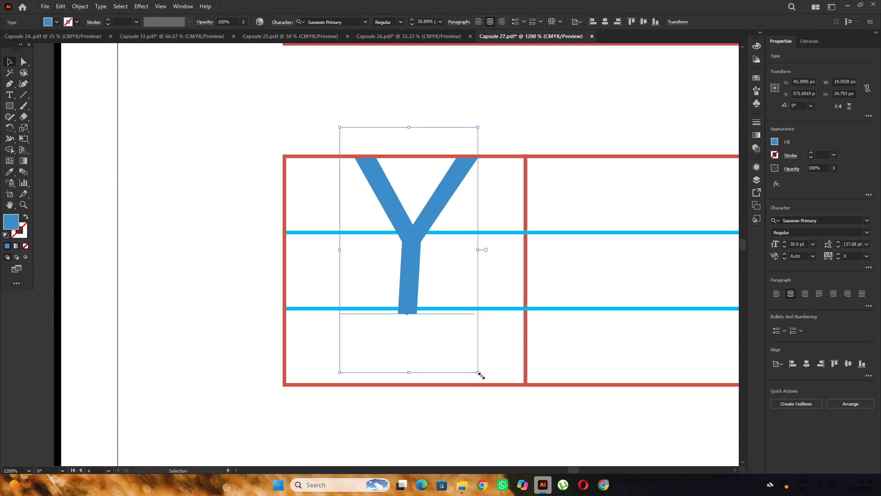
{"action": "left_click_drag", "start_coordinate": [479, 372], "coordinate": [478, 363]}
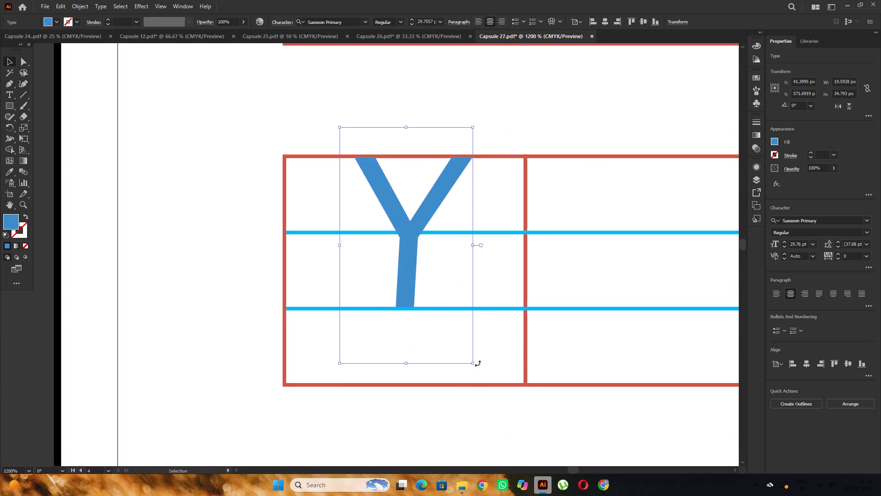
Scale question 3's first-row blue Y to about 29.65 pt so it fits between the red top line and lower blue line.
{"action": "scroll", "coordinate": [379, 287], "scroll_direction": "down", "scroll_amount": 4, "text": "alt"}
{"action": "scroll", "coordinate": [379, 287], "scroll_direction": "up", "scroll_amount": 4}
{"action": "left_click", "coordinate": [389, 243]}
{"action": "scroll", "coordinate": [390, 242], "scroll_direction": "up", "scroll_amount": 4, "text": "alt"}
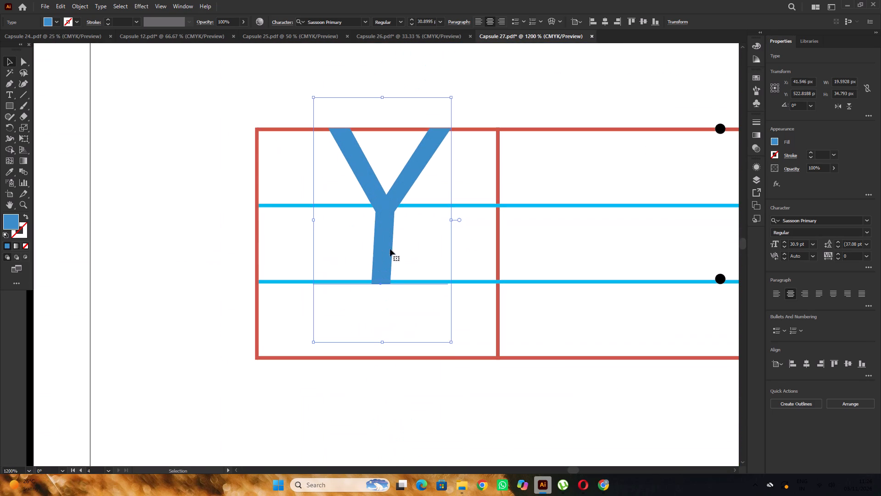
{"action": "left_click_drag", "start_coordinate": [451, 343], "coordinate": [451, 336], "text": "shift"}
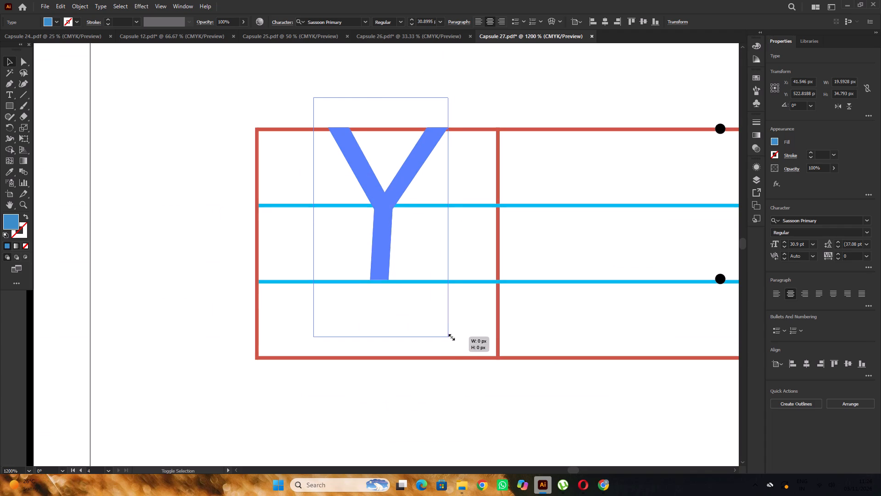
{"action": "left_click_drag", "start_coordinate": [451, 336], "coordinate": [452, 337], "text": "shift"}
{"action": "scroll", "coordinate": [422, 271], "scroll_direction": "up", "scroll_amount": 5}
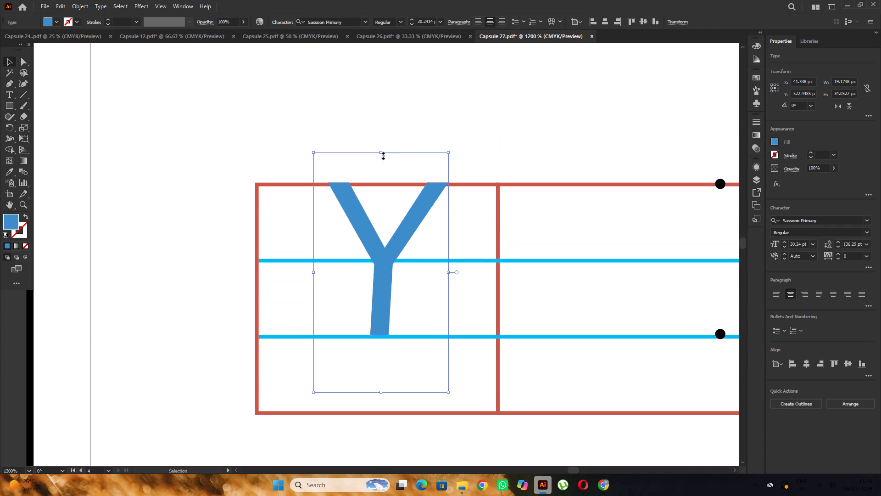
{"action": "left_click_drag", "start_coordinate": [379, 152], "coordinate": [380, 156]}
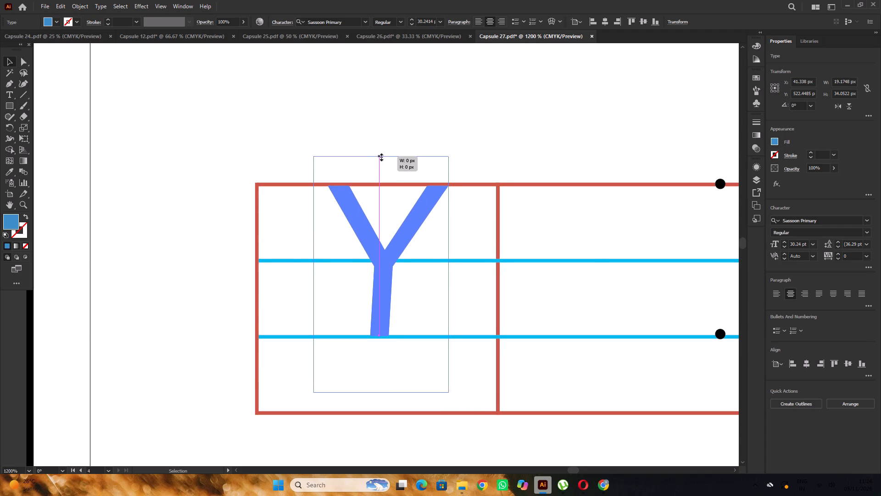
{"action": "left_click_drag", "start_coordinate": [380, 156], "coordinate": [381, 157]}
{"action": "scroll", "coordinate": [354, 161], "scroll_direction": "down", "scroll_amount": 3, "text": "alt"}
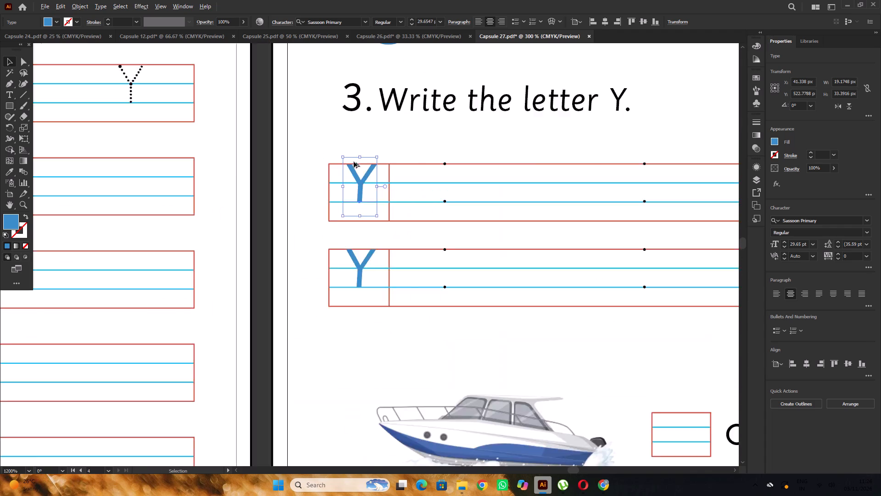
{"action": "scroll", "coordinate": [354, 162], "scroll_direction": "down", "scroll_amount": 4, "text": "alt"}
{"action": "left_click", "coordinate": [500, 341]}
Set the picture words "acht" and "arn" inside their group to Sassoon Primary Regular, and leave the group.
{"action": "scroll", "coordinate": [442, 282], "scroll_direction": "down", "scroll_amount": 2, "text": "alt"}
{"action": "left_click", "coordinate": [475, 268]}
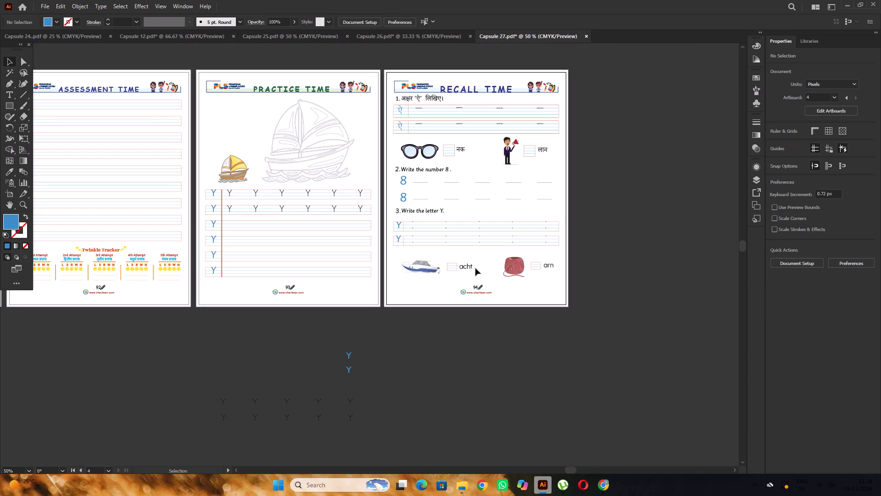
{"action": "left_click", "coordinate": [471, 265]}
{"action": "scroll", "coordinate": [519, 274], "scroll_direction": "up", "scroll_amount": 1, "text": "alt"}
{"action": "double_click", "coordinate": [443, 264]}
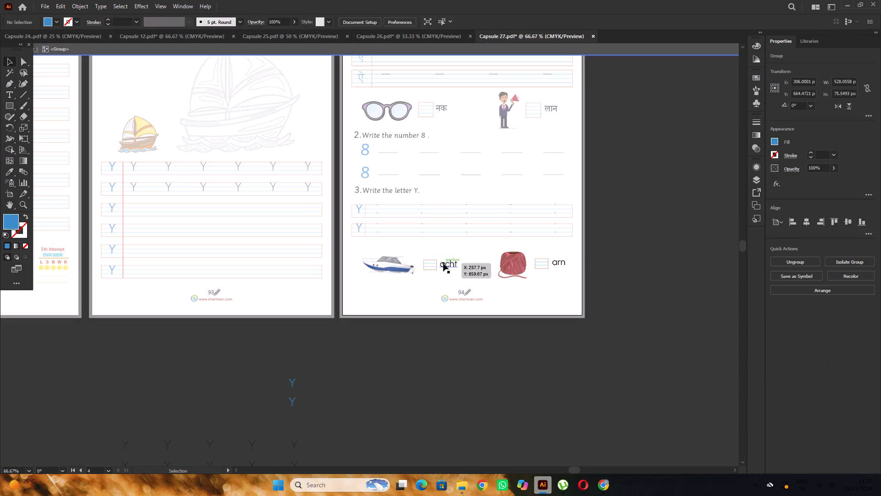
{"action": "left_click", "coordinate": [449, 264]}
{"action": "left_click", "coordinate": [564, 264], "text": "shift"}
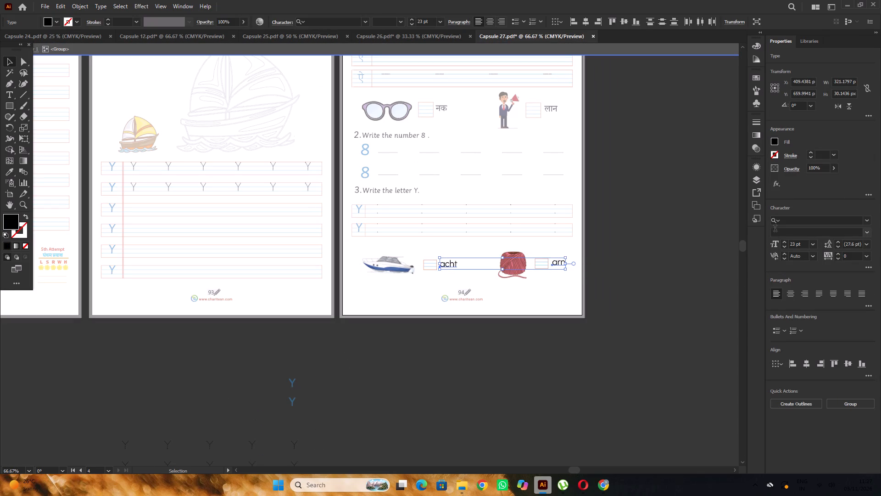
{"action": "left_click", "coordinate": [789, 220]}
{"action": "key", "text": "s"}
{"action": "key", "text": "a"}
{"action": "key", "text": "s"}
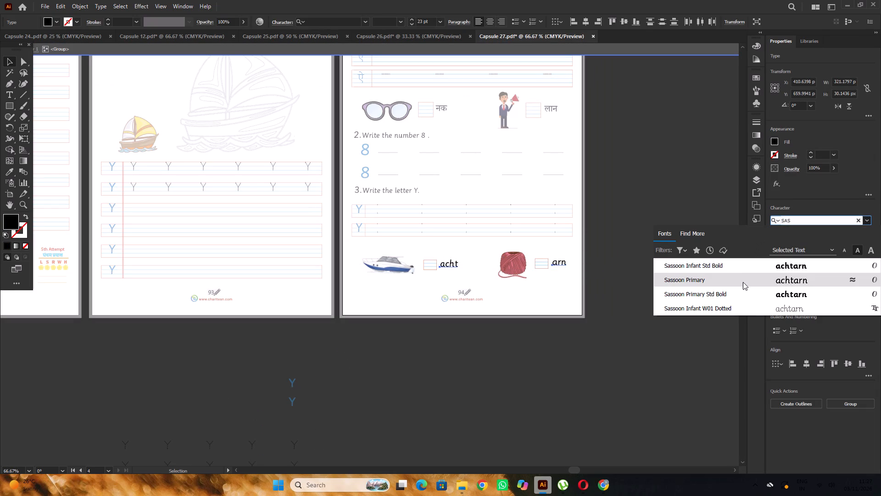
{"action": "left_click", "coordinate": [743, 282]}
{"action": "left_click", "coordinate": [610, 268]}
{"action": "triple_click", "coordinate": [614, 266]}
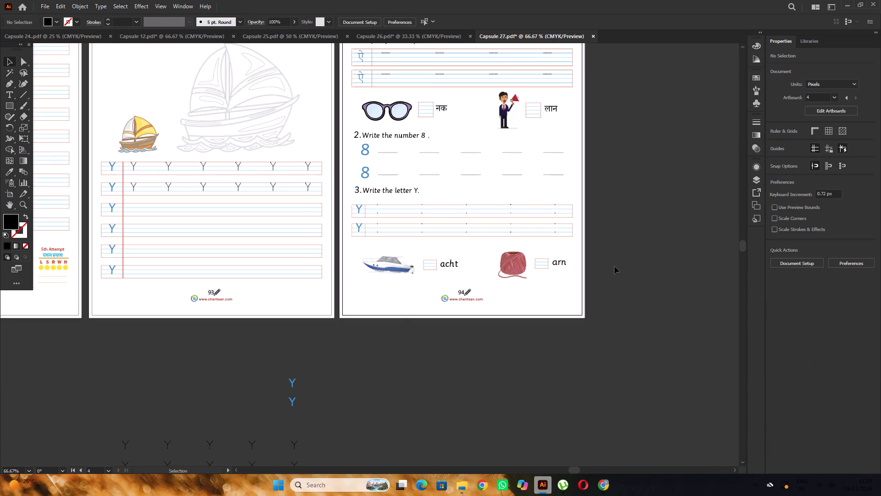
Delete the "Capsule-27" title from the green board on the first page.
{"action": "scroll", "coordinate": [613, 262], "scroll_direction": "down", "scroll_amount": 2, "text": "alt"}
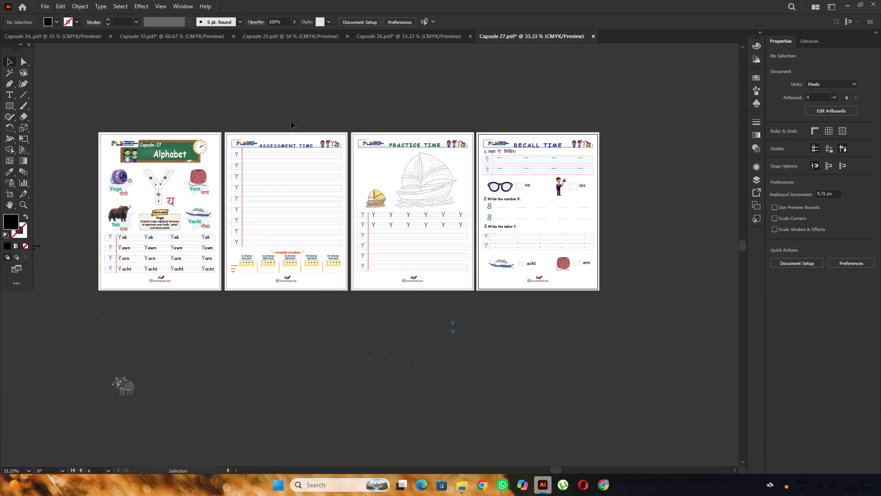
{"action": "scroll", "coordinate": [99, 146], "scroll_direction": "up", "scroll_amount": 3, "text": "alt"}
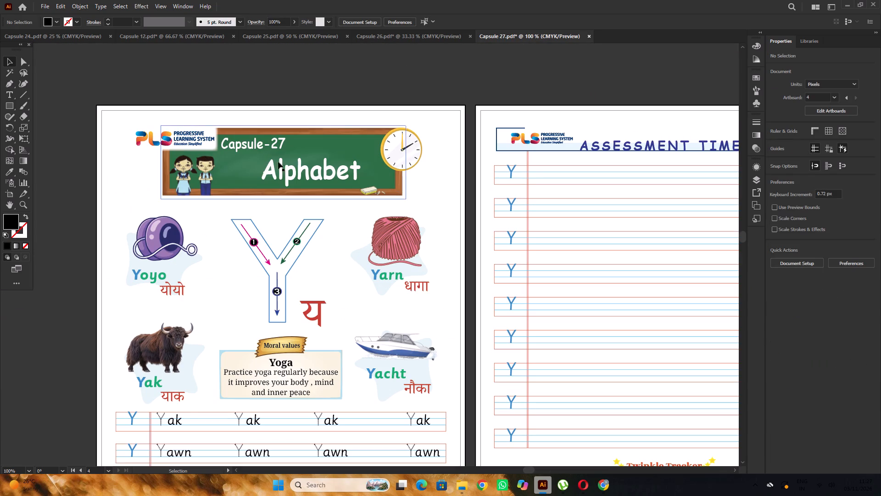
{"action": "left_click", "coordinate": [278, 145]}
{"action": "key", "text": "Delete"}
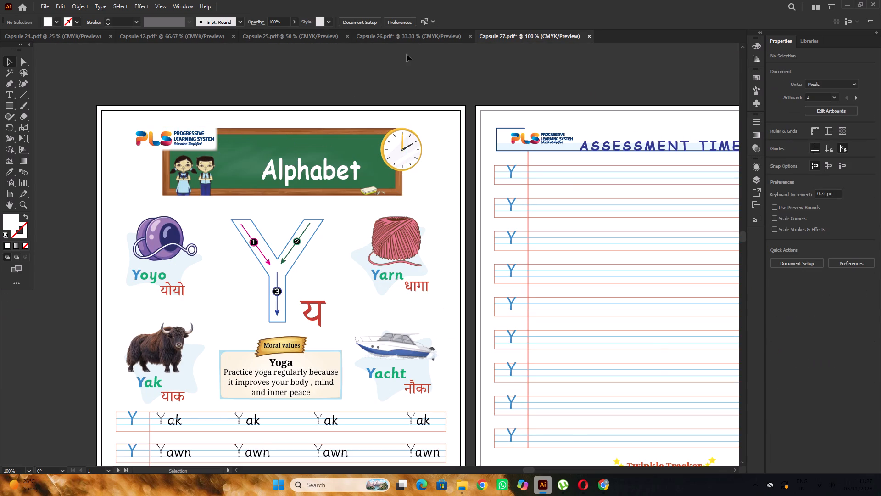
Switch to the Capsule 12 document and copy the "Capsule-6" title on its green board, leaving it deselected.
{"action": "left_click", "coordinate": [407, 36]}
{"action": "left_click", "coordinate": [202, 35]}
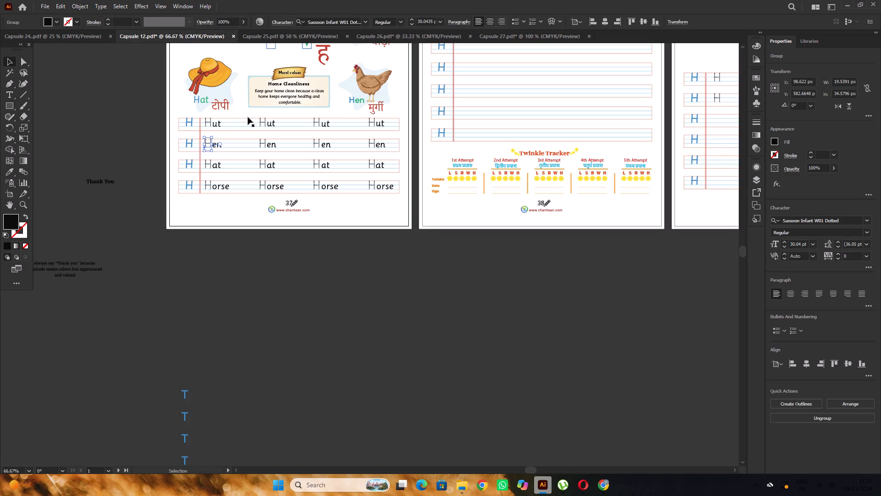
{"action": "scroll", "coordinate": [249, 117], "scroll_direction": "up", "scroll_amount": 17}
{"action": "left_click", "coordinate": [268, 128]}
{"action": "scroll", "coordinate": [268, 128], "scroll_direction": "up", "scroll_amount": 1}
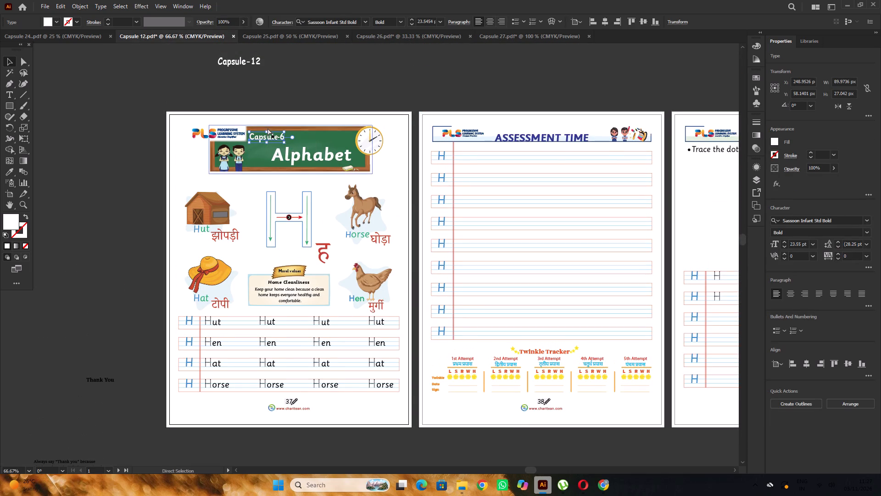
{"action": "key", "text": "ctrl+c"}
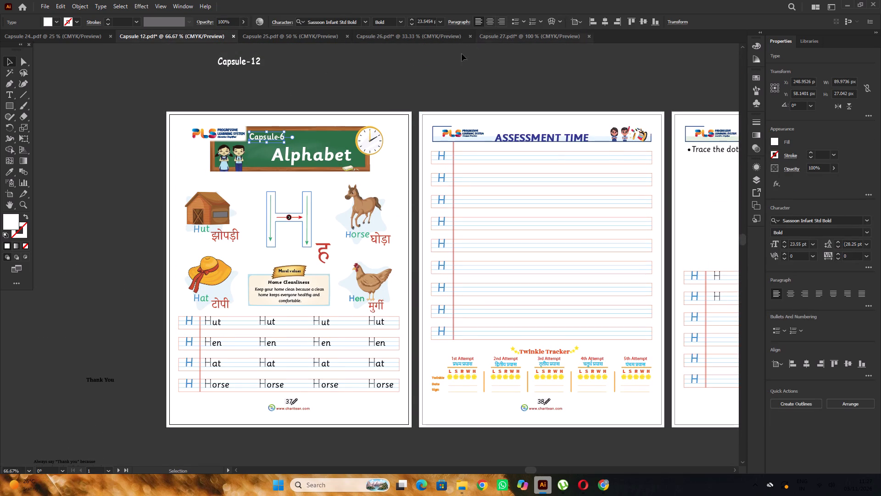
{"action": "left_click", "coordinate": [362, 85]}
Change the green board's "Capsule-6" title to "Capsule-12" in the Capsule 12 document and save the document.
{"action": "scroll", "coordinate": [301, 127], "scroll_direction": "up", "scroll_amount": 2, "text": "alt"}
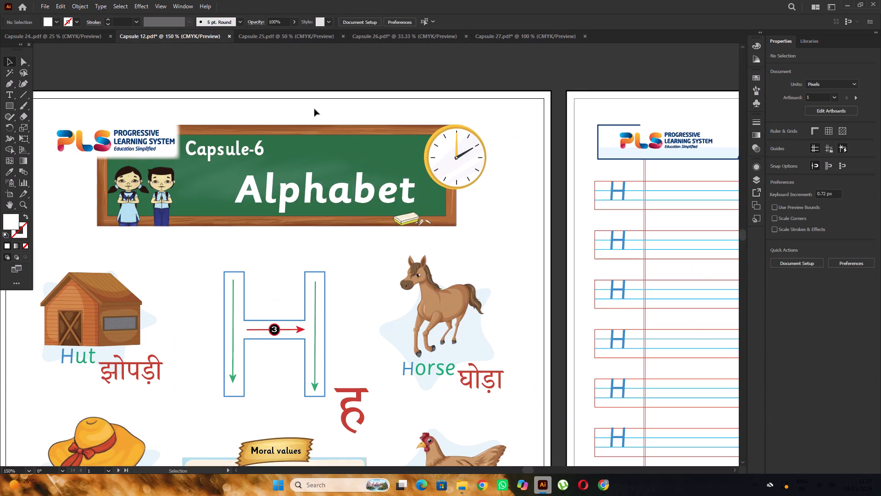
{"action": "scroll", "coordinate": [302, 129], "scroll_direction": "down", "scroll_amount": 3, "text": "alt"}
{"action": "scroll", "coordinate": [281, 135], "scroll_direction": "up", "scroll_amount": 3, "text": "alt"}
{"action": "key", "text": "t"}
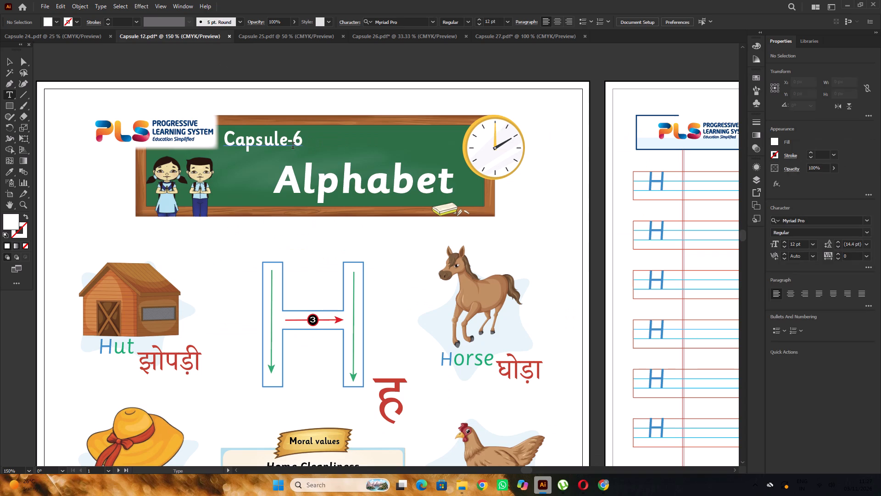
{"action": "left_click_drag", "start_coordinate": [293, 145], "coordinate": [323, 145]}
{"action": "type", "text": "12"}
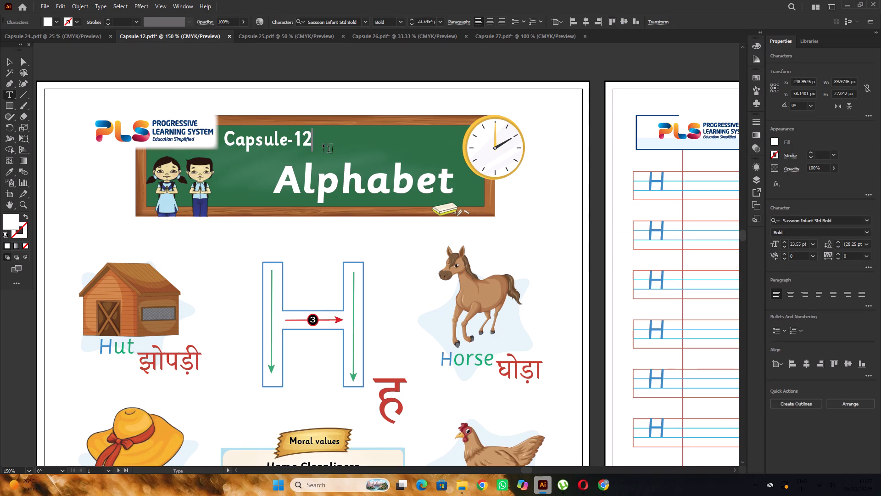
{"action": "scroll", "coordinate": [307, 142], "scroll_direction": "down", "scroll_amount": 4, "text": "alt"}
{"action": "scroll", "coordinate": [306, 141], "scroll_direction": "up", "scroll_amount": 2, "text": "alt"}
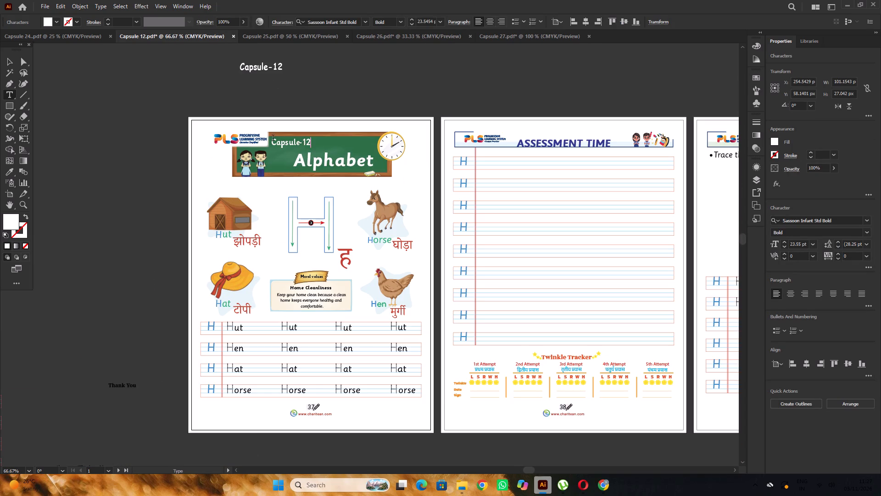
{"action": "scroll", "coordinate": [249, 134], "scroll_direction": "down", "scroll_amount": 2, "text": "alt"}
{"action": "scroll", "coordinate": [300, 139], "scroll_direction": "up", "scroll_amount": 2, "text": "alt"}
{"action": "left_click", "coordinate": [6, 63]}
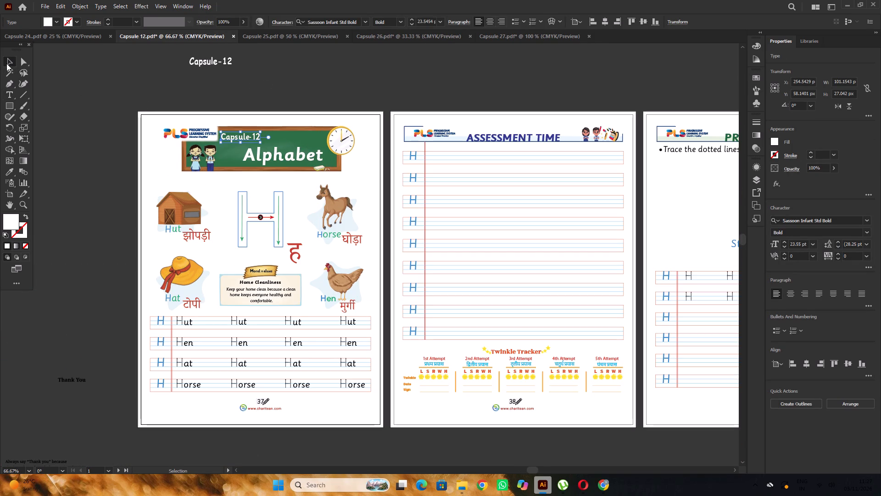
{"action": "key", "text": "ctrl+s"}
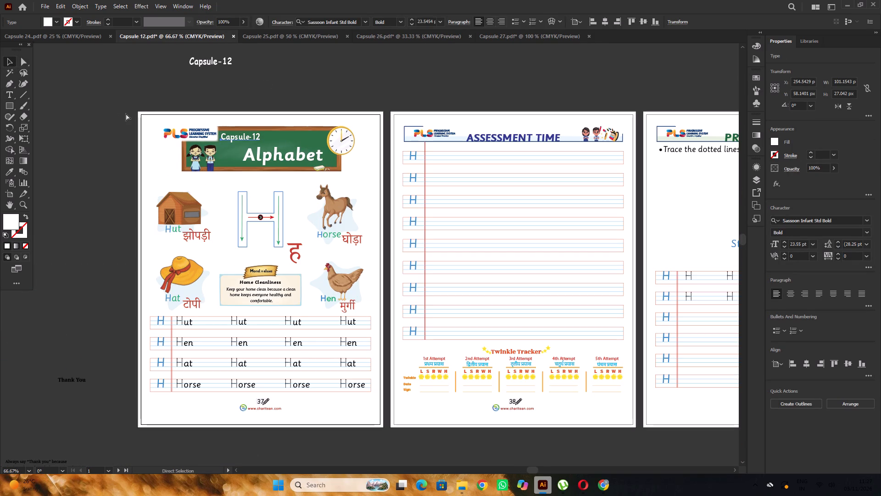
Switch to the Capsule 27 document, paste the copied title in place on the green board, and change its number to 27.
{"action": "left_click", "coordinate": [495, 38]}
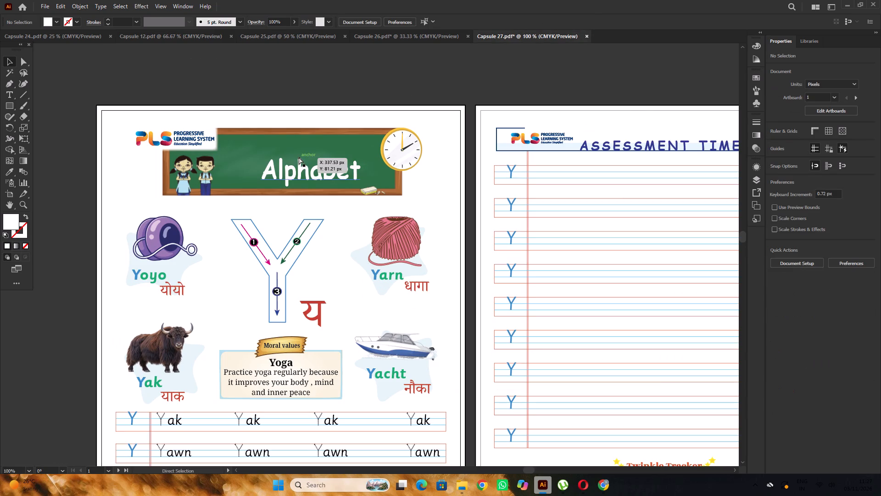
{"action": "key", "text": "ctrl+f"}
{"action": "scroll", "coordinate": [265, 143], "scroll_direction": "up", "scroll_amount": 3, "text": "alt"}
{"action": "key", "text": "t"}
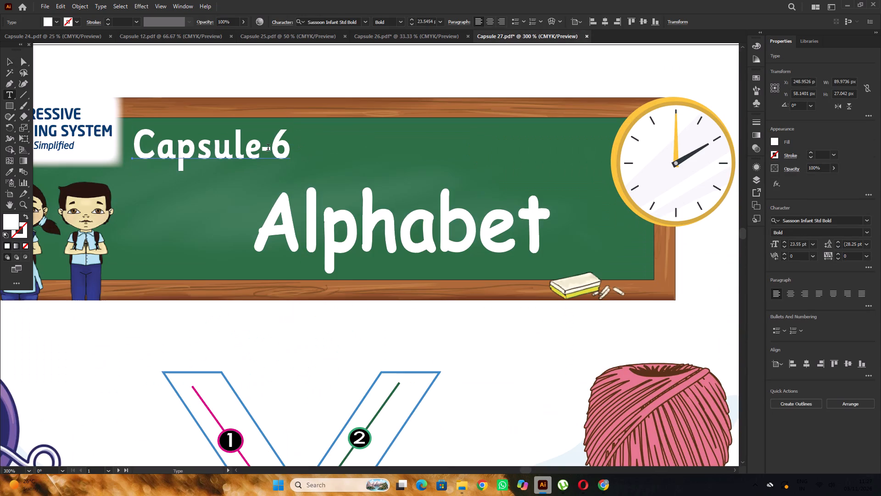
{"action": "left_click_drag", "start_coordinate": [274, 149], "coordinate": [312, 148]}
{"action": "key", "text": "2"}
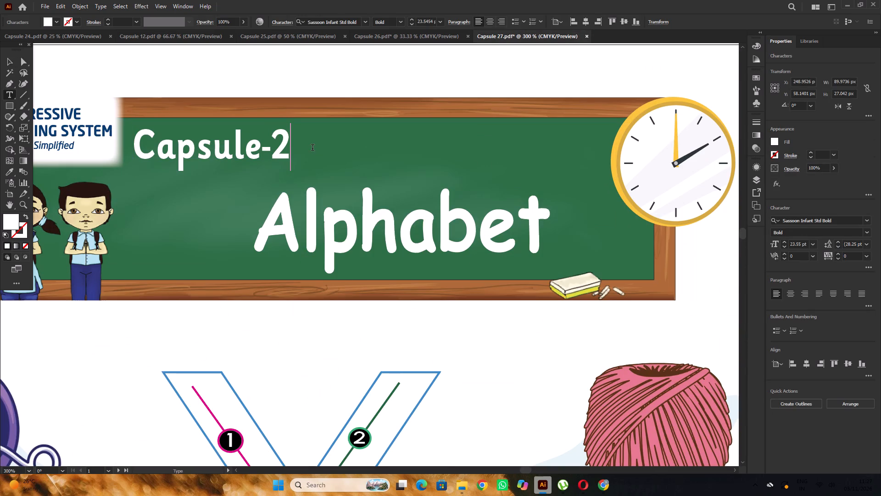
{"action": "key", "text": "7"}
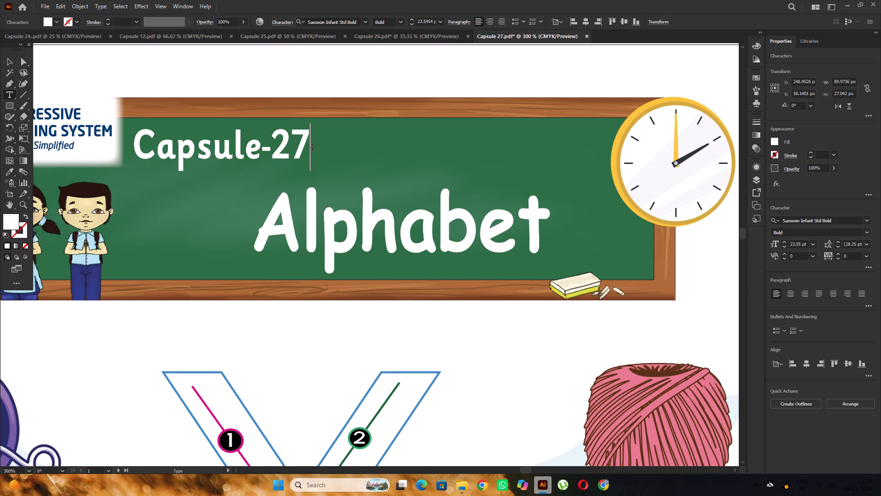
{"action": "scroll", "coordinate": [262, 155], "scroll_direction": "down", "scroll_amount": 5, "text": "alt"}
{"action": "left_click", "coordinate": [7, 64]}
{"action": "left_click", "coordinate": [187, 83]}
Replace the green board's "Alphabet" heading with the one copied from the Capsule 12 document, pasted in place.
{"action": "scroll", "coordinate": [300, 153], "scroll_direction": "up", "scroll_amount": 1, "text": "alt"}
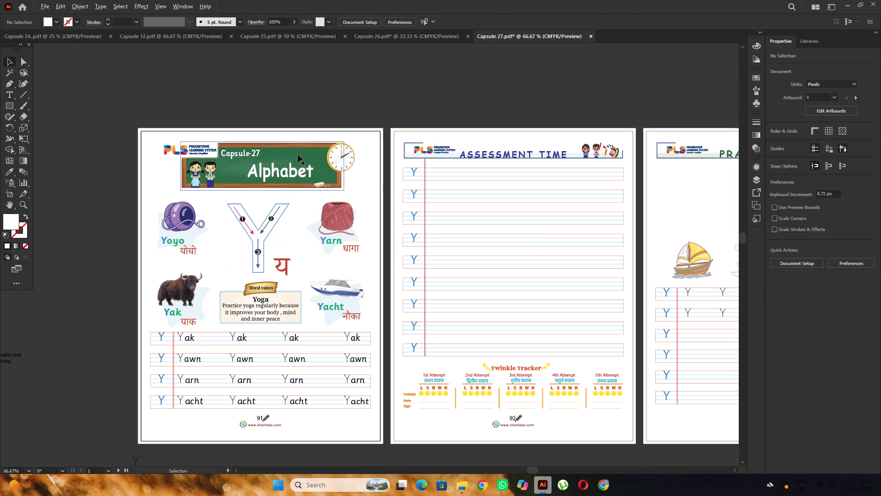
{"action": "left_click", "coordinate": [293, 174]}
{"action": "key", "text": "Delete"}
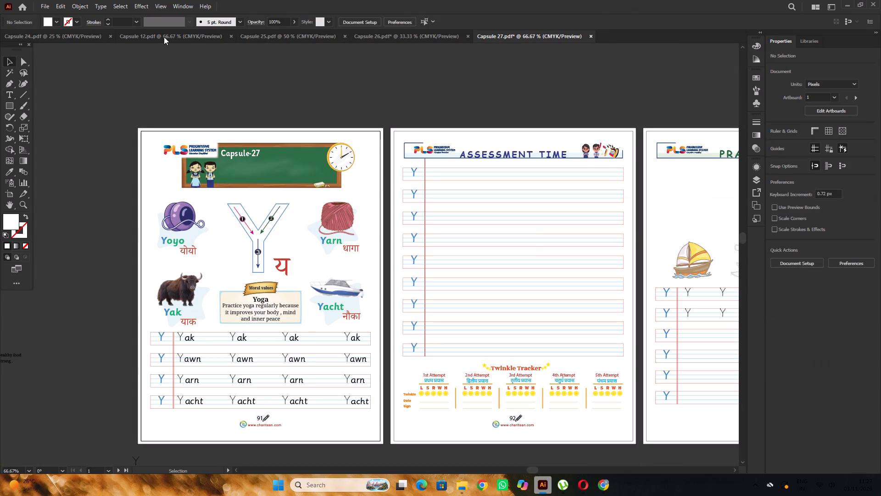
{"action": "left_click", "coordinate": [164, 37]}
{"action": "left_click", "coordinate": [285, 159]}
{"action": "key", "text": "ctrl+c"}
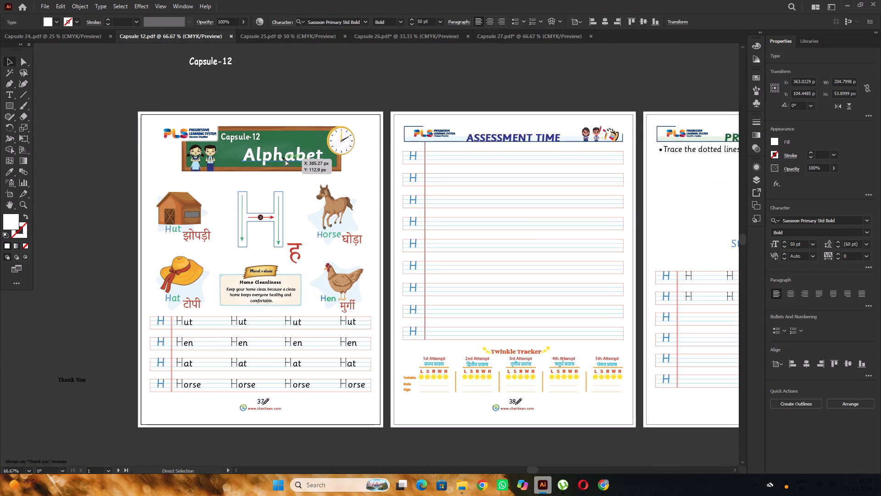
{"action": "left_click", "coordinate": [538, 39]}
{"action": "scroll", "coordinate": [332, 175], "scroll_direction": "up", "scroll_amount": 2, "text": "alt"}
{"action": "key", "text": "ctrl+f"}
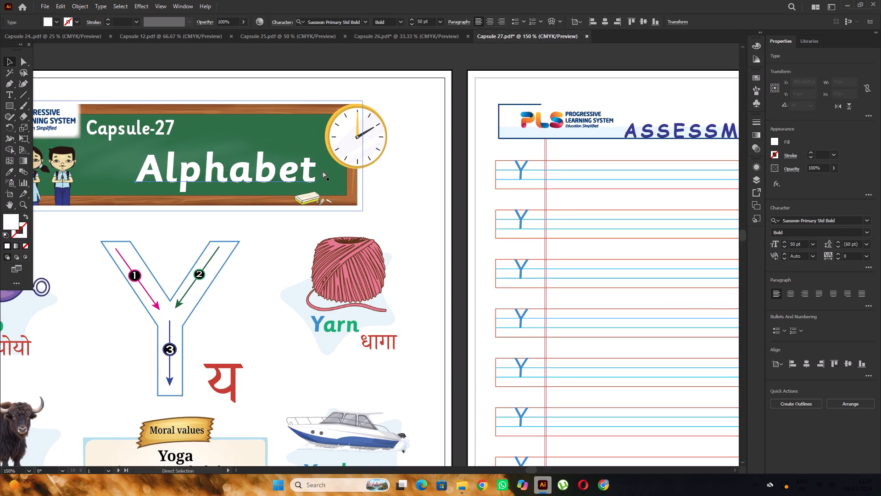
{"action": "scroll", "coordinate": [367, 164], "scroll_direction": "down", "scroll_amount": 3, "text": "alt"}
{"action": "left_click", "coordinate": [334, 118]}
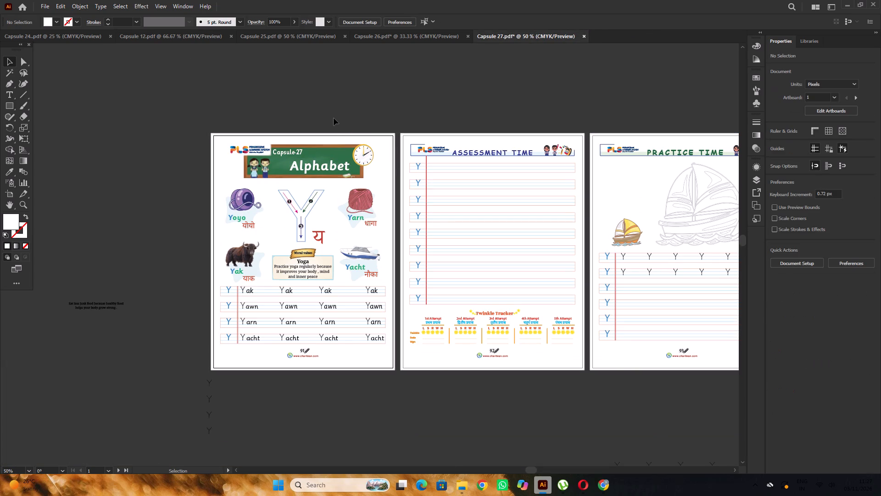
Delete the "ASSESSMENT TIME", "PRACTICE TIME" and "RECALL TIME" headings from the second, third and fourth pages.
{"action": "scroll", "coordinate": [334, 118], "scroll_direction": "down", "scroll_amount": 2}
{"action": "key", "text": "space"}
{"action": "key", "text": "space"}
{"action": "key", "text": "space"}
{"action": "key", "text": "space"}
{"action": "key", "text": "space"}
{"action": "key", "text": "space"}
{"action": "key", "text": "space"}
{"action": "left_click_drag", "start_coordinate": [606, 315], "coordinate": [485, 322]}
{"action": "scroll", "coordinate": [393, 152], "scroll_direction": "up", "scroll_amount": 1}
{"action": "left_click", "coordinate": [346, 150]}
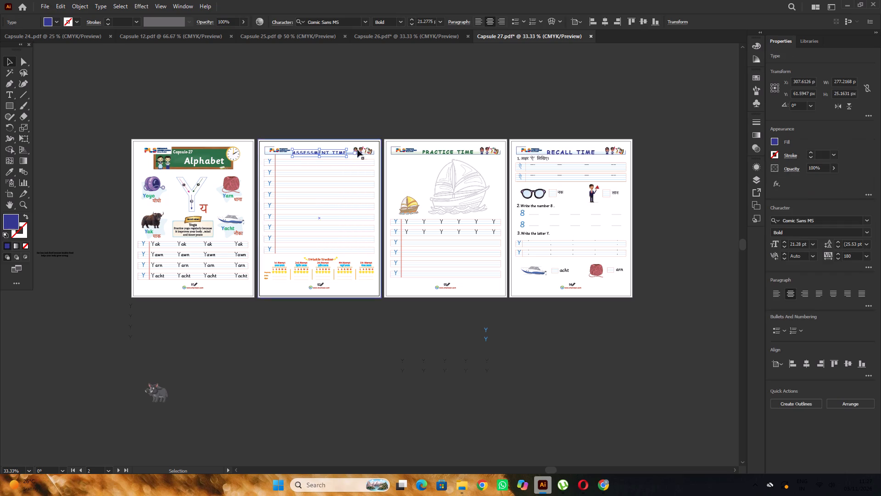
{"action": "left_click", "coordinate": [446, 149], "text": "shift"}
{"action": "left_click", "coordinate": [583, 151], "text": "shift"}
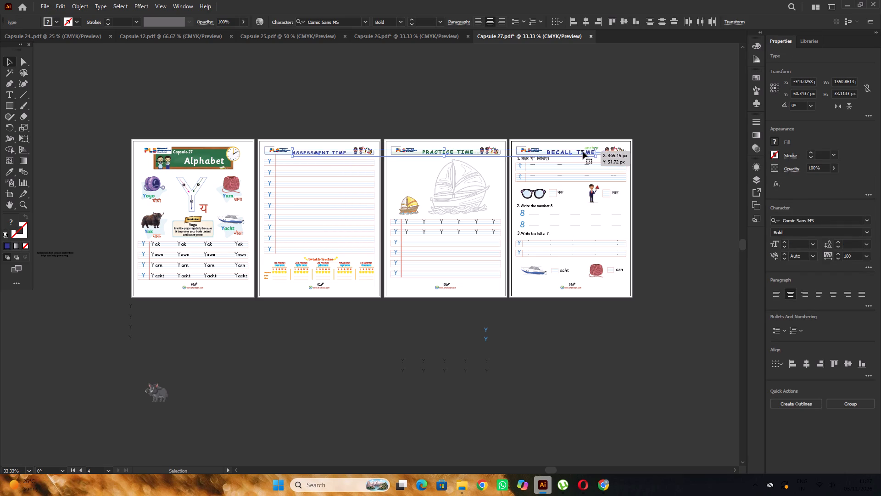
{"action": "key", "text": "Delete"}
Copy the "ASSESSMENT TIME", "PRACTICE TIME" and "RECALL TIME" headings from the Capsule 12 document and return to Capsule 27.
{"action": "scroll", "coordinate": [574, 136], "scroll_direction": "up", "scroll_amount": 1}
{"action": "left_click", "coordinate": [274, 39]}
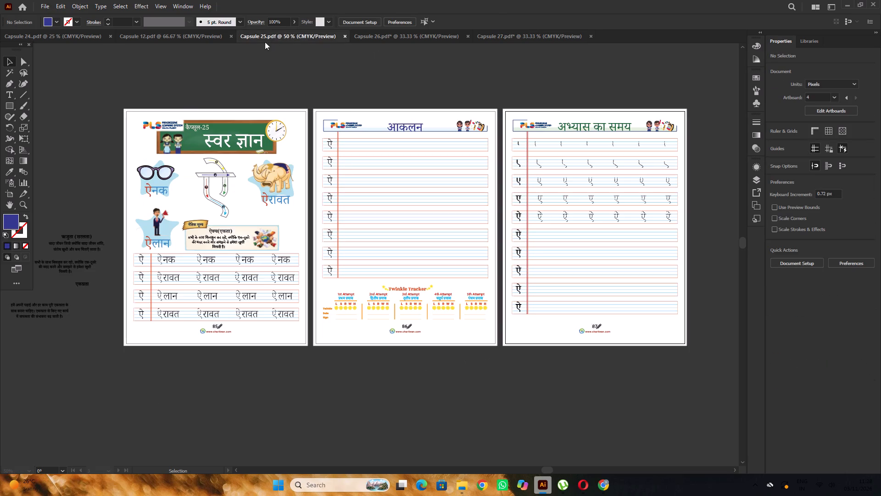
{"action": "scroll", "coordinate": [307, 97], "scroll_direction": "down", "scroll_amount": 1, "text": "alt"}
{"action": "left_click", "coordinate": [197, 40]}
{"action": "scroll", "coordinate": [345, 119], "scroll_direction": "down", "scroll_amount": 3, "text": "alt"}
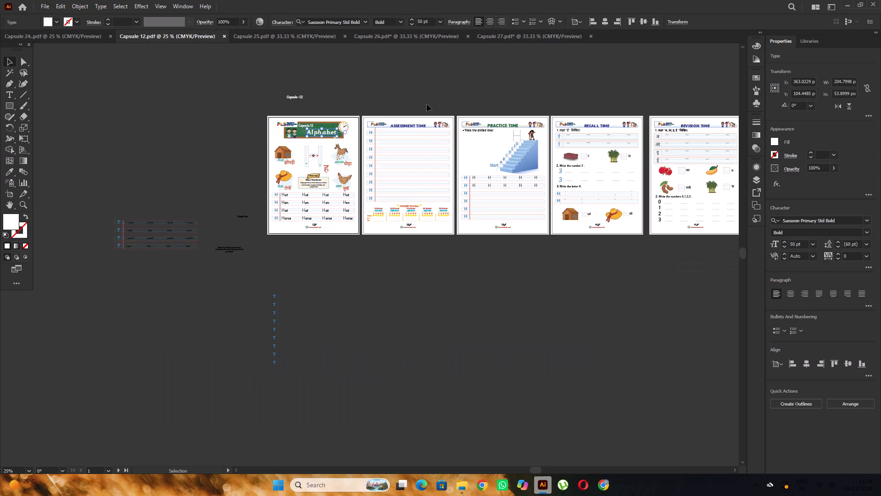
{"action": "key", "text": "space"}
{"action": "left_click_drag", "start_coordinate": [540, 90], "coordinate": [363, 110]}
{"action": "left_click", "coordinate": [394, 102]}
{"action": "left_click", "coordinate": [412, 147]}
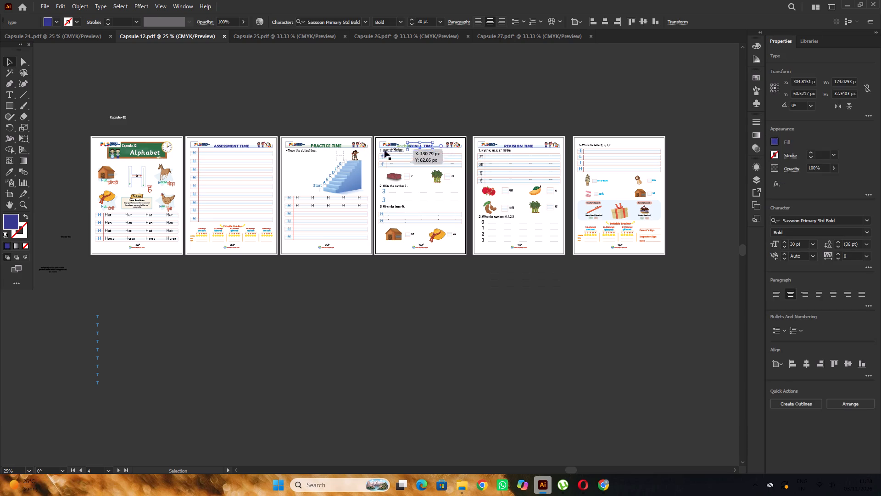
{"action": "left_click", "coordinate": [336, 145], "text": "shift"}
{"action": "left_click", "coordinate": [245, 145], "text": "shift"}
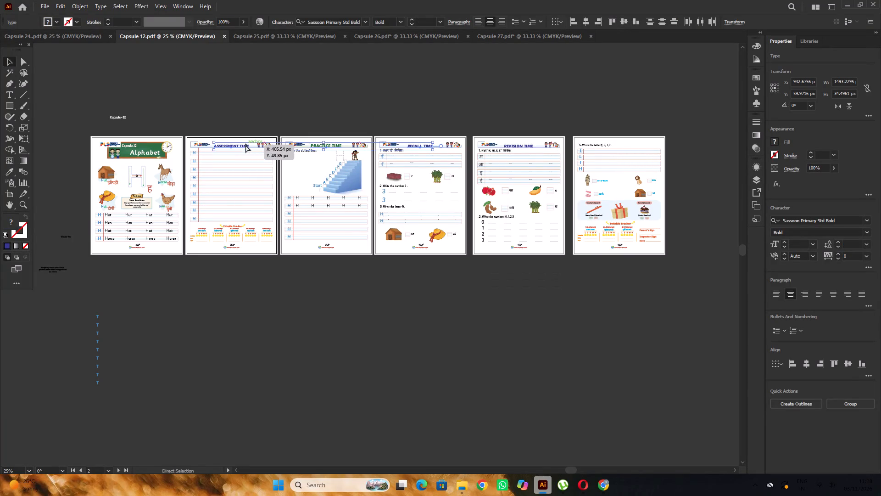
{"action": "key", "text": "ctrl+c"}
{"action": "left_click", "coordinate": [496, 40]}
{"action": "scroll", "coordinate": [434, 145], "scroll_direction": "up", "scroll_amount": 1, "text": "alt"}
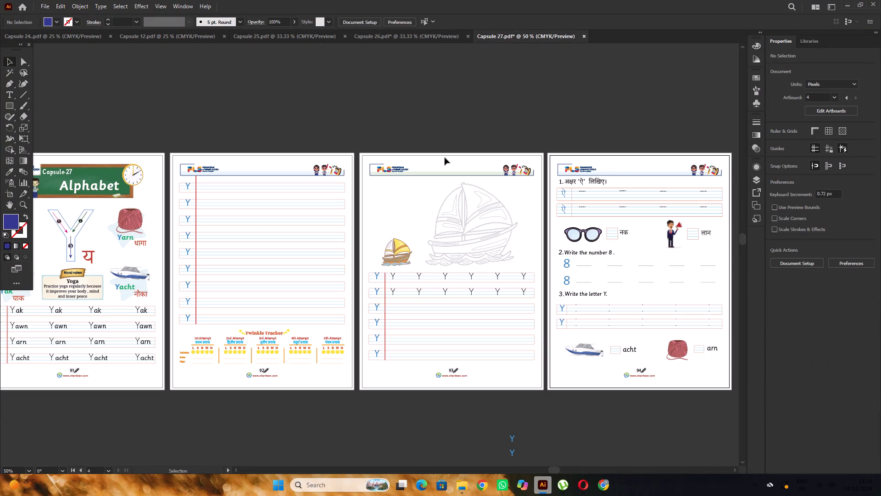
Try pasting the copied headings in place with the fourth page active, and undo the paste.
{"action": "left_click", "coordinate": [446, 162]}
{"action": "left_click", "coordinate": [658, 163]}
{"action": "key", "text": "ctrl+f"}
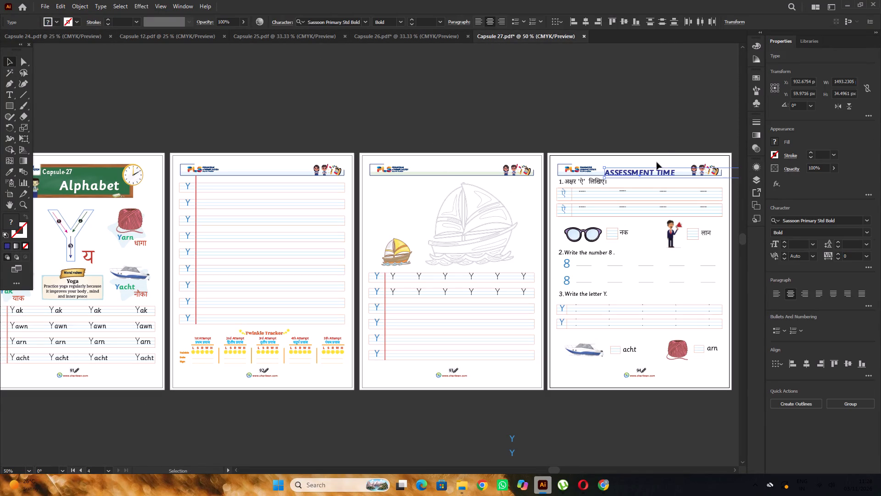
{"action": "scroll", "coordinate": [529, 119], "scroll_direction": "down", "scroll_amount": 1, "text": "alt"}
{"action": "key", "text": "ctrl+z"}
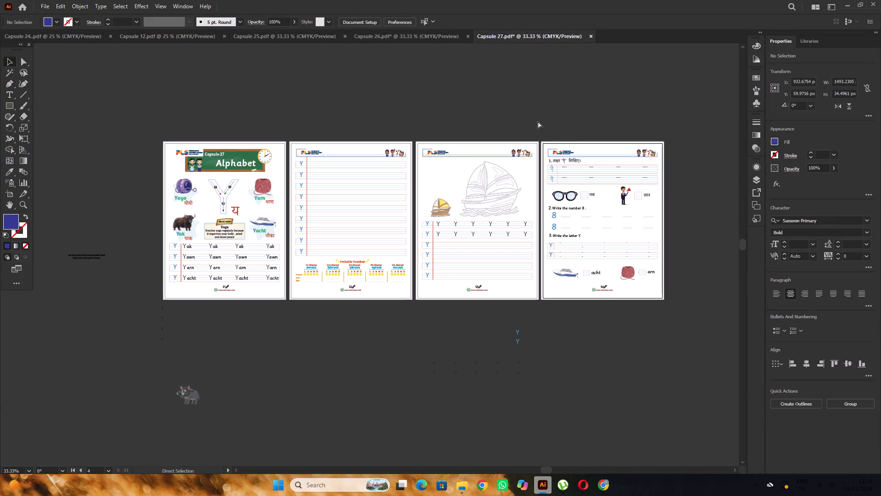
Paste the three headings in place with the second page active, bring them to the front, and deselect them.
{"action": "left_click", "coordinate": [363, 149]}
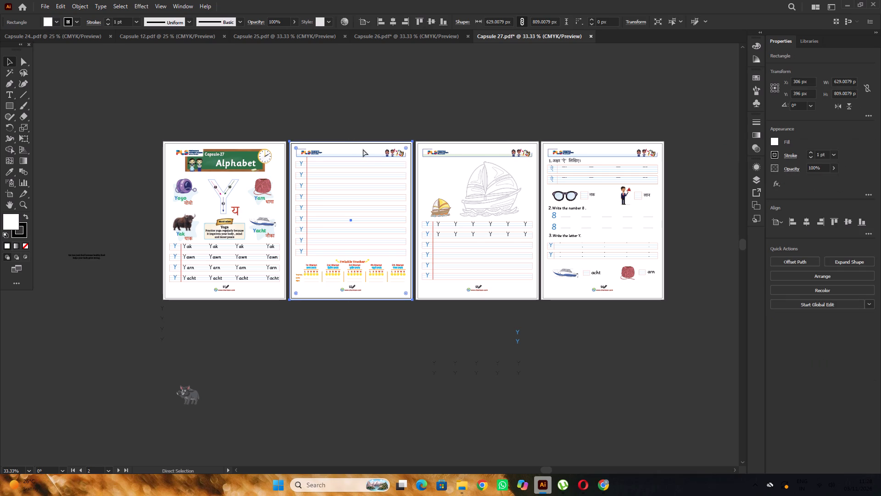
{"action": "key", "text": "ctrl+f"}
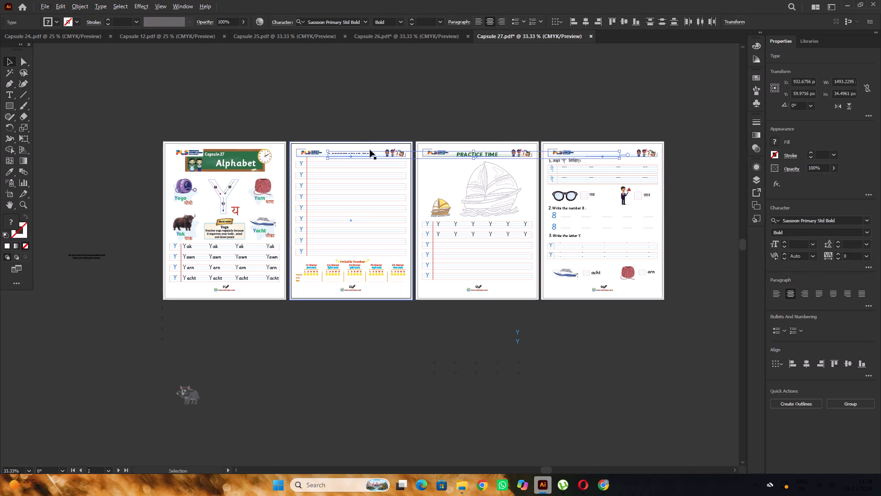
{"action": "key", "text": "ctrl+shift+bracketright"}
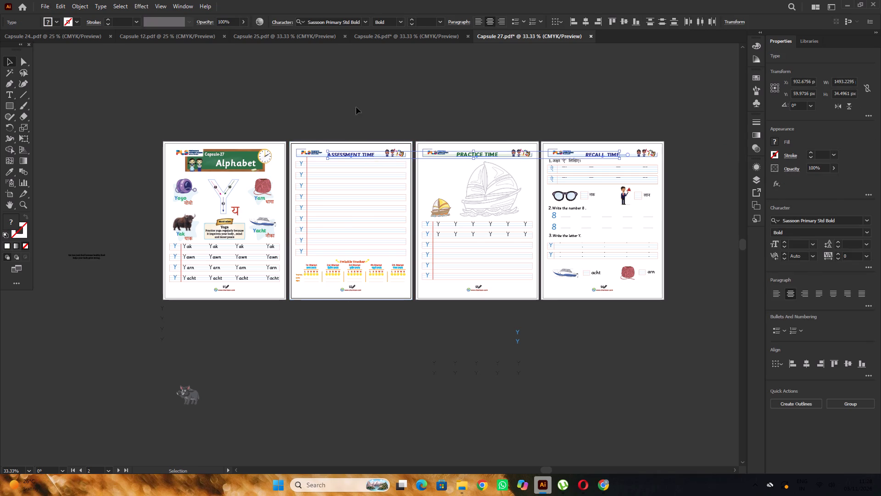
{"action": "left_click", "coordinate": [356, 107]}
Centre the "ASSESSMENT TIME" heading horizontally on the second page.
{"action": "scroll", "coordinate": [349, 155], "scroll_direction": "up", "scroll_amount": 3, "text": "alt"}
{"action": "left_click", "coordinate": [349, 155]}
{"action": "left_click", "coordinate": [809, 358]}
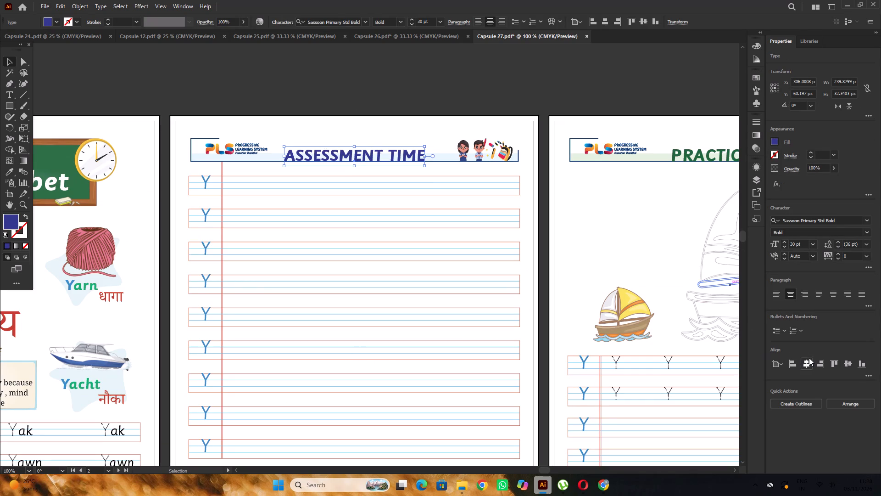
{"action": "scroll", "coordinate": [379, 146], "scroll_direction": "up", "scroll_amount": 4, "text": "alt"}
{"action": "scroll", "coordinate": [316, 158], "scroll_direction": "down", "scroll_amount": 7, "text": "alt"}
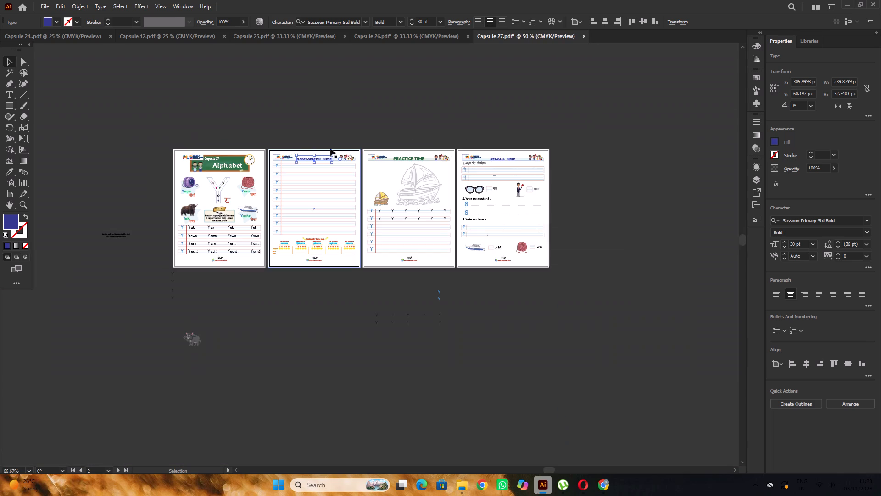
Centre the "PRACTICE TIME" heading horizontally on the third page.
{"action": "key", "text": "space"}
{"action": "left_click_drag", "start_coordinate": [463, 112], "coordinate": [381, 115]}
{"action": "left_click", "coordinate": [382, 115]}
{"action": "scroll", "coordinate": [341, 163], "scroll_direction": "up", "scroll_amount": 5, "text": "alt"}
{"action": "left_click", "coordinate": [340, 160]}
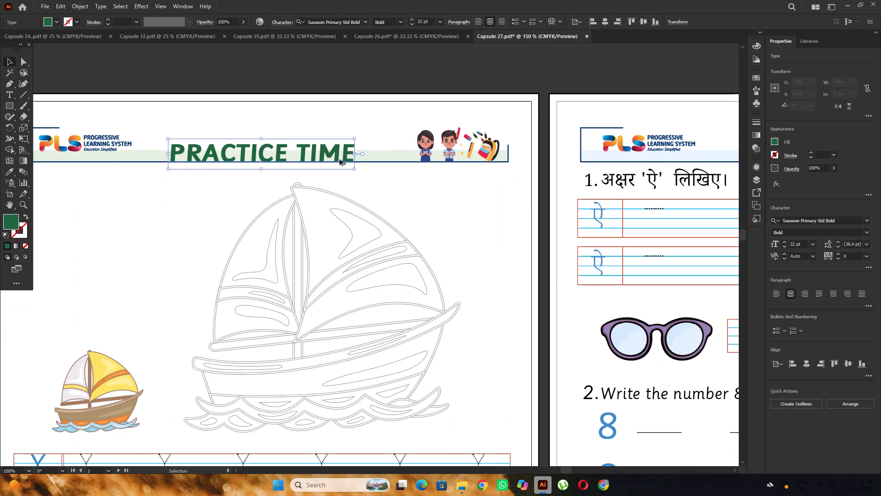
{"action": "scroll", "coordinate": [340, 159], "scroll_direction": "down", "scroll_amount": 1, "text": "alt"}
{"action": "left_click", "coordinate": [811, 365]}
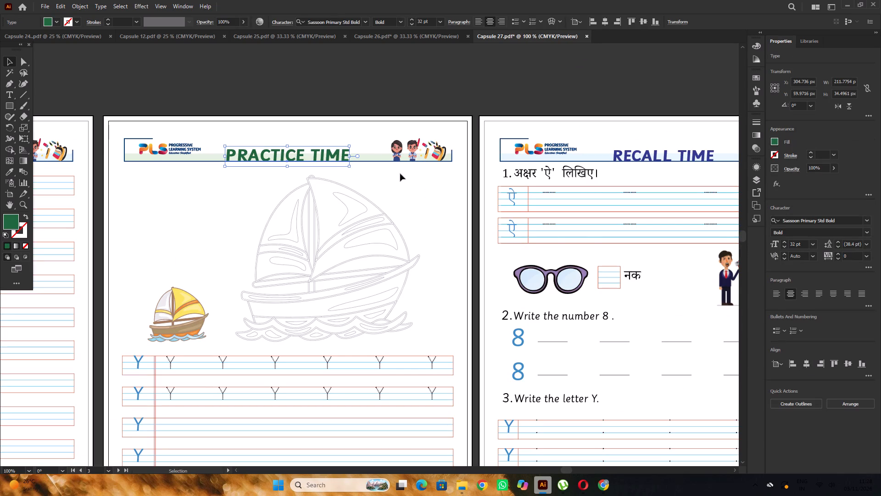
Centre the "RECALL TIME" heading horizontally on the fourth page and leave it deselected.
{"action": "scroll", "coordinate": [397, 174], "scroll_direction": "down", "scroll_amount": 3, "text": "alt"}
{"action": "left_click", "coordinate": [408, 109]}
{"action": "scroll", "coordinate": [475, 155], "scroll_direction": "up", "scroll_amount": 4, "text": "alt"}
{"action": "left_click", "coordinate": [553, 210]}
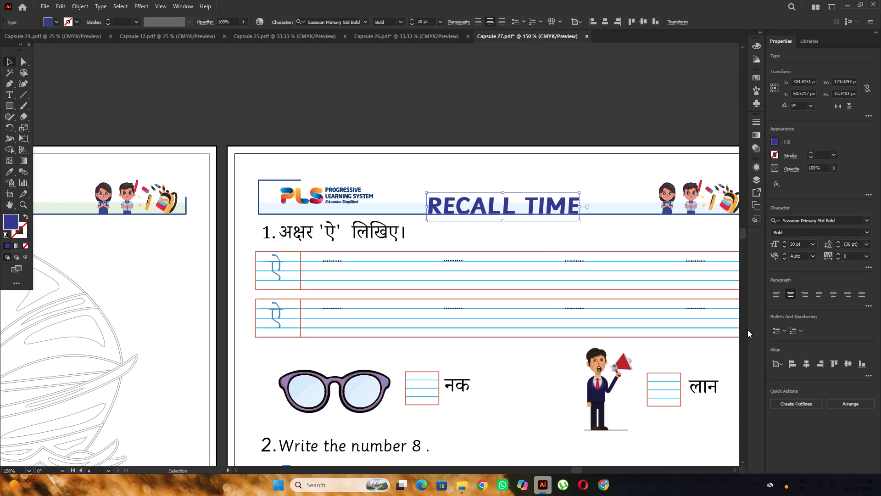
{"action": "left_click", "coordinate": [807, 363]}
{"action": "scroll", "coordinate": [536, 210], "scroll_direction": "down", "scroll_amount": 3, "text": "alt"}
{"action": "left_click", "coordinate": [517, 140]}
Change the page number 91 at the bottom of the first page to the Sassoon Primary font and deselect it.
{"action": "scroll", "coordinate": [516, 140], "scroll_direction": "down", "scroll_amount": 3, "text": "alt"}
{"action": "key", "text": "space"}
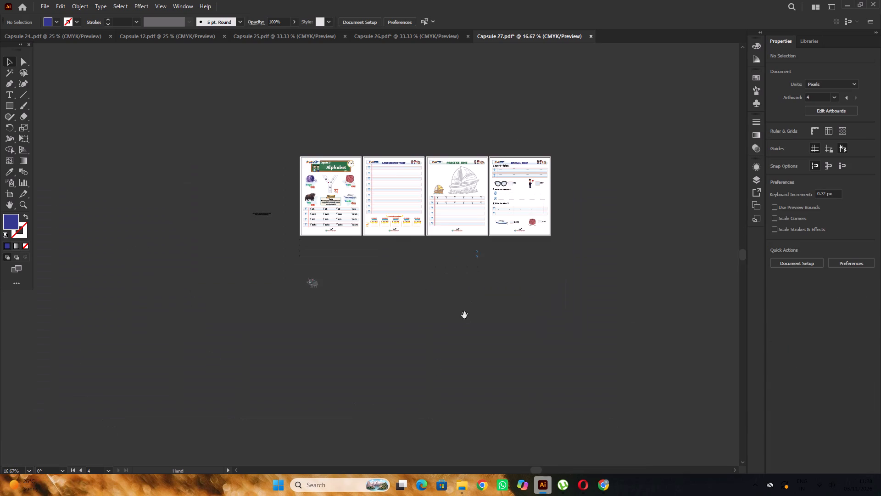
{"action": "left_click_drag", "start_coordinate": [468, 315], "coordinate": [506, 324]}
{"action": "scroll", "coordinate": [505, 268], "scroll_direction": "up", "scroll_amount": 7, "text": "alt"}
{"action": "scroll", "coordinate": [512, 265], "scroll_direction": "down", "scroll_amount": 2, "text": "alt"}
{"action": "key", "text": "space"}
{"action": "left_click_drag", "start_coordinate": [357, 285], "coordinate": [417, 272]}
{"action": "scroll", "coordinate": [353, 232], "scroll_direction": "up", "scroll_amount": 5, "text": "alt"}
{"action": "scroll", "coordinate": [415, 242], "scroll_direction": "up", "scroll_amount": 2, "text": "alt"}
{"action": "key", "text": "t"}
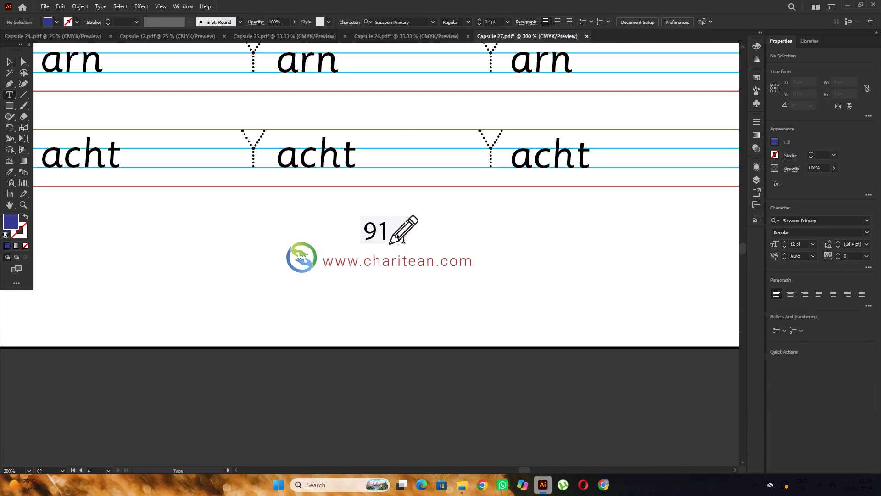
{"action": "left_click_drag", "start_coordinate": [387, 228], "coordinate": [356, 235]}
{"action": "left_click", "coordinate": [813, 225]}
{"action": "key", "text": "s"}
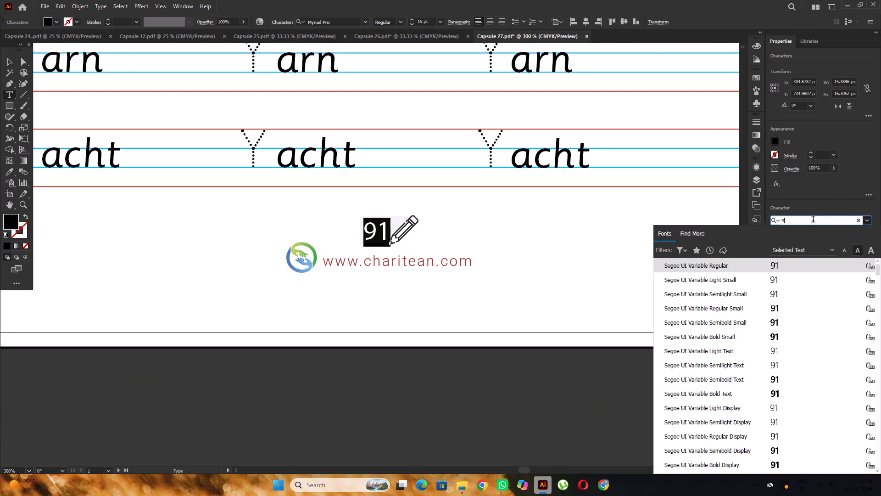
{"action": "key", "text": "a"}
{"action": "key", "text": "s"}
{"action": "left_click", "coordinate": [719, 281]}
{"action": "scroll", "coordinate": [386, 208], "scroll_direction": "down", "scroll_amount": 2, "text": "alt"}
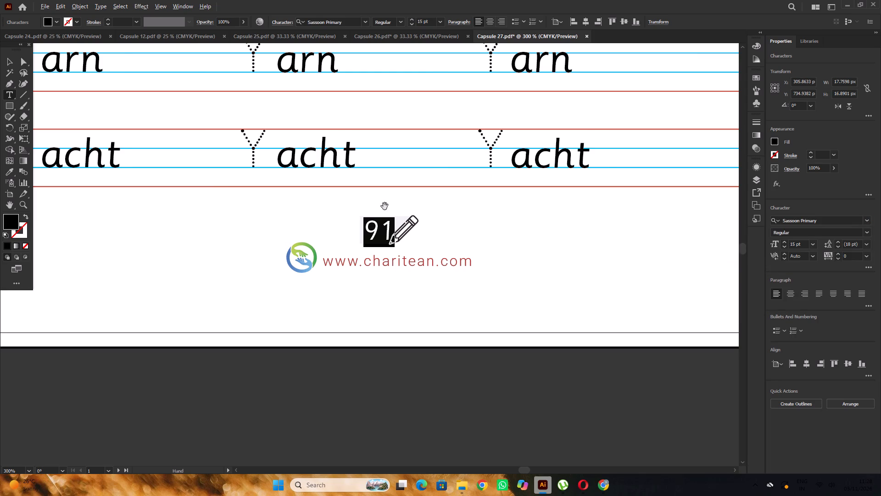
{"action": "left_click", "coordinate": [8, 64]}
{"action": "left_click", "coordinate": [398, 301]}
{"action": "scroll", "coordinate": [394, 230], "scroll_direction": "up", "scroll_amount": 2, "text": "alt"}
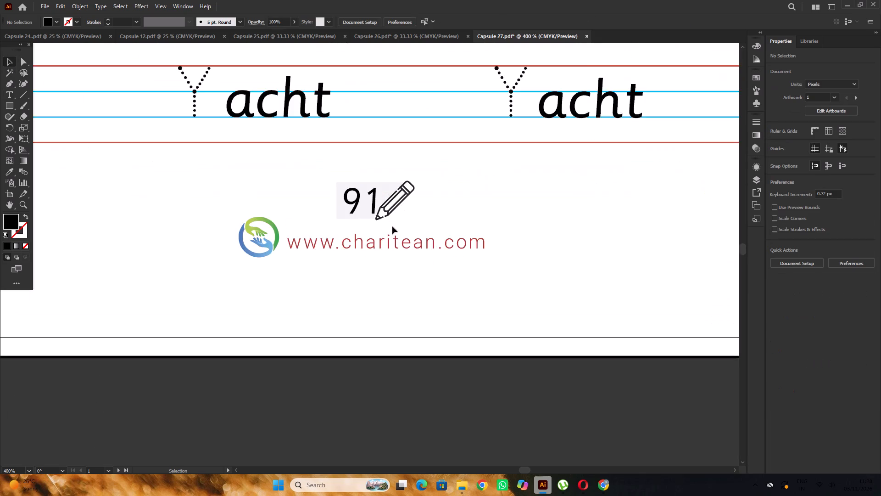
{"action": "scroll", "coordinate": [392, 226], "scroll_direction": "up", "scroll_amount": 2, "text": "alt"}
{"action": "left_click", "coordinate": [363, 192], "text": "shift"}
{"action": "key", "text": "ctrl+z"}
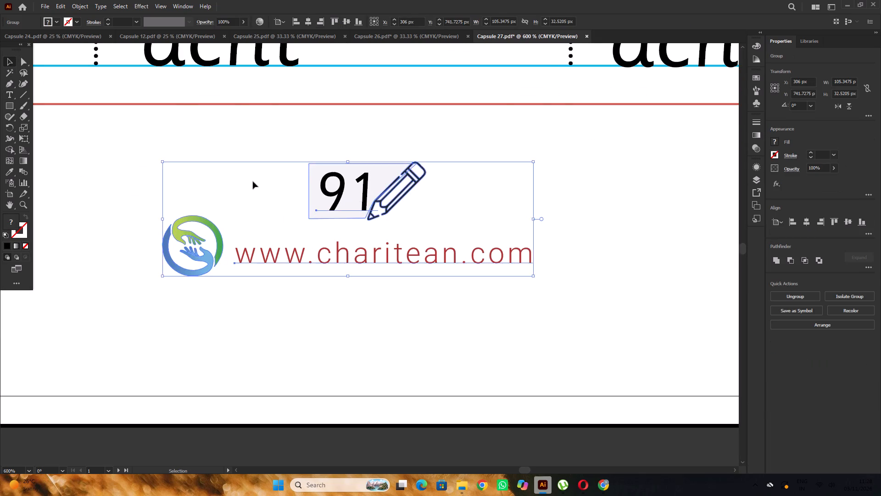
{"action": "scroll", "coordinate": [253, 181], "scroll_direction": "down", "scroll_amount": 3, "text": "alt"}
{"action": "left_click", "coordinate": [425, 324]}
Isolate the footer group on the second page and change its page number 92 to the Sassoon Primary font.
{"action": "scroll", "coordinate": [372, 276], "scroll_direction": "down", "scroll_amount": 3, "text": "alt"}
{"action": "key", "text": "space"}
{"action": "left_click_drag", "start_coordinate": [574, 316], "coordinate": [371, 315]}
{"action": "scroll", "coordinate": [384, 254], "scroll_direction": "up", "scroll_amount": 3, "text": "alt"}
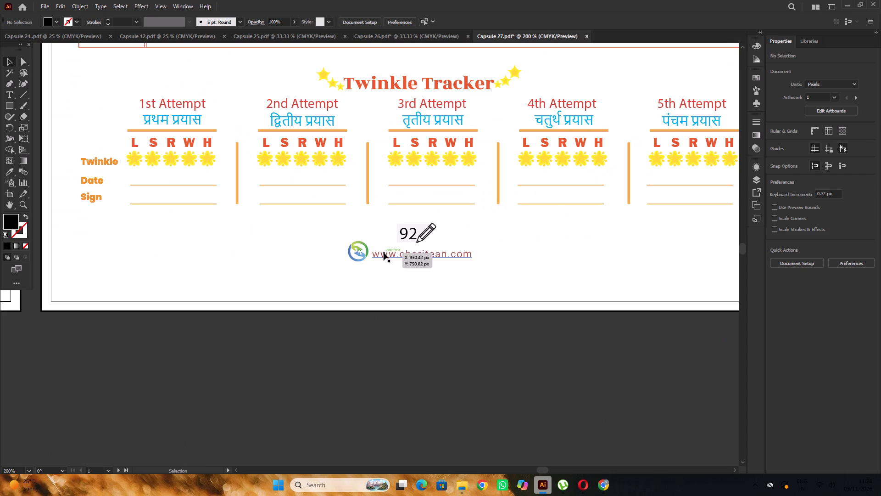
{"action": "scroll", "coordinate": [408, 241], "scroll_direction": "up", "scroll_amount": 1, "text": "alt"}
{"action": "double_click", "coordinate": [415, 233]}
{"action": "double_click", "coordinate": [416, 231]}
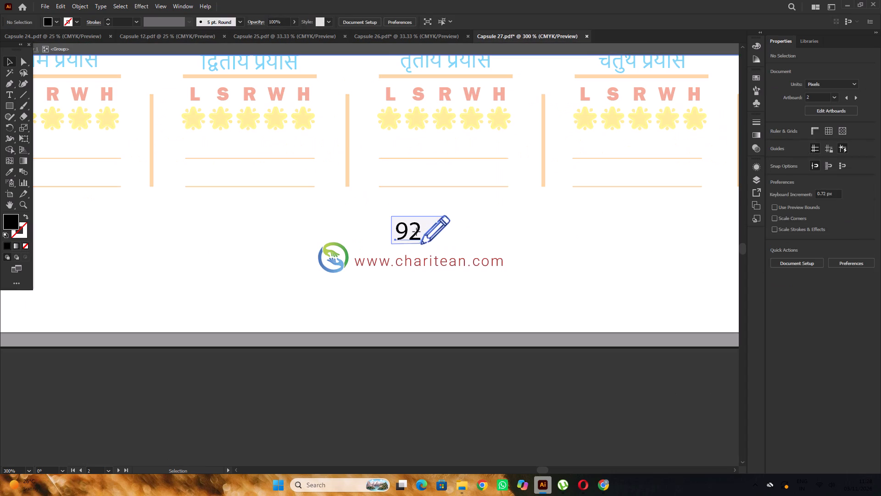
{"action": "double_click", "coordinate": [418, 230]}
{"action": "left_click", "coordinate": [419, 226]}
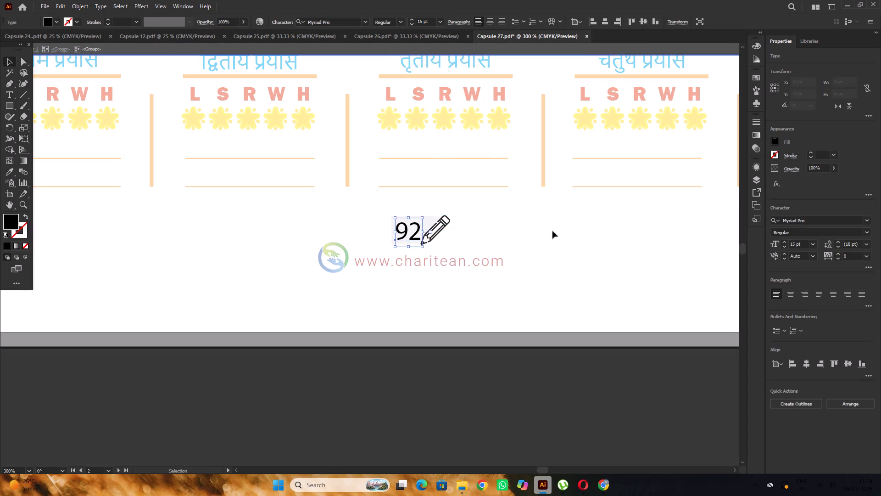
{"action": "left_click", "coordinate": [831, 221]}
{"action": "key", "text": "s"}
{"action": "key", "text": "a"}
{"action": "key", "text": "s"}
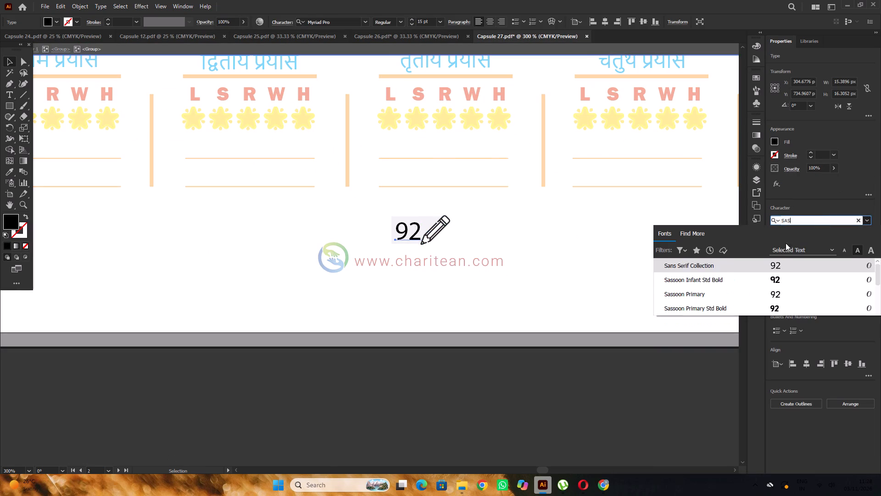
{"action": "left_click", "coordinate": [742, 286]}
Shift the number 92 about 2.4 px left, away from the pencil, and leave the group's isolation.
{"action": "scroll", "coordinate": [422, 241], "scroll_direction": "up", "scroll_amount": 4, "text": "alt"}
{"action": "left_click_drag", "start_coordinate": [409, 212], "coordinate": [400, 211]}
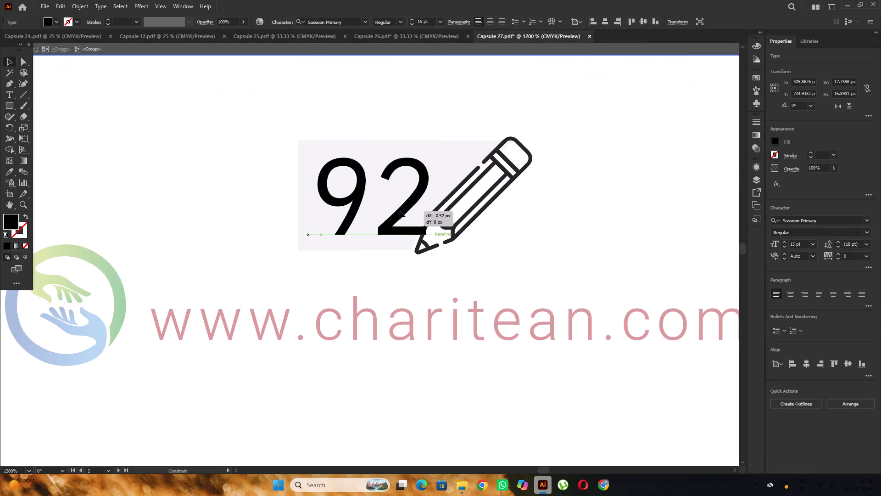
{"action": "left_click_drag", "start_coordinate": [400, 211], "coordinate": [392, 211]}
{"action": "scroll", "coordinate": [320, 183], "scroll_direction": "down", "scroll_amount": 5, "text": "alt"}
{"action": "double_click", "coordinate": [418, 276]}
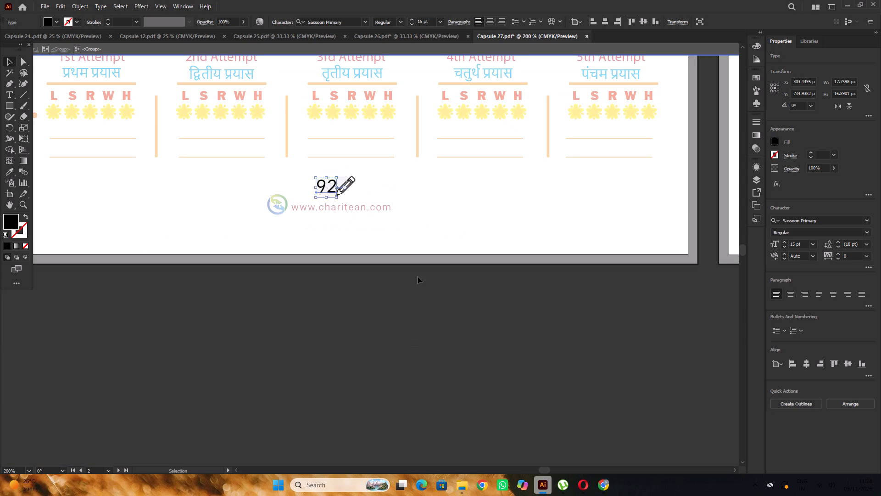
Change the page number 93 at the bottom of the third page to the Sassoon Primary font.
{"action": "scroll", "coordinate": [412, 268], "scroll_direction": "down", "scroll_amount": 5, "text": "alt"}
{"action": "key", "text": "space"}
{"action": "left_click_drag", "start_coordinate": [585, 284], "coordinate": [472, 275]}
{"action": "scroll", "coordinate": [426, 250], "scroll_direction": "up", "scroll_amount": 7, "text": "alt"}
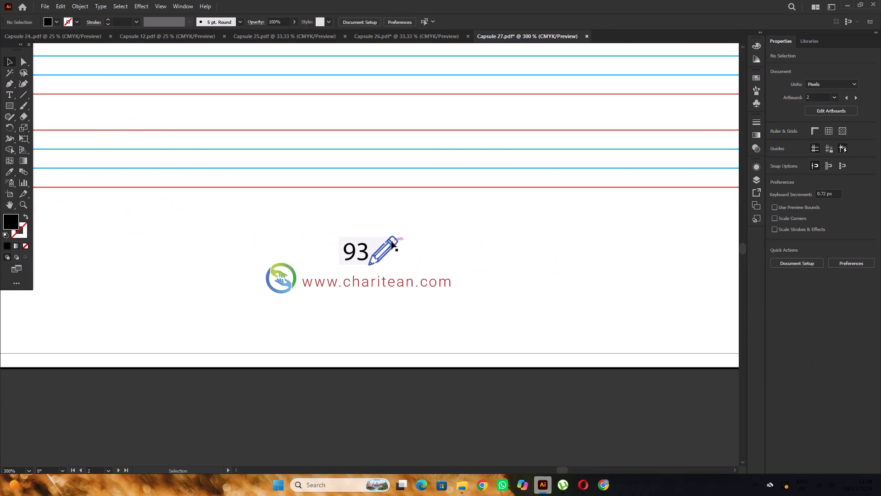
{"action": "key", "text": "t"}
{"action": "left_click_drag", "start_coordinate": [366, 251], "coordinate": [336, 255]}
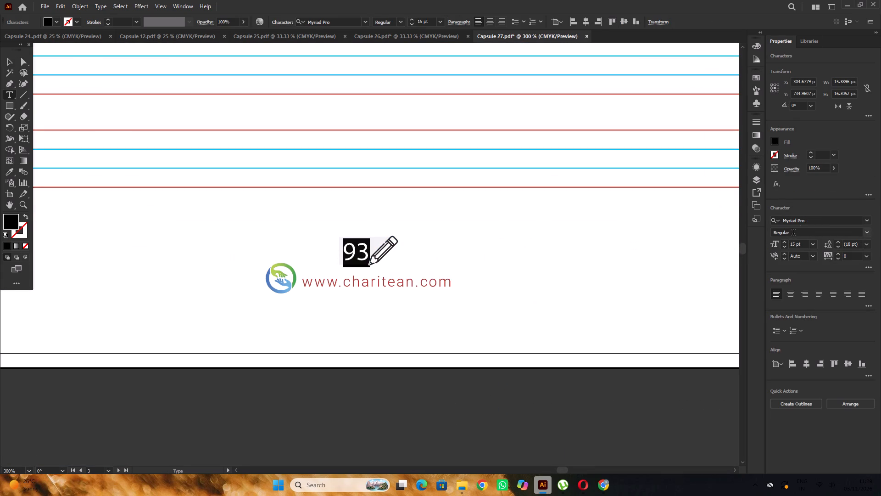
{"action": "left_click", "coordinate": [804, 225]}
{"action": "key", "text": "s"}
{"action": "key", "text": "a"}
{"action": "key", "text": "s"}
{"action": "left_click", "coordinate": [720, 274]}
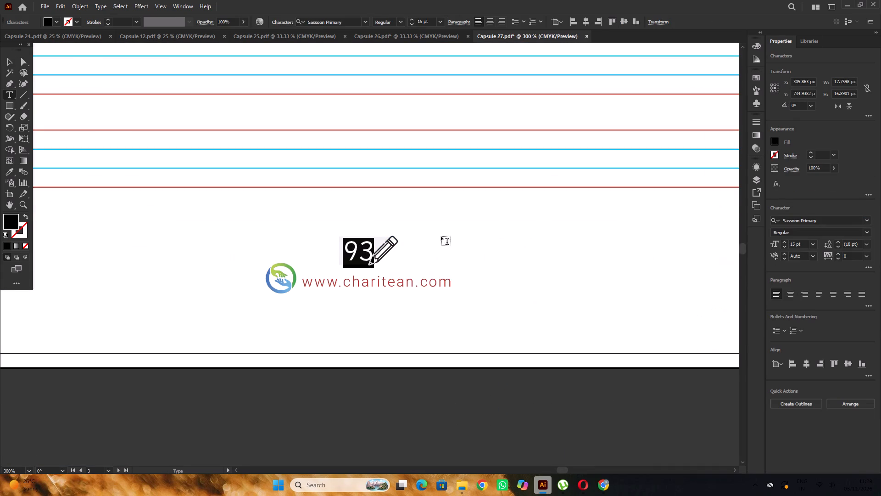
Shift the number 93 about 2.4 px left, away from the pencil, and deselect it.
{"action": "scroll", "coordinate": [429, 231], "scroll_direction": "down", "scroll_amount": 4}
{"action": "scroll", "coordinate": [369, 196], "scroll_direction": "up", "scroll_amount": 2, "text": "alt"}
{"action": "left_click", "coordinate": [9, 60]}
{"action": "scroll", "coordinate": [351, 253], "scroll_direction": "up", "scroll_amount": 2, "text": "alt"}
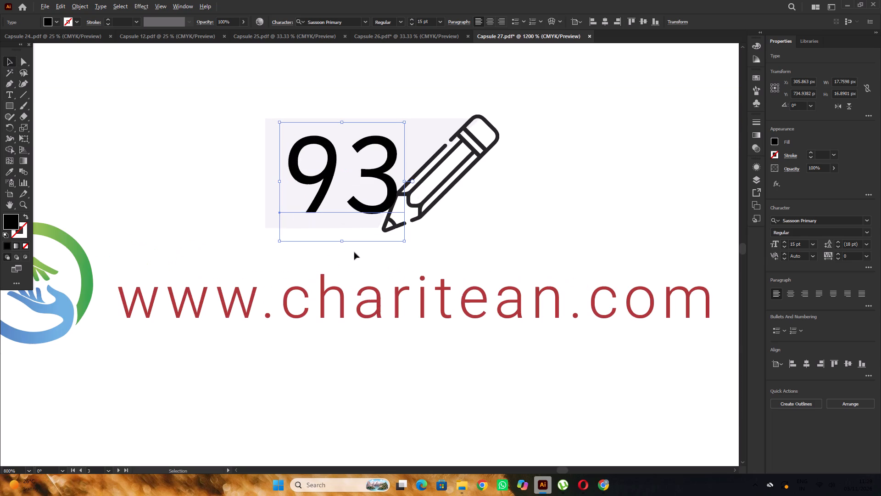
{"action": "left_click_drag", "start_coordinate": [376, 212], "coordinate": [359, 213]}
{"action": "scroll", "coordinate": [274, 198], "scroll_direction": "down", "scroll_amount": 8, "text": "alt"}
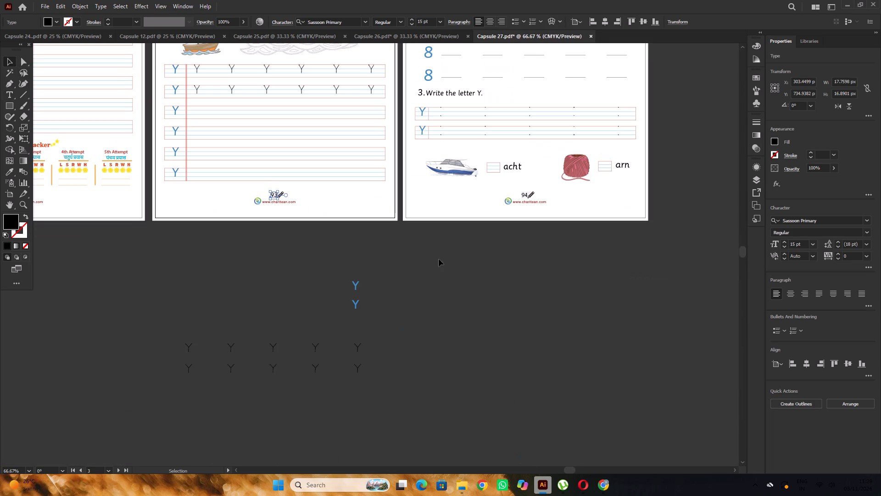
{"action": "left_click", "coordinate": [494, 267]}
Change the page number 94 at the bottom of the fourth page to the Sassoon Primary font.
{"action": "key", "text": "space"}
{"action": "left_click_drag", "start_coordinate": [572, 257], "coordinate": [479, 271]}
{"action": "scroll", "coordinate": [459, 222], "scroll_direction": "up", "scroll_amount": 5, "text": "alt"}
{"action": "scroll", "coordinate": [419, 217], "scroll_direction": "up", "scroll_amount": 1}
{"action": "scroll", "coordinate": [429, 231], "scroll_direction": "down", "scroll_amount": 3, "text": "alt"}
{"action": "scroll", "coordinate": [429, 231], "scroll_direction": "up", "scroll_amount": 3}
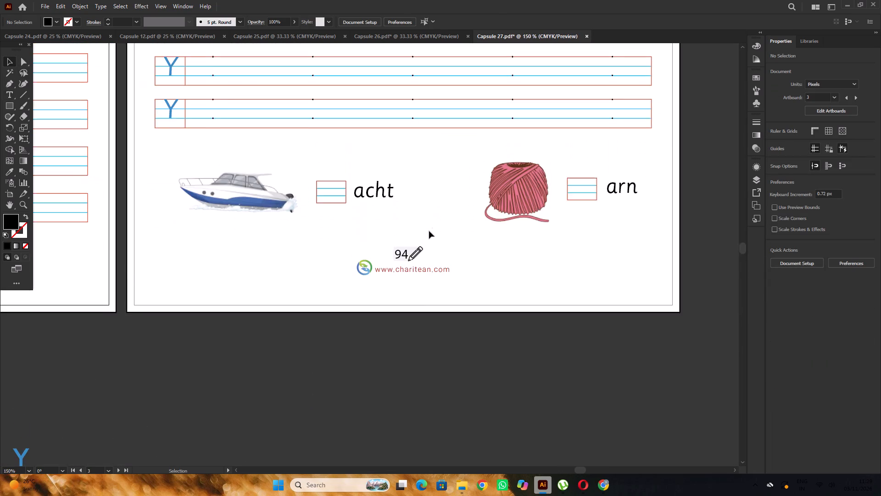
{"action": "scroll", "coordinate": [429, 231], "scroll_direction": "up", "scroll_amount": 3}
{"action": "key", "text": "t"}
{"action": "left_click_drag", "start_coordinate": [407, 261], "coordinate": [378, 268]}
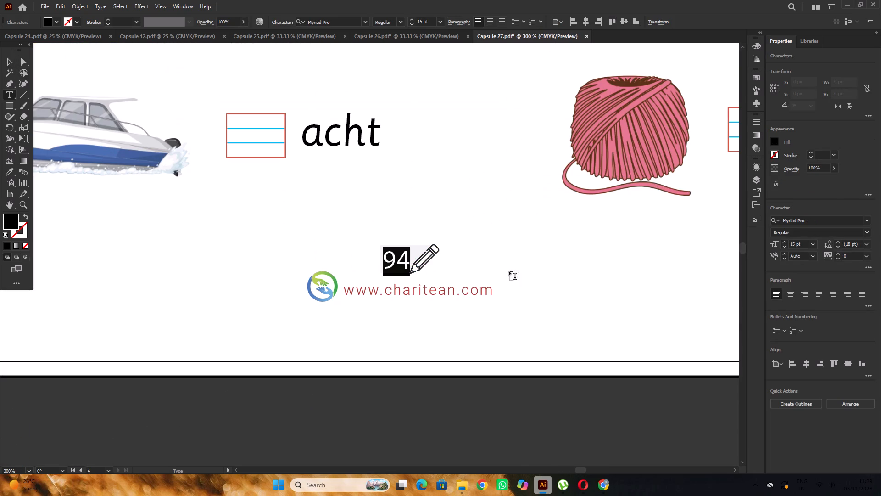
{"action": "left_click", "coordinate": [805, 221]}
{"action": "key", "text": "s"}
{"action": "key", "text": "a"}
{"action": "key", "text": "s"}
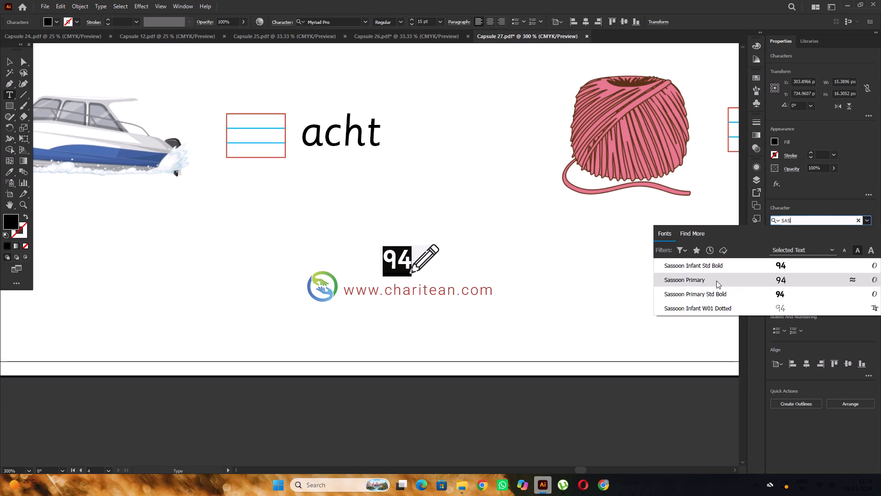
{"action": "left_click", "coordinate": [716, 281]}
Shift the number 94 about 1.2 px left, away from the pencil, and deselect it.
{"action": "scroll", "coordinate": [431, 269], "scroll_direction": "up", "scroll_amount": 3, "text": "alt"}
{"action": "left_click", "coordinate": [6, 66]}
{"action": "scroll", "coordinate": [289, 231], "scroll_direction": "up", "scroll_amount": 2, "text": "alt"}
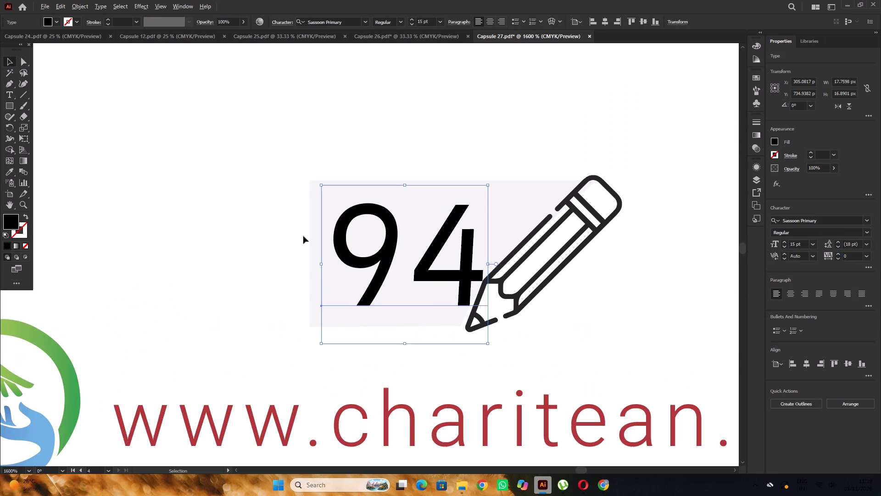
{"action": "left_click_drag", "start_coordinate": [449, 273], "coordinate": [436, 269]}
{"action": "scroll", "coordinate": [396, 238], "scroll_direction": "down", "scroll_amount": 8, "text": "alt"}
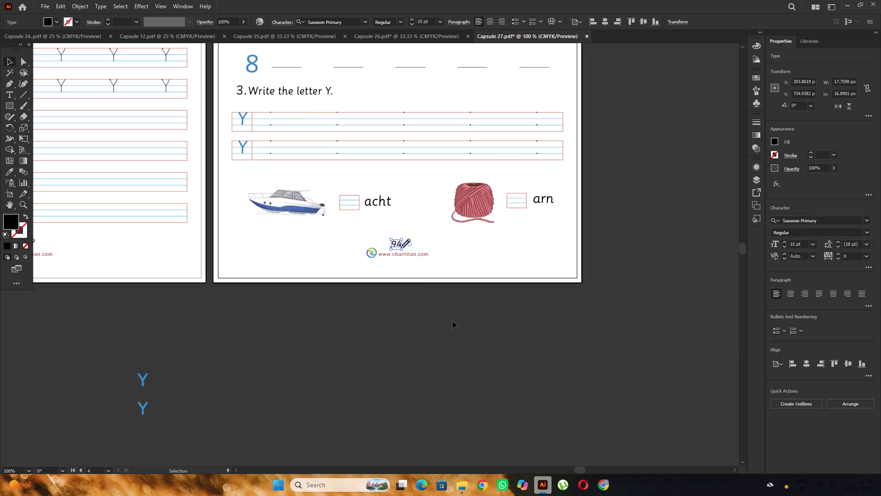
{"action": "left_click", "coordinate": [456, 321]}
Look over all four worksheet pages to check the headings, layout and page numbers.
{"action": "scroll", "coordinate": [453, 316], "scroll_direction": "down", "scroll_amount": 3, "text": "alt"}
{"action": "key", "text": "space"}
{"action": "left_click_drag", "start_coordinate": [373, 327], "coordinate": [472, 326]}
{"action": "scroll", "coordinate": [294, 328], "scroll_direction": "down", "scroll_amount": 1, "text": "alt"}
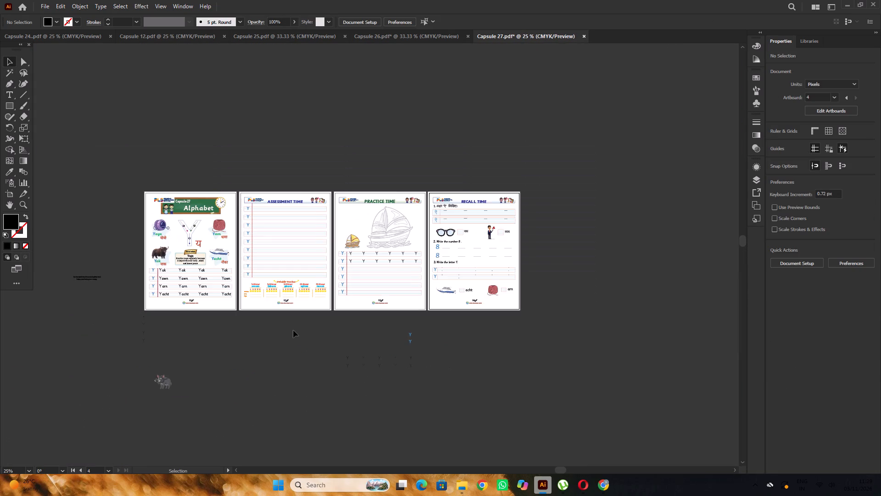
{"action": "key", "text": "space"}
{"action": "left_click_drag", "start_coordinate": [290, 338], "coordinate": [361, 315]}
{"action": "scroll", "coordinate": [347, 295], "scroll_direction": "down", "scroll_amount": 2}
{"action": "scroll", "coordinate": [396, 282], "scroll_direction": "up", "scroll_amount": 2}
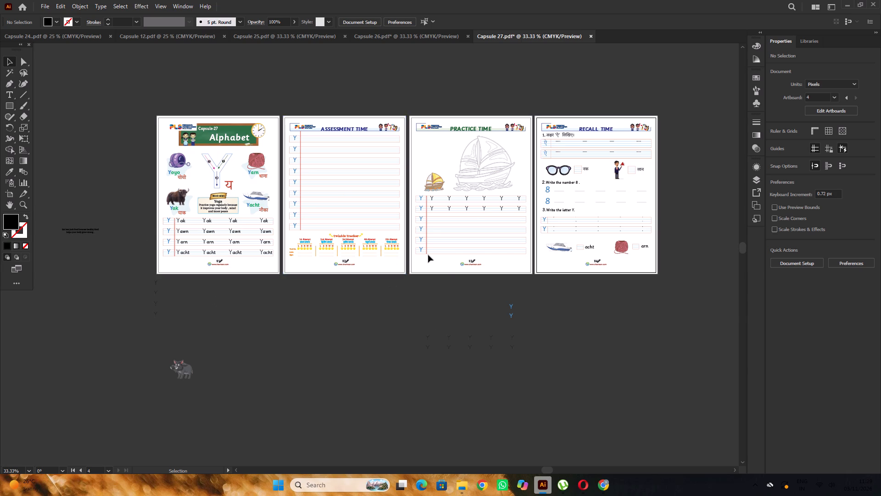
{"action": "scroll", "coordinate": [428, 254], "scroll_direction": "up", "scroll_amount": 3}
{"action": "scroll", "coordinate": [428, 254], "scroll_direction": "down", "scroll_amount": 2, "text": "alt"}
{"action": "key", "text": "space"}
{"action": "left_click_drag", "start_coordinate": [501, 324], "coordinate": [456, 333]}
{"action": "left_click", "coordinate": [587, 331]}
{"action": "scroll", "coordinate": [553, 302], "scroll_direction": "up", "scroll_amount": 1, "text": "alt"}
{"action": "scroll", "coordinate": [553, 302], "scroll_direction": "down", "scroll_amount": 1, "text": "alt"}
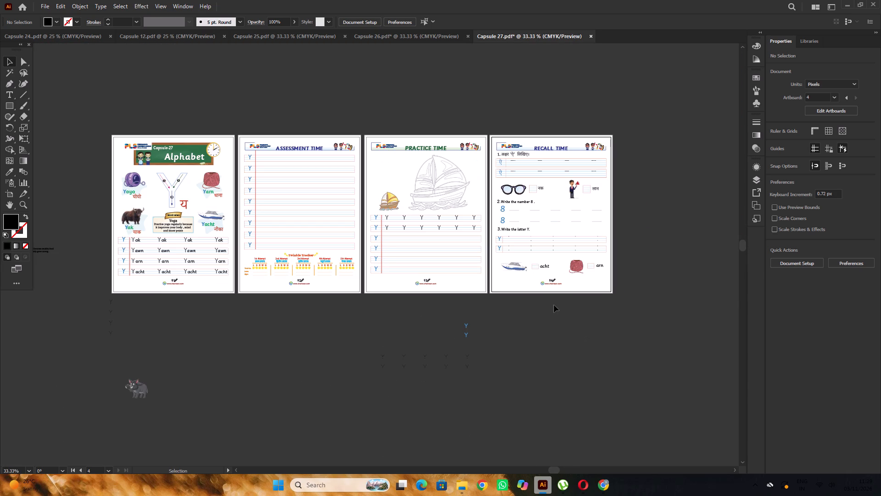
Save the Capsule 27 document.
{"action": "key", "text": "ctrl+s"}
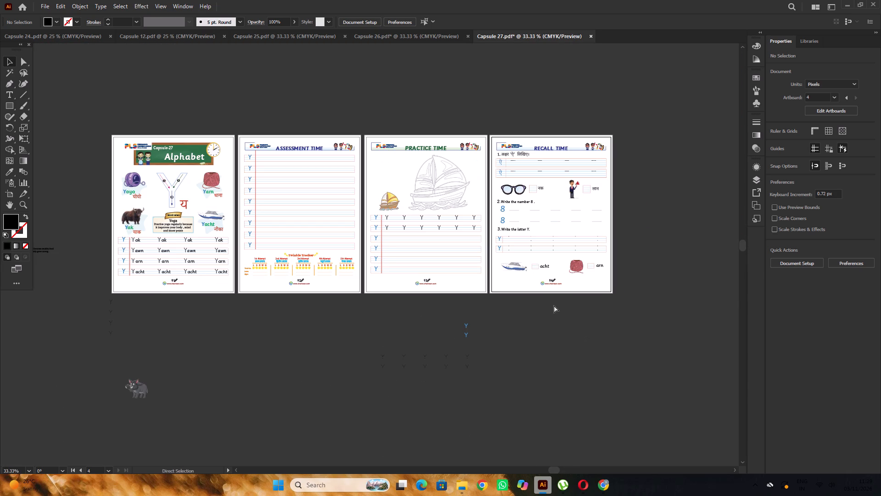
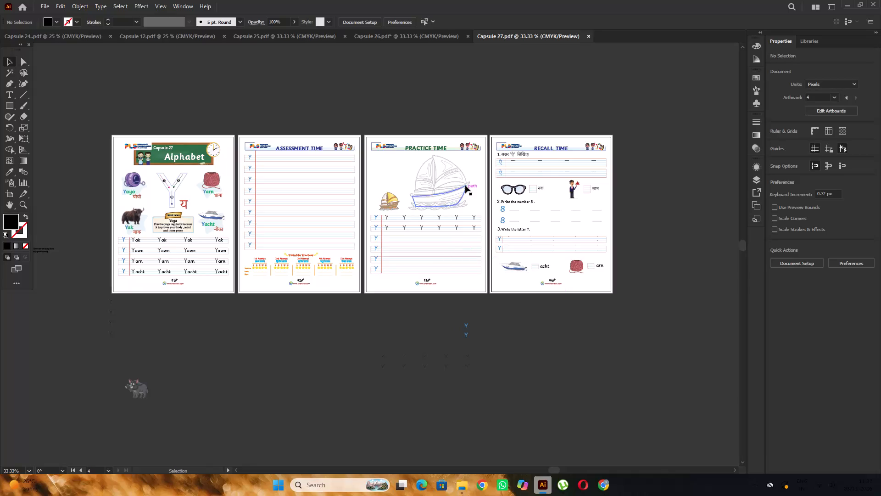
Open the Capsule 28 PDF from the PRINT A 1 folder in Adobe Illustrator.
{"action": "left_click", "coordinate": [844, 4]}
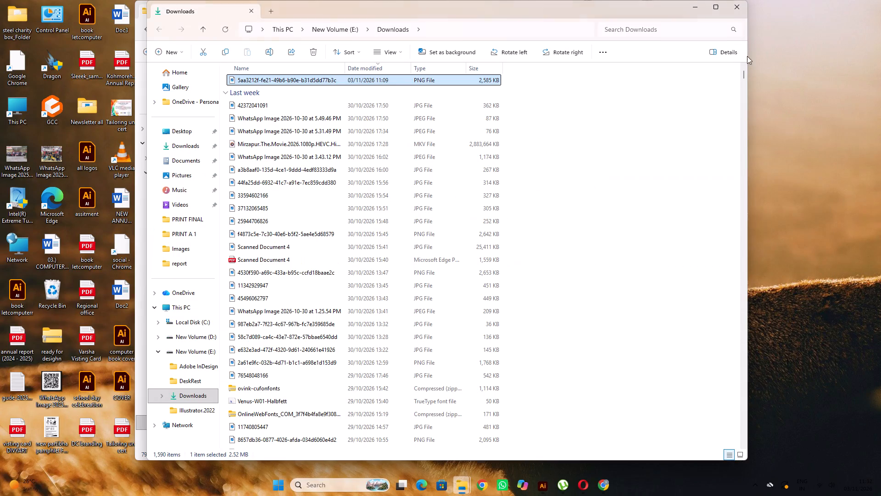
{"action": "left_click", "coordinate": [701, 6]}
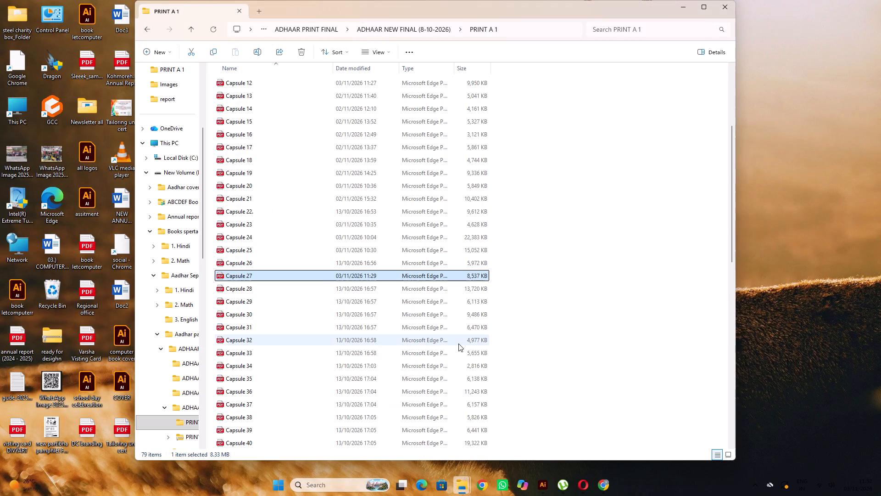
{"action": "left_click", "coordinate": [336, 288]}
{"action": "right_click", "coordinate": [336, 288]}
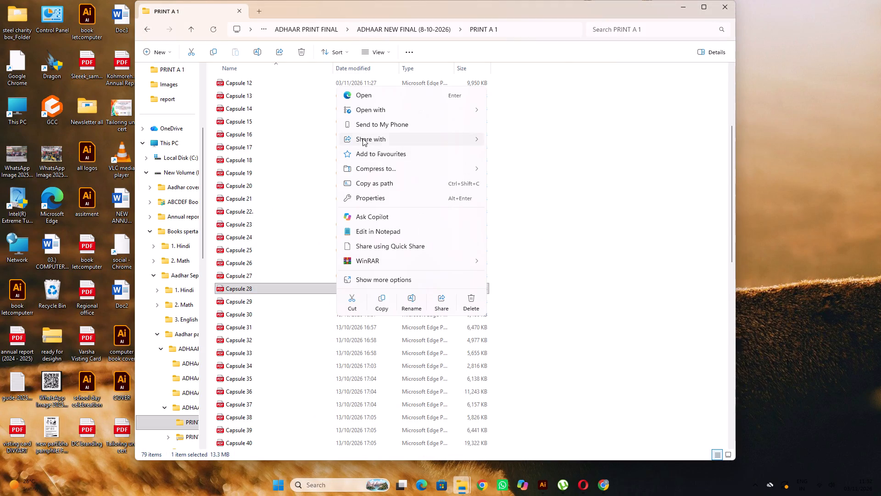
{"action": "left_click", "coordinate": [532, 112]}
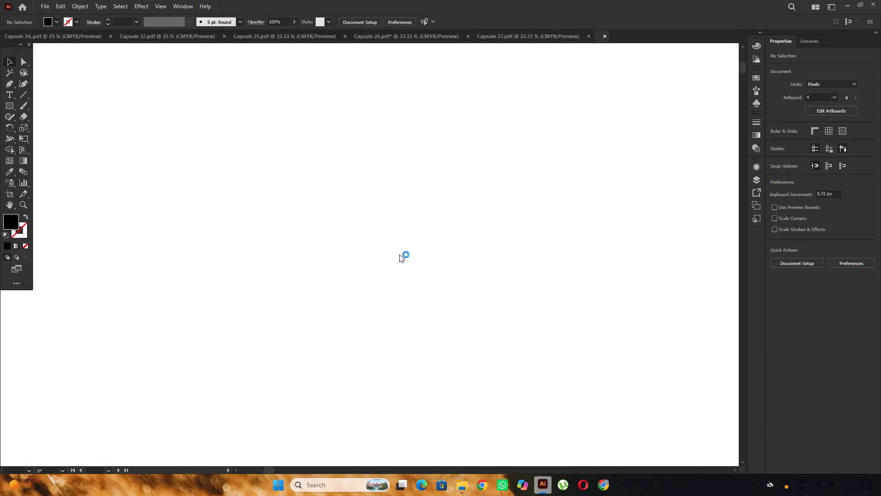
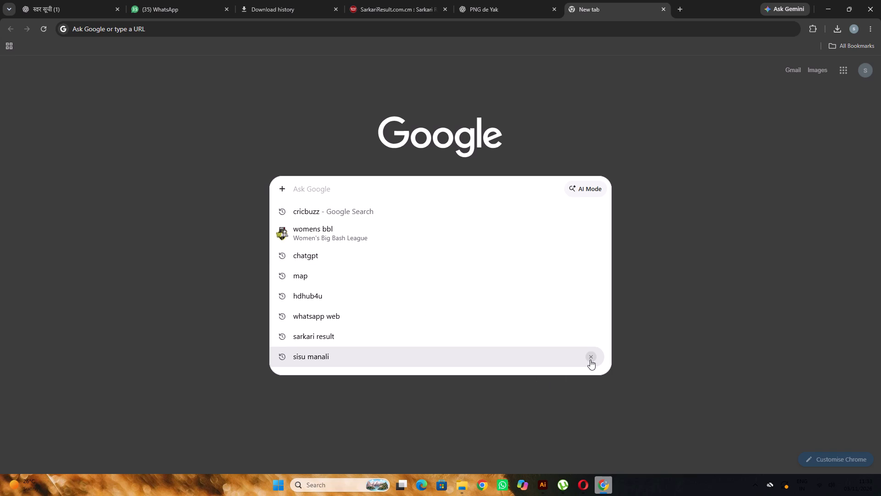
In Google Chrome, remove the last past-search entry from the suggestions under the new tab's search box.
{"action": "left_click", "coordinate": [590, 360]}
{"action": "left_click", "coordinate": [591, 360]}
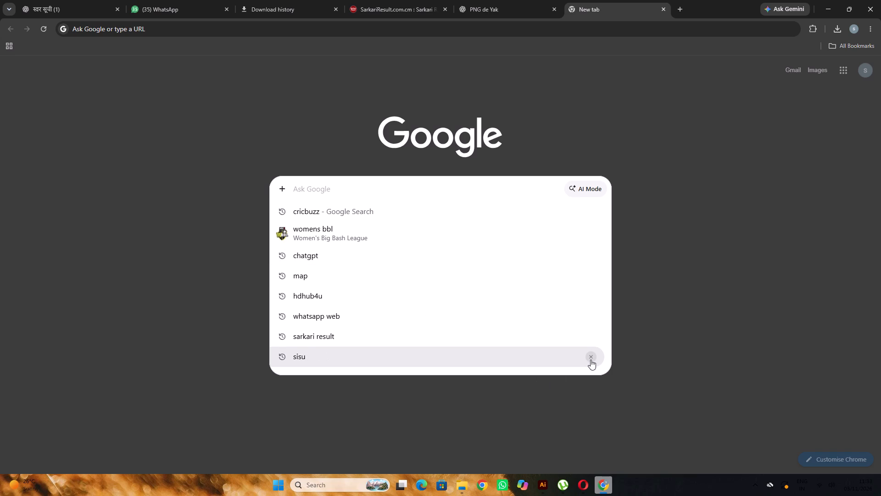
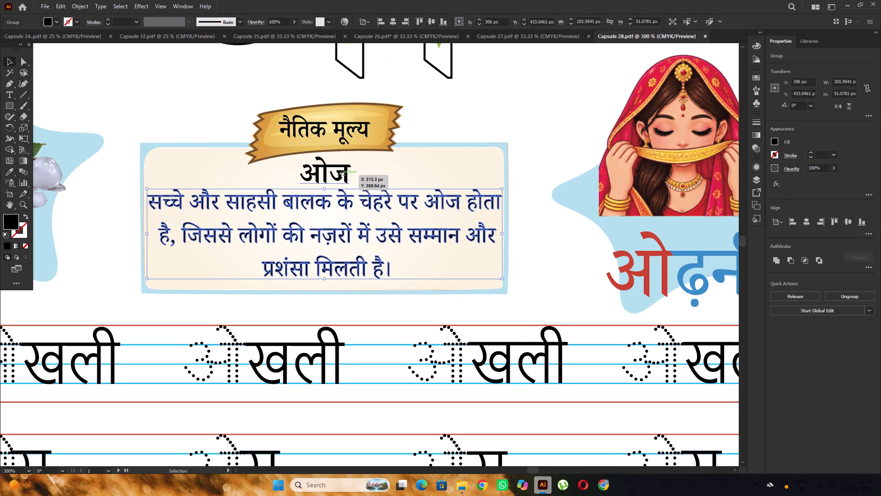
Add a space and an opening parenthesis after the heading ओज in the नैतिक मूल्य box.
{"action": "left_click", "coordinate": [341, 175]}
{"action": "scroll", "coordinate": [341, 175], "scroll_direction": "up", "scroll_amount": 2, "text": "alt"}
{"action": "double_click", "coordinate": [350, 171]}
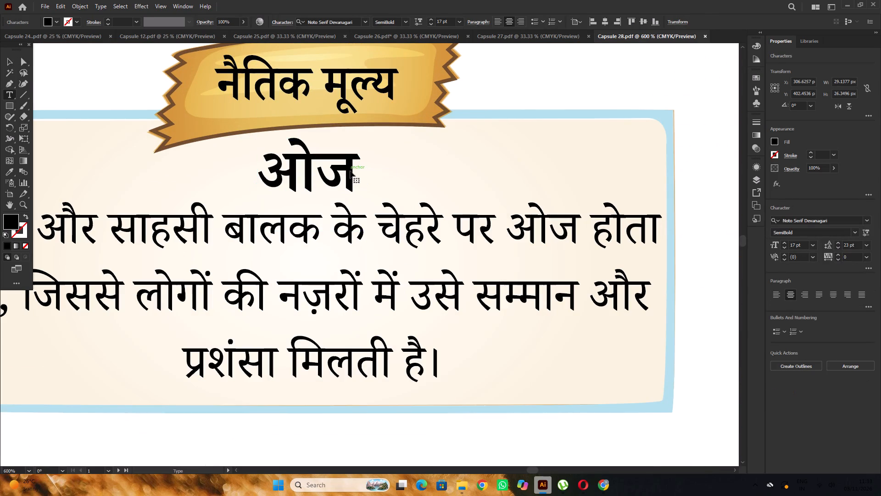
{"action": "key", "text": "space"}
{"action": "type", "text": "["}
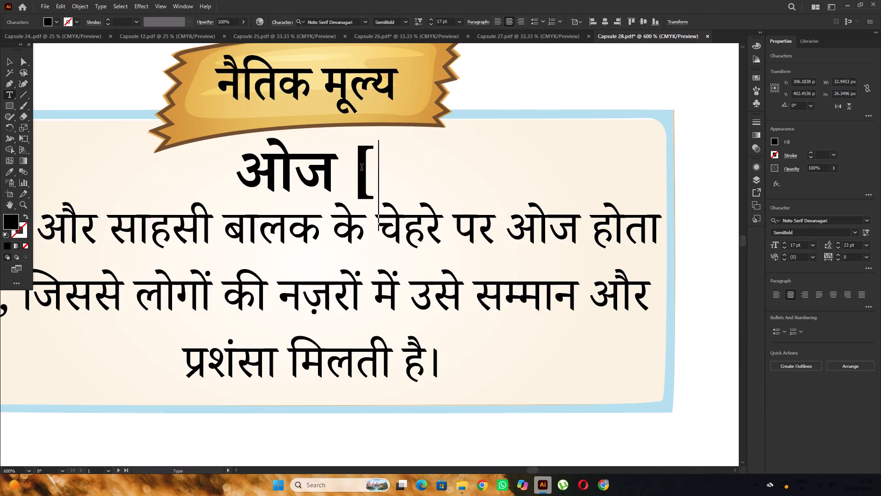
{"action": "key", "text": "BackSpace"}
{"action": "key", "text": "shift+parenleft"}
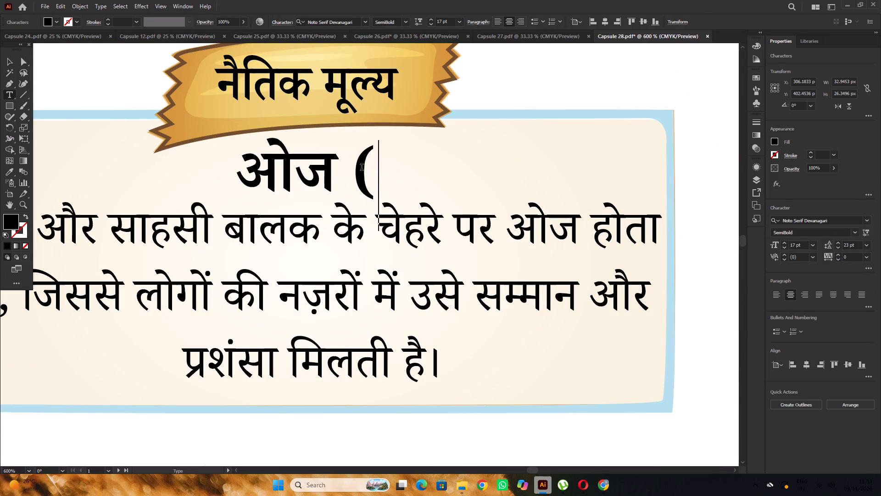
{"action": "key", "text": "space"}
{"action": "scroll", "coordinate": [364, 167], "scroll_direction": "down", "scroll_amount": 1, "text": "alt"}
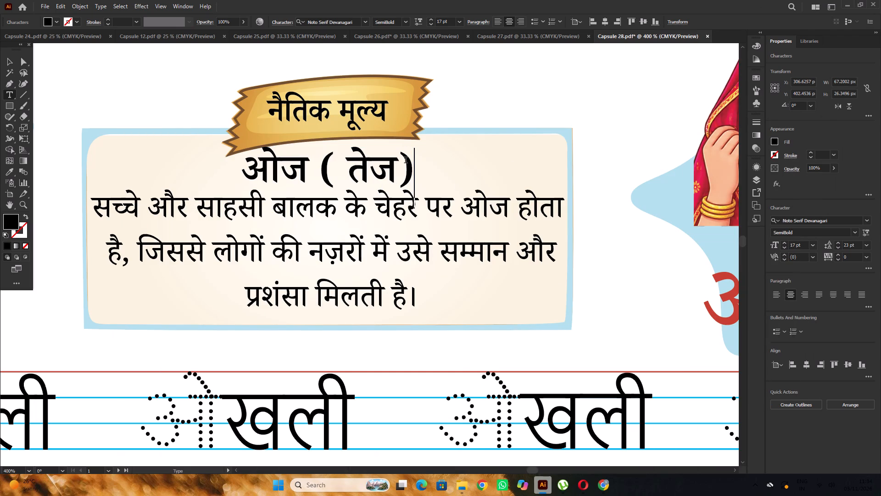
{"action": "scroll", "coordinate": [411, 163], "scroll_direction": "down", "scroll_amount": 5, "text": "alt"}
{"action": "left_click", "coordinate": [14, 60]}
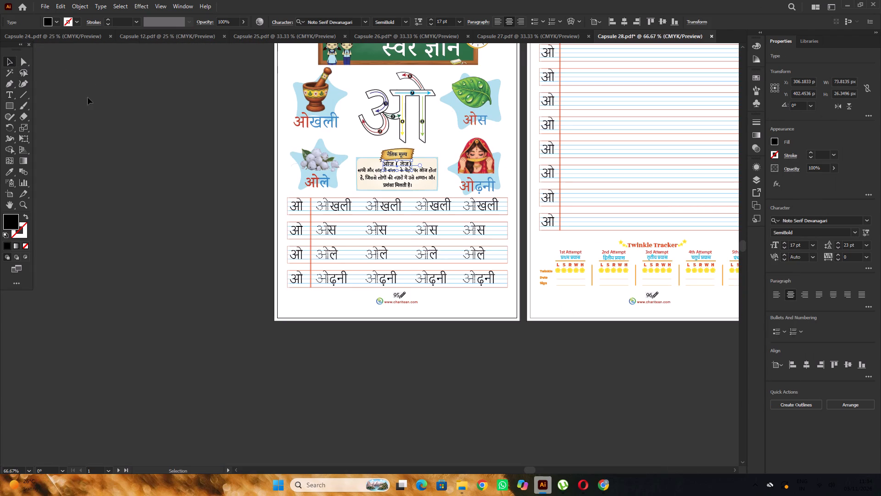
{"action": "left_click", "coordinate": [87, 97]}
Change the stroke-order number on the blue horizontal arrow of the large letter ओ to 6.
{"action": "scroll", "coordinate": [175, 130], "scroll_direction": "up", "scroll_amount": 2}
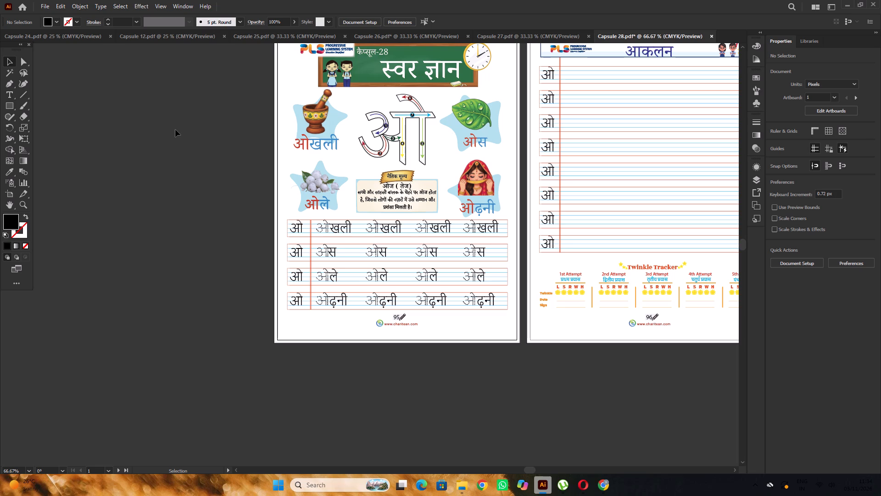
{"action": "scroll", "coordinate": [429, 117], "scroll_direction": "up", "scroll_amount": 7}
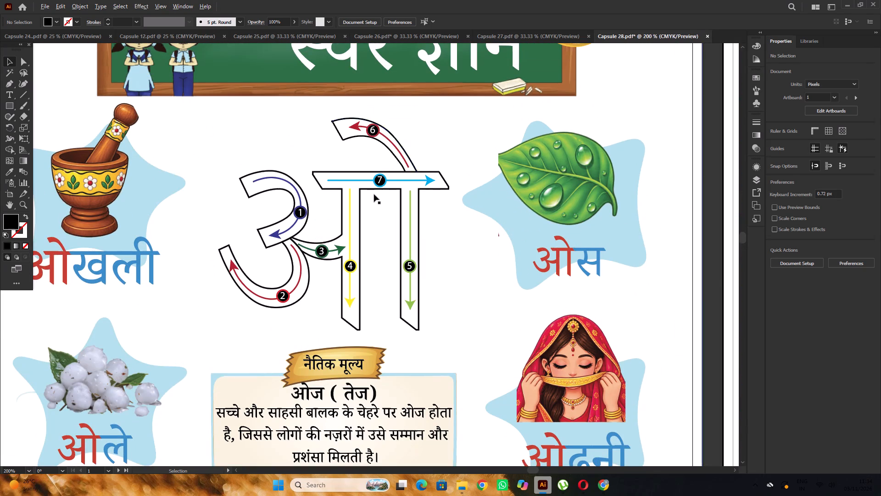
{"action": "scroll", "coordinate": [374, 195], "scroll_direction": "up", "scroll_amount": 3, "text": "alt"}
{"action": "scroll", "coordinate": [384, 175], "scroll_direction": "up", "scroll_amount": 3}
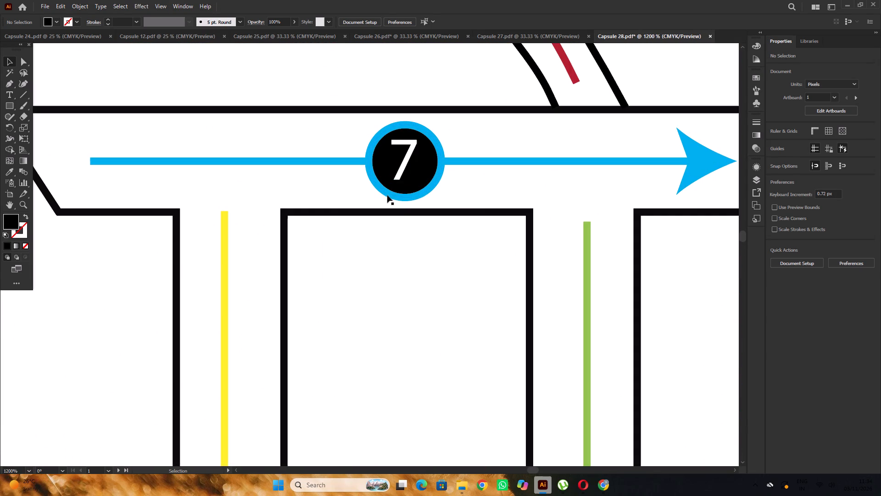
{"action": "key", "text": "t"}
{"action": "left_click_drag", "start_coordinate": [408, 164], "coordinate": [395, 177]}
{"action": "key", "text": "6"}
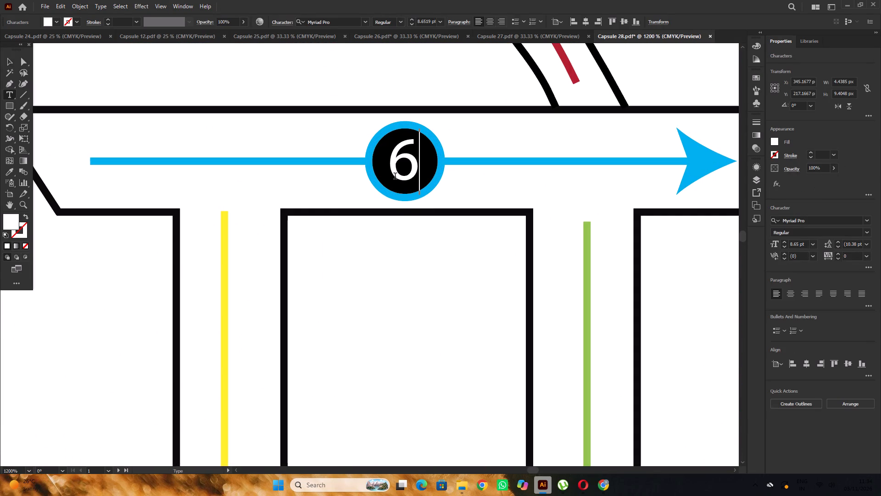
{"action": "scroll", "coordinate": [395, 177], "scroll_direction": "down", "scroll_amount": 2, "text": "alt"}
Change the stroke-order number on the red curved arrow above the large letter ओ to 7.
{"action": "scroll", "coordinate": [394, 173], "scroll_direction": "up", "scroll_amount": 9}
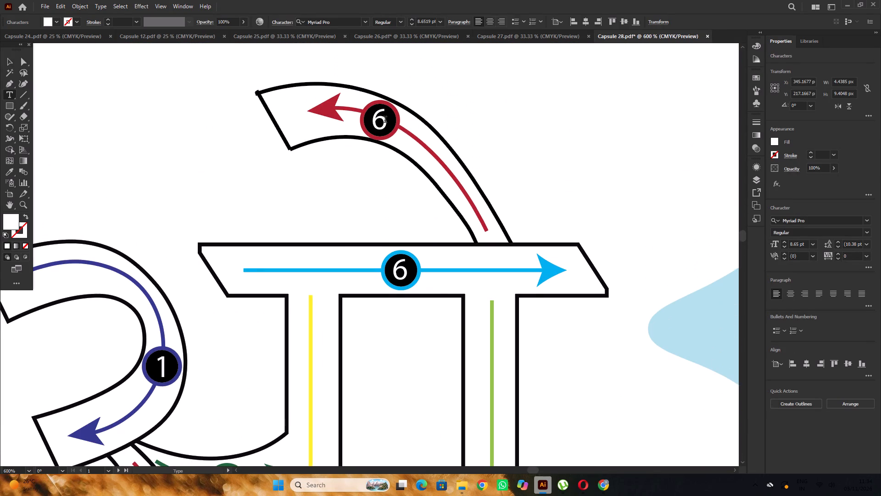
{"action": "left_click_drag", "start_coordinate": [385, 120], "coordinate": [374, 126]}
{"action": "key", "text": "7"}
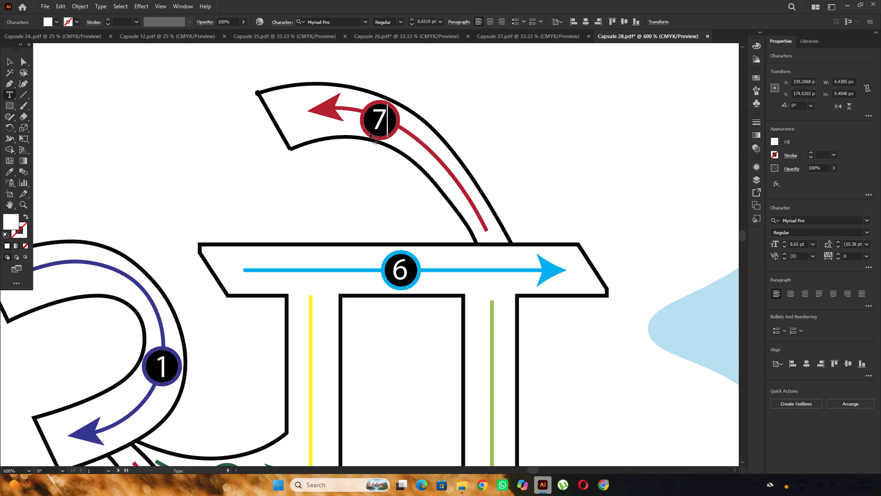
{"action": "scroll", "coordinate": [390, 168], "scroll_direction": "down", "scroll_amount": 3, "text": "alt"}
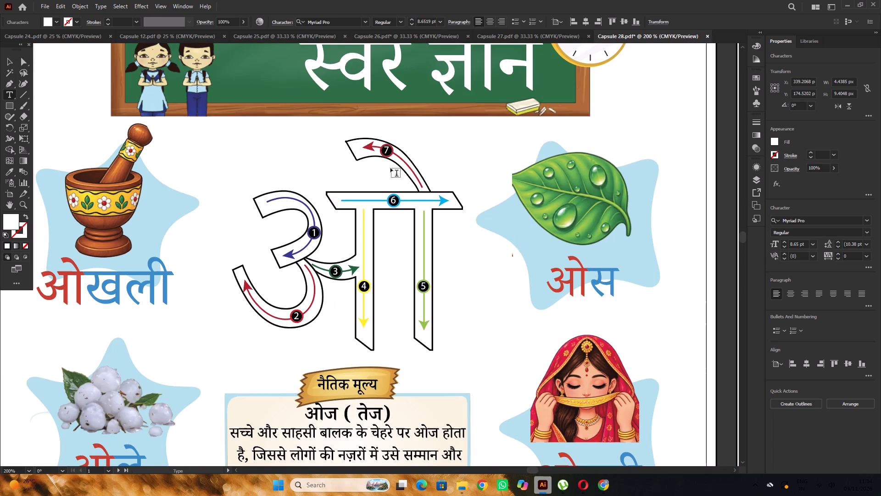
{"action": "scroll", "coordinate": [390, 168], "scroll_direction": "up", "scroll_amount": 2}
{"action": "scroll", "coordinate": [390, 168], "scroll_direction": "down", "scroll_amount": 2}
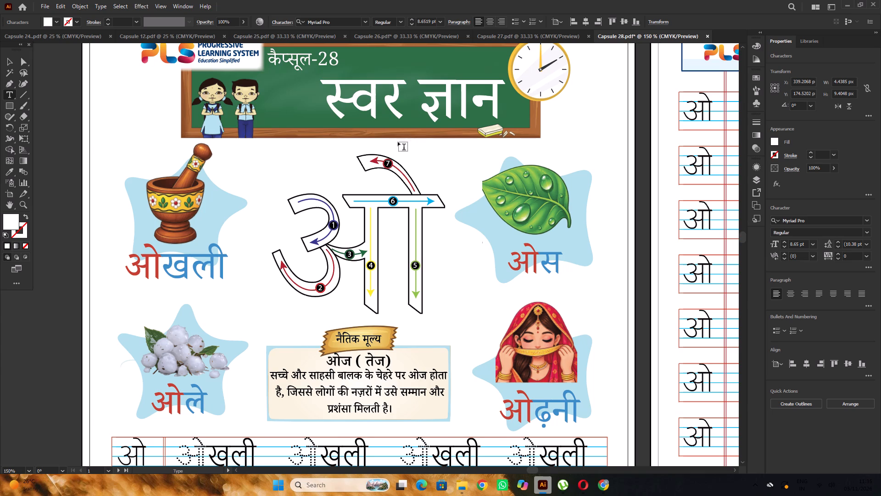
{"action": "scroll", "coordinate": [410, 163], "scroll_direction": "down", "scroll_amount": 1, "text": "alt"}
{"action": "left_click", "coordinate": [7, 58]}
{"action": "left_click", "coordinate": [113, 110]}
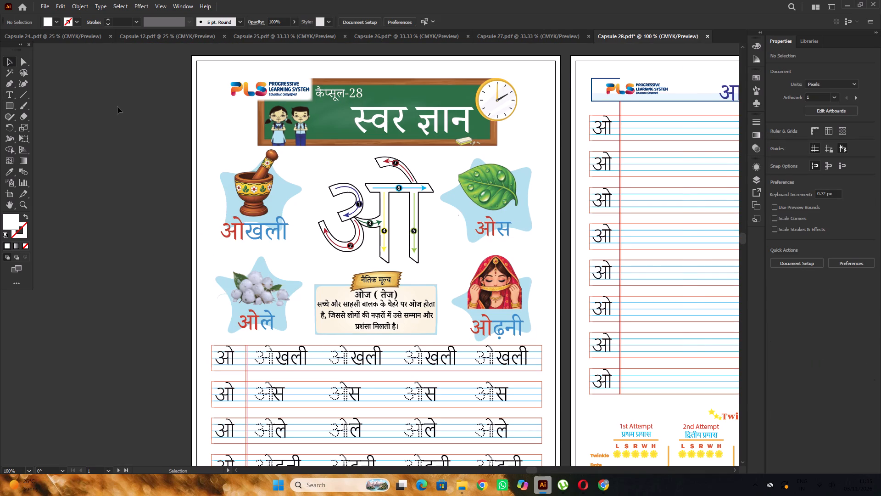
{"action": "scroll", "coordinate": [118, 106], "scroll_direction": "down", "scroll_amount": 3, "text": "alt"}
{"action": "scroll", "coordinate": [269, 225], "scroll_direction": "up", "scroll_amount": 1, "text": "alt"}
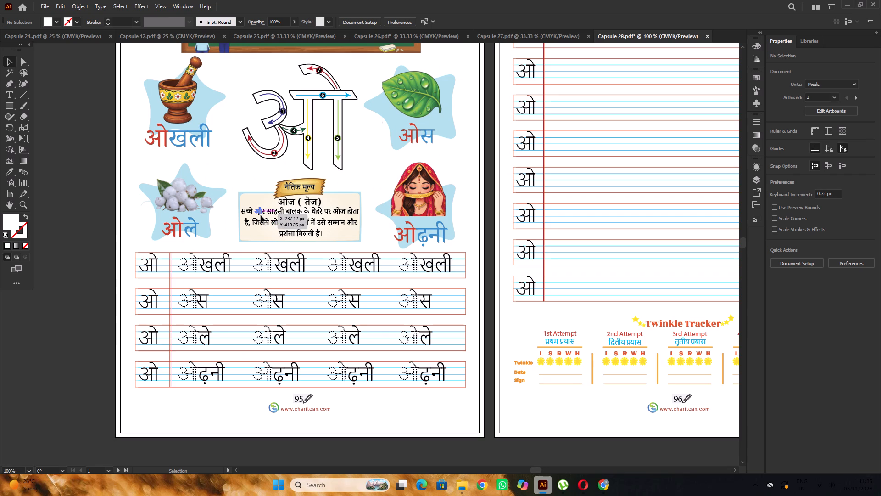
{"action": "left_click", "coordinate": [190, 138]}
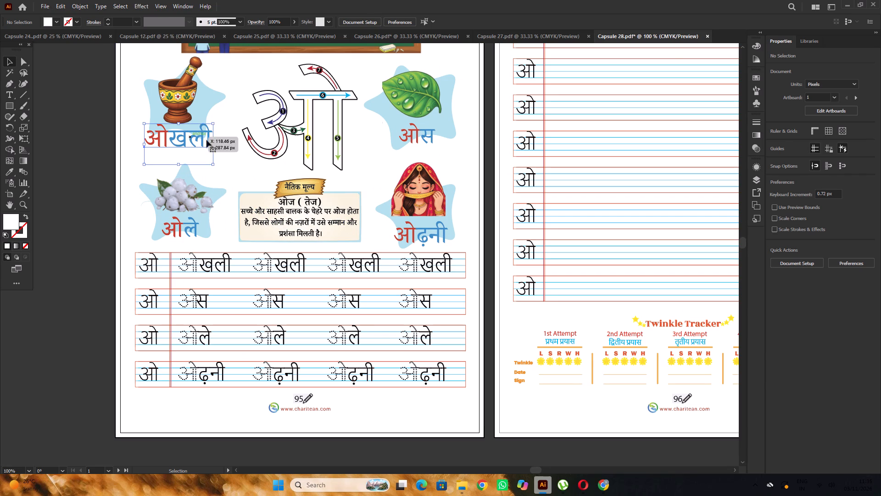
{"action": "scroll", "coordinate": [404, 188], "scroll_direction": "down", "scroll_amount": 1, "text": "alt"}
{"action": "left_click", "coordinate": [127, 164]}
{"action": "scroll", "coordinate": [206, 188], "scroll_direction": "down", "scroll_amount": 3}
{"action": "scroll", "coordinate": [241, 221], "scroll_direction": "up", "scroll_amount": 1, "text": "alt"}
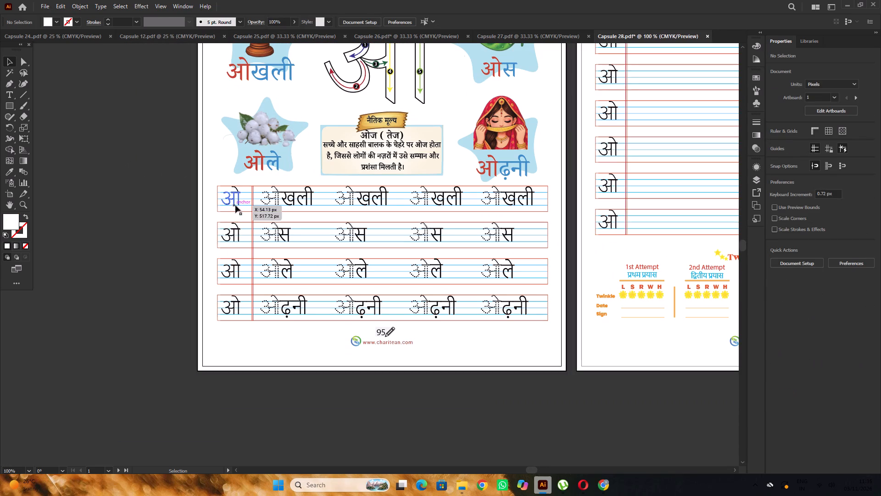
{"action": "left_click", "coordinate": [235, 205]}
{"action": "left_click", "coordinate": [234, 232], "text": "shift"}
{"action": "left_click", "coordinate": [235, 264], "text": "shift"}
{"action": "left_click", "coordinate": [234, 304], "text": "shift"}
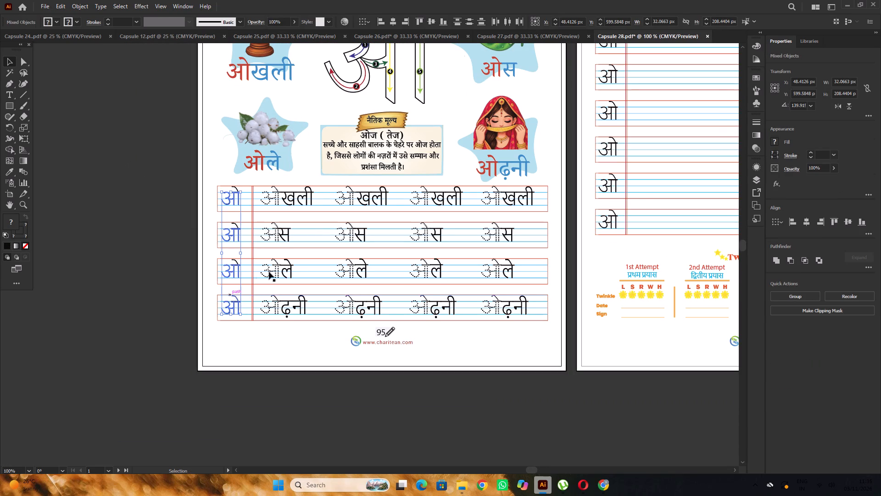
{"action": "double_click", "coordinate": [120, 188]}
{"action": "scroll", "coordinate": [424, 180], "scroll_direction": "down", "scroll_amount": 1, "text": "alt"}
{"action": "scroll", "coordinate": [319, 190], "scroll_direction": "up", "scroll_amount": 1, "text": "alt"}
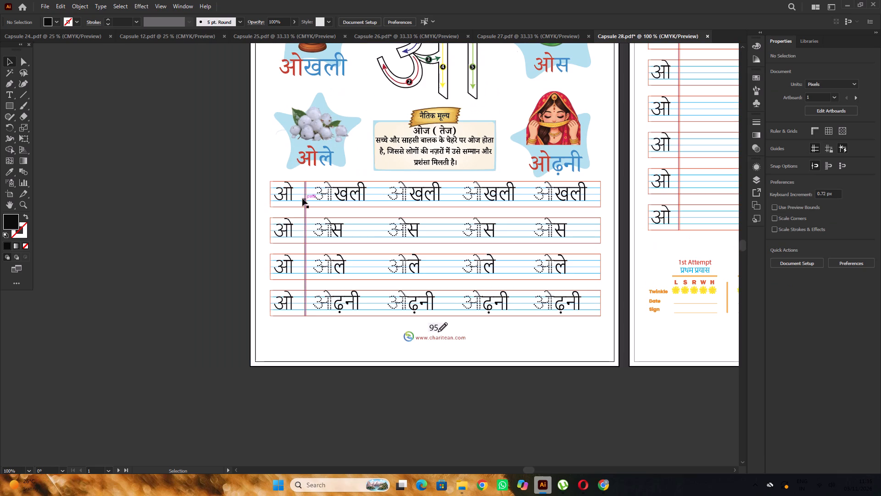
{"action": "left_click", "coordinate": [180, 27]}
{"action": "left_click", "coordinate": [182, 37]}
{"action": "left_click", "coordinate": [275, 32]}
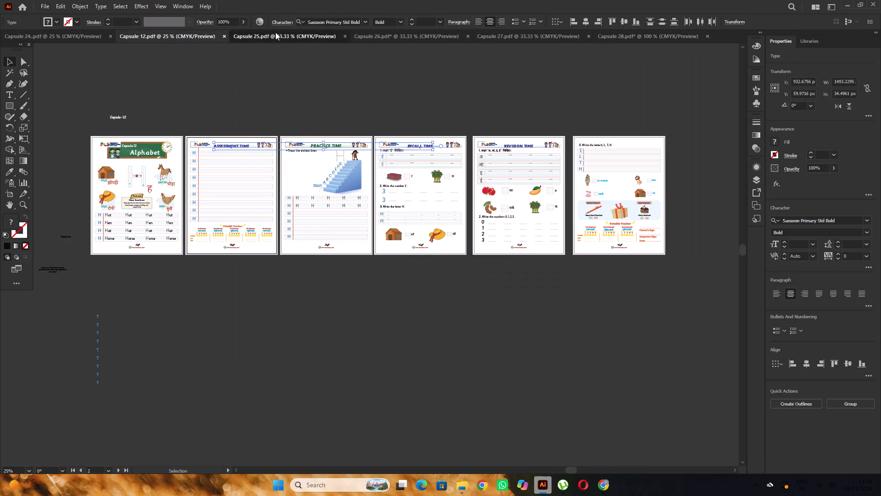
{"action": "scroll", "coordinate": [193, 202], "scroll_direction": "up", "scroll_amount": 2, "text": "alt"}
{"action": "left_click", "coordinate": [201, 207]}
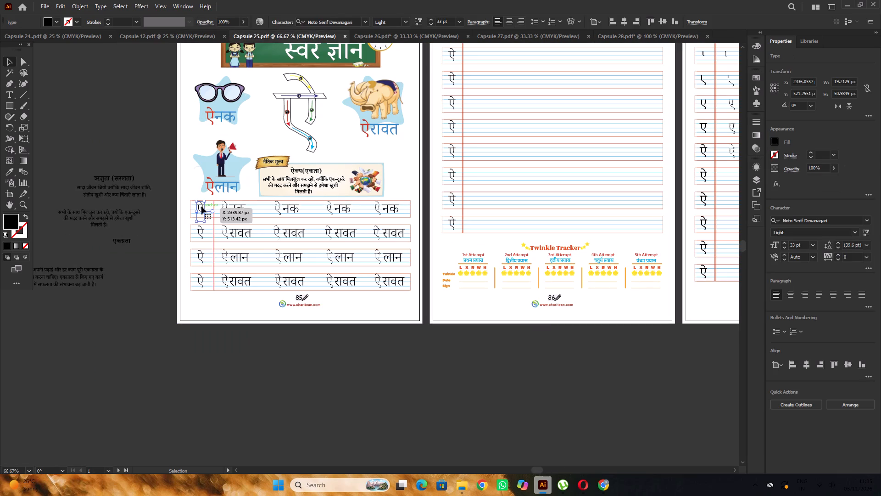
{"action": "key", "text": "ctrl+c"}
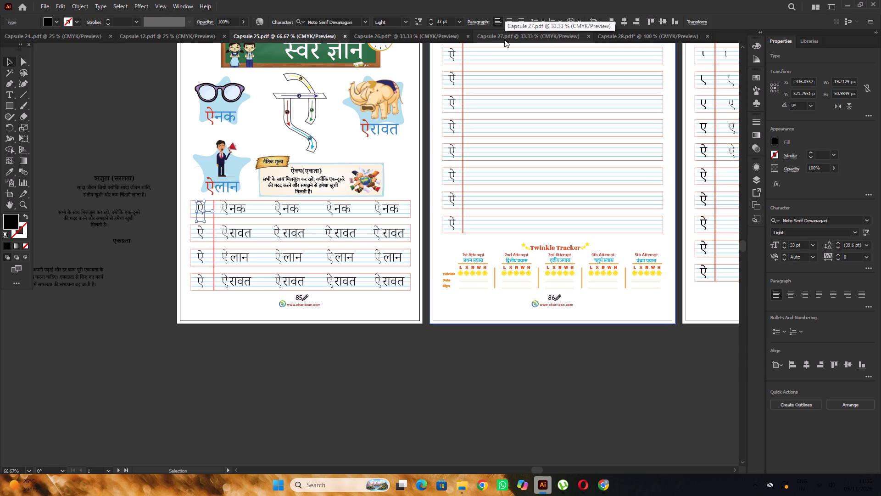
{"action": "left_click", "coordinate": [635, 34]}
{"action": "scroll", "coordinate": [338, 223], "scroll_direction": "down", "scroll_amount": 4}
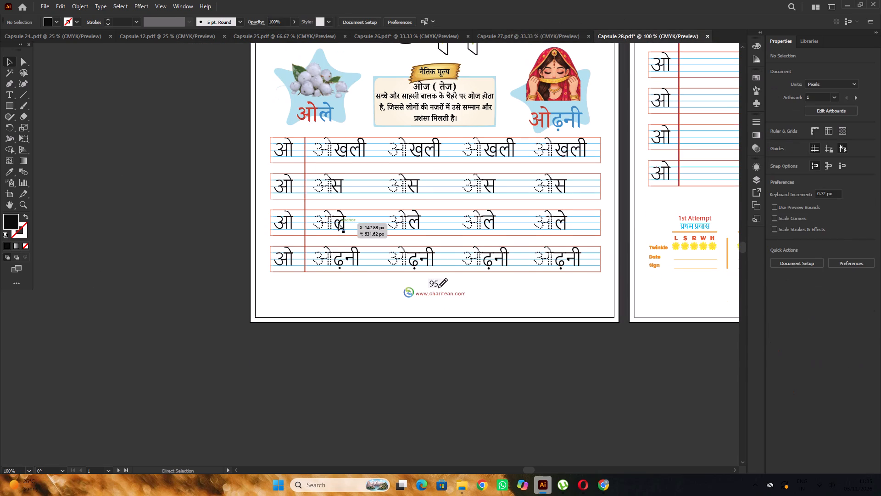
{"action": "key", "text": "ctrl+v"}
{"action": "scroll", "coordinate": [341, 221], "scroll_direction": "down", "scroll_amount": 4}
{"action": "left_click_drag", "start_coordinate": [367, 203], "coordinate": [346, 335]}
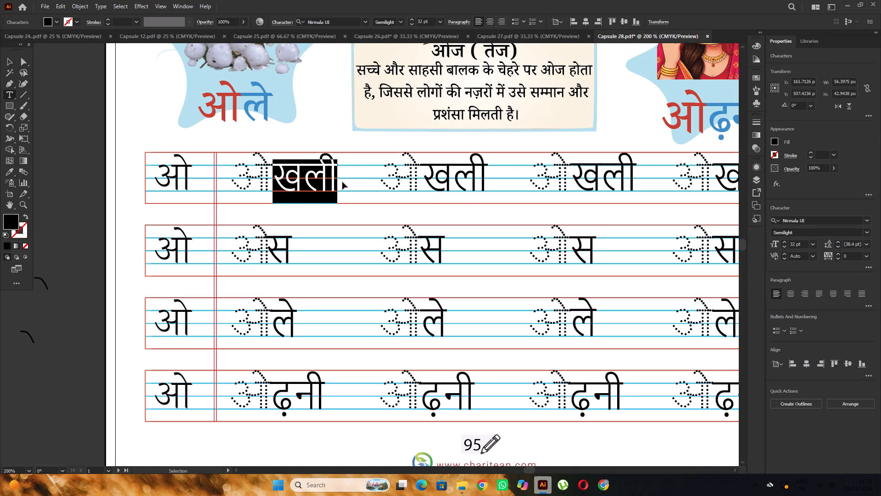
{"action": "left_click", "coordinate": [813, 220]}
{"action": "key", "text": "s"}
{"action": "key", "text": "a"}
{"action": "key", "text": "s"}
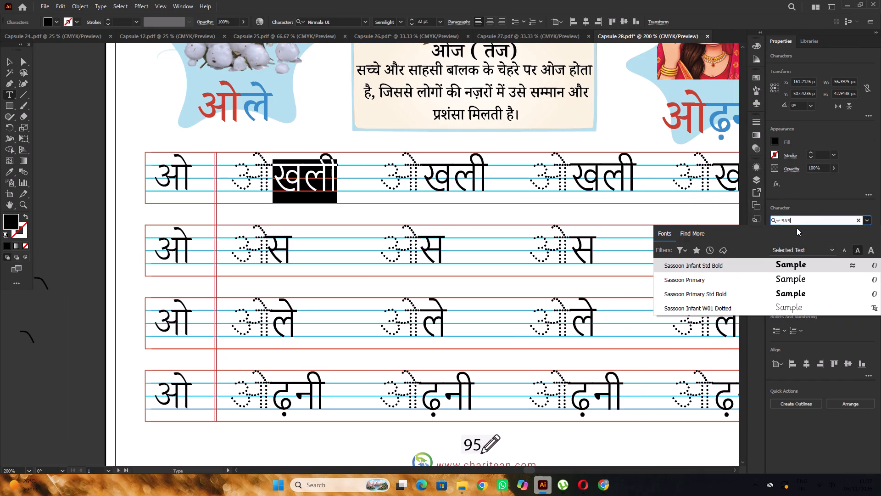
{"action": "key", "text": "BackSpace"}
{"action": "key", "text": "BackSpace"}
{"action": "key", "text": "BackSpace"}
{"action": "type", "text": "NOT"}
{"action": "left_click", "coordinate": [738, 304]}
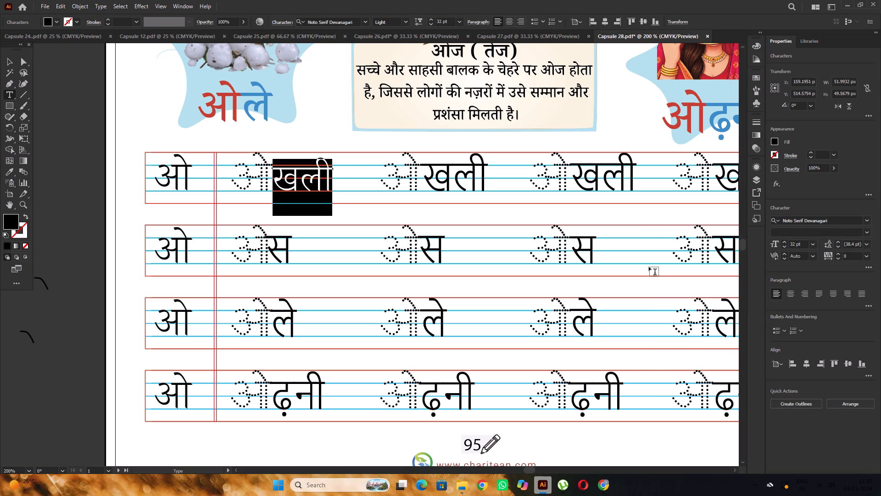
{"action": "left_click", "coordinate": [9, 59]}
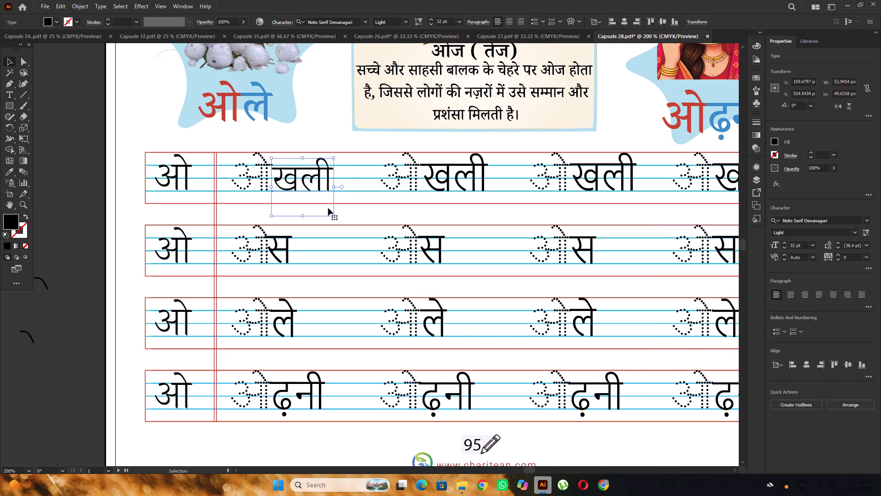
Reposition खली beside its dotted ओ and enlarge it to about 34.57 pt to fit the ruled lines.
{"action": "scroll", "coordinate": [311, 167], "scroll_direction": "up", "scroll_amount": 2, "text": "alt"}
{"action": "left_click_drag", "start_coordinate": [316, 177], "coordinate": [320, 169]}
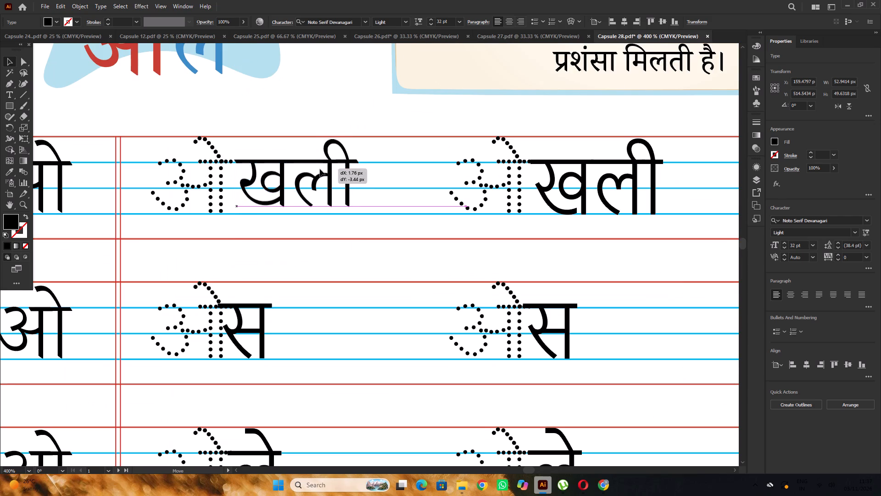
{"action": "left_click_drag", "start_coordinate": [320, 169], "coordinate": [320, 169]}
{"action": "left_click_drag", "start_coordinate": [359, 257], "coordinate": [369, 266], "text": "shift"}
{"action": "scroll", "coordinate": [303, 192], "scroll_direction": "down", "scroll_amount": 5, "text": "alt"}
{"action": "left_click", "coordinate": [193, 159]}
Apply the restyled खली's text formatting to स, ले and ढ़नी in the first practice words using the Eyedropper.
{"action": "scroll", "coordinate": [318, 200], "scroll_direction": "up", "scroll_amount": 2, "text": "alt"}
{"action": "scroll", "coordinate": [313, 196], "scroll_direction": "down", "scroll_amount": 3}
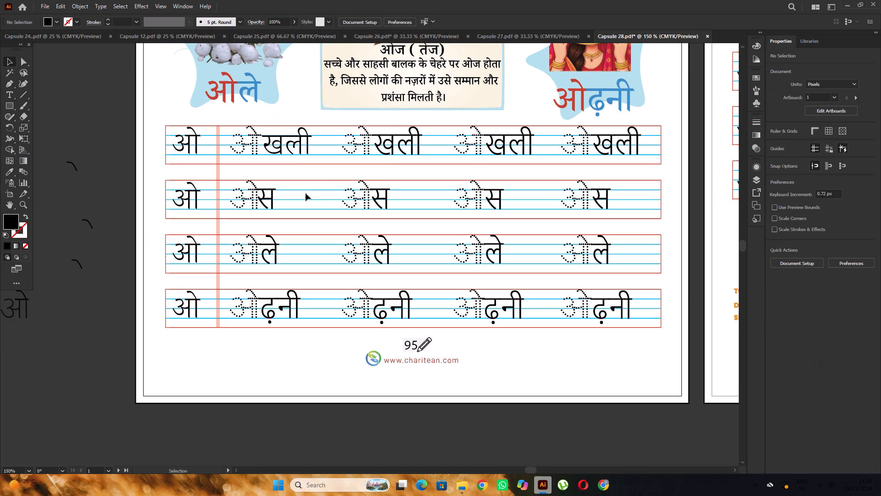
{"action": "left_click", "coordinate": [268, 197]}
{"action": "left_click", "coordinate": [272, 250], "text": "shift"}
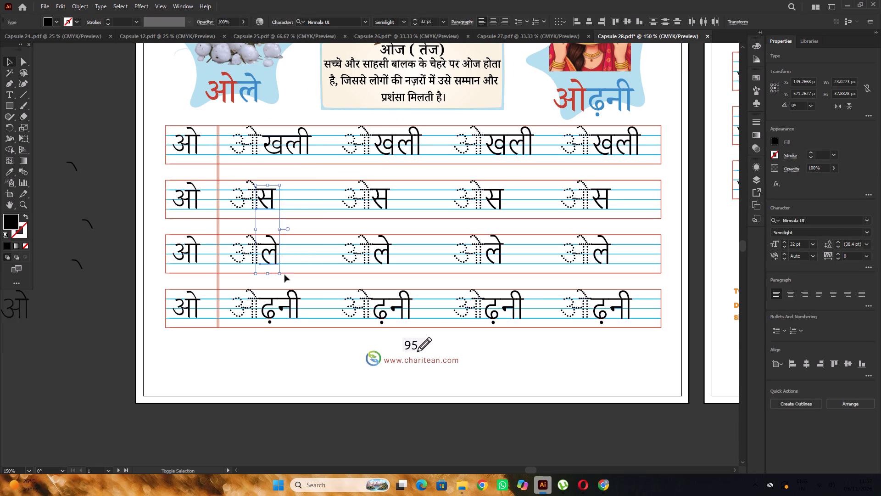
{"action": "left_click", "coordinate": [289, 311], "text": "shift"}
{"action": "left_click", "coordinate": [11, 169]}
{"action": "scroll", "coordinate": [298, 152], "scroll_direction": "up", "scroll_amount": 1, "text": "alt"}
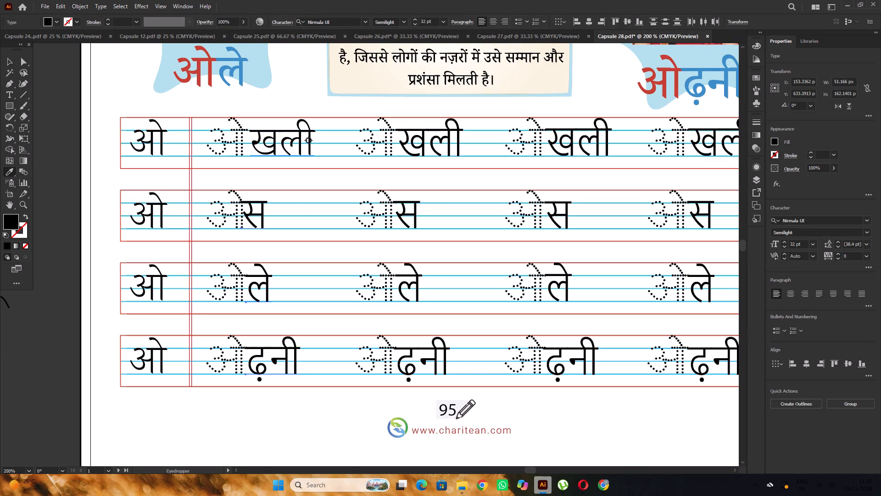
{"action": "left_click", "coordinate": [301, 141]}
{"action": "scroll", "coordinate": [297, 141], "scroll_direction": "up", "scroll_amount": 3, "text": "alt"}
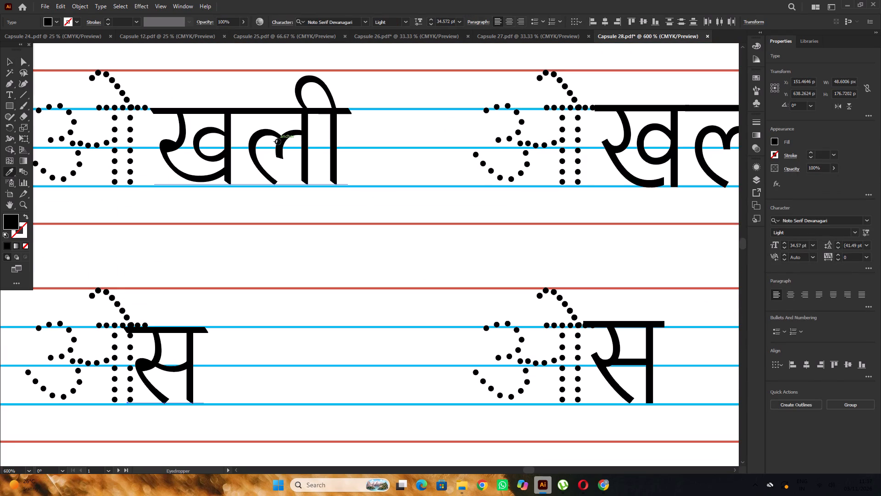
{"action": "left_click", "coordinate": [279, 143]}
{"action": "scroll", "coordinate": [320, 141], "scroll_direction": "down", "scroll_amount": 3, "text": "alt"}
Move स, ले and ढ़नी together slightly rightward, clear of their dotted ओ letters.
{"action": "left_click", "coordinate": [9, 58]}
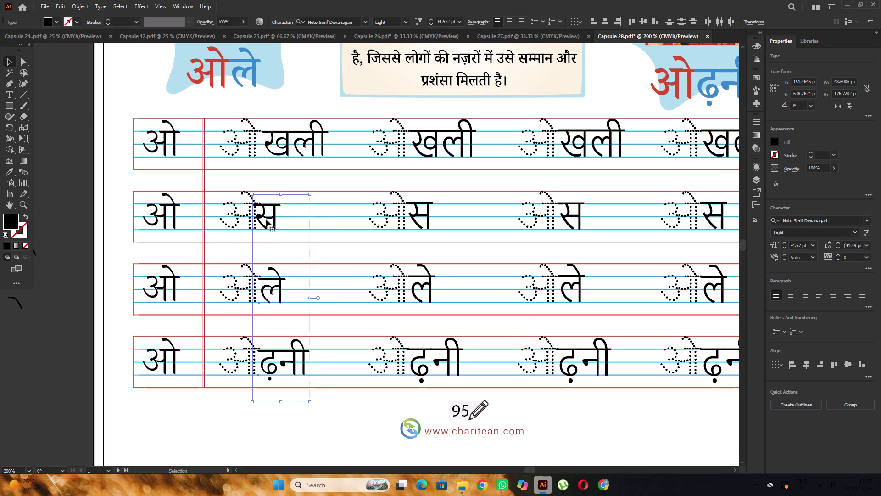
{"action": "left_click_drag", "start_coordinate": [268, 215], "coordinate": [277, 216]}
{"action": "scroll", "coordinate": [301, 209], "scroll_direction": "down", "scroll_amount": 3, "text": "alt"}
{"action": "left_click", "coordinate": [181, 165]}
Nudge the dotted ओ of the first ओस practice word slightly down onto the upper blue line.
{"action": "scroll", "coordinate": [289, 215], "scroll_direction": "up", "scroll_amount": 8, "text": "alt"}
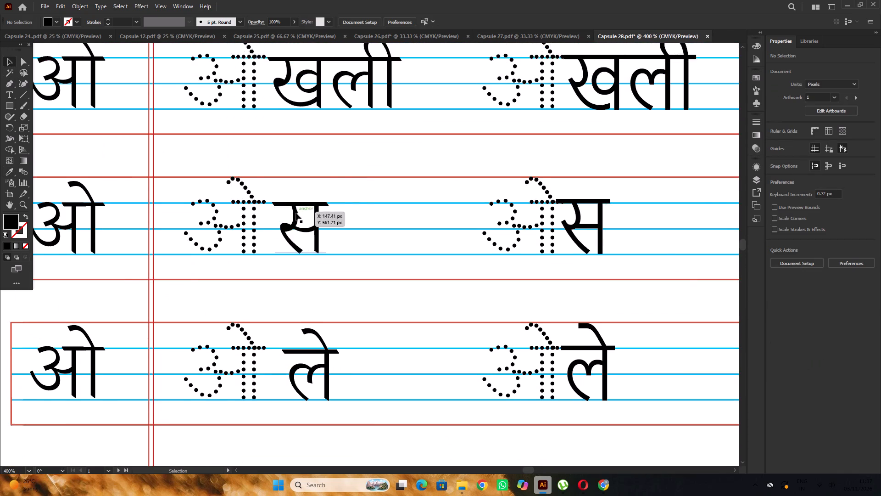
{"action": "scroll", "coordinate": [296, 213], "scroll_direction": "up", "scroll_amount": 2, "text": "alt"}
{"action": "left_click", "coordinate": [299, 217]}
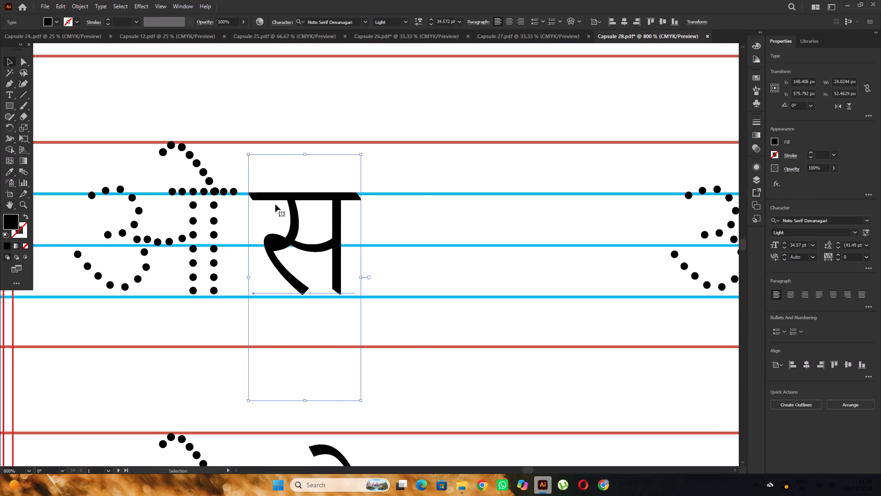
{"action": "scroll", "coordinate": [223, 192], "scroll_direction": "up", "scroll_amount": 3, "text": "alt"}
{"action": "left_click", "coordinate": [222, 198]}
{"action": "scroll", "coordinate": [227, 200], "scroll_direction": "down", "scroll_amount": 2, "text": "alt"}
{"action": "left_click_drag", "start_coordinate": [225, 200], "coordinate": [225, 204]}
{"action": "scroll", "coordinate": [277, 197], "scroll_direction": "down", "scroll_amount": 7, "text": "alt"}
{"action": "left_click", "coordinate": [146, 176]}
Nudge ले in the first ओले practice word up and left, and enlarge it to about 35.28 pt.
{"action": "scroll", "coordinate": [151, 174], "scroll_direction": "down", "scroll_amount": 5}
{"action": "scroll", "coordinate": [275, 180], "scroll_direction": "up", "scroll_amount": 3, "text": "alt"}
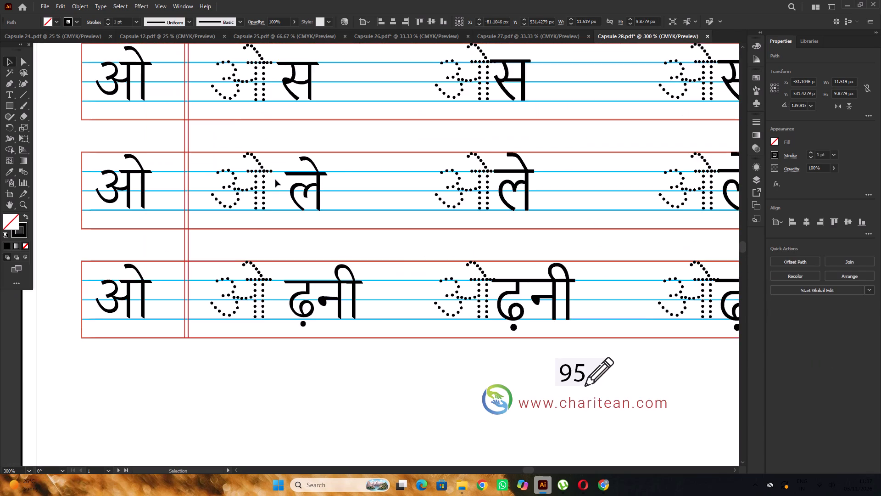
{"action": "scroll", "coordinate": [275, 180], "scroll_direction": "up", "scroll_amount": 2, "text": "alt"}
{"action": "left_click", "coordinate": [332, 194]}
{"action": "scroll", "coordinate": [332, 194], "scroll_direction": "down", "scroll_amount": 2, "text": "alt"}
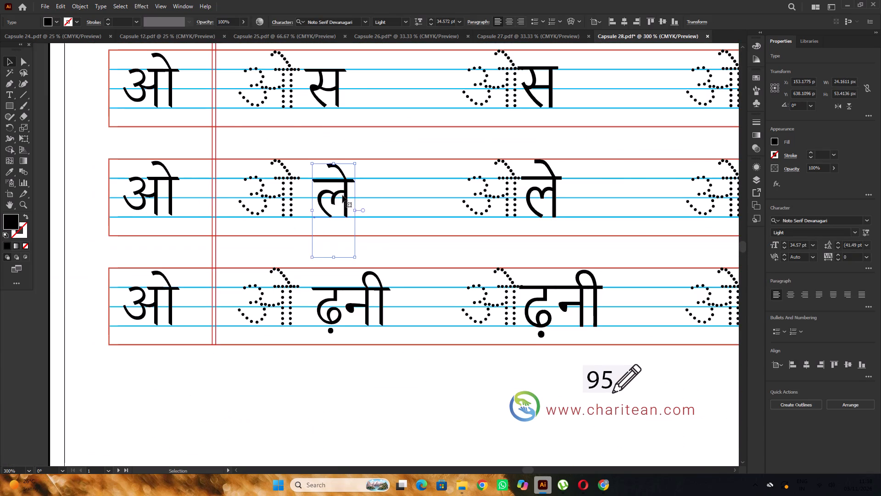
{"action": "scroll", "coordinate": [342, 195], "scroll_direction": "up", "scroll_amount": 4}
{"action": "scroll", "coordinate": [344, 212], "scroll_direction": "up", "scroll_amount": 3, "text": "alt"}
{"action": "left_click_drag", "start_coordinate": [351, 225], "coordinate": [346, 219]}
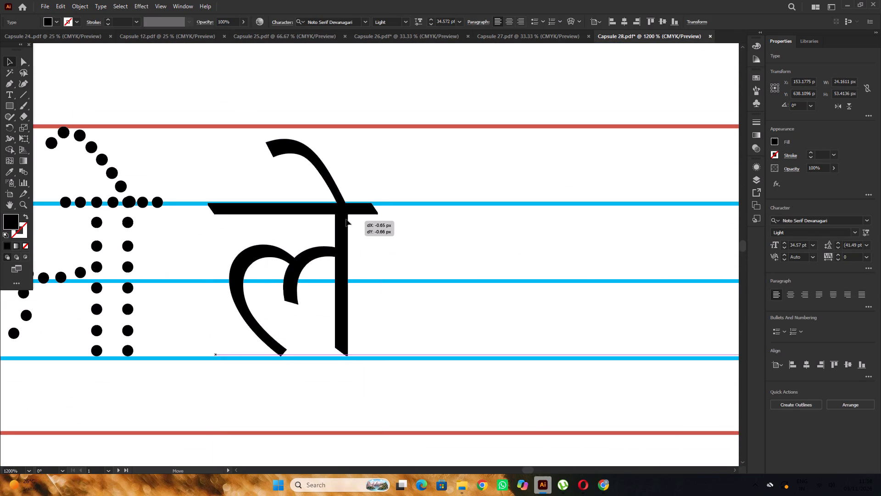
{"action": "left_click_drag", "start_coordinate": [346, 219], "coordinate": [346, 216]}
{"action": "scroll", "coordinate": [337, 207], "scroll_direction": "down", "scroll_amount": 2, "text": "alt"}
{"action": "scroll", "coordinate": [339, 197], "scroll_direction": "down", "scroll_amount": 3}
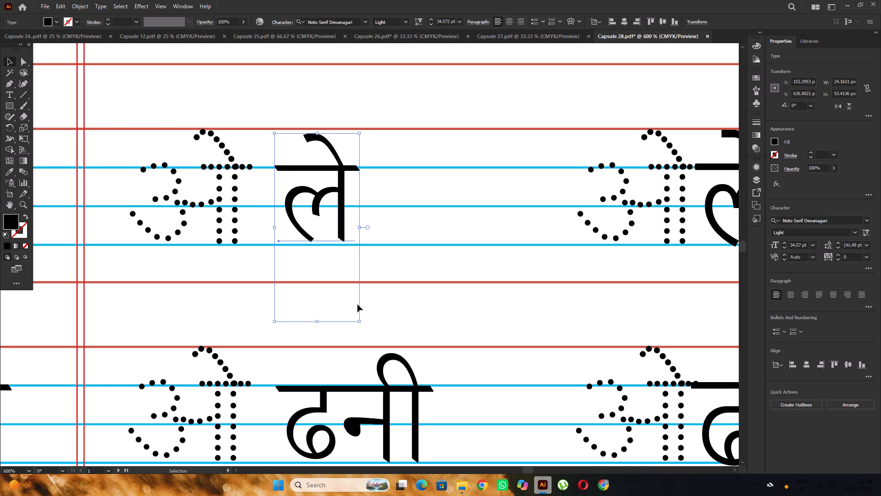
{"action": "left_click_drag", "start_coordinate": [358, 322], "coordinate": [361, 327], "text": "shift"}
{"action": "scroll", "coordinate": [295, 200], "scroll_direction": "down", "scroll_amount": 6, "text": "alt"}
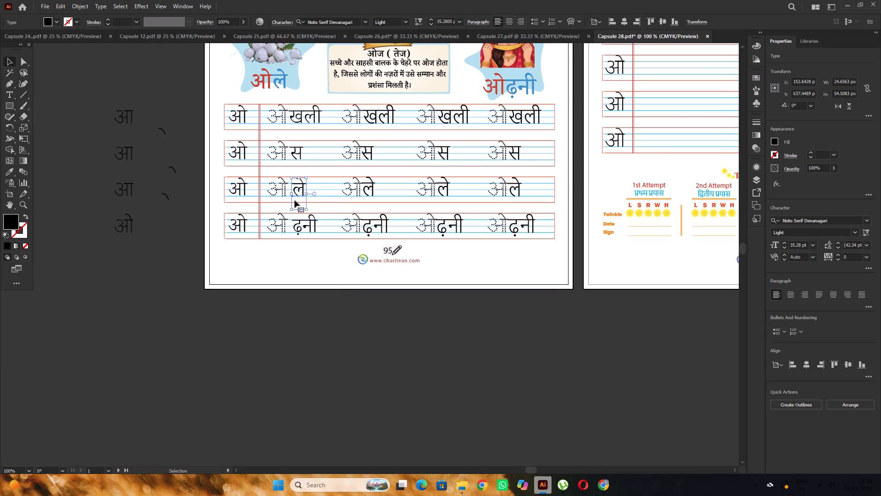
{"action": "left_click", "coordinate": [347, 314]}
Nudge ढ़नी in the first ओढ़नी practice word slightly up to align with the ruled lines.
{"action": "scroll", "coordinate": [316, 240], "scroll_direction": "up", "scroll_amount": 11, "text": "alt"}
{"action": "left_click_drag", "start_coordinate": [293, 215], "coordinate": [291, 209]}
{"action": "scroll", "coordinate": [290, 205], "scroll_direction": "down", "scroll_amount": 4, "text": "alt"}
{"action": "scroll", "coordinate": [321, 229], "scroll_direction": "down", "scroll_amount": 2, "text": "alt"}
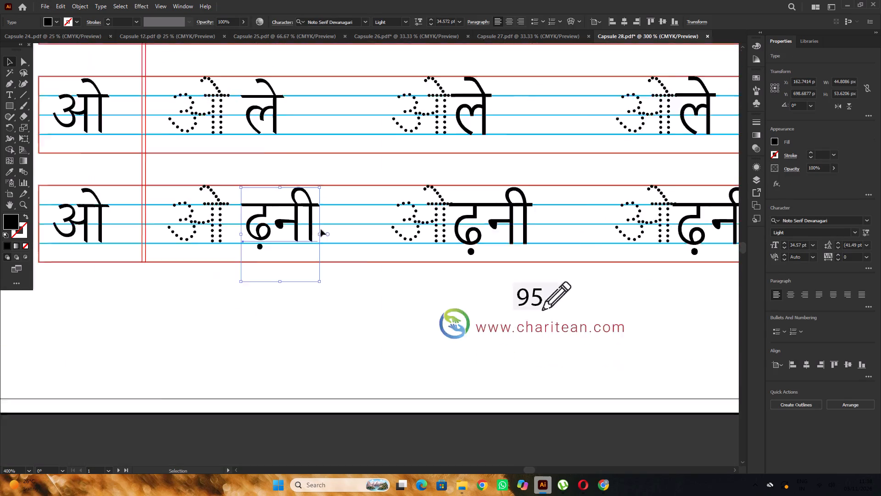
Nudge the dotted ओ of the first ओढ़नी practice word straight down about 0.6 px onto the blue line.
{"action": "scroll", "coordinate": [321, 229], "scroll_direction": "down", "scroll_amount": 2, "text": "alt"}
{"action": "scroll", "coordinate": [260, 213], "scroll_direction": "up", "scroll_amount": 6, "text": "alt"}
{"action": "scroll", "coordinate": [231, 196], "scroll_direction": "down", "scroll_amount": 3, "text": "alt"}
{"action": "scroll", "coordinate": [302, 214], "scroll_direction": "up", "scroll_amount": 2, "text": "alt"}
{"action": "left_click", "coordinate": [285, 209]}
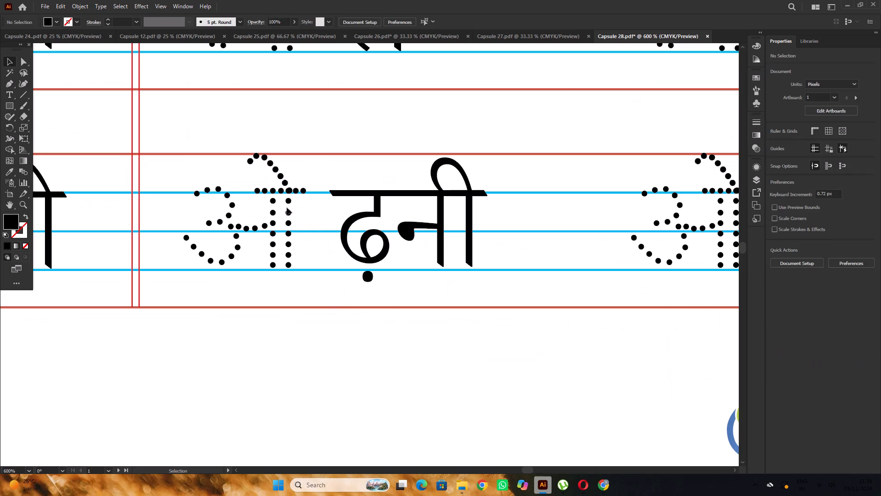
{"action": "left_click", "coordinate": [289, 202]}
{"action": "scroll", "coordinate": [289, 202], "scroll_direction": "up", "scroll_amount": 3, "text": "alt"}
{"action": "left_click_drag", "start_coordinate": [274, 194], "coordinate": [274, 202]}
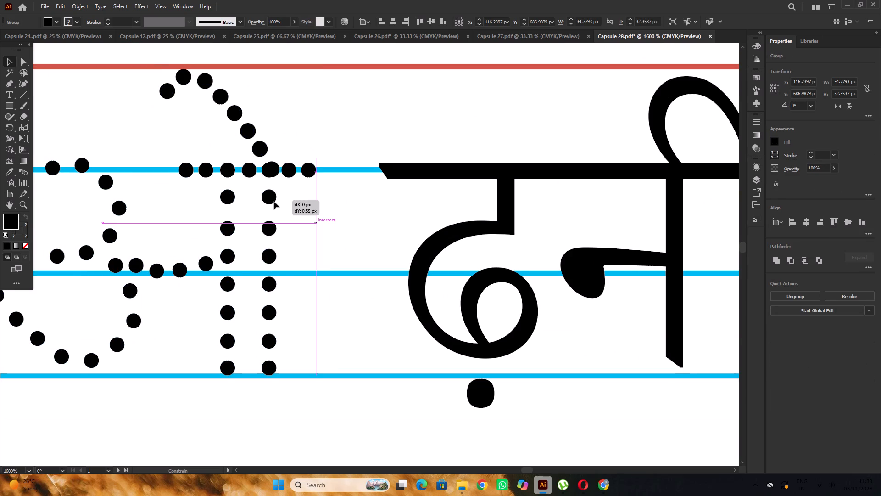
{"action": "left_click_drag", "start_coordinate": [274, 202], "coordinate": [273, 203]}
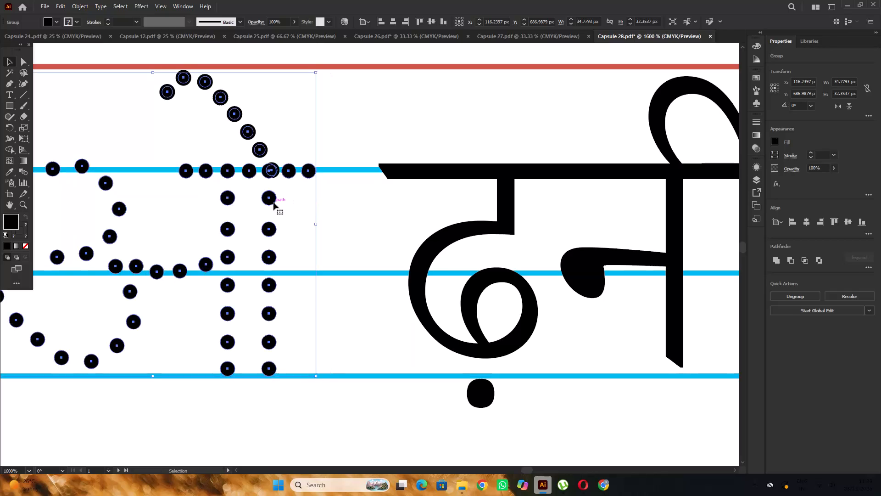
{"action": "scroll", "coordinate": [273, 203], "scroll_direction": "down", "scroll_amount": 8, "text": "alt"}
{"action": "left_click", "coordinate": [364, 321]}
{"action": "scroll", "coordinate": [305, 218], "scroll_direction": "up", "scroll_amount": 8}
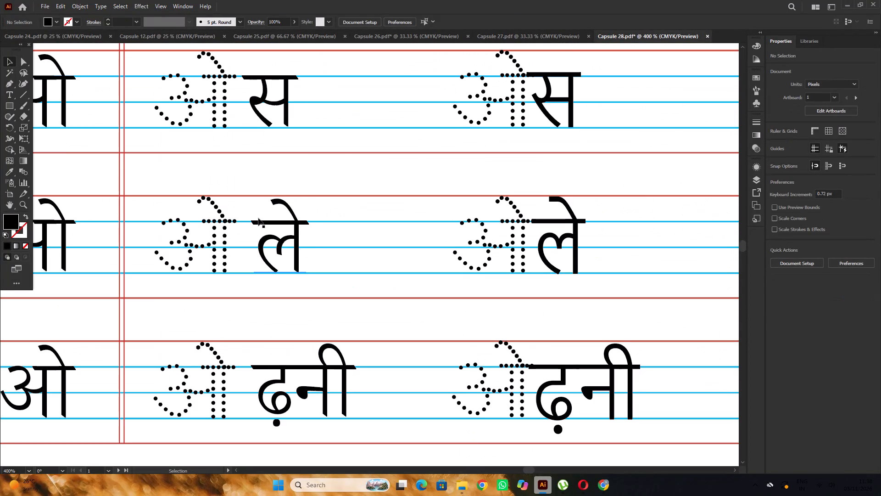
Nudge the dotted ओ of the first ओखली practice word slightly down onto the upper blue line.
{"action": "scroll", "coordinate": [254, 208], "scroll_direction": "up", "scroll_amount": 12}
{"action": "scroll", "coordinate": [232, 191], "scroll_direction": "down", "scroll_amount": 2, "text": "alt"}
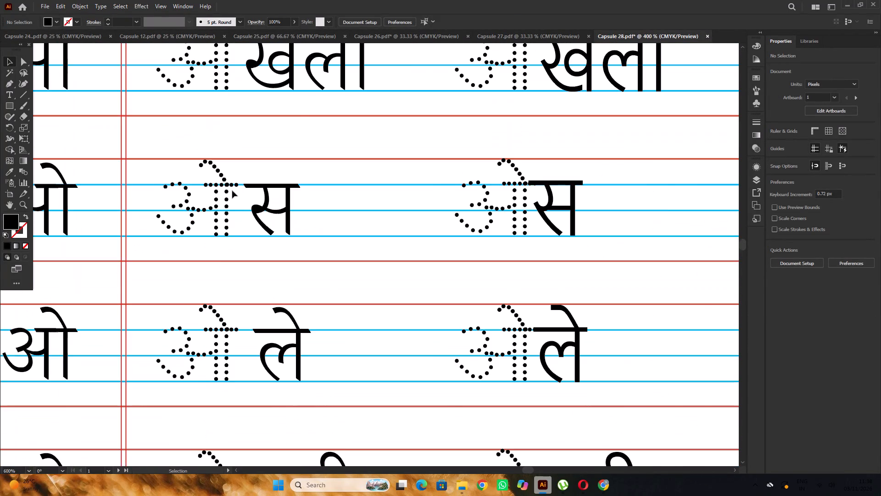
{"action": "scroll", "coordinate": [232, 191], "scroll_direction": "down", "scroll_amount": 2, "text": "alt"}
{"action": "scroll", "coordinate": [232, 190], "scroll_direction": "up", "scroll_amount": 6}
{"action": "scroll", "coordinate": [235, 215], "scroll_direction": "down", "scroll_amount": 2, "text": "alt"}
{"action": "scroll", "coordinate": [235, 215], "scroll_direction": "up", "scroll_amount": 4}
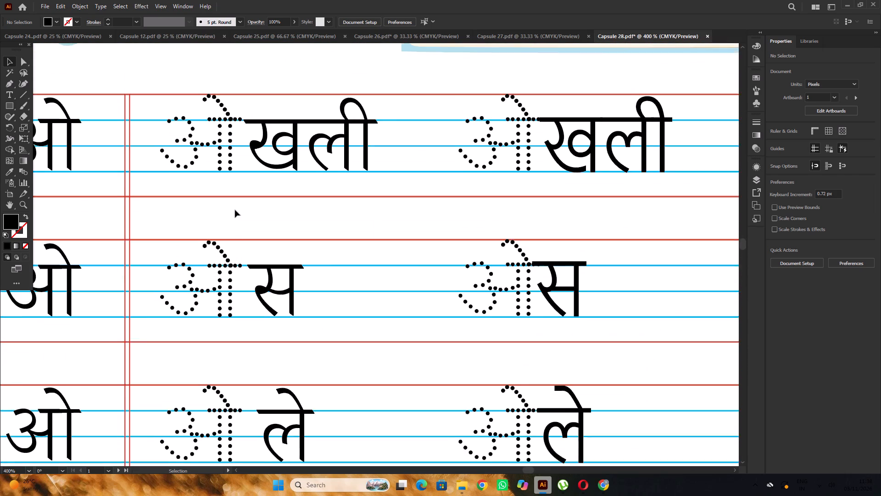
{"action": "scroll", "coordinate": [235, 210], "scroll_direction": "up", "scroll_amount": 3}
{"action": "scroll", "coordinate": [230, 170], "scroll_direction": "up", "scroll_amount": 10, "text": "alt"}
{"action": "scroll", "coordinate": [230, 173], "scroll_direction": "down", "scroll_amount": 3, "text": "alt"}
{"action": "scroll", "coordinate": [230, 173], "scroll_direction": "up", "scroll_amount": 3}
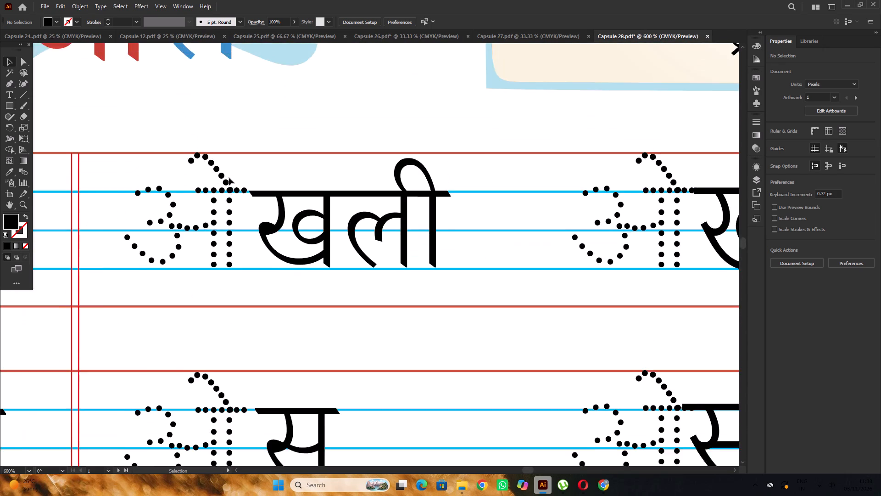
{"action": "scroll", "coordinate": [229, 178], "scroll_direction": "up", "scroll_amount": 2}
{"action": "left_click_drag", "start_coordinate": [239, 202], "coordinate": [239, 206]}
{"action": "scroll", "coordinate": [240, 202], "scroll_direction": "down", "scroll_amount": 4, "text": "alt"}
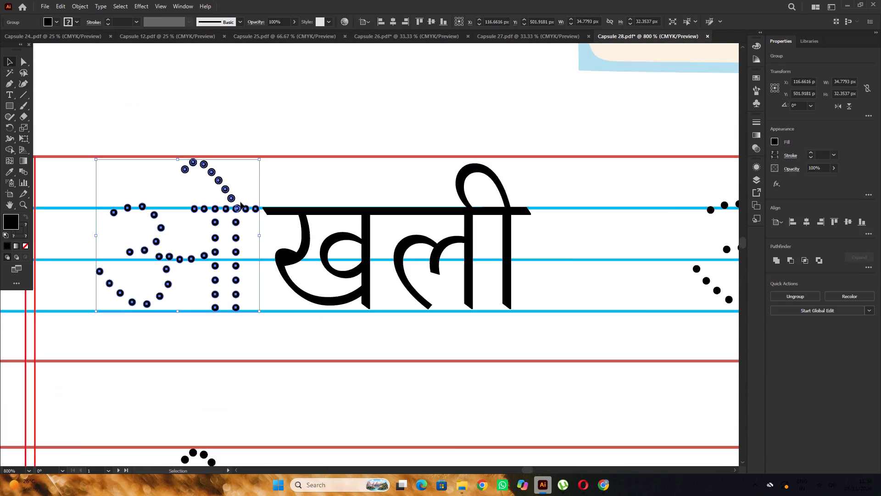
{"action": "scroll", "coordinate": [240, 202], "scroll_direction": "down", "scroll_amount": 3, "text": "alt"}
{"action": "left_click", "coordinate": [94, 146]}
Match the twelve solid word endings in the second to fourth practice columns to the first स: Noto Serif Devanagari Light, 34.57 pt.
{"action": "scroll", "coordinate": [117, 144], "scroll_direction": "down", "scroll_amount": 4, "text": "alt"}
{"action": "scroll", "coordinate": [251, 186], "scroll_direction": "up", "scroll_amount": 1, "text": "alt"}
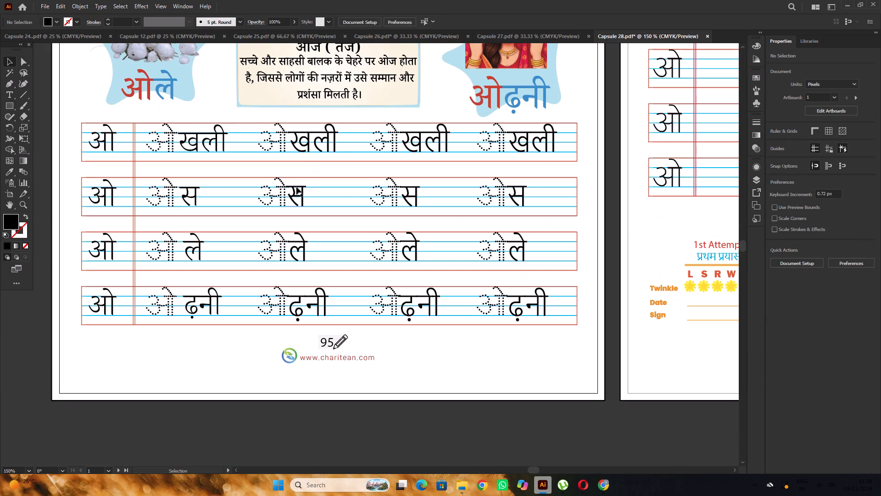
{"action": "left_click", "coordinate": [305, 149]}
{"action": "left_click", "coordinate": [302, 191], "text": "shift"}
{"action": "left_click", "coordinate": [307, 250], "text": "shift"}
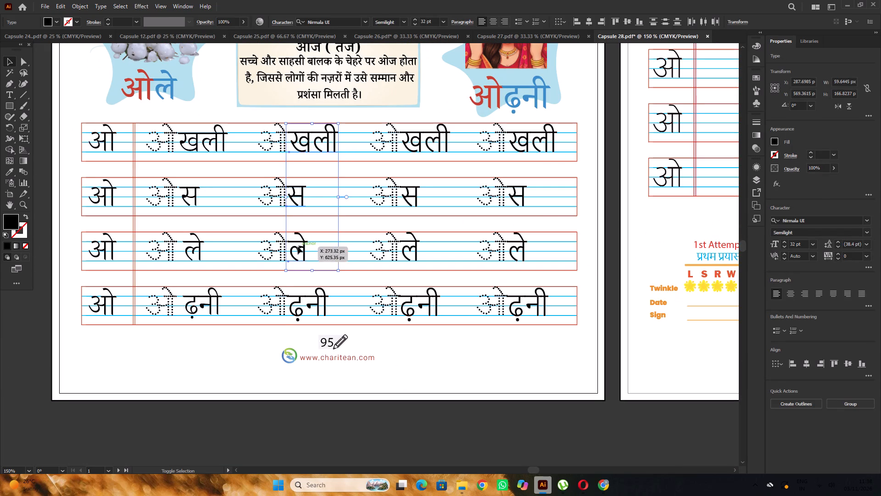
{"action": "left_click", "coordinate": [310, 309], "text": "shift"}
{"action": "left_click", "coordinate": [426, 143], "text": "shift"}
{"action": "left_click", "coordinate": [415, 185], "text": "shift"}
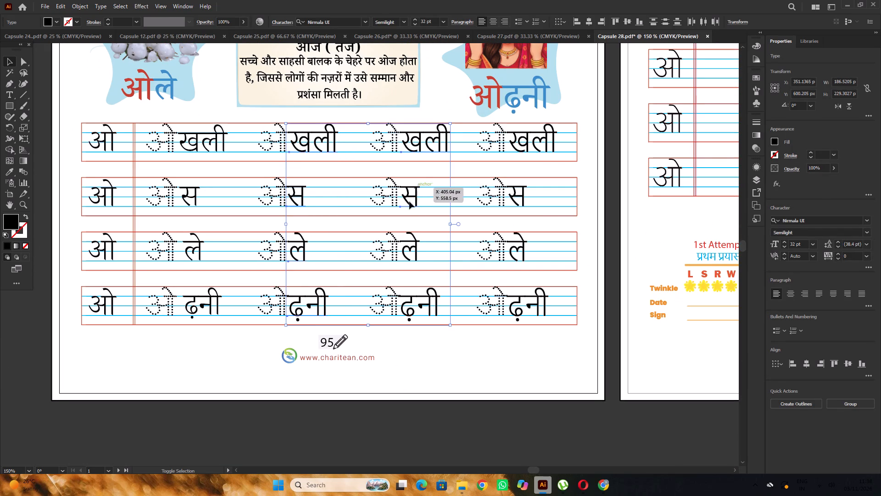
{"action": "left_click", "coordinate": [414, 253], "text": "shift"}
{"action": "left_click", "coordinate": [429, 310], "text": "shift"}
{"action": "left_click", "coordinate": [527, 303], "text": "shift"}
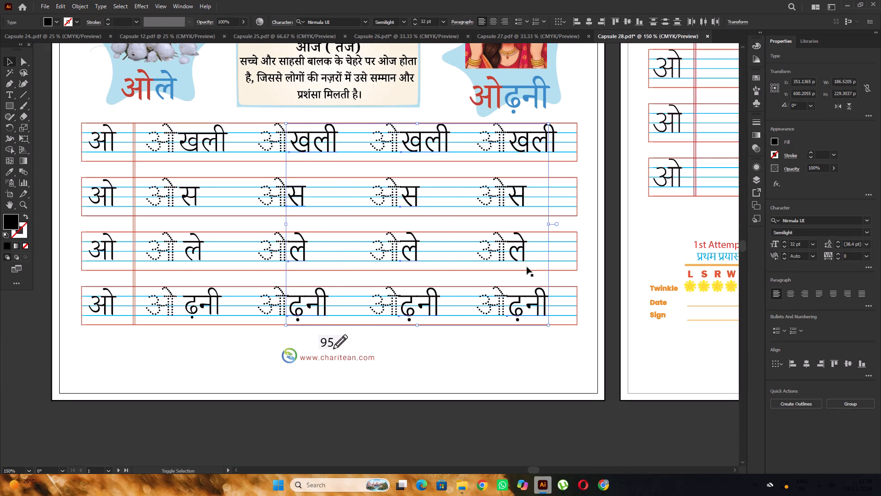
{"action": "left_click", "coordinate": [521, 248], "text": "shift"}
{"action": "left_click", "coordinate": [514, 203], "text": "shift"}
{"action": "left_click", "coordinate": [527, 154], "text": "shift"}
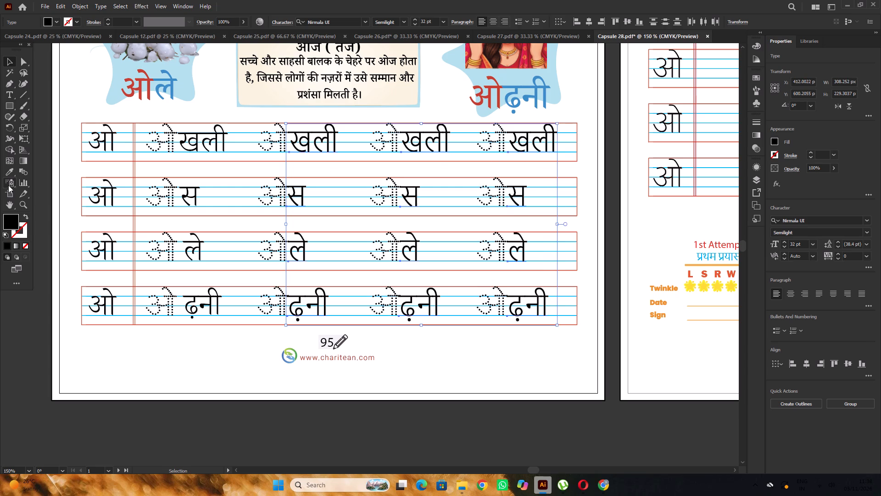
{"action": "left_click", "coordinate": [9, 169]}
{"action": "left_click", "coordinate": [186, 197]}
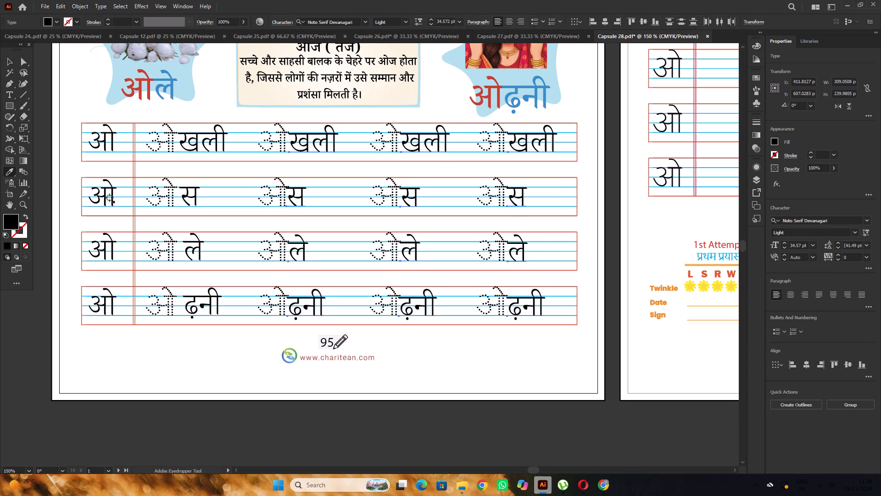
{"action": "left_click", "coordinate": [8, 60]}
{"action": "left_click", "coordinate": [45, 109]}
Delete the solid खली from the second, third and fourth ओखली practice words, leaving their dotted ओ.
{"action": "scroll", "coordinate": [288, 147], "scroll_direction": "up", "scroll_amount": 4}
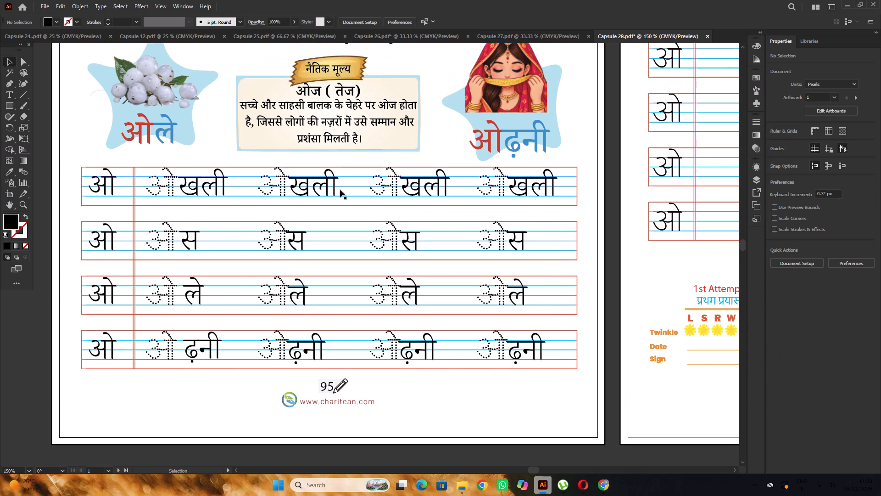
{"action": "scroll", "coordinate": [333, 193], "scroll_direction": "up", "scroll_amount": 2, "text": "alt"}
{"action": "left_click", "coordinate": [329, 194]}
{"action": "scroll", "coordinate": [328, 187], "scroll_direction": "down", "scroll_amount": 1, "text": "alt"}
{"action": "key", "text": "Delete"}
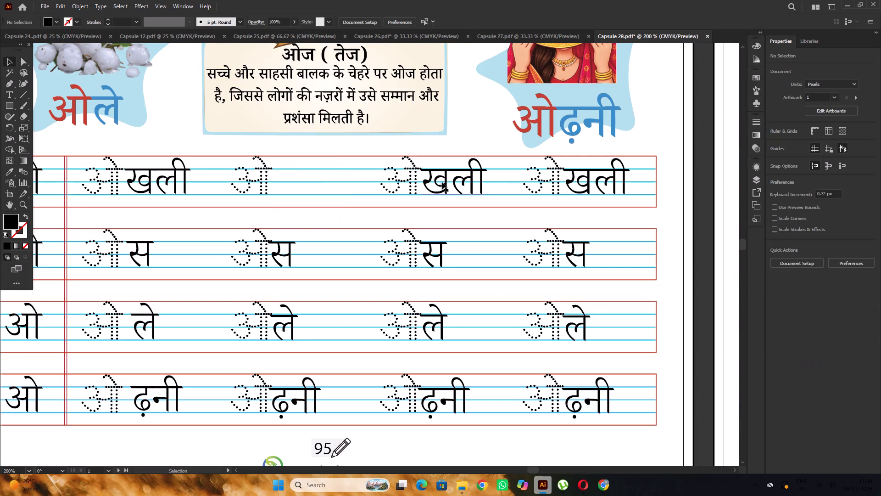
{"action": "left_click", "coordinate": [442, 182]}
{"action": "key", "text": "Delete"}
{"action": "left_click", "coordinate": [582, 189]}
{"action": "key", "text": "Delete"}
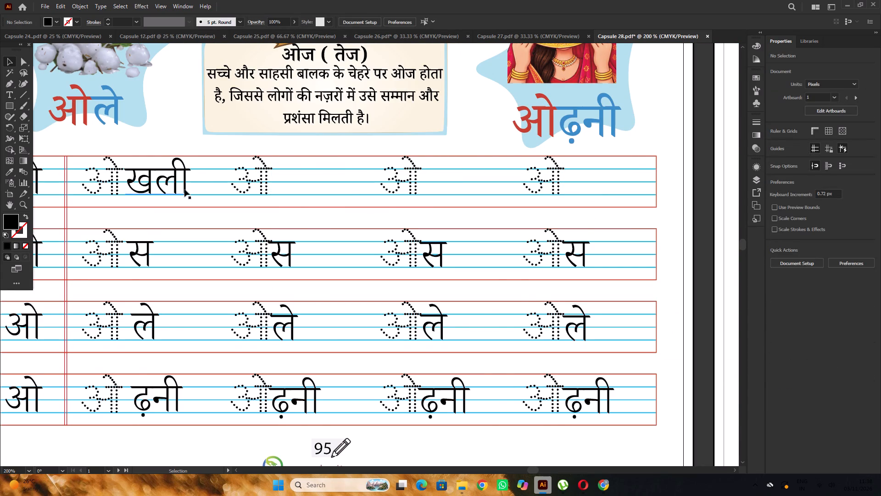
Copy the first row's restyled खली horizontally beside the dotted ओ in the second and third practice columns.
{"action": "scroll", "coordinate": [200, 179], "scroll_direction": "up", "scroll_amount": 1, "text": "alt"}
{"action": "left_click_drag", "start_coordinate": [176, 179], "coordinate": [407, 183], "text": "alt"}
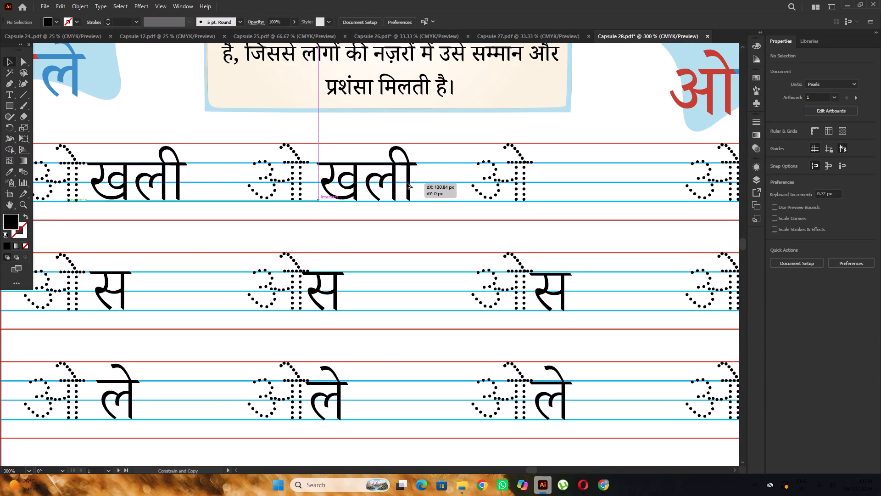
{"action": "left_click_drag", "start_coordinate": [407, 183], "coordinate": [401, 181], "text": "alt"}
{"action": "scroll", "coordinate": [205, 211], "scroll_direction": "down", "scroll_amount": 3, "text": "alt"}
{"action": "scroll", "coordinate": [336, 205], "scroll_direction": "up", "scroll_amount": 3, "text": "alt"}
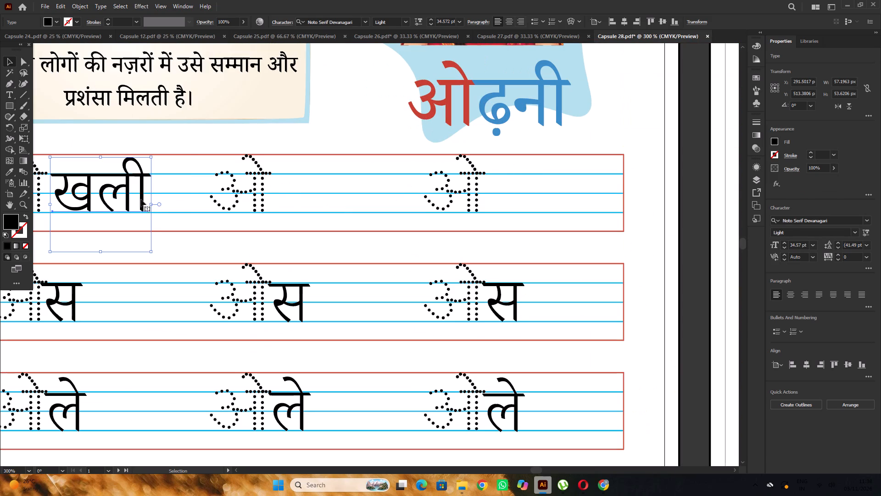
{"action": "left_click_drag", "start_coordinate": [139, 197], "coordinate": [367, 200], "text": "alt"}
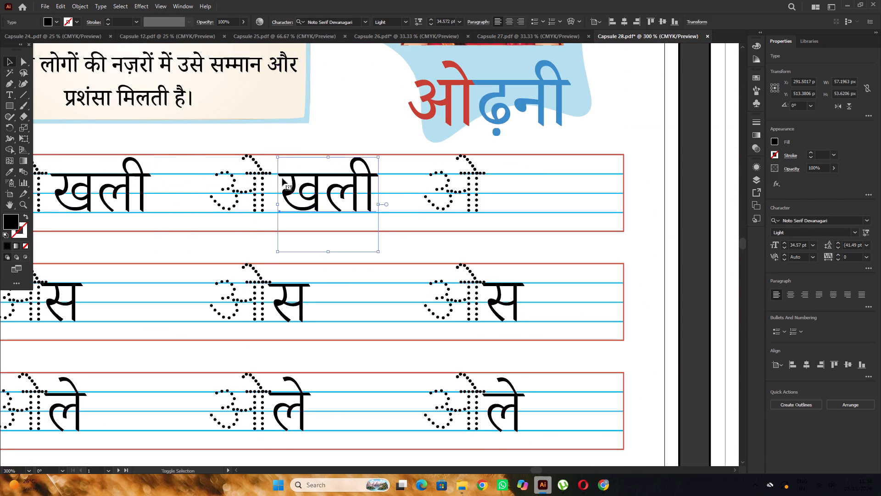
Nudge the dotted ओ of the third ओखली practice word slightly down onto the upper blue line.
{"action": "scroll", "coordinate": [267, 174], "scroll_direction": "up", "scroll_amount": 6}
{"action": "scroll", "coordinate": [253, 244], "scroll_direction": "up", "scroll_amount": 3, "text": "alt"}
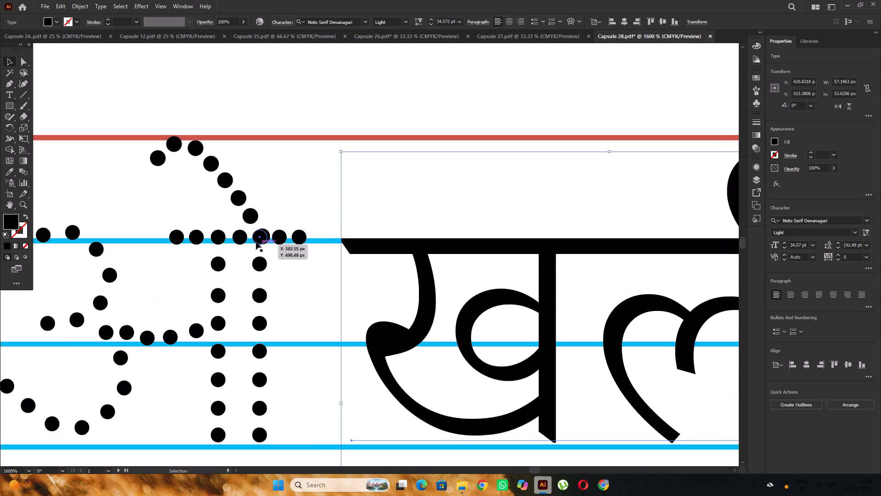
{"action": "scroll", "coordinate": [256, 242], "scroll_direction": "down", "scroll_amount": 2, "text": "alt"}
{"action": "scroll", "coordinate": [260, 246], "scroll_direction": "up", "scroll_amount": 2, "text": "alt"}
{"action": "left_click_drag", "start_coordinate": [278, 237], "coordinate": [279, 242]}
{"action": "scroll", "coordinate": [169, 216], "scroll_direction": "down", "scroll_amount": 6, "text": "alt"}
{"action": "scroll", "coordinate": [239, 232], "scroll_direction": "up", "scroll_amount": 1, "text": "alt"}
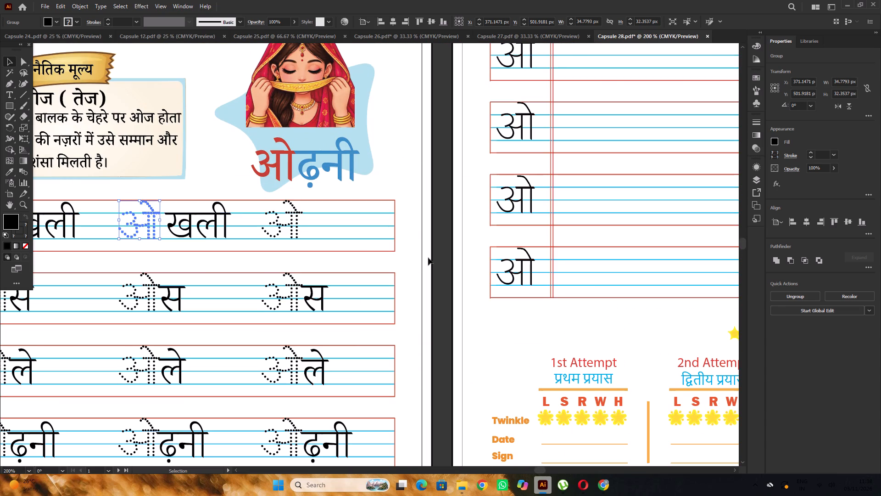
{"action": "left_click", "coordinate": [441, 252]}
Copy the third खली about 120 px across, level, to sit beside the fourth dotted ओ in the first row.
{"action": "scroll", "coordinate": [300, 232], "scroll_direction": "up", "scroll_amount": 3, "text": "alt"}
{"action": "left_click_drag", "start_coordinate": [89, 197], "coordinate": [487, 199], "text": "alt"}
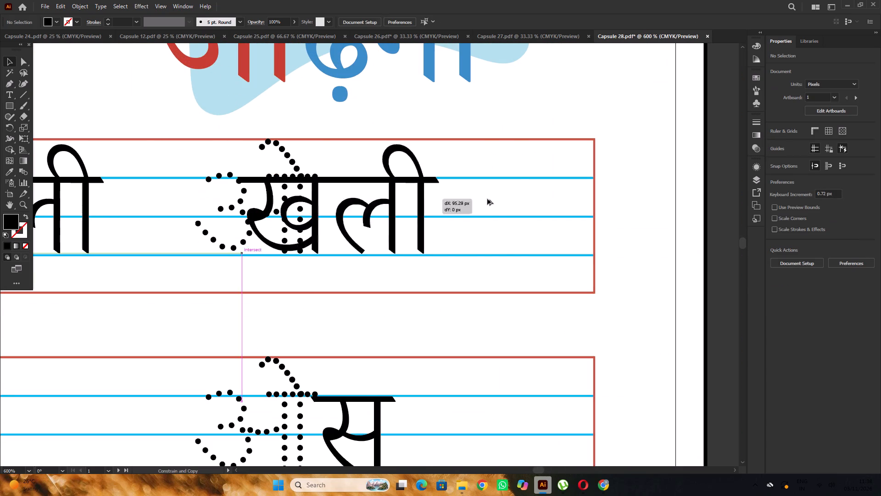
{"action": "left_click_drag", "start_coordinate": [487, 199], "coordinate": [511, 196], "text": "alt"}
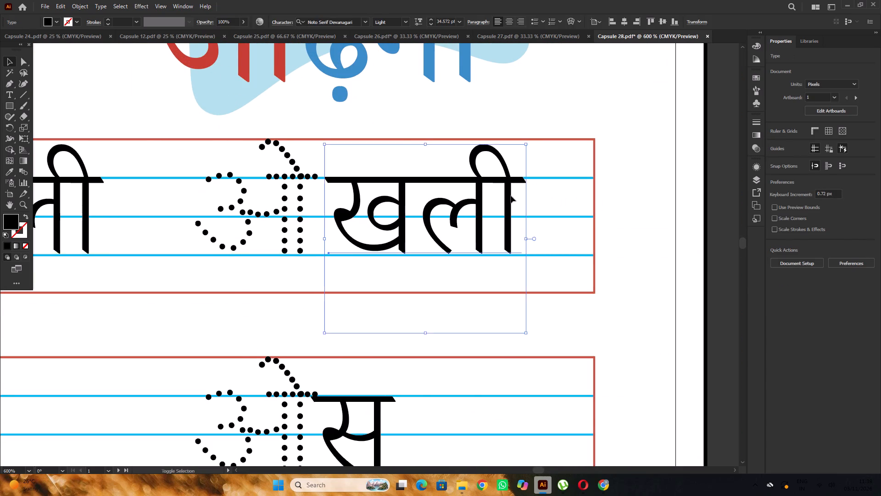
Nudge the dotted ओ of the fourth ओखली practice word slightly down onto the upper blue line.
{"action": "scroll", "coordinate": [511, 196], "scroll_direction": "up", "scroll_amount": 5}
{"action": "left_click", "coordinate": [276, 220]}
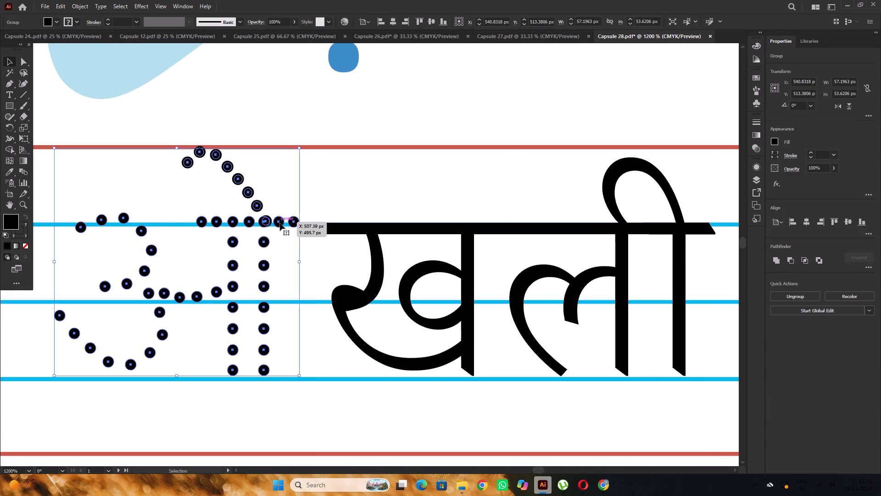
{"action": "left_click_drag", "start_coordinate": [280, 223], "coordinate": [280, 227]}
{"action": "scroll", "coordinate": [426, 253], "scroll_direction": "down", "scroll_amount": 7, "text": "alt"}
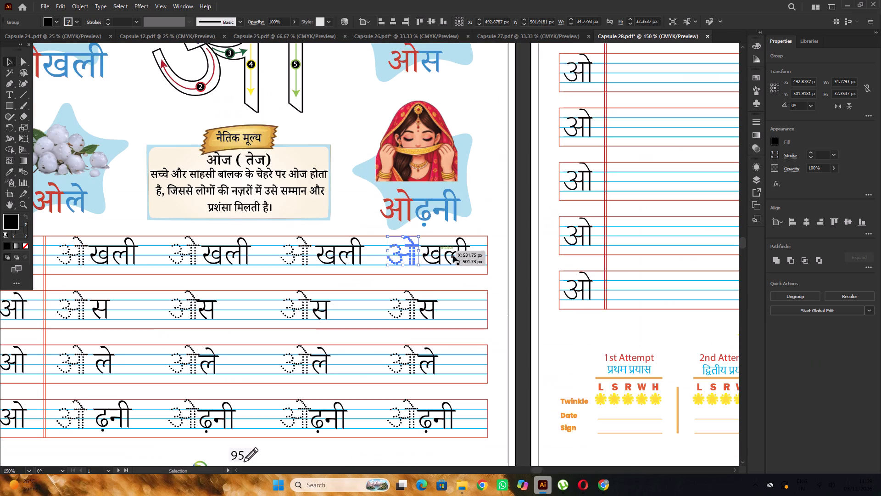
{"action": "left_click", "coordinate": [520, 259]}
{"action": "scroll", "coordinate": [520, 259], "scroll_direction": "down", "scroll_amount": 1, "text": "alt"}
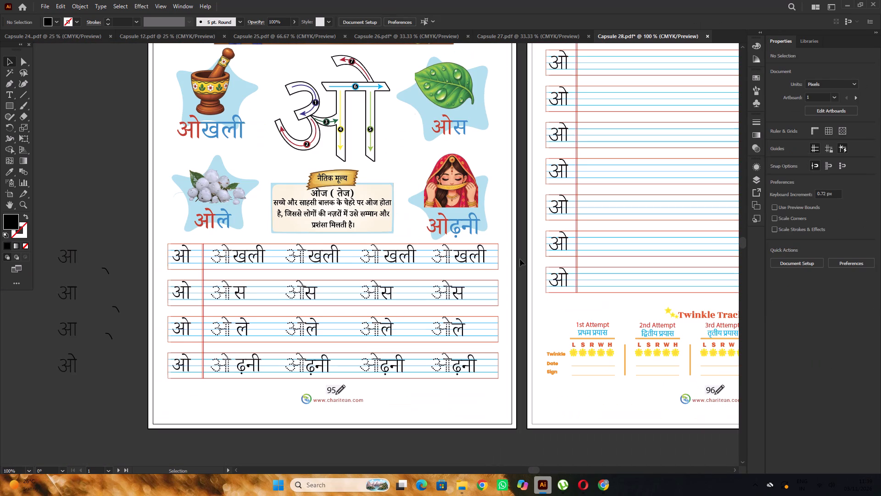
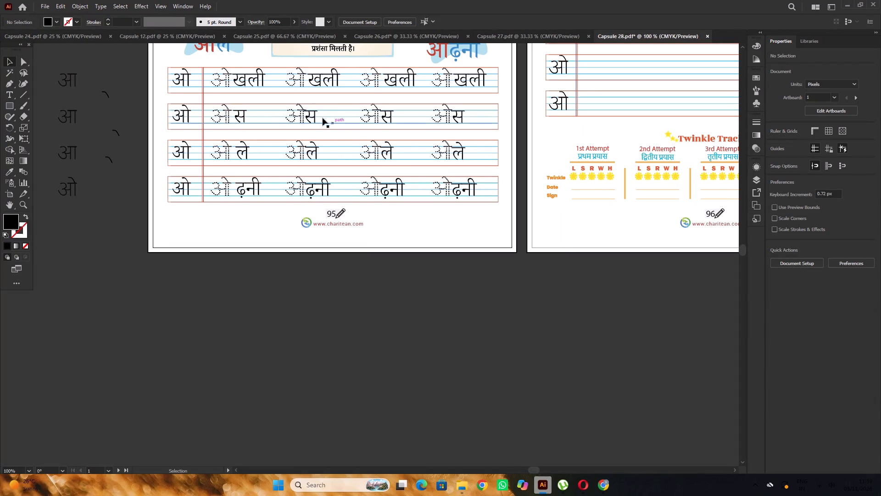
Delete the old स from the second, third and fourth practice words of the ओस row.
{"action": "left_click", "coordinate": [314, 116]}
{"action": "key", "text": "Delete"}
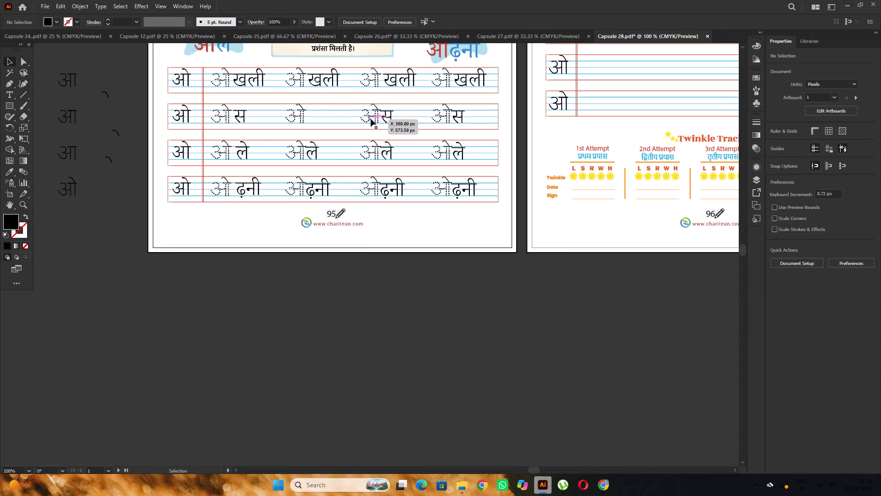
{"action": "left_click", "coordinate": [385, 117]}
{"action": "key", "text": "Delete"}
{"action": "left_click", "coordinate": [458, 115]}
{"action": "key", "text": "Delete"}
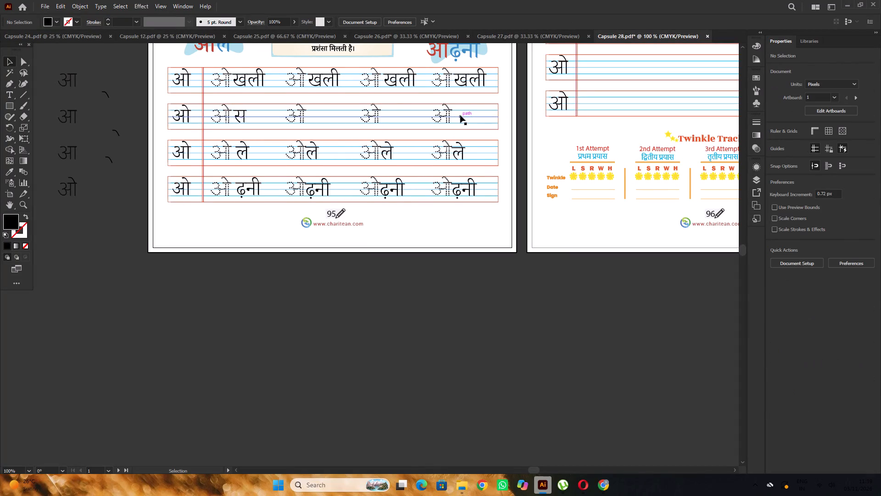
Enlarge the restyled स of the first ओस practice word slightly, to about 35 pt.
{"action": "scroll", "coordinate": [460, 115], "scroll_direction": "up", "scroll_amount": 1}
{"action": "scroll", "coordinate": [284, 140], "scroll_direction": "up", "scroll_amount": 4, "text": "alt"}
{"action": "scroll", "coordinate": [207, 119], "scroll_direction": "up", "scroll_amount": 4}
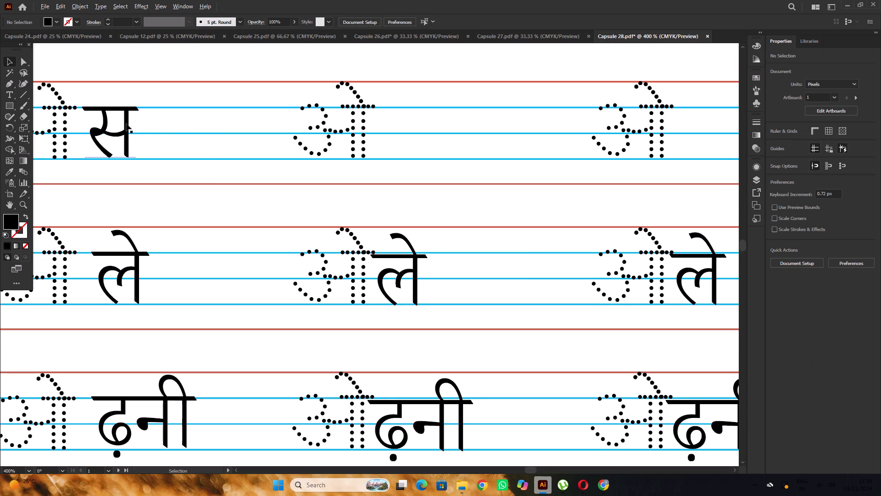
{"action": "left_click", "coordinate": [122, 131]}
{"action": "scroll", "coordinate": [107, 151], "scroll_direction": "up", "scroll_amount": 3, "text": "alt"}
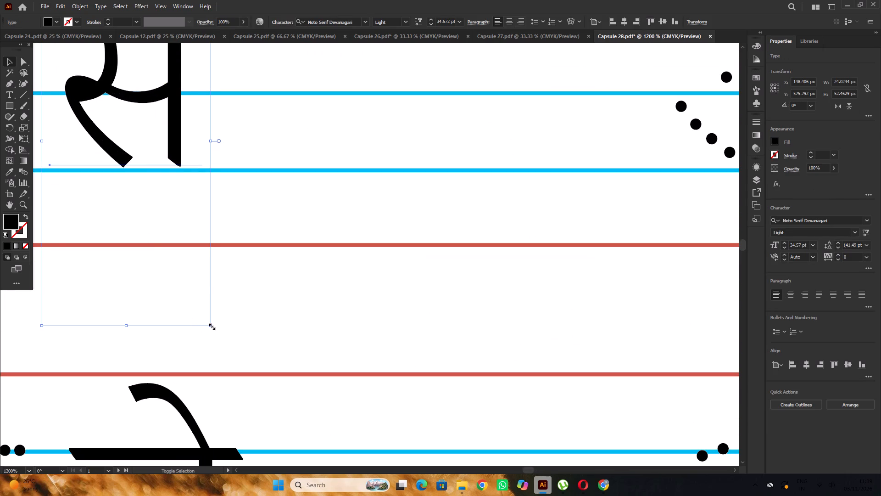
{"action": "left_click_drag", "start_coordinate": [211, 326], "coordinate": [212, 333], "text": "shift"}
Copy the enlarged स horizontally to sit beside the second dotted ओ in the ओस row.
{"action": "scroll", "coordinate": [176, 233], "scroll_direction": "down", "scroll_amount": 5, "text": "alt"}
{"action": "scroll", "coordinate": [173, 203], "scroll_direction": "up", "scroll_amount": 2, "text": "alt"}
{"action": "left_click_drag", "start_coordinate": [173, 214], "coordinate": [481, 218], "text": "alt"}
{"action": "scroll", "coordinate": [426, 179], "scroll_direction": "up", "scroll_amount": 2, "text": "alt"}
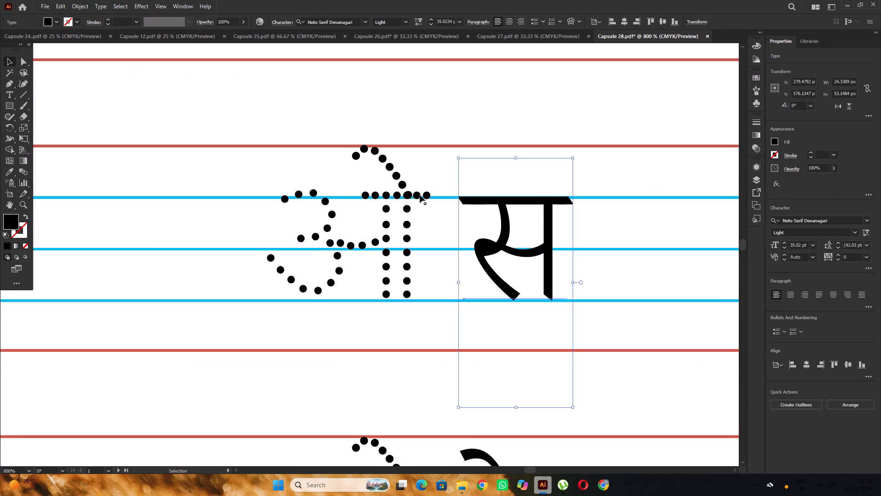
Nudge the dotted ओ of the second ओस practice word slightly down onto the upper blue line.
{"action": "left_click", "coordinate": [418, 198]}
{"action": "scroll", "coordinate": [419, 197], "scroll_direction": "up", "scroll_amount": 2, "text": "alt"}
{"action": "left_click_drag", "start_coordinate": [411, 186], "coordinate": [410, 195]}
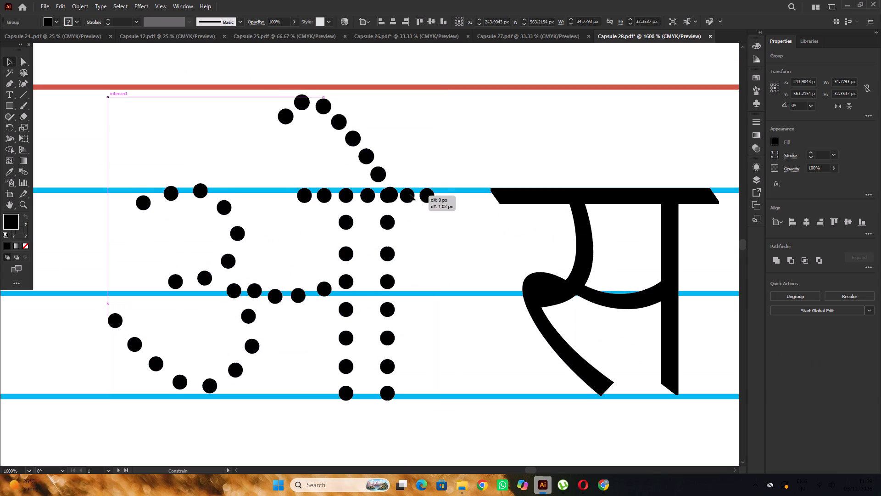
{"action": "left_click_drag", "start_coordinate": [410, 195], "coordinate": [410, 193]}
{"action": "scroll", "coordinate": [288, 177], "scroll_direction": "down", "scroll_amount": 4, "text": "alt"}
Shift the second स about 2 px closer to its dotted ओ.
{"action": "scroll", "coordinate": [420, 196], "scroll_direction": "up", "scroll_amount": 1, "text": "alt"}
{"action": "left_click", "coordinate": [357, 192]}
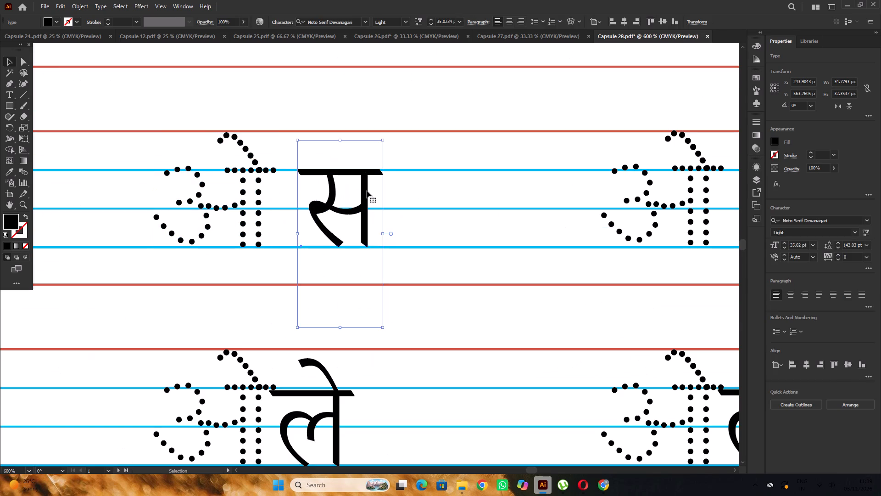
{"action": "left_click_drag", "start_coordinate": [367, 191], "coordinate": [360, 190]}
{"action": "scroll", "coordinate": [329, 189], "scroll_direction": "down", "scroll_amount": 4, "text": "alt"}
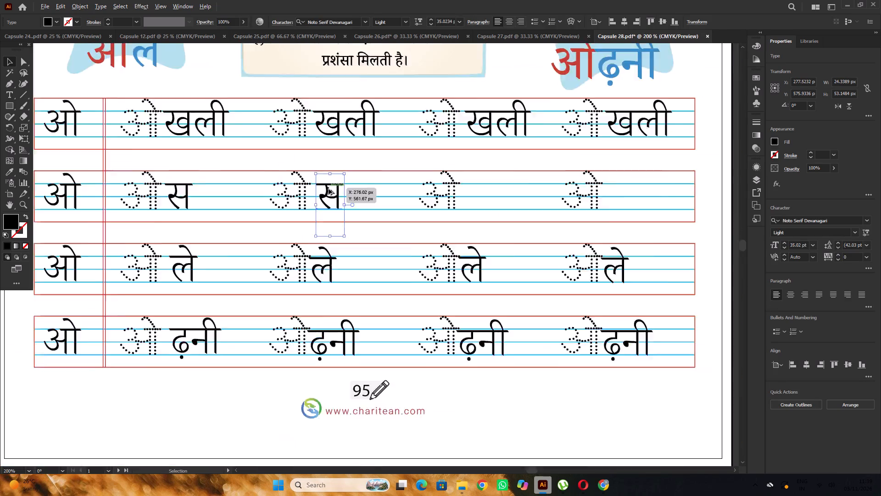
{"action": "left_click", "coordinate": [441, 216]}
Copy the second स about 128 px across, level, to sit beside the third dotted ओ.
{"action": "scroll", "coordinate": [490, 214], "scroll_direction": "up", "scroll_amount": 1, "text": "alt"}
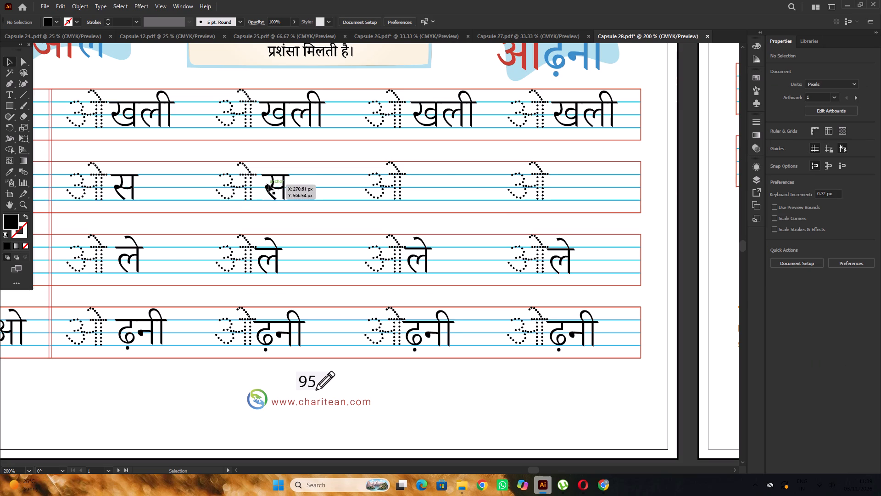
{"action": "left_click_drag", "start_coordinate": [268, 185], "coordinate": [417, 183], "text": "alt"}
Nudge the dotted ओ of the third ओस practice word slightly down onto the upper blue line.
{"action": "scroll", "coordinate": [404, 172], "scroll_direction": "up", "scroll_amount": 3, "text": "alt"}
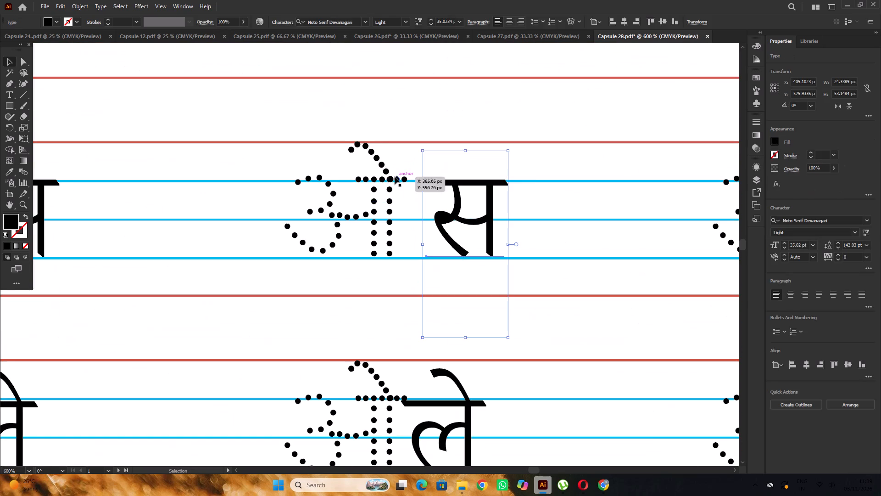
{"action": "left_click", "coordinate": [394, 177]}
{"action": "left_click", "coordinate": [397, 179]}
{"action": "scroll", "coordinate": [303, 166], "scroll_direction": "down", "scroll_amount": 4, "text": "alt"}
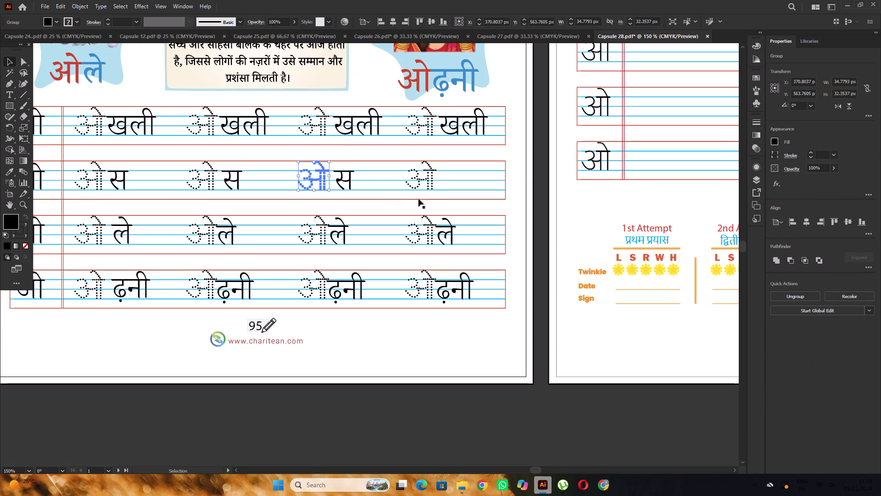
{"action": "left_click", "coordinate": [466, 209]}
Copy the third स about 120 px across, level, to sit beside the fourth dotted ओ.
{"action": "scroll", "coordinate": [458, 196], "scroll_direction": "up", "scroll_amount": 2, "text": "alt"}
{"action": "left_click_drag", "start_coordinate": [241, 165], "coordinate": [452, 168], "text": "alt"}
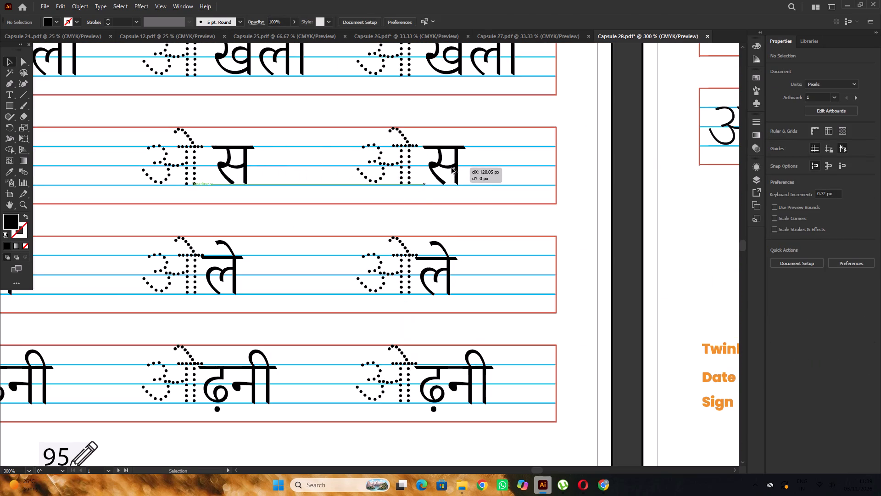
{"action": "left_click_drag", "start_coordinate": [452, 168], "coordinate": [454, 168], "text": "alt"}
{"action": "left_click", "coordinate": [489, 220]}
Nudge the dotted ओ of the fourth ओस practice word slightly down onto the upper blue line.
{"action": "scroll", "coordinate": [419, 152], "scroll_direction": "up", "scroll_amount": 2, "text": "alt"}
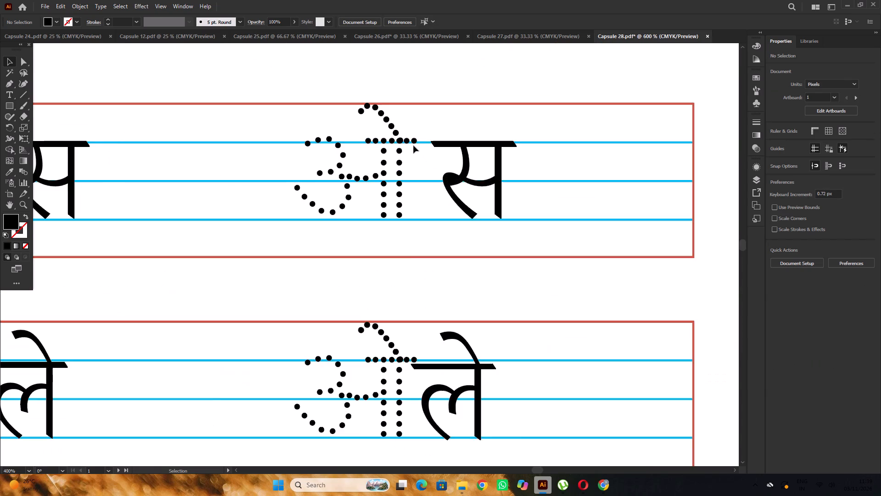
{"action": "scroll", "coordinate": [413, 146], "scroll_direction": "up", "scroll_amount": 2, "text": "alt"}
{"action": "left_click_drag", "start_coordinate": [408, 140], "coordinate": [407, 146]}
{"action": "scroll", "coordinate": [407, 146], "scroll_direction": "down", "scroll_amount": 6, "text": "alt"}
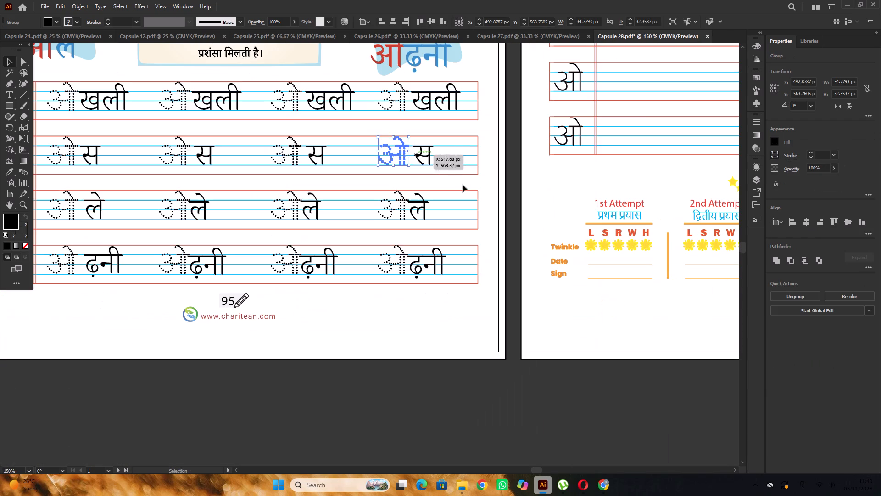
{"action": "left_click", "coordinate": [485, 185]}
{"action": "scroll", "coordinate": [485, 185], "scroll_direction": "down", "scroll_amount": 2, "text": "alt"}
{"action": "scroll", "coordinate": [364, 205], "scroll_direction": "up", "scroll_amount": 2, "text": "alt"}
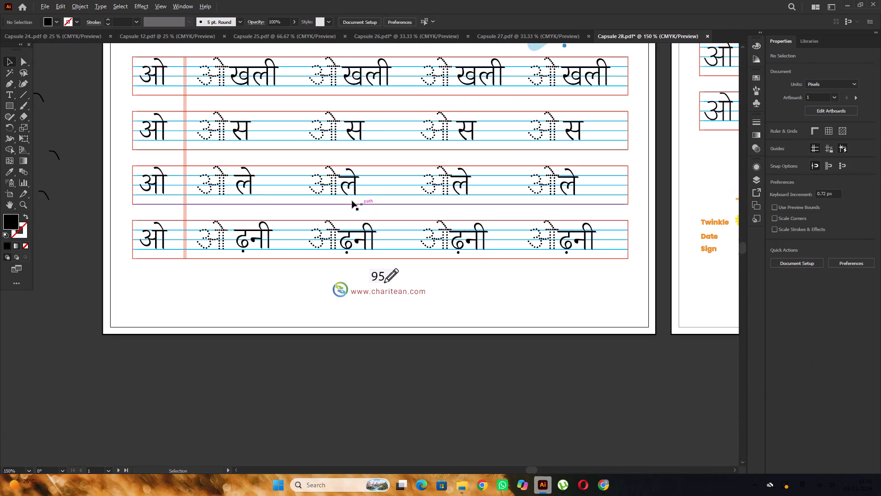
Shift the ले of the first ओले practice word slightly left, closer to its dotted ओ.
{"action": "scroll", "coordinate": [258, 186], "scroll_direction": "up", "scroll_amount": 2, "text": "alt"}
{"action": "scroll", "coordinate": [322, 192], "scroll_direction": "down", "scroll_amount": 1, "text": "alt"}
{"action": "scroll", "coordinate": [244, 186], "scroll_direction": "up", "scroll_amount": 2, "text": "alt"}
{"action": "left_click", "coordinate": [287, 183]}
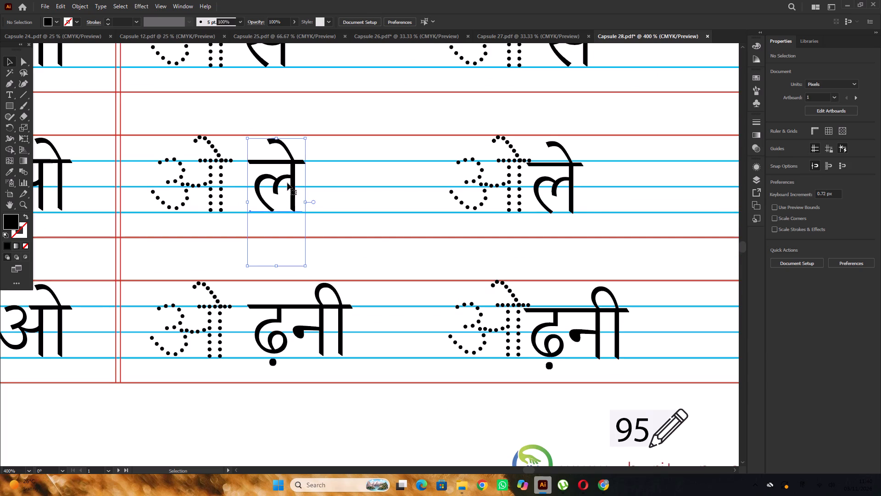
{"action": "left_click_drag", "start_coordinate": [287, 180], "coordinate": [280, 178]}
{"action": "scroll", "coordinate": [249, 177], "scroll_direction": "down", "scroll_amount": 2, "text": "alt"}
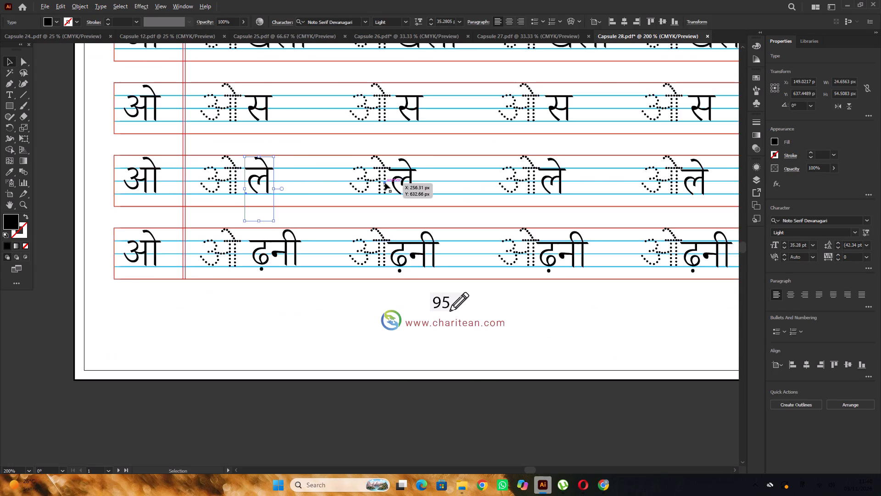
Move the second ले right and up, clear of its dotted ओ, with its headline on the upper blue line.
{"action": "scroll", "coordinate": [385, 183], "scroll_direction": "up", "scroll_amount": 3, "text": "alt"}
{"action": "left_click_drag", "start_coordinate": [416, 175], "coordinate": [430, 171]}
Nudge the dotted ओ of the second ओले practice word slightly down onto the upper blue line.
{"action": "scroll", "coordinate": [385, 132], "scroll_direction": "up", "scroll_amount": 3}
{"action": "left_click", "coordinate": [349, 162]}
{"action": "scroll", "coordinate": [348, 163], "scroll_direction": "up", "scroll_amount": 2, "text": "alt"}
{"action": "left_click", "coordinate": [348, 163]}
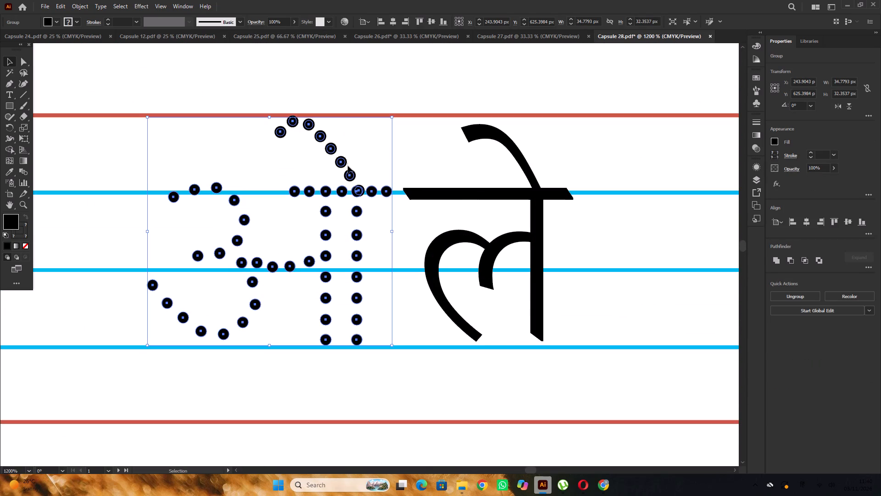
{"action": "scroll", "coordinate": [244, 174], "scroll_direction": "down", "scroll_amount": 5, "text": "alt"}
{"action": "left_click", "coordinate": [341, 149]}
Move the third ले right and up onto the upper blue line and enlarge it slightly, to about 35.2 pt.
{"action": "scroll", "coordinate": [422, 172], "scroll_direction": "up", "scroll_amount": 2, "text": "alt"}
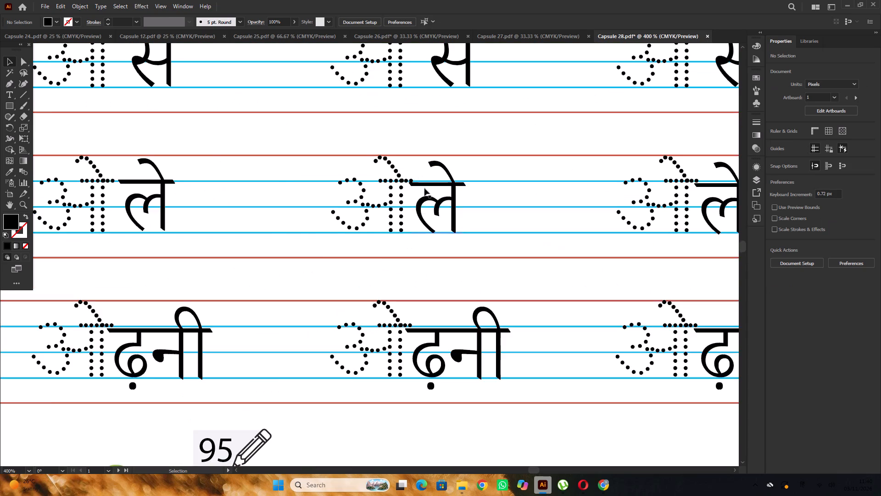
{"action": "scroll", "coordinate": [441, 190], "scroll_direction": "up", "scroll_amount": 1, "text": "alt"}
{"action": "left_click_drag", "start_coordinate": [439, 178], "coordinate": [450, 174]}
{"action": "scroll", "coordinate": [359, 155], "scroll_direction": "down", "scroll_amount": 2, "text": "alt"}
{"action": "scroll", "coordinate": [424, 186], "scroll_direction": "up", "scroll_amount": 3, "text": "alt"}
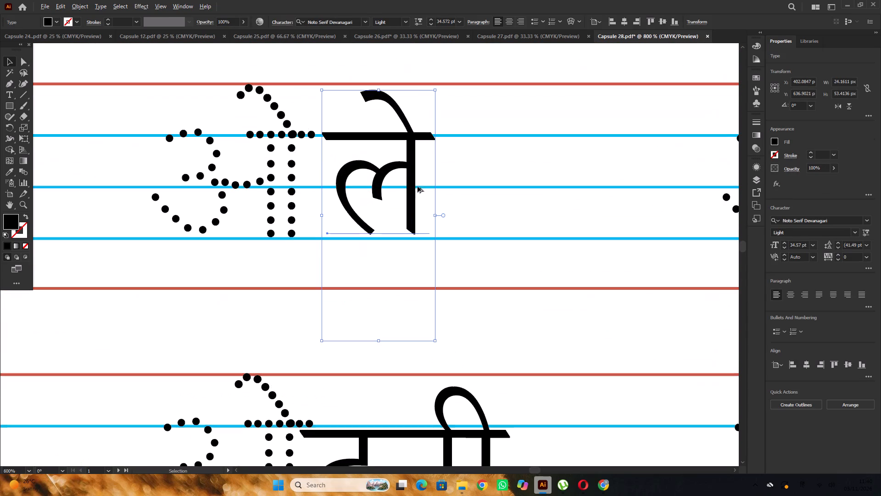
{"action": "left_click", "coordinate": [437, 342], "text": "shift"}
{"action": "scroll", "coordinate": [359, 227], "scroll_direction": "down", "scroll_amount": 2, "text": "alt"}
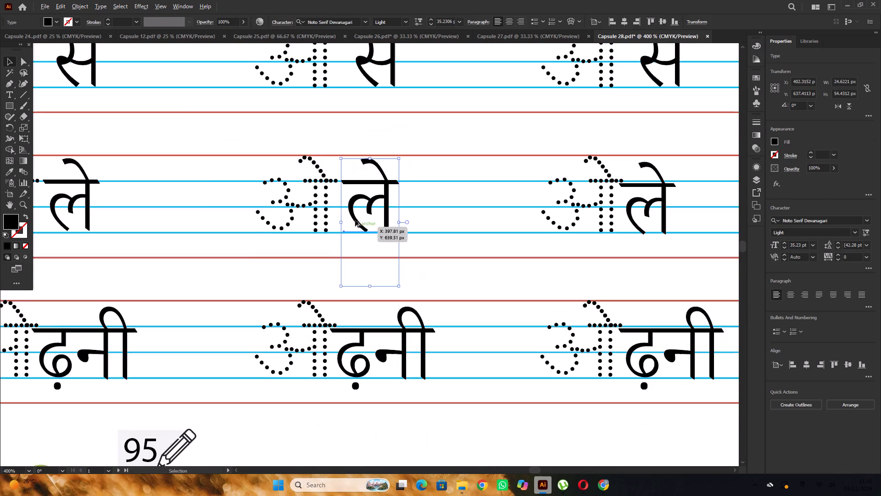
Nudge the dotted ओ of the third ओले practice word slightly down onto the upper blue line.
{"action": "scroll", "coordinate": [343, 209], "scroll_direction": "up", "scroll_amount": 4}
{"action": "left_click", "coordinate": [342, 200]}
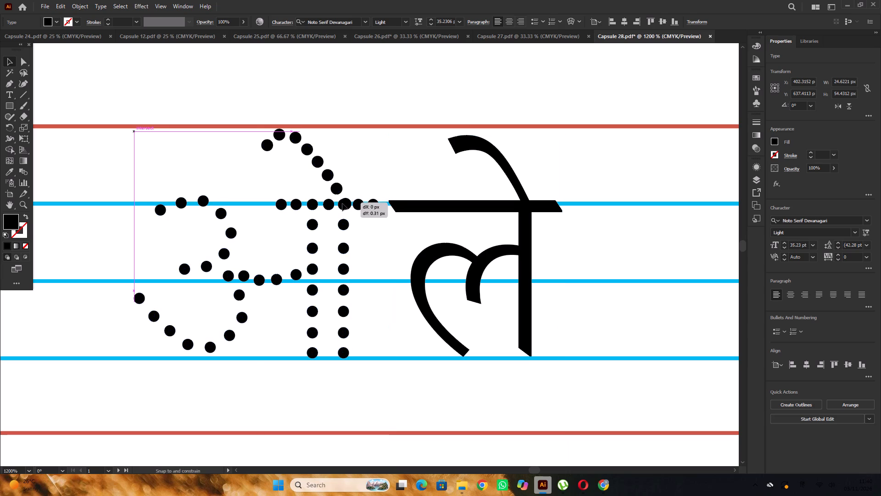
{"action": "scroll", "coordinate": [245, 203], "scroll_direction": "down", "scroll_amount": 6, "text": "alt"}
Move the fourth ले about 6 px right and up onto the upper blue line, leaving a small gap after the dotted ओ.
{"action": "scroll", "coordinate": [356, 220], "scroll_direction": "up", "scroll_amount": 6, "text": "alt"}
{"action": "scroll", "coordinate": [394, 225], "scroll_direction": "up", "scroll_amount": 2, "text": "alt"}
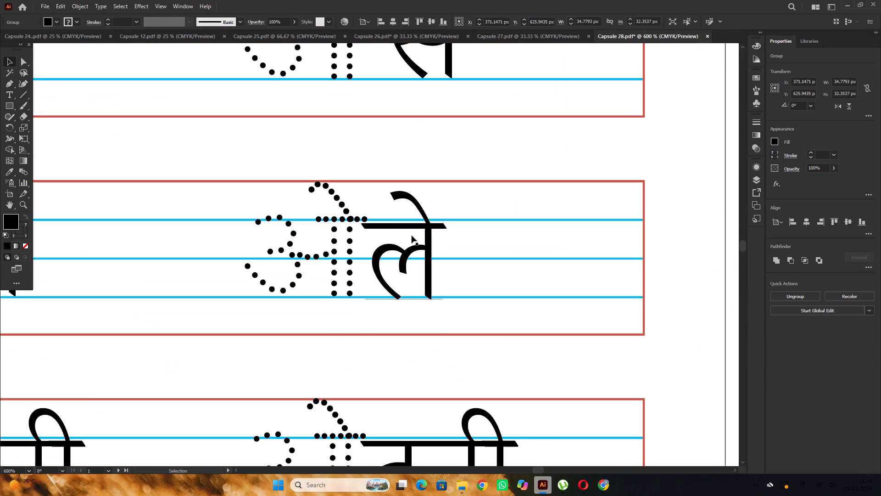
{"action": "left_click", "coordinate": [415, 227]}
{"action": "left_click_drag", "start_coordinate": [423, 225], "coordinate": [453, 220]}
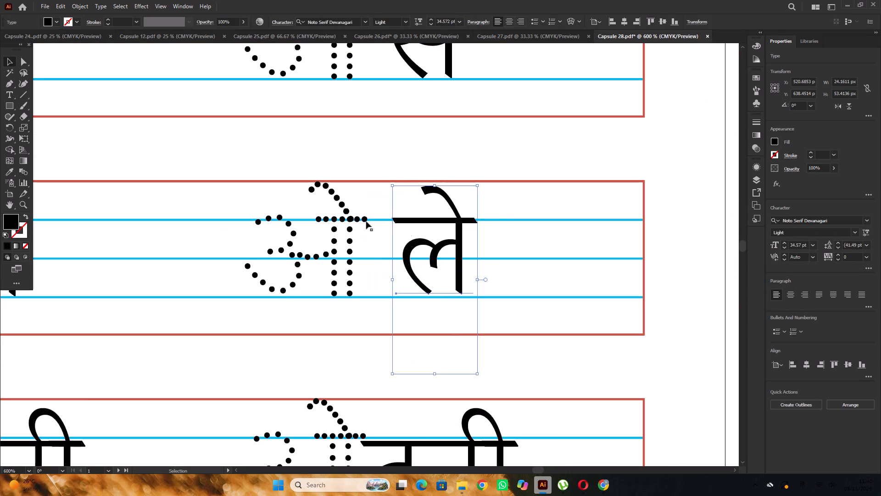
{"action": "left_click_drag", "start_coordinate": [431, 221], "coordinate": [420, 221]}
{"action": "scroll", "coordinate": [402, 211], "scroll_direction": "down", "scroll_amount": 4, "text": "alt"}
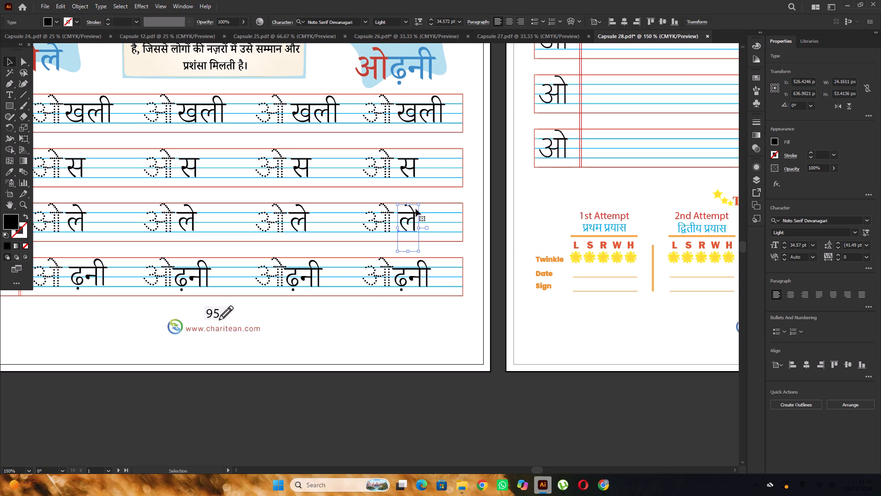
{"action": "scroll", "coordinate": [396, 220], "scroll_direction": "up", "scroll_amount": 4, "text": "alt"}
{"action": "scroll", "coordinate": [378, 211], "scroll_direction": "down", "scroll_amount": 2, "text": "alt"}
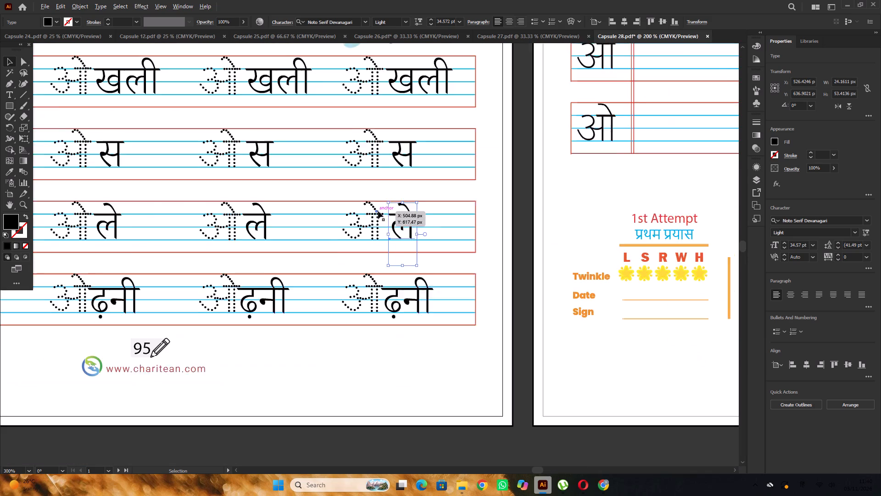
{"action": "scroll", "coordinate": [378, 211], "scroll_direction": "down", "scroll_amount": 4, "text": "alt"}
{"action": "left_click", "coordinate": [422, 344]}
Move the fourth ढ़नी slightly right and up, clear of its dotted ओ, with its headline on the upper blue line.
{"action": "scroll", "coordinate": [361, 229], "scroll_direction": "up", "scroll_amount": 4, "text": "alt"}
{"action": "scroll", "coordinate": [424, 252], "scroll_direction": "up", "scroll_amount": 2, "text": "alt"}
{"action": "left_click_drag", "start_coordinate": [424, 252], "coordinate": [429, 248]}
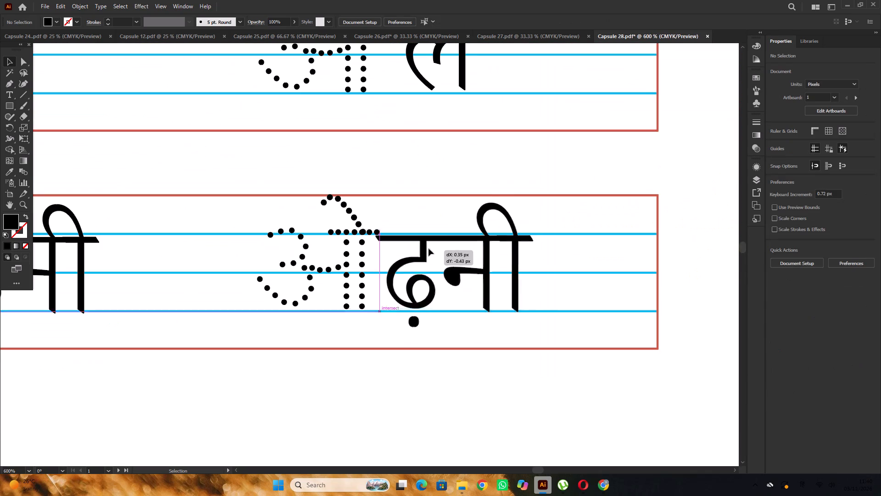
{"action": "left_click_drag", "start_coordinate": [429, 248], "coordinate": [438, 247]}
Nudge the dotted ओ of the fourth ओढ़नी practice word slightly down onto the upper blue line.
{"action": "left_click", "coordinate": [371, 233]}
{"action": "scroll", "coordinate": [371, 232], "scroll_direction": "up", "scroll_amount": 3, "text": "alt"}
{"action": "left_click_drag", "start_coordinate": [370, 233], "coordinate": [370, 239]}
{"action": "scroll", "coordinate": [422, 237], "scroll_direction": "down", "scroll_amount": 8, "text": "alt"}
{"action": "left_click", "coordinate": [350, 209]}
Move the third ढ़नी about 6 px right and slightly up, setting its headline on the upper blue line.
{"action": "scroll", "coordinate": [316, 233], "scroll_direction": "up", "scroll_amount": 4, "text": "alt"}
{"action": "left_click_drag", "start_coordinate": [329, 233], "coordinate": [351, 229]}
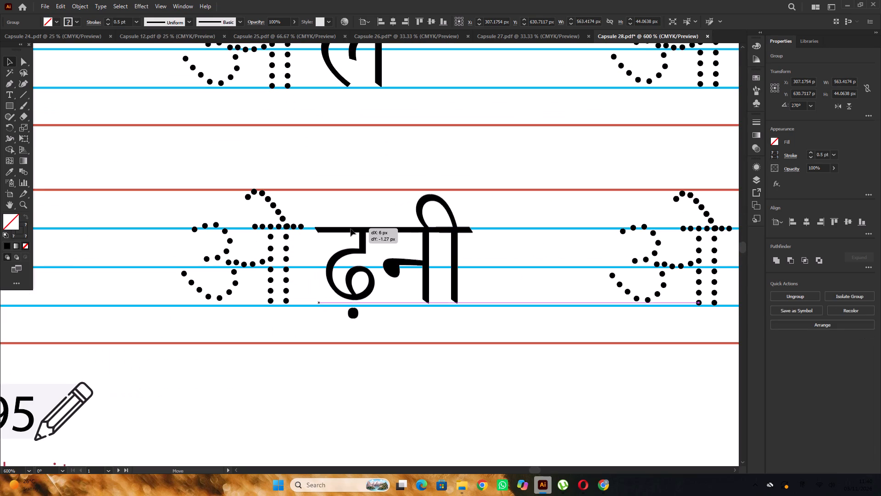
{"action": "left_click_drag", "start_coordinate": [351, 229], "coordinate": [350, 229]}
Nudge the dotted ओ of the third ओढ़नी practice word slightly down onto the upper blue line.
{"action": "scroll", "coordinate": [285, 230], "scroll_direction": "up", "scroll_amount": 3, "text": "alt"}
{"action": "left_click_drag", "start_coordinate": [297, 226], "coordinate": [297, 230]}
{"action": "scroll", "coordinate": [416, 237], "scroll_direction": "down", "scroll_amount": 7, "text": "alt"}
{"action": "left_click", "coordinate": [407, 221]}
Move the second ढ़नी about 5 px right and slightly up, setting its headline on the upper blue line.
{"action": "scroll", "coordinate": [424, 220], "scroll_direction": "down", "scroll_amount": 2, "text": "alt"}
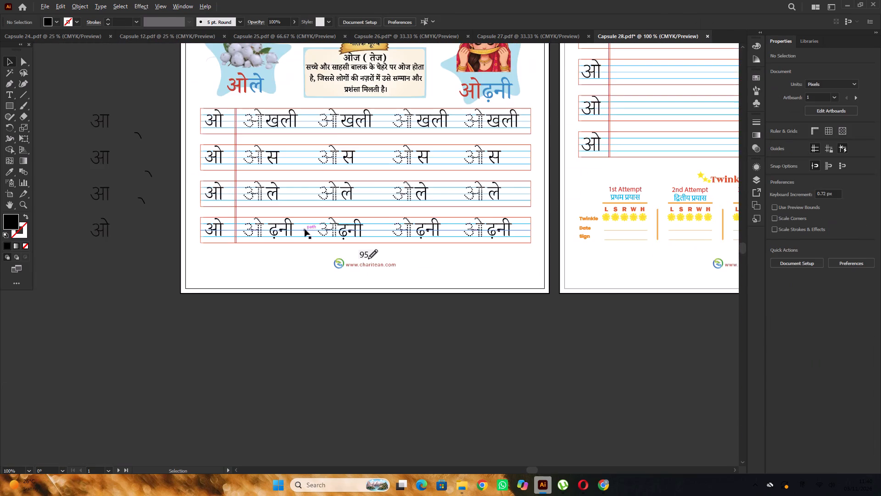
{"action": "scroll", "coordinate": [305, 229], "scroll_direction": "up", "scroll_amount": 6, "text": "alt"}
{"action": "scroll", "coordinate": [394, 232], "scroll_direction": "up", "scroll_amount": 5}
{"action": "left_click_drag", "start_coordinate": [416, 248], "coordinate": [453, 234]}
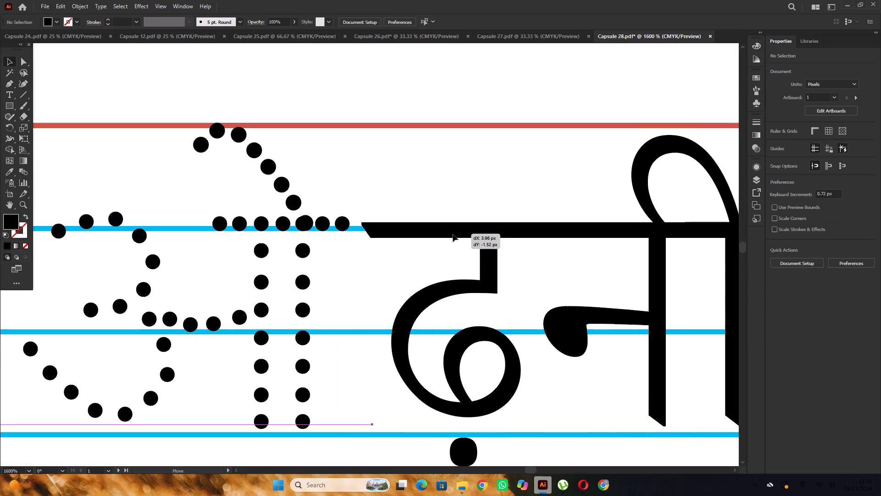
{"action": "left_click_drag", "start_coordinate": [453, 234], "coordinate": [458, 232]}
{"action": "scroll", "coordinate": [412, 227], "scroll_direction": "down", "scroll_amount": 5, "text": "alt"}
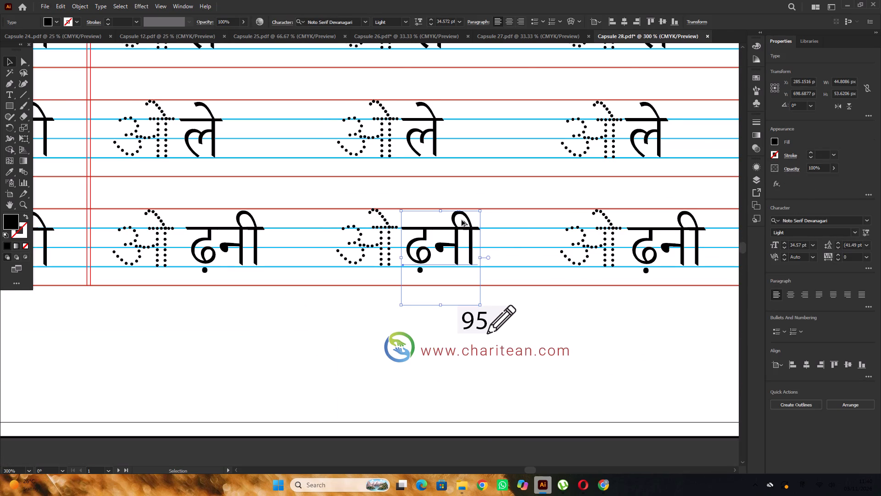
Nudge the dotted ओ of the second ओढ़नी practice word slightly down onto the upper blue line.
{"action": "scroll", "coordinate": [462, 220], "scroll_direction": "up", "scroll_amount": 2, "text": "alt"}
{"action": "left_click", "coordinate": [389, 177]}
{"action": "scroll", "coordinate": [302, 223], "scroll_direction": "up", "scroll_amount": 3, "text": "alt"}
{"action": "left_click_drag", "start_coordinate": [362, 273], "coordinate": [362, 279], "text": "shift"}
{"action": "scroll", "coordinate": [361, 273], "scroll_direction": "down", "scroll_amount": 5, "text": "alt"}
{"action": "left_click", "coordinate": [329, 229]}
Shift the ढ़नी of the first ओढ़नी practice word about 4 px left, closer to its dotted ओ.
{"action": "scroll", "coordinate": [335, 227], "scroll_direction": "down", "scroll_amount": 2, "text": "alt"}
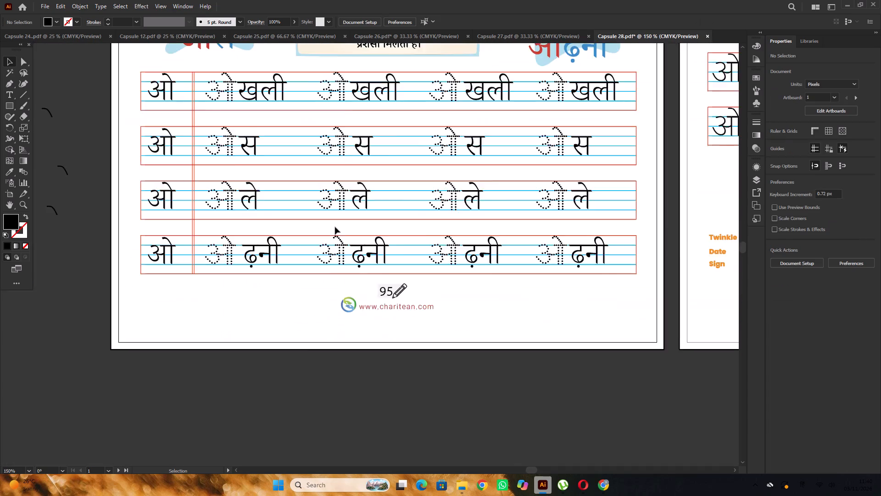
{"action": "scroll", "coordinate": [335, 227], "scroll_direction": "down", "scroll_amount": 2, "text": "alt"}
{"action": "scroll", "coordinate": [295, 239], "scroll_direction": "up", "scroll_amount": 6, "text": "alt"}
{"action": "left_click", "coordinate": [229, 249]}
{"action": "left_click_drag", "start_coordinate": [232, 247], "coordinate": [231, 248]}
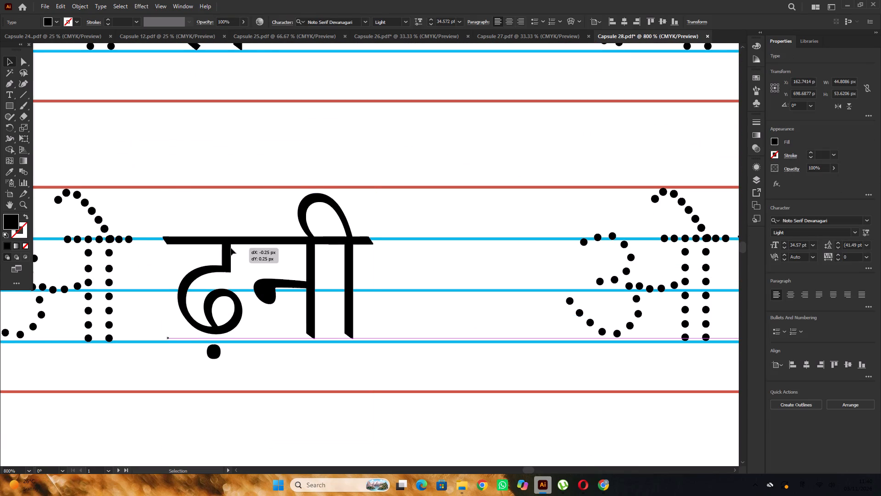
{"action": "left_click_drag", "start_coordinate": [231, 248], "coordinate": [213, 250]}
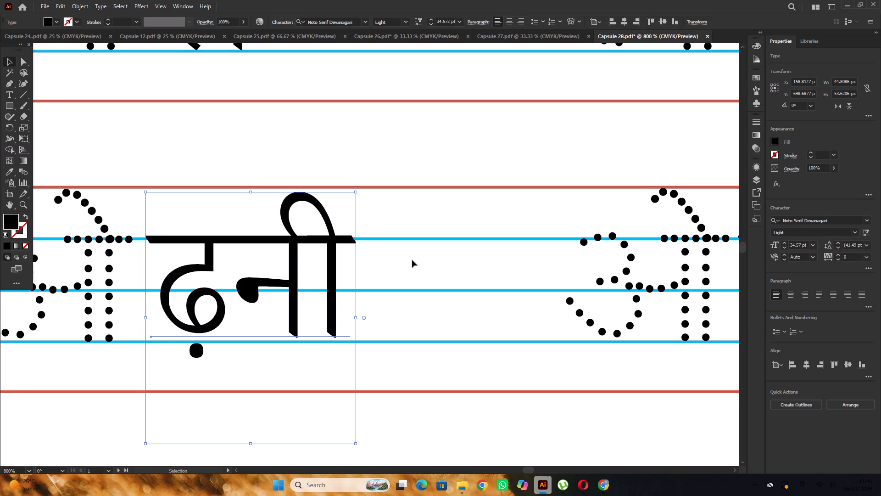
{"action": "scroll", "coordinate": [412, 260], "scroll_direction": "up", "scroll_amount": 2, "text": "alt"}
{"action": "scroll", "coordinate": [409, 259], "scroll_direction": "down", "scroll_amount": 1, "text": "alt"}
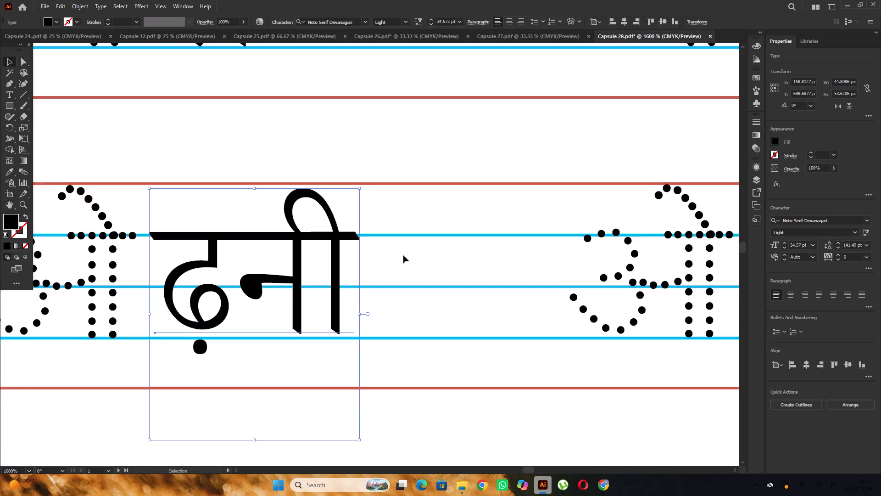
Move all eight ओ row letters off page 96's आकलन writing lines into the empty area below the page.
{"action": "scroll", "coordinate": [403, 255], "scroll_direction": "down", "scroll_amount": 5, "text": "alt"}
{"action": "scroll", "coordinate": [283, 233], "scroll_direction": "up", "scroll_amount": 2, "text": "alt"}
{"action": "scroll", "coordinate": [282, 232], "scroll_direction": "down", "scroll_amount": 7, "text": "alt"}
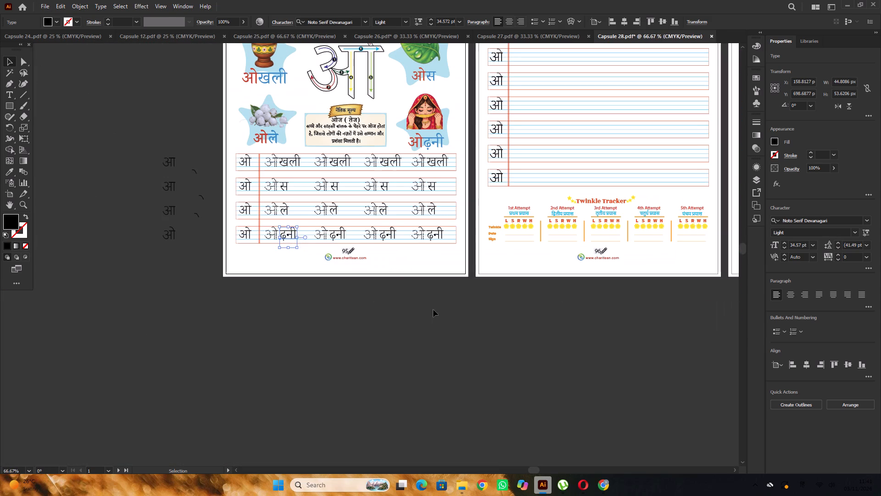
{"action": "left_click", "coordinate": [435, 310]}
{"action": "key", "text": "space"}
{"action": "left_click_drag", "start_coordinate": [492, 308], "coordinate": [442, 314]}
{"action": "left_click", "coordinate": [436, 314]}
{"action": "scroll", "coordinate": [424, 300], "scroll_direction": "down", "scroll_amount": 2, "text": "alt"}
{"action": "key", "text": "space"}
{"action": "left_click_drag", "start_coordinate": [518, 317], "coordinate": [428, 300]}
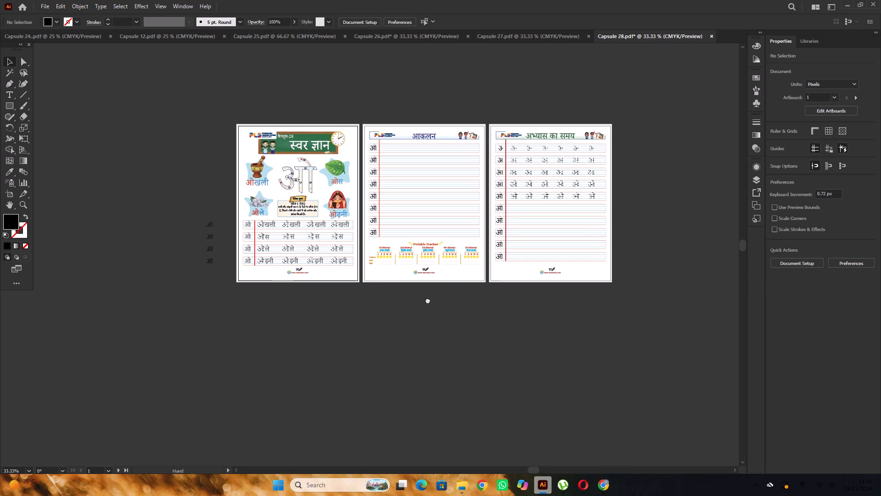
{"action": "left_click_drag", "start_coordinate": [428, 300], "coordinate": [419, 298]}
{"action": "scroll", "coordinate": [348, 115], "scroll_direction": "up", "scroll_amount": 1, "text": "alt"}
{"action": "left_click", "coordinate": [339, 149]}
{"action": "left_click", "coordinate": [337, 168], "text": "shift"}
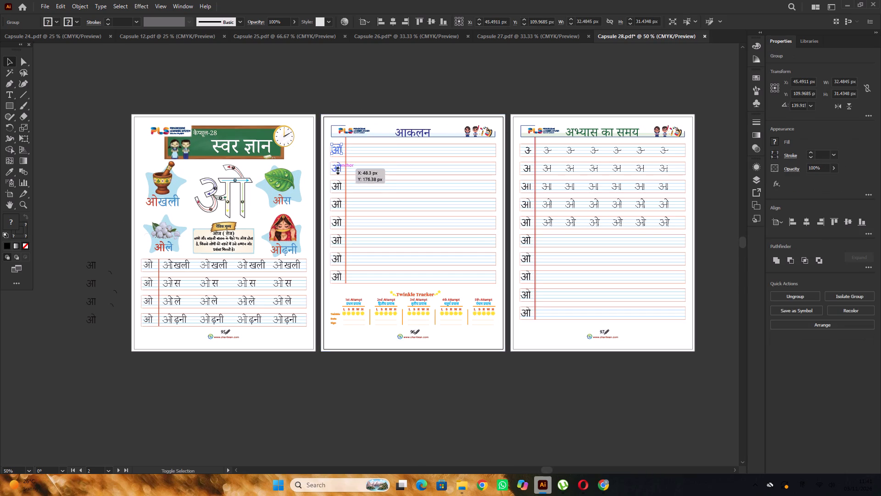
{"action": "left_click", "coordinate": [339, 189], "text": "shift"}
{"action": "left_click", "coordinate": [336, 205], "text": "shift"}
{"action": "left_click", "coordinate": [339, 226], "text": "shift"}
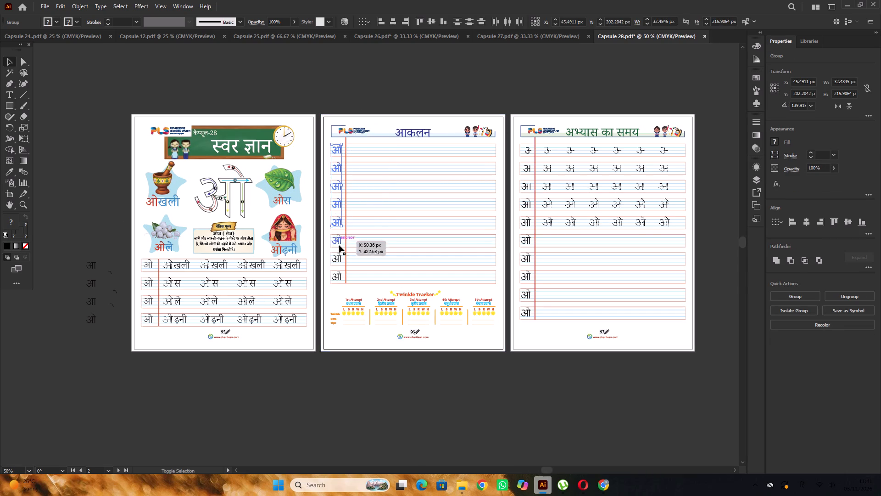
{"action": "left_click", "coordinate": [339, 243], "text": "shift"}
{"action": "left_click", "coordinate": [336, 256], "text": "shift"}
{"action": "left_click", "coordinate": [340, 276], "text": "shift"}
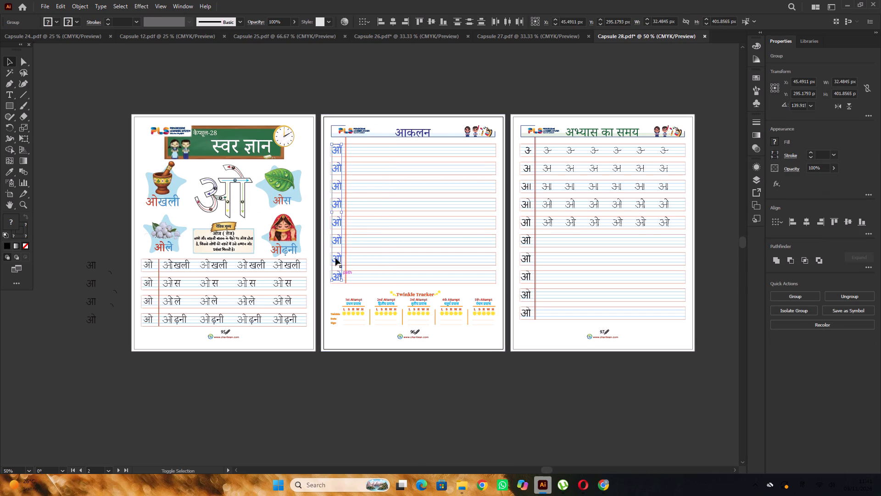
{"action": "left_click_drag", "start_coordinate": [338, 219], "coordinate": [365, 446]}
{"action": "left_click", "coordinate": [433, 376]}
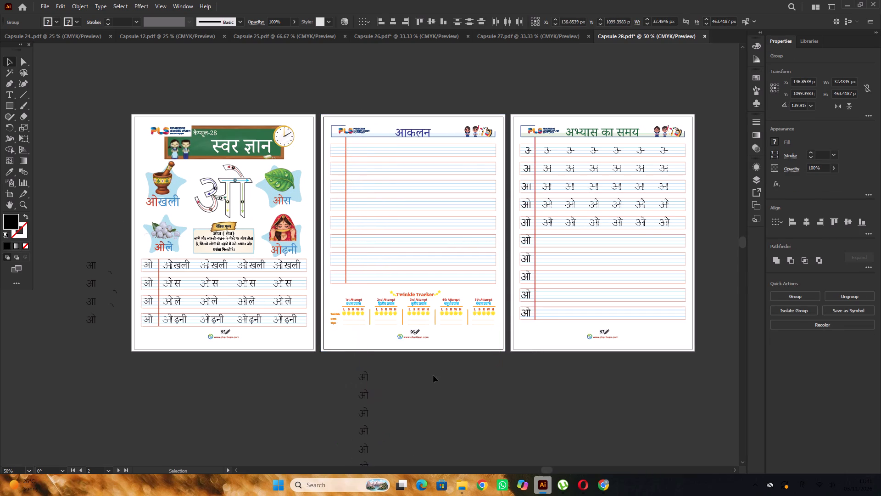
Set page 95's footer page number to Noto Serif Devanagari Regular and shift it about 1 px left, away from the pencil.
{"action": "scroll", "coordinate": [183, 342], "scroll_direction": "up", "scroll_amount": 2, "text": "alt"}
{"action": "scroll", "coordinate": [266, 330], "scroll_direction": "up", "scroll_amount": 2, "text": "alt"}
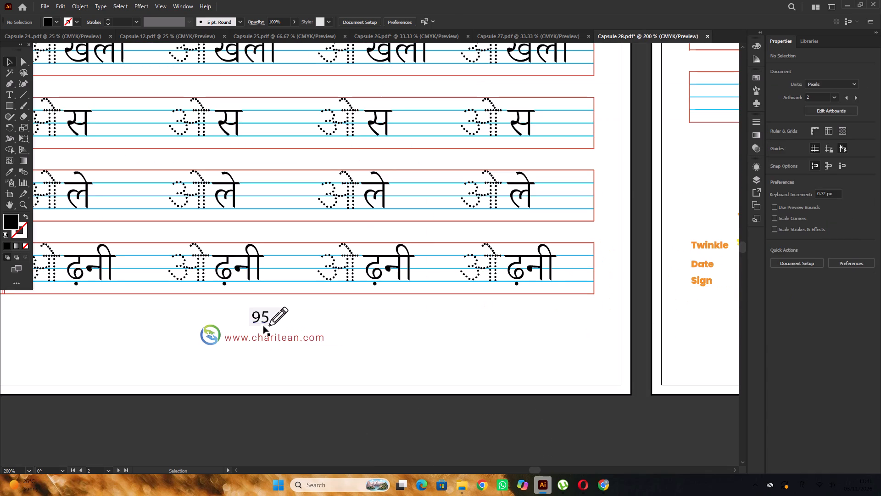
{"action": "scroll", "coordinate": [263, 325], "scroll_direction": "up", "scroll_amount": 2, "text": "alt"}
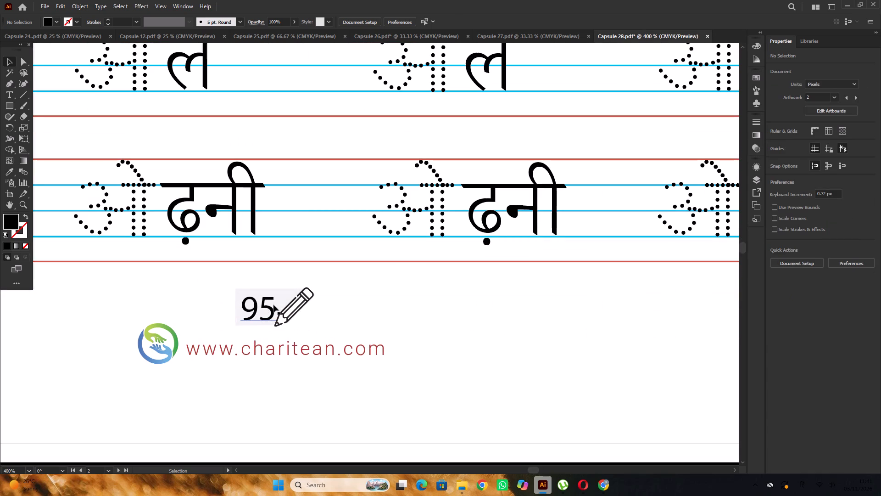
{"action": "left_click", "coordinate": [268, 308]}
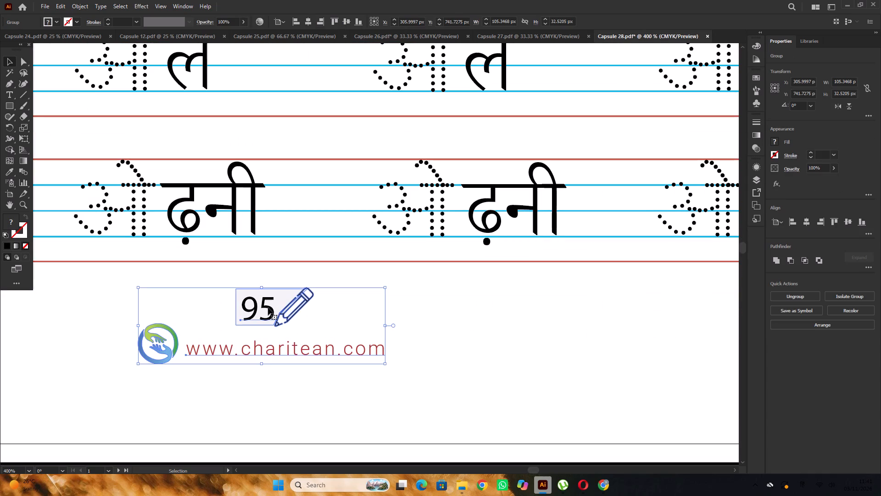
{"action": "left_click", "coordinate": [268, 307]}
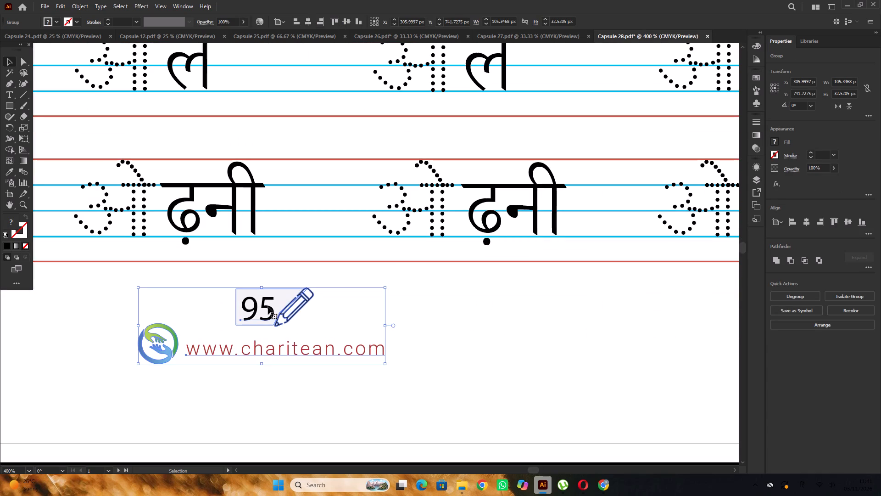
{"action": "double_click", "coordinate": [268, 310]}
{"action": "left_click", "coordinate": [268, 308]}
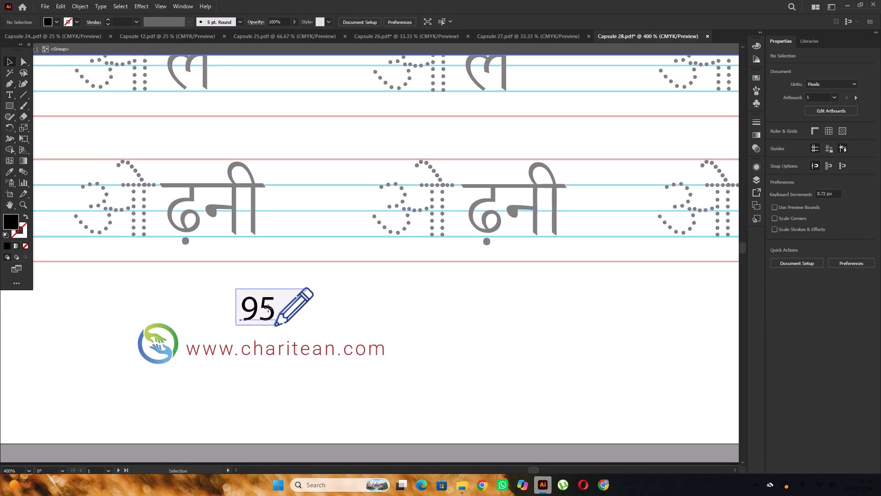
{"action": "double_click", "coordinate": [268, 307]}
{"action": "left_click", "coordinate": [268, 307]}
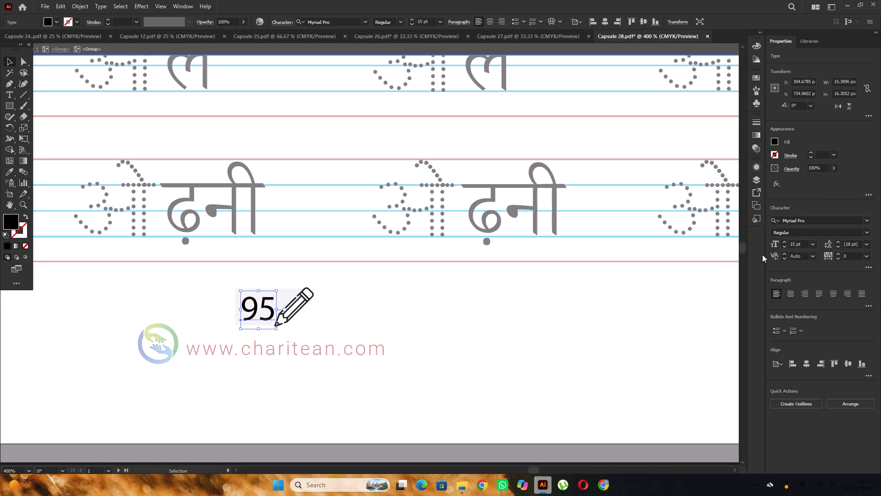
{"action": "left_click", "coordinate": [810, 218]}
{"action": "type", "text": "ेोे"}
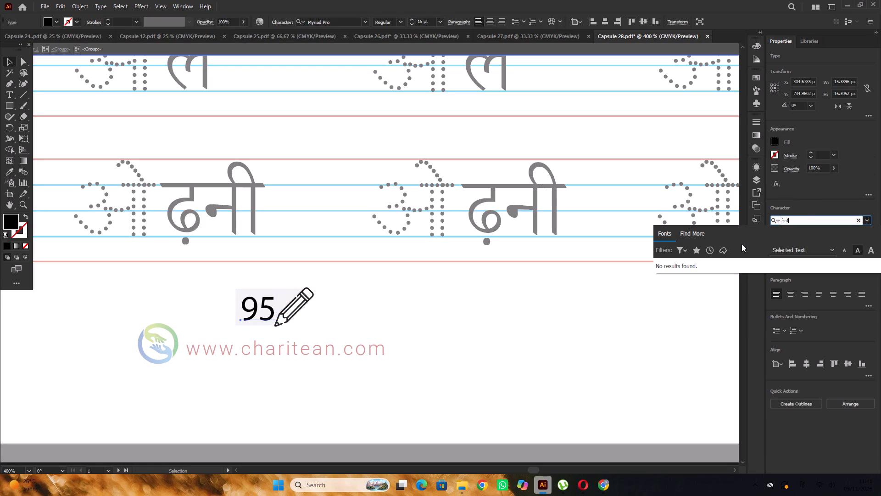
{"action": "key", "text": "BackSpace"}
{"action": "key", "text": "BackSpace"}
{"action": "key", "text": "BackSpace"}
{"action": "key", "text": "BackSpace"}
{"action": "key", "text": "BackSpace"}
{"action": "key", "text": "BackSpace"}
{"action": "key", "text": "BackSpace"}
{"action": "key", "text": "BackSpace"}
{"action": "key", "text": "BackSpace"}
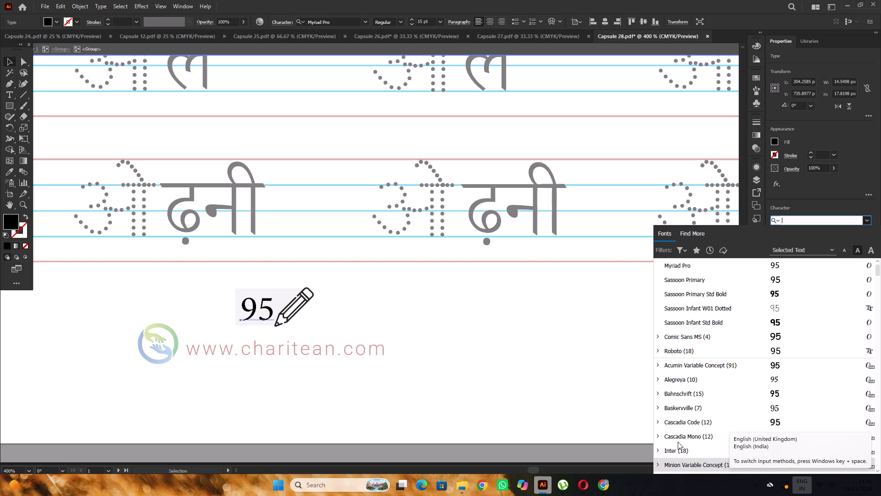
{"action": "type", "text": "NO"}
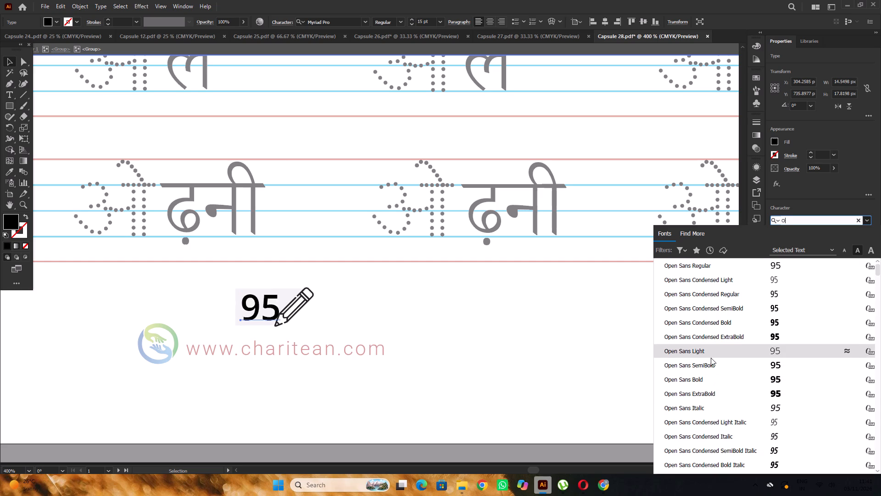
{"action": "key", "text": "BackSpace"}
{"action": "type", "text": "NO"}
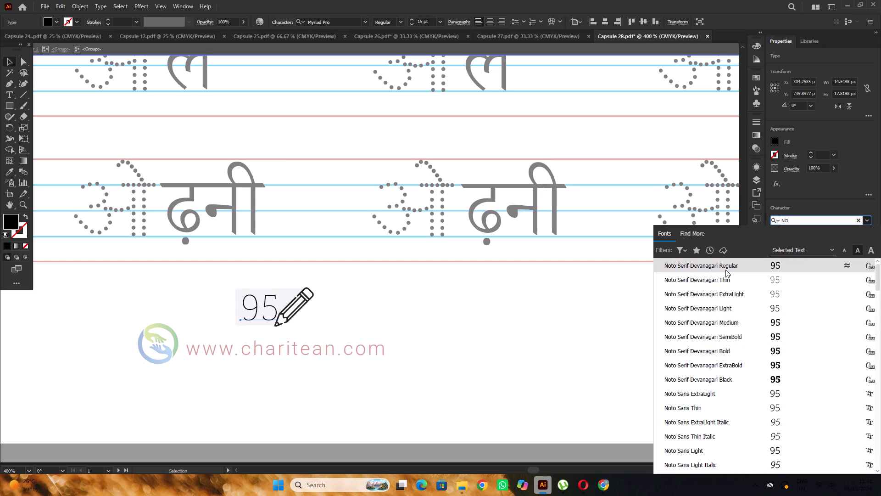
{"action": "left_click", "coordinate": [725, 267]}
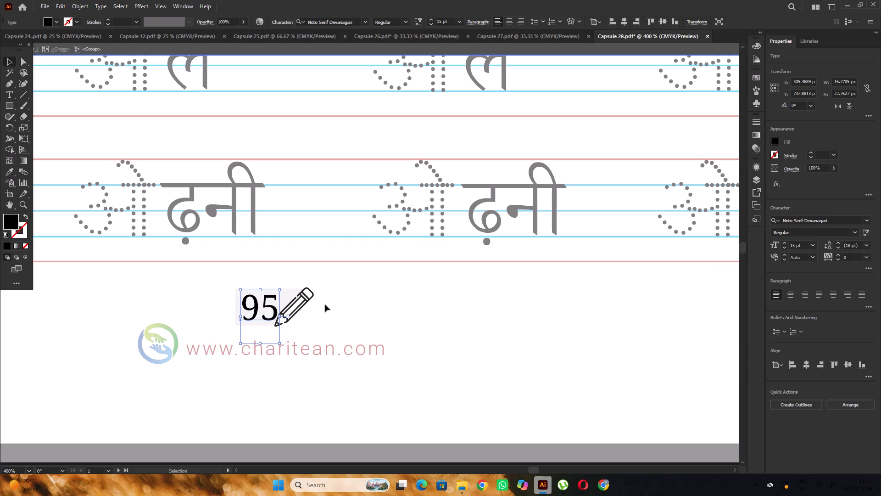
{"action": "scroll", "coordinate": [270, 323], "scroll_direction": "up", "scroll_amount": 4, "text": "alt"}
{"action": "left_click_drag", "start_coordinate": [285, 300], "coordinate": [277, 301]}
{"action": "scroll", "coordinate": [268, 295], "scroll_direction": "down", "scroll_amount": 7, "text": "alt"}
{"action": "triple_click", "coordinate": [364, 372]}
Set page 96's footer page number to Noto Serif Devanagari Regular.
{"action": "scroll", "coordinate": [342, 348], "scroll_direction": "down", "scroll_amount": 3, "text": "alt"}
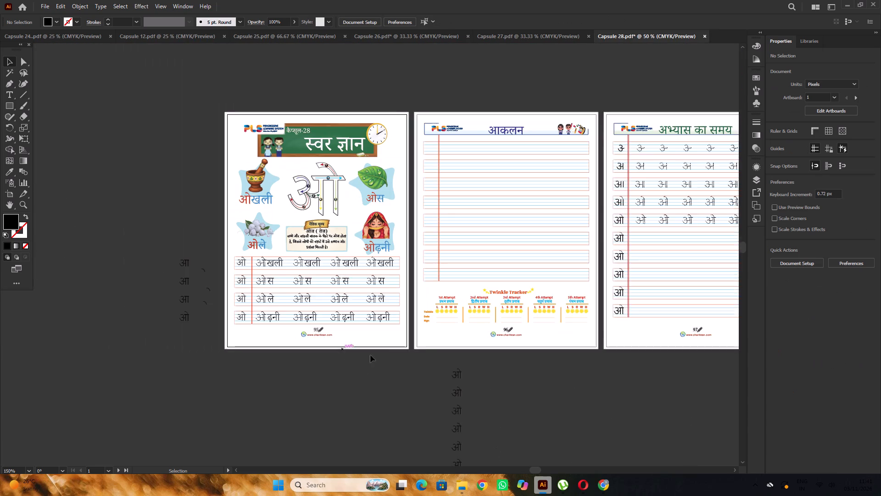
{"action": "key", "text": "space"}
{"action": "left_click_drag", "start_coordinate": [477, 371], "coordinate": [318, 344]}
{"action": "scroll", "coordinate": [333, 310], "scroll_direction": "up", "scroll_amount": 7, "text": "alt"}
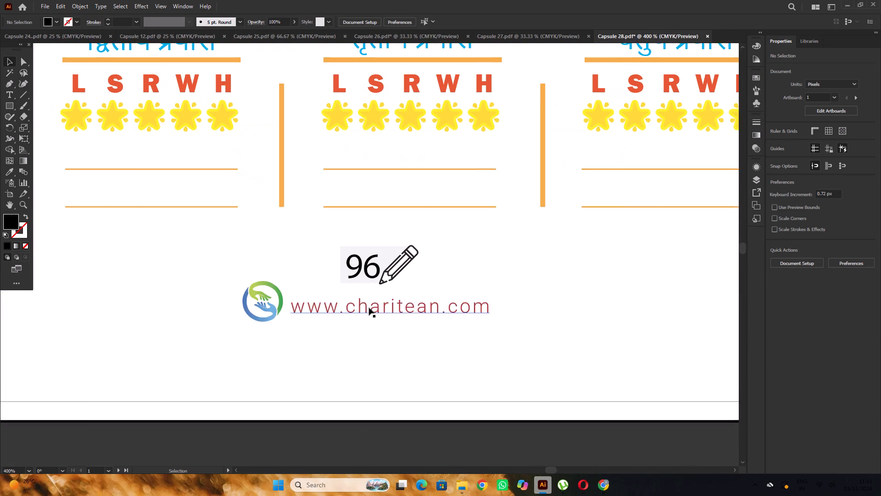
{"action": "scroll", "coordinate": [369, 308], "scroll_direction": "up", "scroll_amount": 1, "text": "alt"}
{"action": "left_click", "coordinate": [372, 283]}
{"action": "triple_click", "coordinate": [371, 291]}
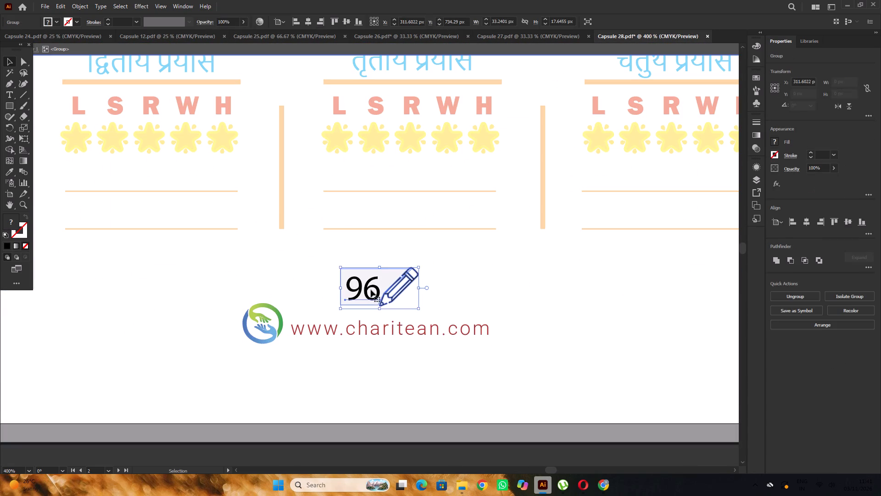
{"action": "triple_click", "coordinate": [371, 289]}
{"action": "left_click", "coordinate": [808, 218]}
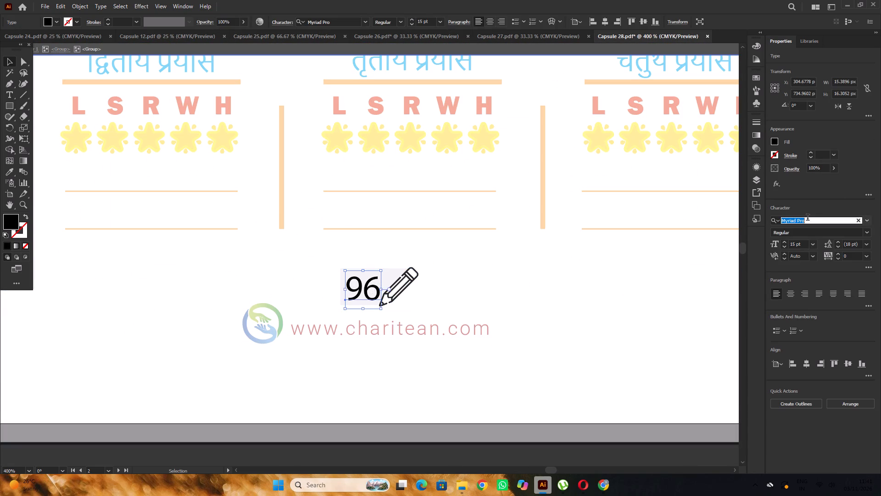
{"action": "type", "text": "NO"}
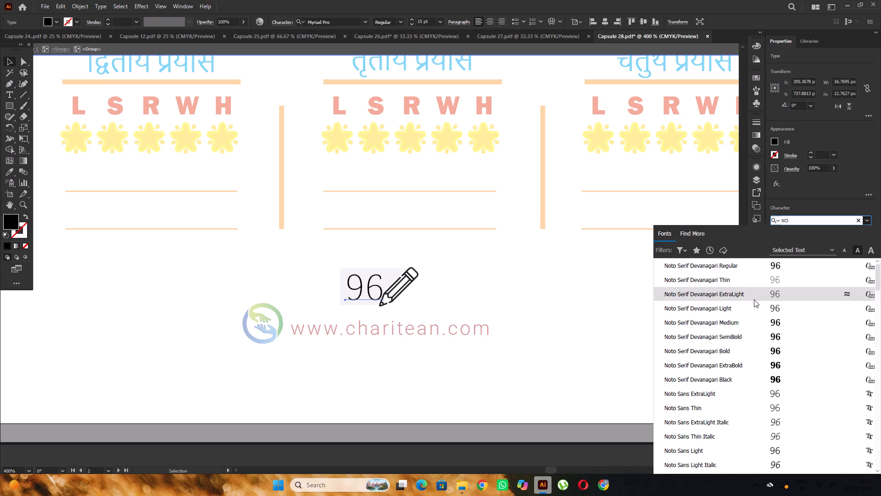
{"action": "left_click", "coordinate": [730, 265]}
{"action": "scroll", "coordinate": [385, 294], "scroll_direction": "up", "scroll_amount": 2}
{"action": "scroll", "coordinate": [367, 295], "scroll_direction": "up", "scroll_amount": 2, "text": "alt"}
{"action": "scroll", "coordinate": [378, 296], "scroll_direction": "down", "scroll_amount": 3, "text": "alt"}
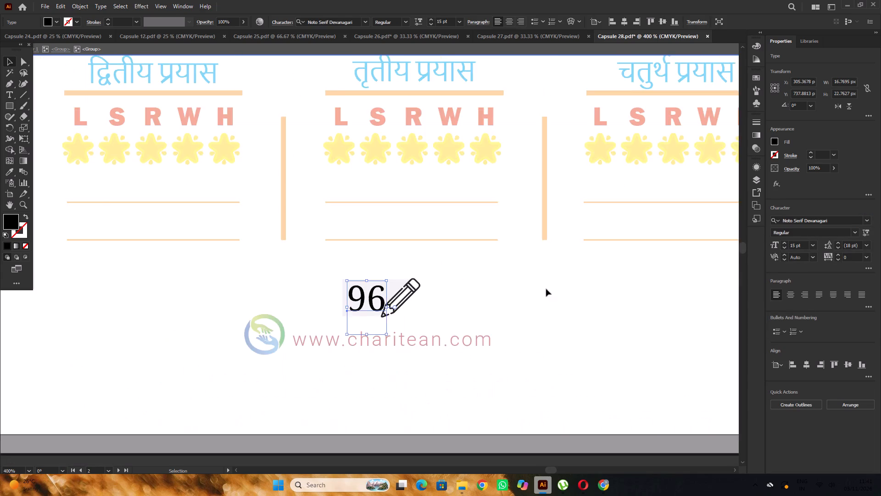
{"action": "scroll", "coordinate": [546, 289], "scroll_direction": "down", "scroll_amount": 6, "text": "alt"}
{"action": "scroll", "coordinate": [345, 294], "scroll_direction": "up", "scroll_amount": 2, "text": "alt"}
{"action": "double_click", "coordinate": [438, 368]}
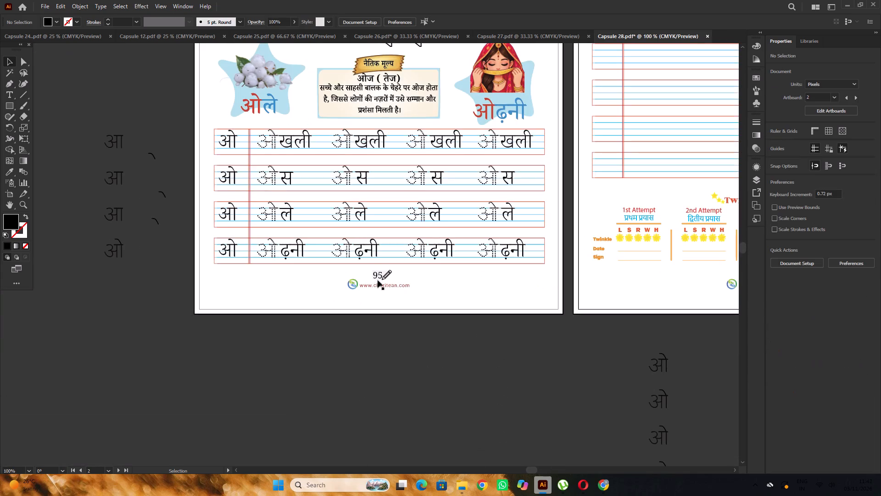
Set page 95's footer page number to Sassoon Primary Regular and shift it about 1 px left, away from the pencil.
{"action": "scroll", "coordinate": [363, 263], "scroll_direction": "up", "scroll_amount": 4, "text": "alt"}
{"action": "left_click", "coordinate": [432, 311]}
{"action": "triple_click", "coordinate": [430, 311]}
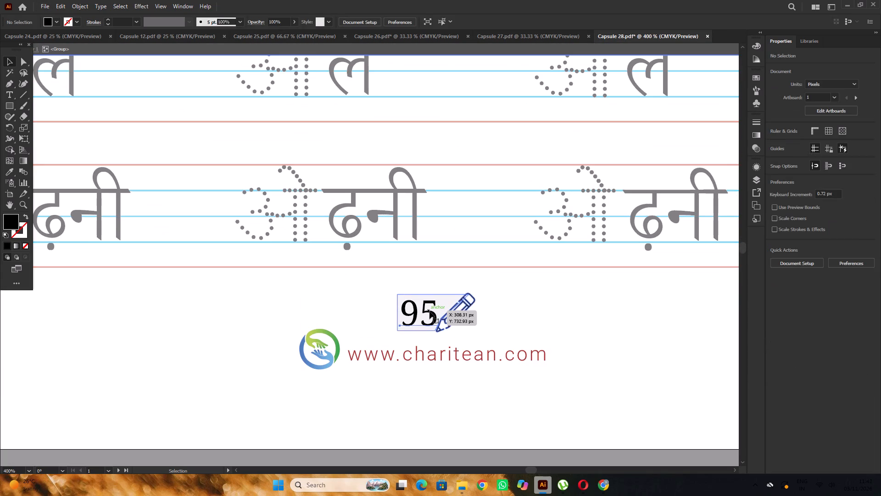
{"action": "triple_click", "coordinate": [431, 309]}
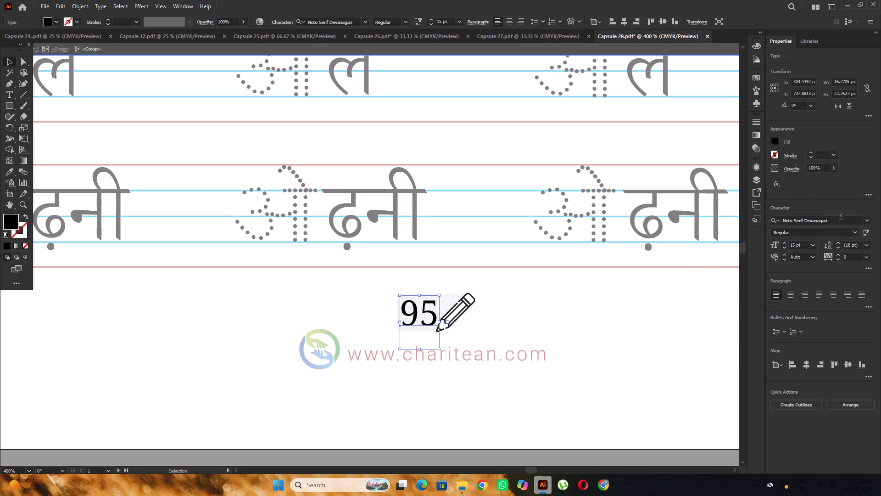
{"action": "left_click", "coordinate": [841, 217]}
{"action": "key", "text": "s"}
{"action": "key", "text": "a"}
{"action": "key", "text": "s"}
{"action": "left_click", "coordinate": [678, 282]}
{"action": "scroll", "coordinate": [461, 316], "scroll_direction": "up", "scroll_amount": 2, "text": "alt"}
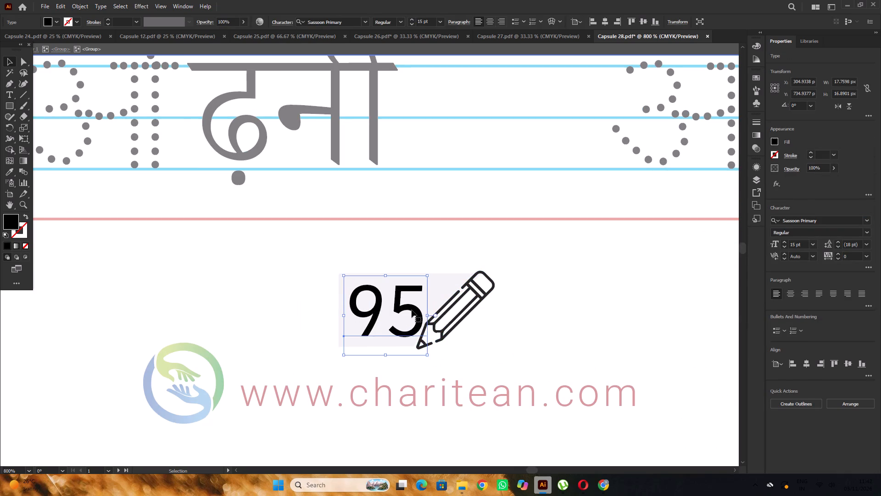
{"action": "left_click_drag", "start_coordinate": [412, 310], "coordinate": [406, 309]}
{"action": "scroll", "coordinate": [320, 287], "scroll_direction": "down", "scroll_amount": 7, "text": "alt"}
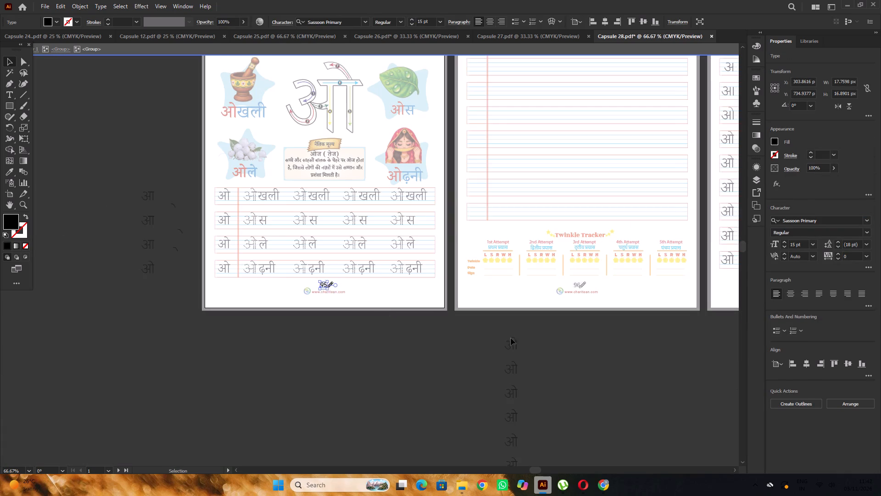
{"action": "key", "text": "space"}
{"action": "left_click_drag", "start_coordinate": [538, 341], "coordinate": [408, 328]}
{"action": "double_click", "coordinate": [541, 323]}
Set page 96's footer page number to Sassoon Primary Regular and shift it about 2 px left, clear of the pencil.
{"action": "scroll", "coordinate": [446, 270], "scroll_direction": "up", "scroll_amount": 7, "text": "alt"}
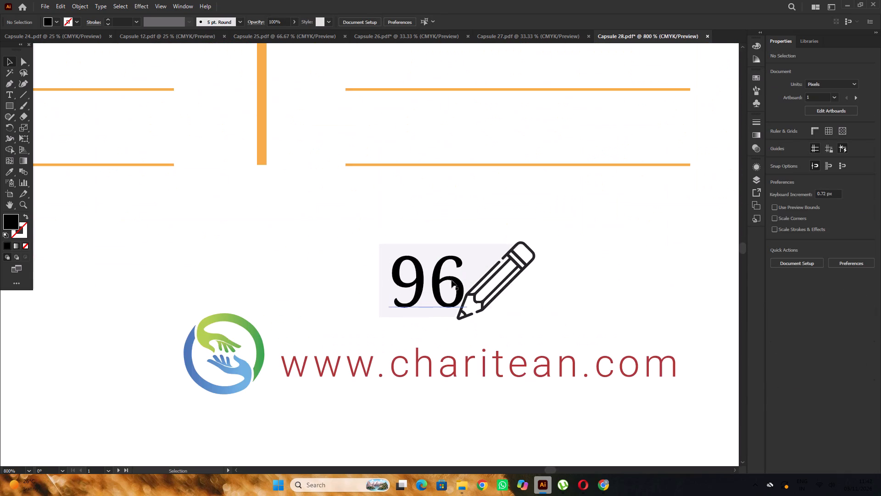
{"action": "left_click", "coordinate": [452, 280]}
{"action": "double_click", "coordinate": [452, 280]}
{"action": "triple_click", "coordinate": [452, 280]}
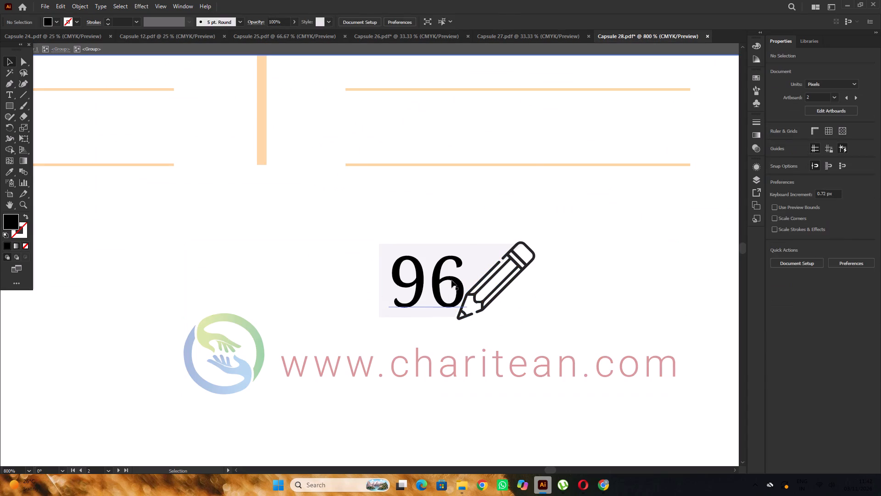
{"action": "left_click", "coordinate": [840, 223]}
{"action": "type", "text": "SA"}
{"action": "key", "text": "s"}
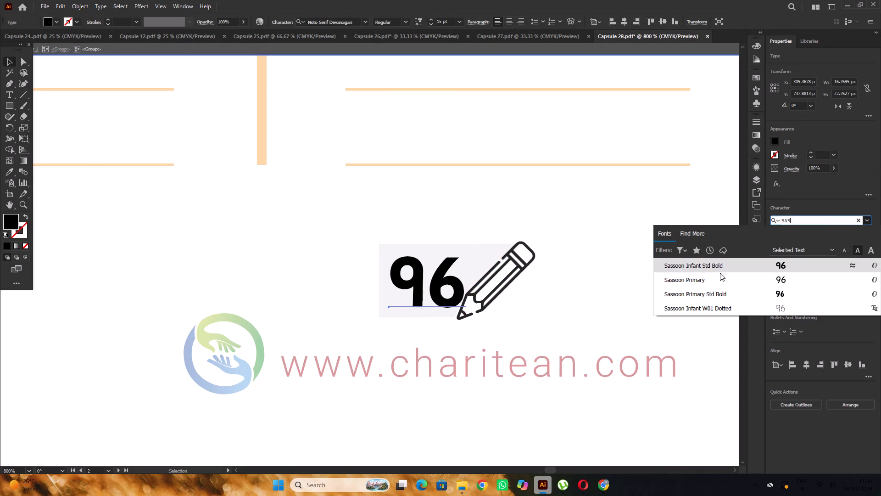
{"action": "left_click", "coordinate": [714, 283]}
{"action": "scroll", "coordinate": [437, 289], "scroll_direction": "up", "scroll_amount": 2, "text": "alt"}
{"action": "left_click_drag", "start_coordinate": [443, 279], "coordinate": [440, 279]}
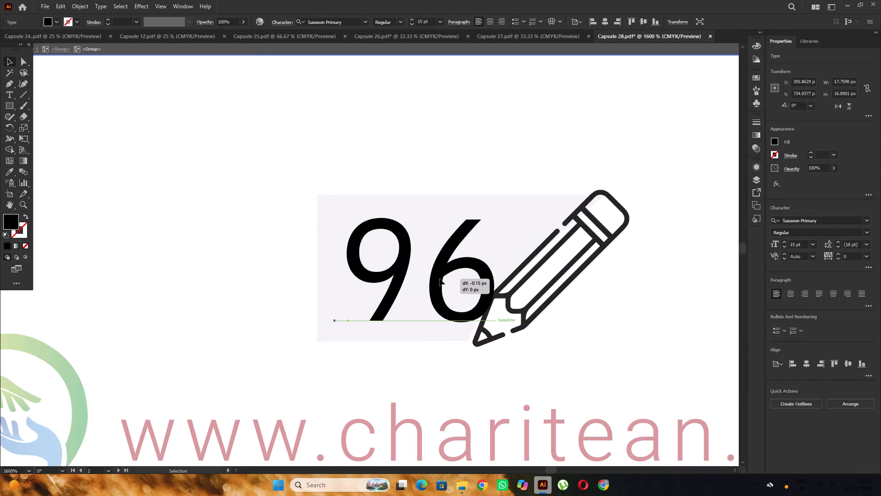
{"action": "left_click_drag", "start_coordinate": [440, 279], "coordinate": [421, 280]}
{"action": "left_click", "coordinate": [421, 280]}
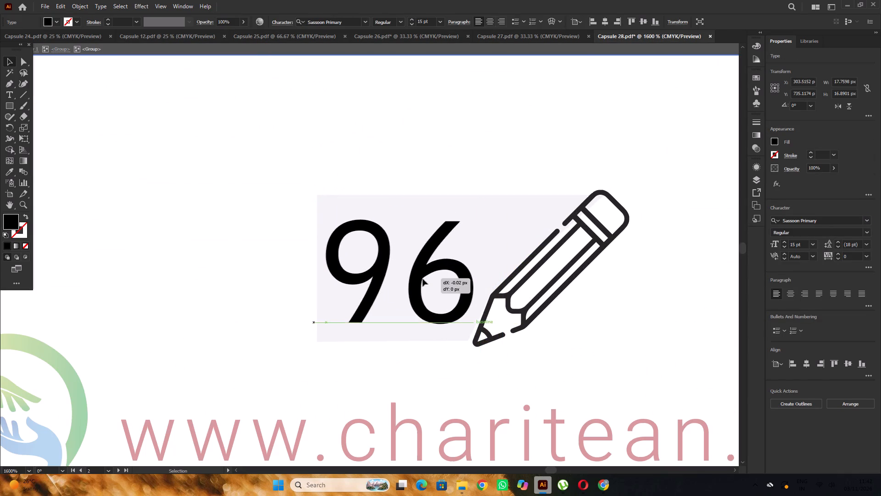
{"action": "scroll", "coordinate": [379, 269], "scroll_direction": "down", "scroll_amount": 6, "text": "alt"}
{"action": "triple_click", "coordinate": [578, 358]}
Set page 97's footer page number to Sassoon Primary.
{"action": "scroll", "coordinate": [405, 273], "scroll_direction": "down", "scroll_amount": 4, "text": "alt"}
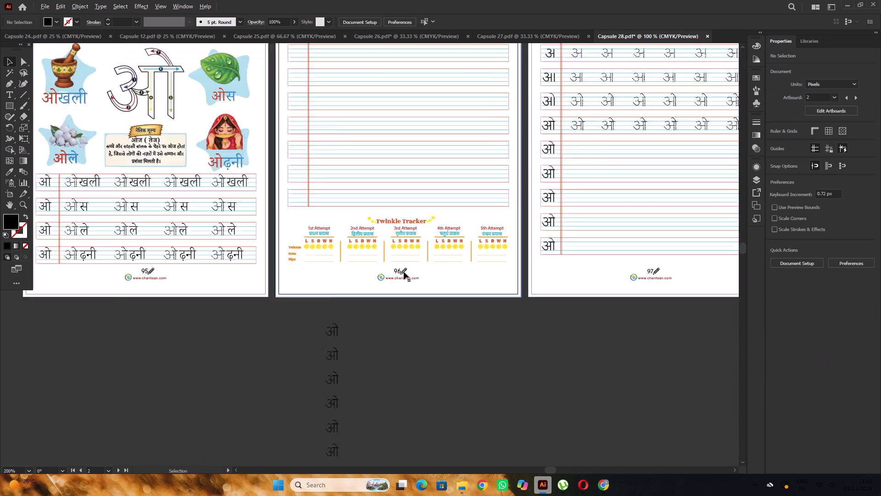
{"action": "key", "text": "space"}
{"action": "left_click_drag", "start_coordinate": [633, 321], "coordinate": [521, 312]}
{"action": "scroll", "coordinate": [508, 273], "scroll_direction": "up", "scroll_amount": 4, "text": "alt"}
{"action": "scroll", "coordinate": [472, 286], "scroll_direction": "up", "scroll_amount": 4, "text": "alt"}
{"action": "triple_click", "coordinate": [480, 270]}
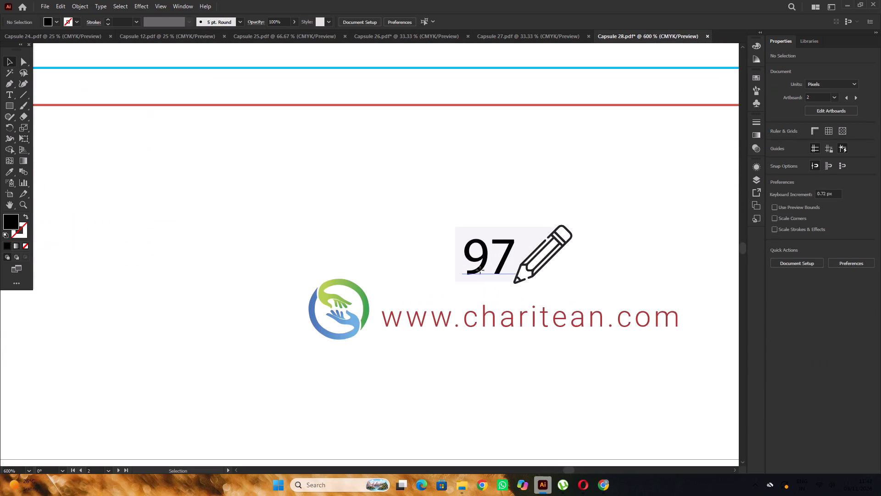
{"action": "triple_click", "coordinate": [483, 264]}
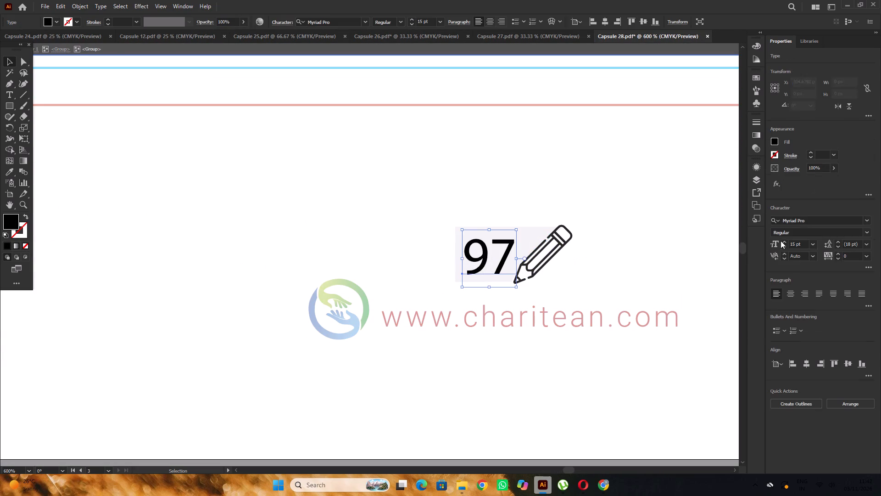
{"action": "left_click", "coordinate": [817, 227]}
{"action": "left_click", "coordinate": [817, 221]}
{"action": "key", "text": "s"}
{"action": "type", "text": "AS"}
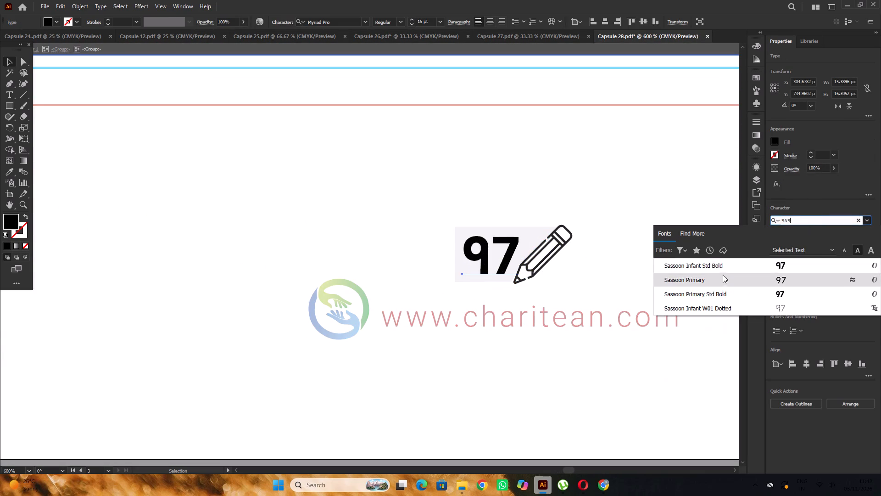
{"action": "left_click", "coordinate": [721, 278]}
{"action": "scroll", "coordinate": [538, 249], "scroll_direction": "down", "scroll_amount": 5, "text": "alt"}
{"action": "triple_click", "coordinate": [574, 344]}
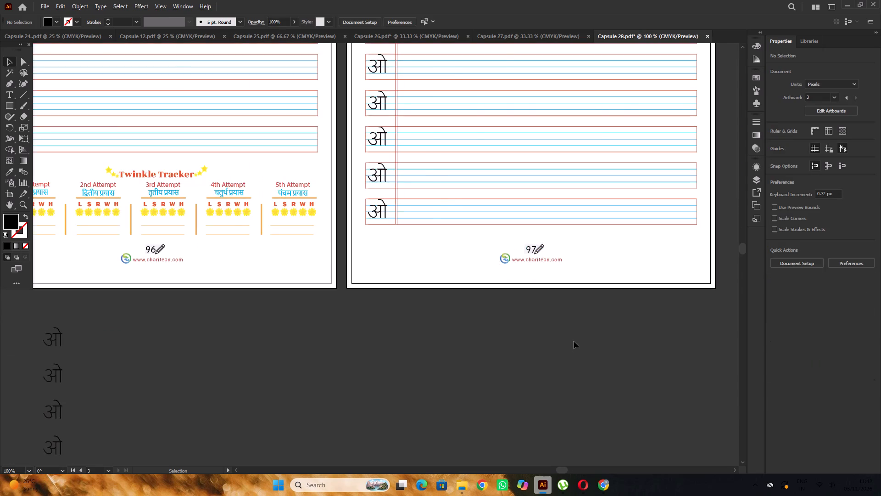
Copy the solid ओ from page 95's practice rows into page 96's first row, fit it to the guide lines and enlarge it to about 35.65 pt.
{"action": "scroll", "coordinate": [574, 341], "scroll_direction": "down", "scroll_amount": 3, "text": "alt"}
{"action": "scroll", "coordinate": [370, 286], "scroll_direction": "up", "scroll_amount": 4, "text": "alt"}
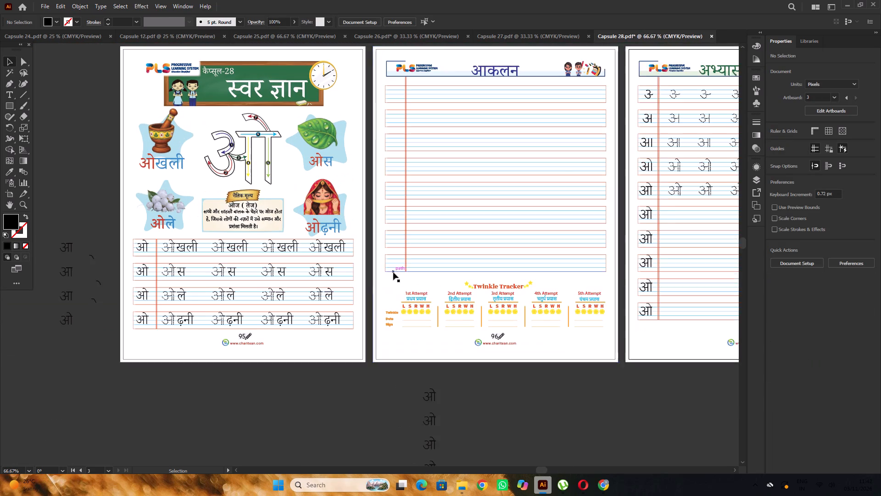
{"action": "scroll", "coordinate": [393, 272], "scroll_direction": "up", "scroll_amount": 3, "text": "alt"}
{"action": "left_click_drag", "start_coordinate": [142, 304], "coordinate": [398, 154]}
{"action": "scroll", "coordinate": [398, 148], "scroll_direction": "up", "scroll_amount": 6, "text": "alt"}
{"action": "left_click_drag", "start_coordinate": [413, 168], "coordinate": [384, 150]}
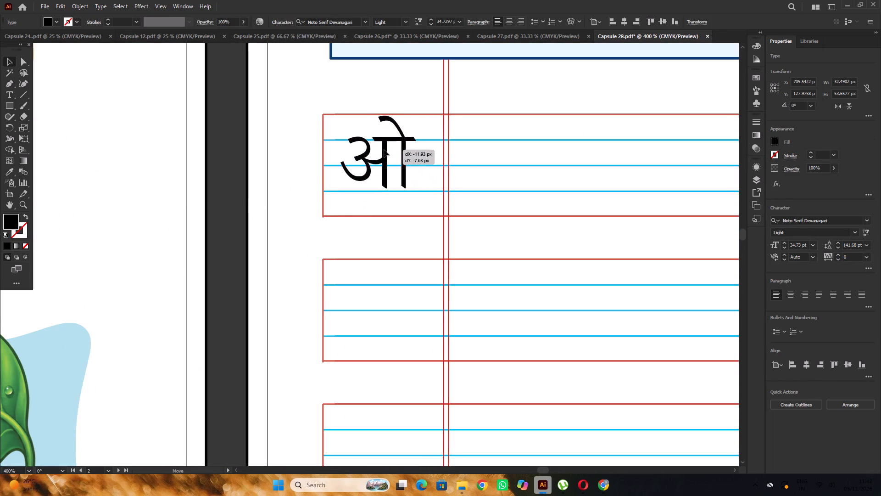
{"action": "left_click_drag", "start_coordinate": [384, 150], "coordinate": [384, 151]}
{"action": "scroll", "coordinate": [396, 168], "scroll_direction": "up", "scroll_amount": 2, "text": "alt"}
{"action": "left_click_drag", "start_coordinate": [436, 315], "coordinate": [445, 327], "text": "shift"}
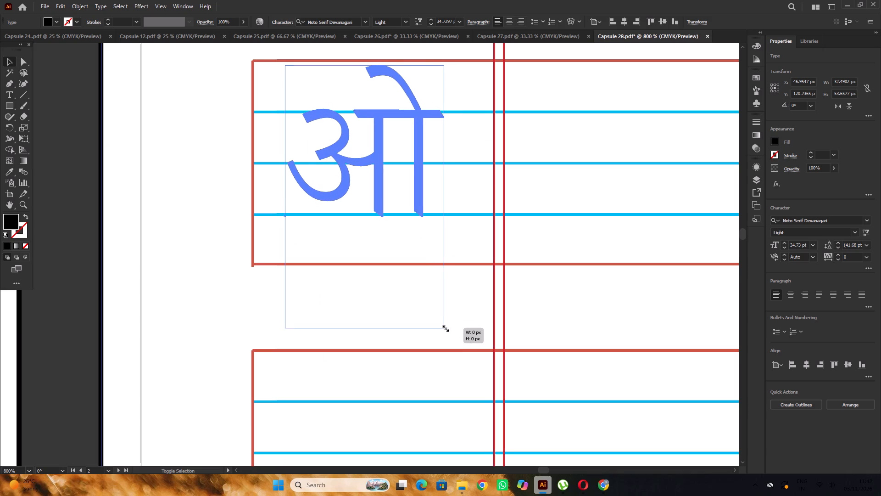
{"action": "left_click_drag", "start_coordinate": [445, 327], "coordinate": [442, 324], "text": "shift"}
Duplicate the first-row ओ straight down into page 96's second and third rows, aligned to the same guide lines.
{"action": "scroll", "coordinate": [401, 167], "scroll_direction": "up", "scroll_amount": 4}
{"action": "scroll", "coordinate": [401, 166], "scroll_direction": "down", "scroll_amount": 2, "text": "alt"}
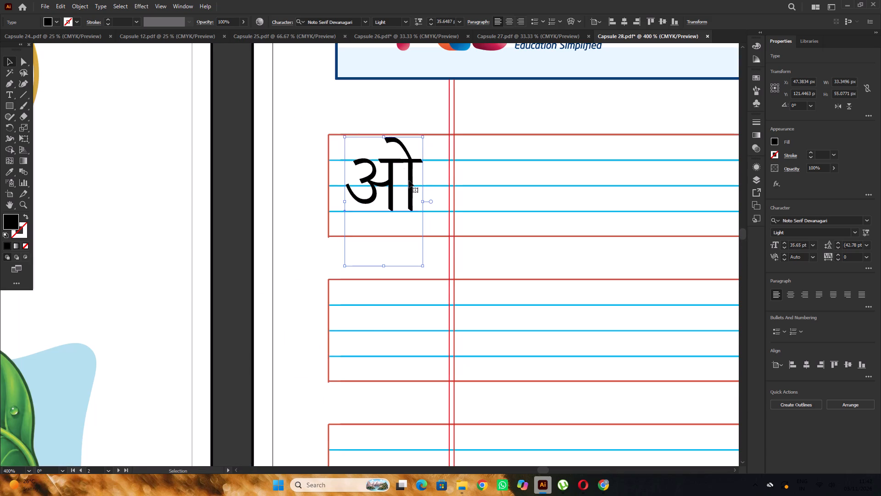
{"action": "left_click_drag", "start_coordinate": [410, 180], "coordinate": [395, 326], "text": "alt"}
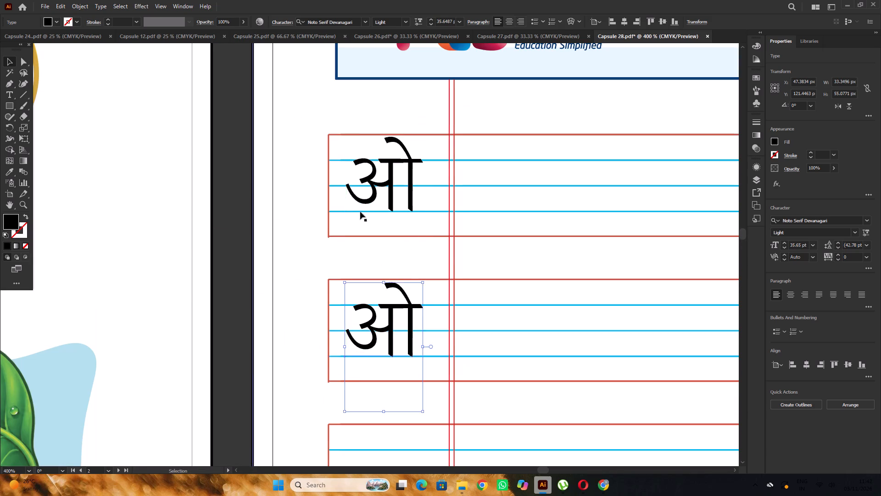
{"action": "scroll", "coordinate": [351, 183], "scroll_direction": "down", "scroll_amount": 19}
{"action": "scroll", "coordinate": [388, 138], "scroll_direction": "down", "scroll_amount": 3, "text": "alt"}
{"action": "left_click_drag", "start_coordinate": [388, 135], "coordinate": [383, 185], "text": "alt"}
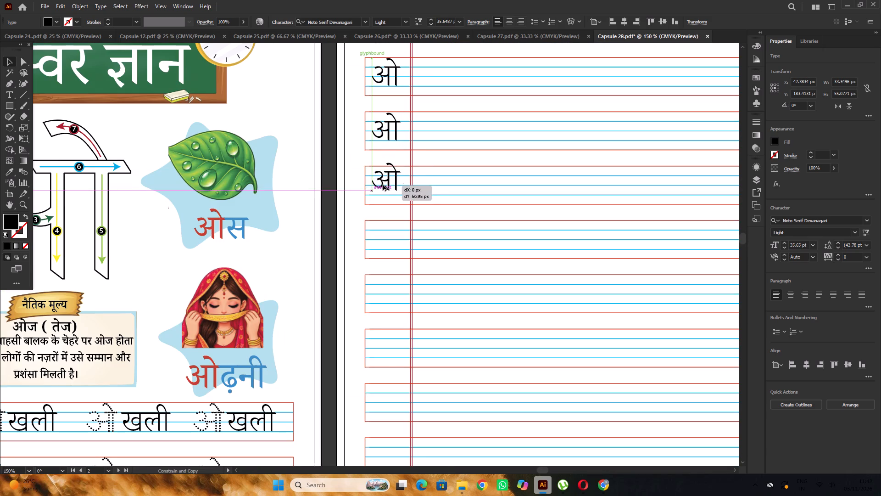
{"action": "left_click_drag", "start_coordinate": [383, 185], "coordinate": [382, 189], "text": "alt"}
Duplicate the ओ straight down into page 96's fourth and fifth rows, aligned to the same guide lines.
{"action": "scroll", "coordinate": [386, 170], "scroll_direction": "down", "scroll_amount": 6}
{"action": "scroll", "coordinate": [396, 127], "scroll_direction": "up", "scroll_amount": 2, "text": "alt"}
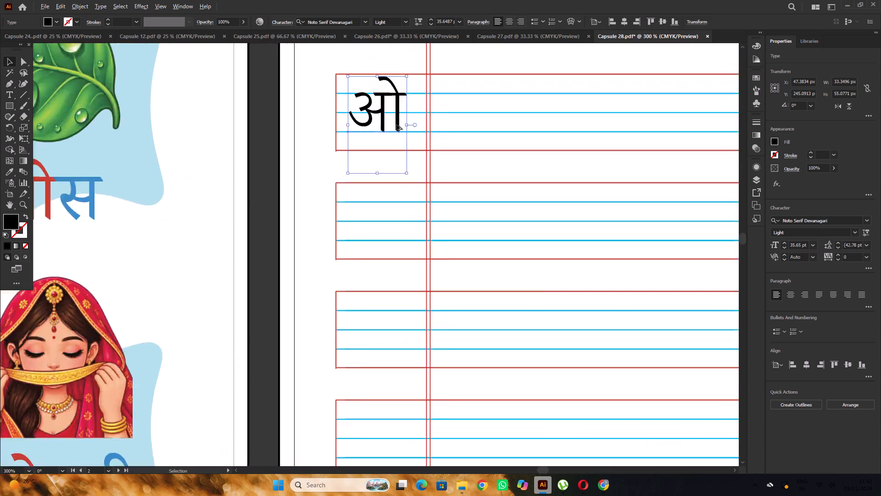
{"action": "scroll", "coordinate": [396, 124], "scroll_direction": "up", "scroll_amount": 4, "text": "alt"}
{"action": "scroll", "coordinate": [396, 124], "scroll_direction": "down", "scroll_amount": 3}
{"action": "left_click_drag", "start_coordinate": [398, 124], "coordinate": [384, 295]}
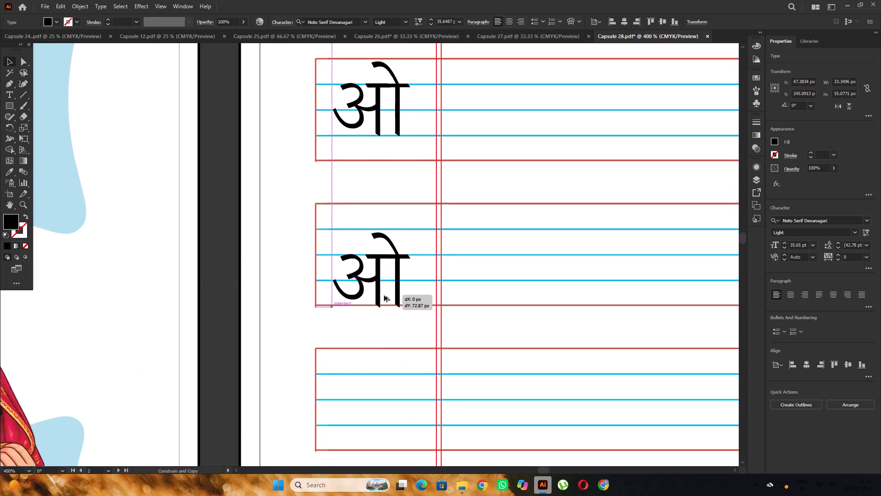
{"action": "left_click_drag", "start_coordinate": [384, 295], "coordinate": [386, 270]}
{"action": "scroll", "coordinate": [351, 206], "scroll_direction": "down", "scroll_amount": 4, "text": "alt"}
{"action": "left_click", "coordinate": [318, 193]}
{"action": "scroll", "coordinate": [318, 192], "scroll_direction": "down", "scroll_amount": 5}
{"action": "scroll", "coordinate": [354, 175], "scroll_direction": "up", "scroll_amount": 3, "text": "alt"}
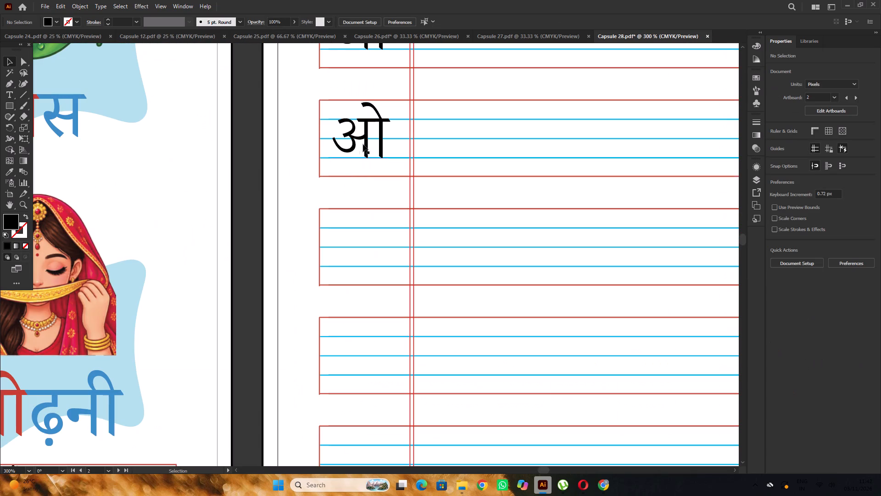
{"action": "left_click_drag", "start_coordinate": [366, 142], "coordinate": [359, 251], "text": "alt"}
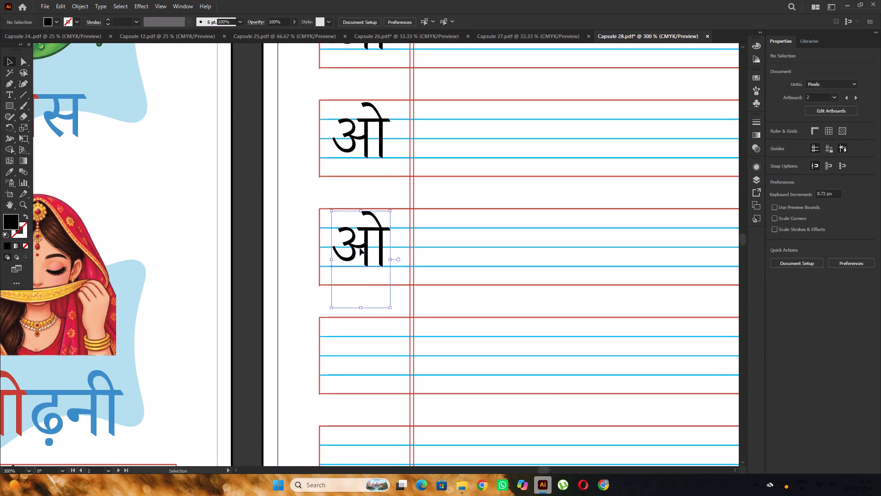
Lock the large background rectangle behind page 96.
{"action": "scroll", "coordinate": [360, 232], "scroll_direction": "down", "scroll_amount": 1, "text": "alt"}
{"action": "left_click", "coordinate": [304, 193]}
{"action": "scroll", "coordinate": [304, 193], "scroll_direction": "down", "scroll_amount": 5}
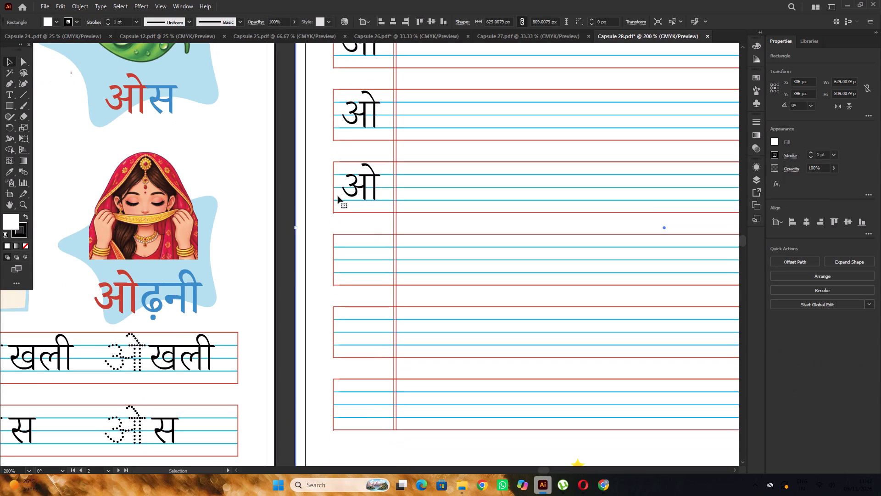
{"action": "left_click", "coordinate": [291, 168]}
{"action": "left_click", "coordinate": [322, 181]}
{"action": "key", "text": "ctrl+2"}
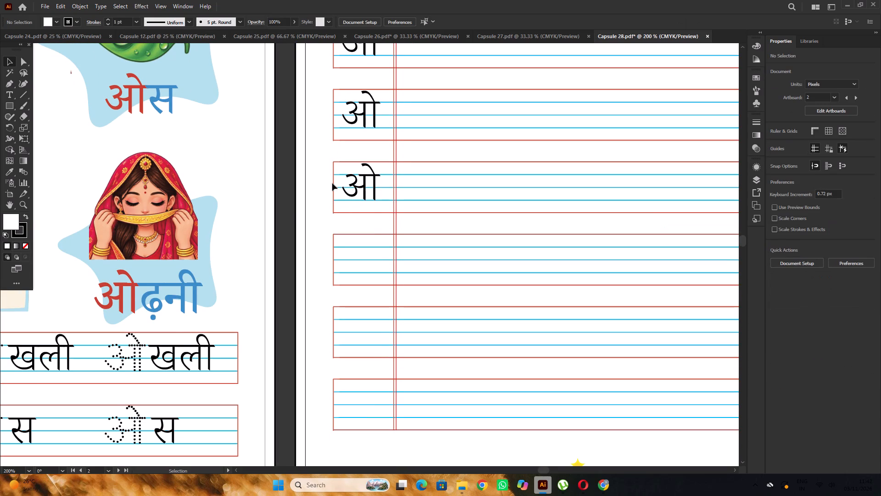
Duplicate the ओ straight down into page 96's sixth, seventh and eighth rows, aligned to the same guide lines.
{"action": "left_click_drag", "start_coordinate": [358, 184], "coordinate": [353, 260], "text": "alt"}
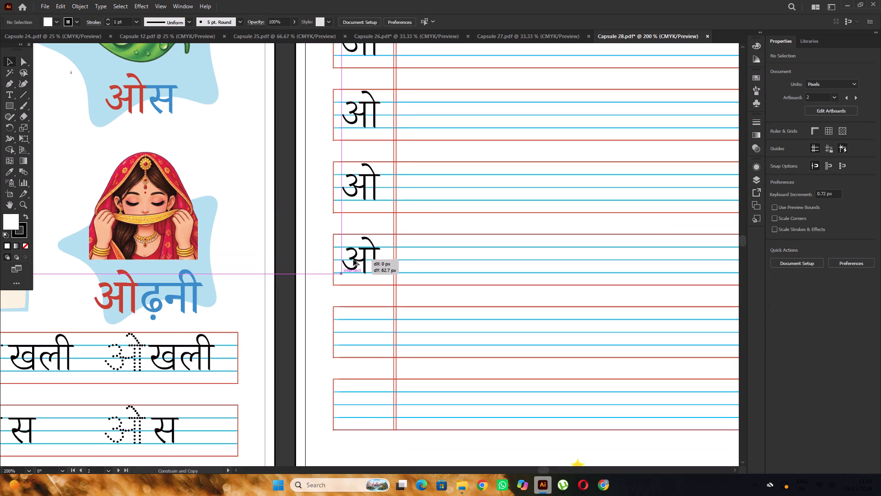
{"action": "left_click_drag", "start_coordinate": [353, 260], "coordinate": [352, 258], "text": "alt"}
{"action": "scroll", "coordinate": [362, 233], "scroll_direction": "down", "scroll_amount": 6}
{"action": "scroll", "coordinate": [374, 187], "scroll_direction": "up", "scroll_amount": 2, "text": "alt"}
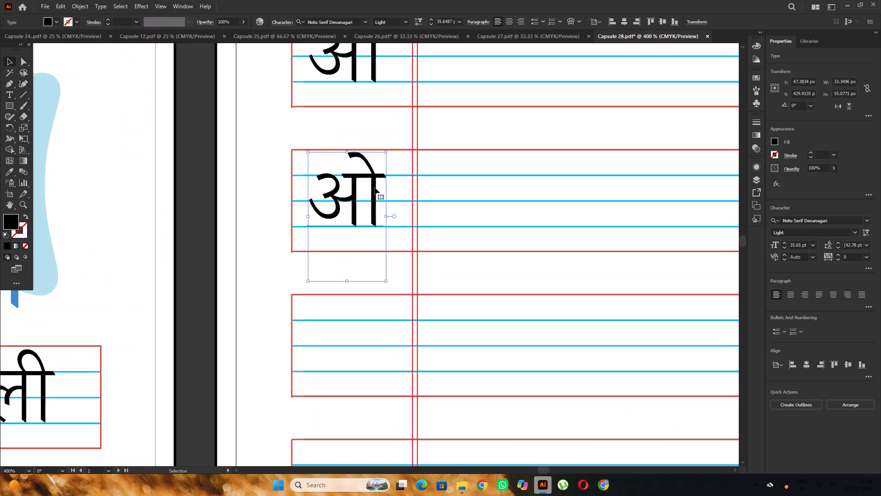
{"action": "scroll", "coordinate": [371, 192], "scroll_direction": "down", "scroll_amount": 4}
{"action": "scroll", "coordinate": [370, 156], "scroll_direction": "up", "scroll_amount": 1, "text": "alt"}
{"action": "left_click_drag", "start_coordinate": [376, 154], "coordinate": [376, 213], "text": "alt"}
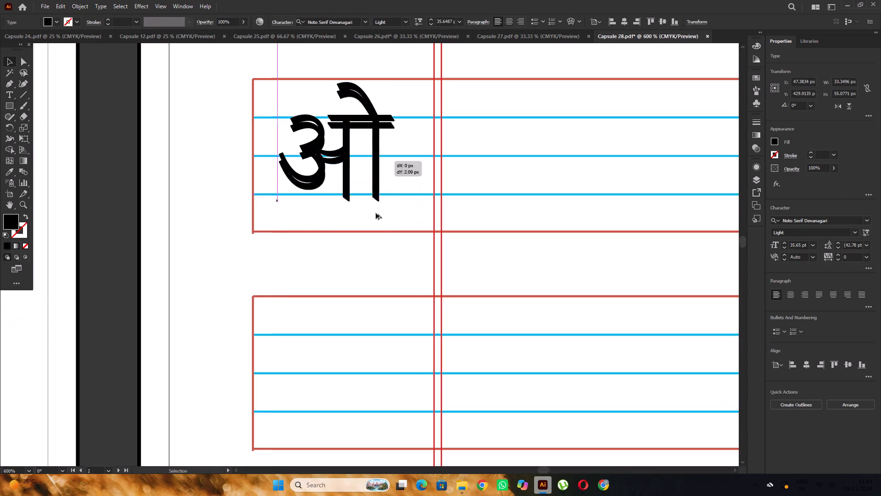
{"action": "left_click_drag", "start_coordinate": [376, 213], "coordinate": [371, 372], "text": "alt"}
{"action": "scroll", "coordinate": [356, 316], "scroll_direction": "down", "scroll_amount": 9, "text": "alt"}
{"action": "scroll", "coordinate": [356, 294], "scroll_direction": "up", "scroll_amount": 3, "text": "alt"}
{"action": "left_click_drag", "start_coordinate": [367, 251], "coordinate": [364, 359], "text": "alt"}
{"action": "scroll", "coordinate": [340, 333], "scroll_direction": "down", "scroll_amount": 2, "text": "alt"}
{"action": "scroll", "coordinate": [359, 342], "scroll_direction": "up", "scroll_amount": 6, "text": "alt"}
{"action": "scroll", "coordinate": [325, 331], "scroll_direction": "down", "scroll_amount": 2, "text": "alt"}
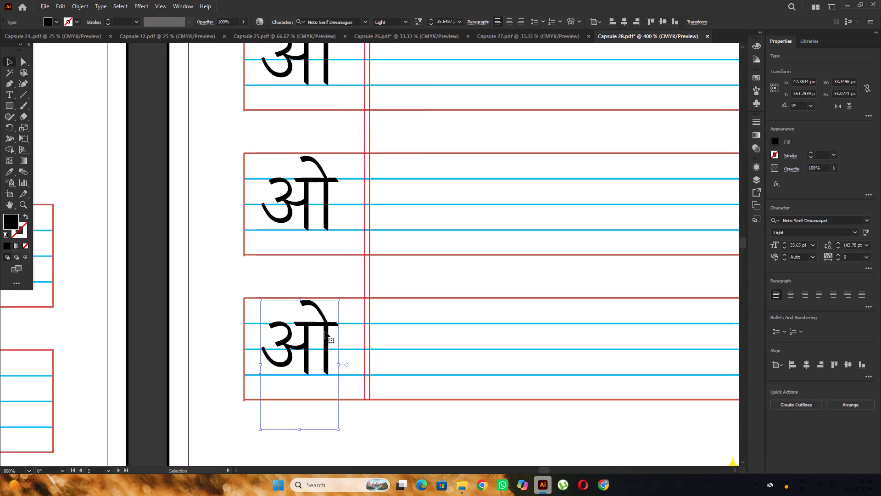
Lock the large background rectangle behind page 97.
{"action": "scroll", "coordinate": [325, 331], "scroll_direction": "down", "scroll_amount": 7, "text": "alt"}
{"action": "scroll", "coordinate": [440, 392], "scroll_direction": "down", "scroll_amount": 3, "text": "alt"}
{"action": "key", "text": "space"}
{"action": "left_click_drag", "start_coordinate": [517, 435], "coordinate": [432, 385]}
{"action": "left_click", "coordinate": [500, 385]}
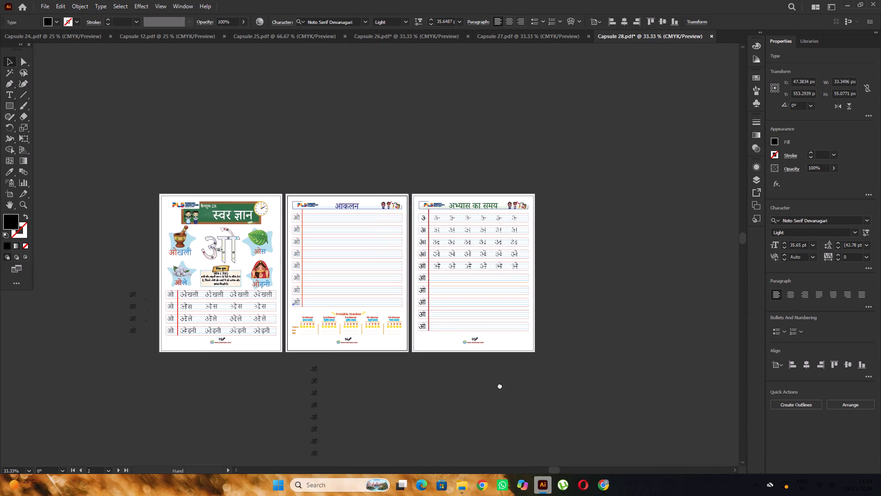
{"action": "scroll", "coordinate": [474, 249], "scroll_direction": "up", "scroll_amount": 3, "text": "alt"}
{"action": "scroll", "coordinate": [463, 237], "scroll_direction": "down", "scroll_amount": 2, "text": "alt"}
{"action": "left_click", "coordinate": [561, 210]}
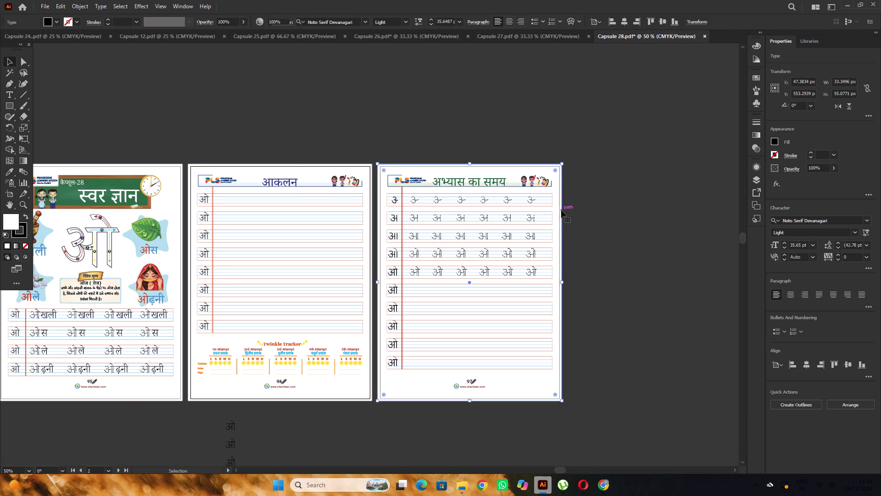
{"action": "key", "text": "ctrl+2"}
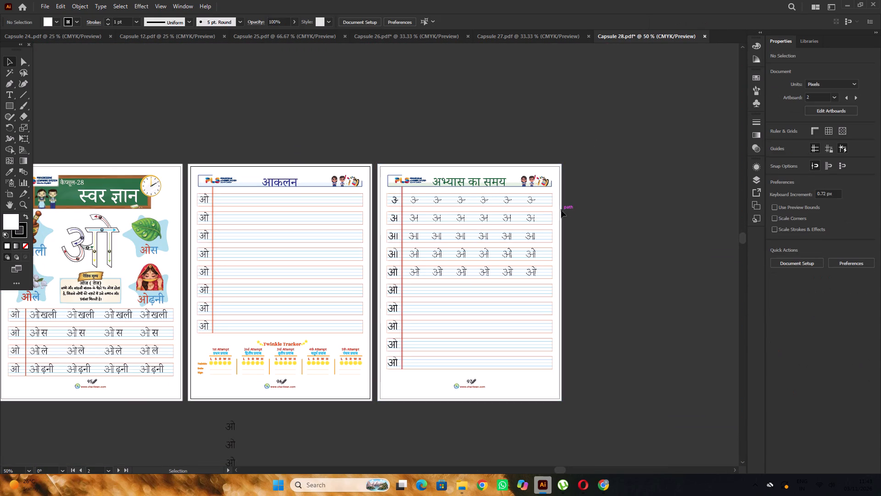
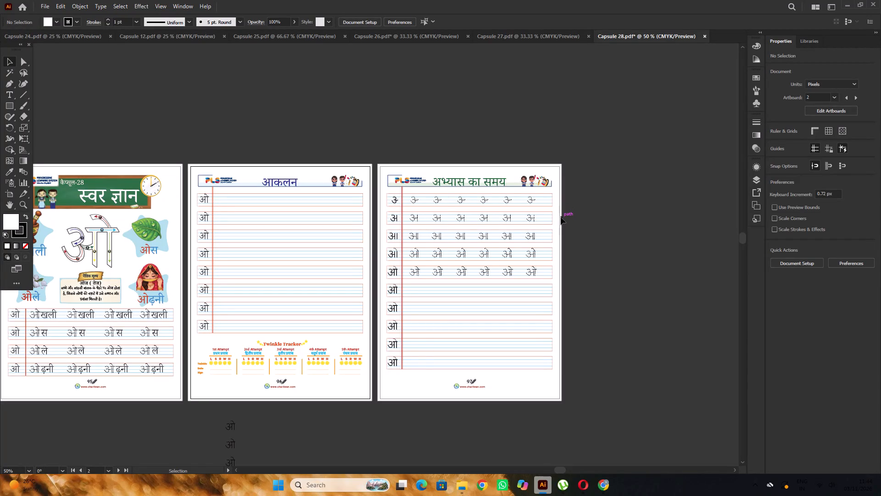
Lock the ruled practice lines across all the rows of page 97.
{"action": "scroll", "coordinate": [419, 234], "scroll_direction": "up", "scroll_amount": 2, "text": "alt"}
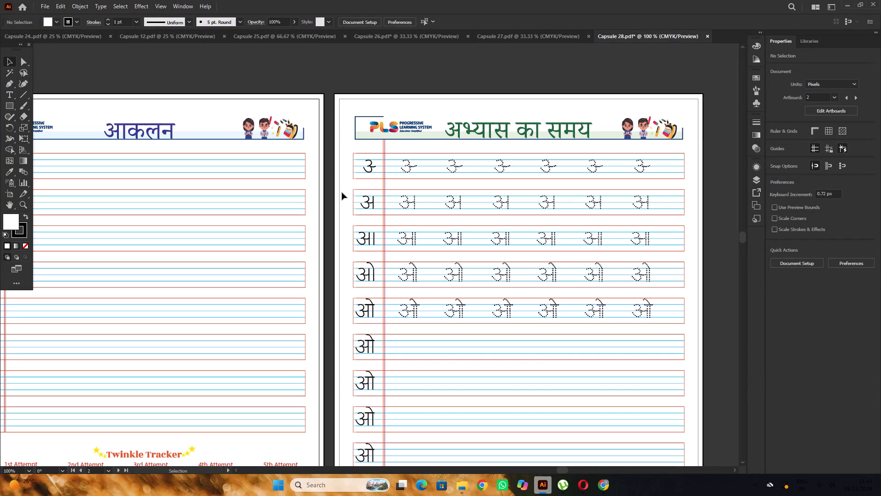
{"action": "scroll", "coordinate": [318, 180], "scroll_direction": "down", "scroll_amount": 1, "text": "alt"}
{"action": "scroll", "coordinate": [353, 176], "scroll_direction": "up", "scroll_amount": 2, "text": "alt"}
{"action": "left_click", "coordinate": [355, 169]}
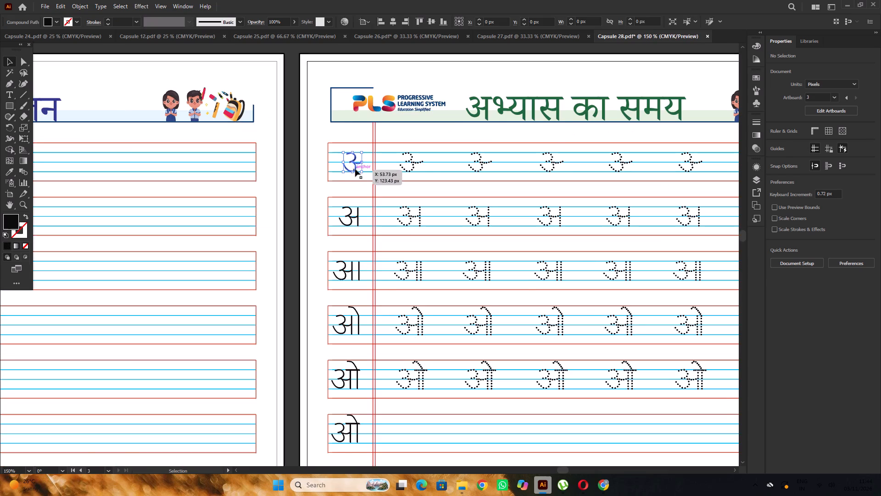
{"action": "scroll", "coordinate": [355, 169], "scroll_direction": "down", "scroll_amount": 1, "text": "alt"}
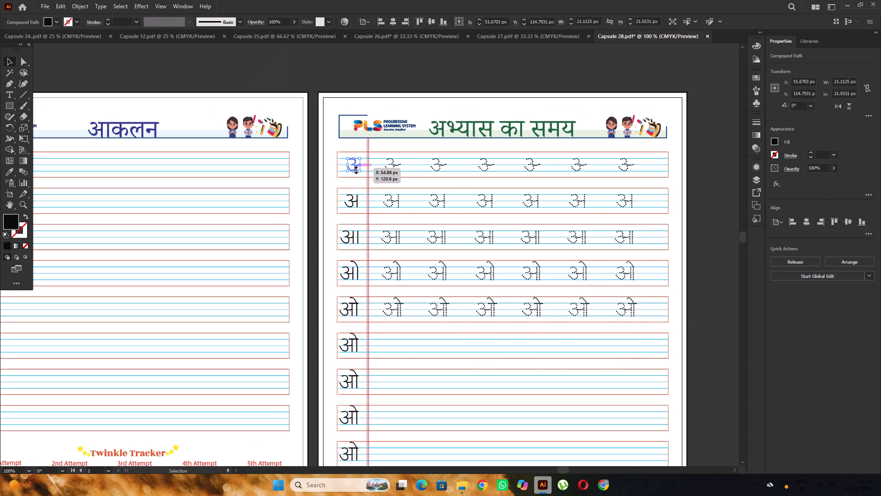
{"action": "scroll", "coordinate": [355, 169], "scroll_direction": "up", "scroll_amount": 3, "text": "alt"}
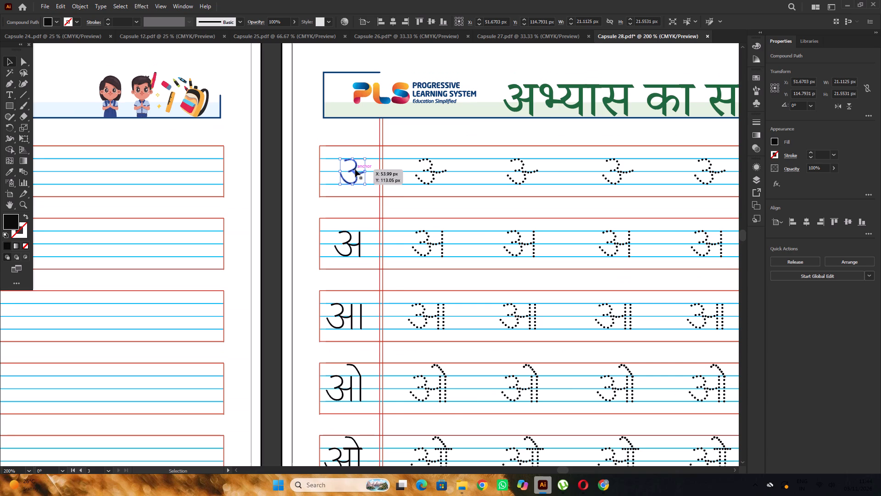
{"action": "scroll", "coordinate": [355, 169], "scroll_direction": "up", "scroll_amount": 1, "text": "alt"}
{"action": "double_click", "coordinate": [354, 176]}
{"action": "scroll", "coordinate": [354, 176], "scroll_direction": "down", "scroll_amount": 3, "text": "alt"}
{"action": "triple_click", "coordinate": [359, 87]}
{"action": "scroll", "coordinate": [359, 87], "scroll_direction": "down", "scroll_amount": 2, "text": "alt"}
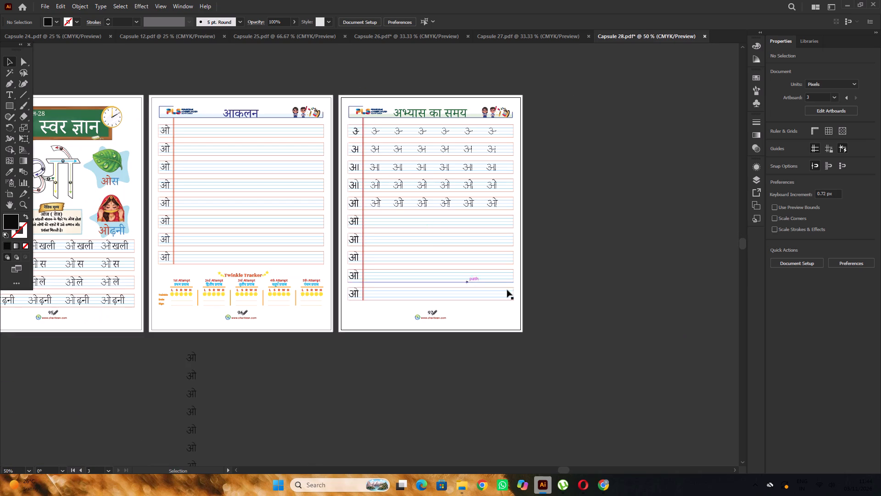
{"action": "left_click_drag", "start_coordinate": [509, 307], "coordinate": [504, 122]}
{"action": "key", "text": "ctrl+2"}
Move the whole column of solid example letters off page 97, into the empty area beside the artboard.
{"action": "scroll", "coordinate": [351, 148], "scroll_direction": "up", "scroll_amount": 1, "text": "alt"}
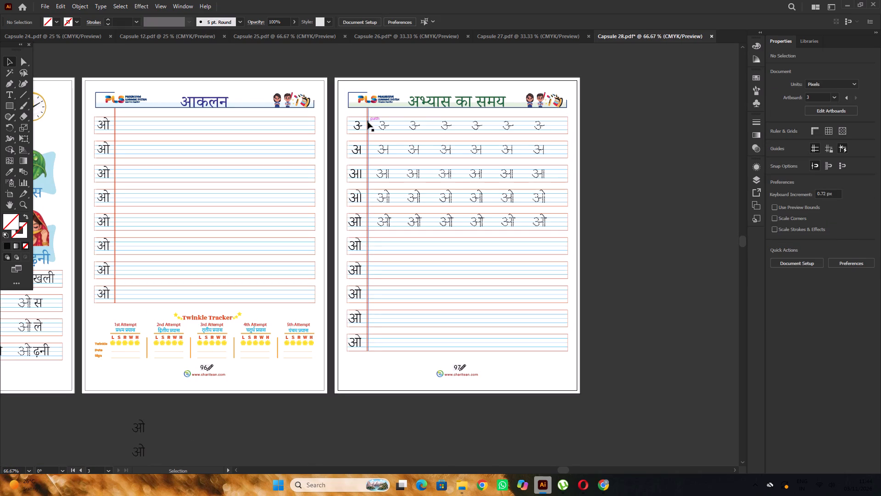
{"action": "left_click_drag", "start_coordinate": [362, 125], "coordinate": [362, 313]}
{"action": "key", "text": "ctrl+z"}
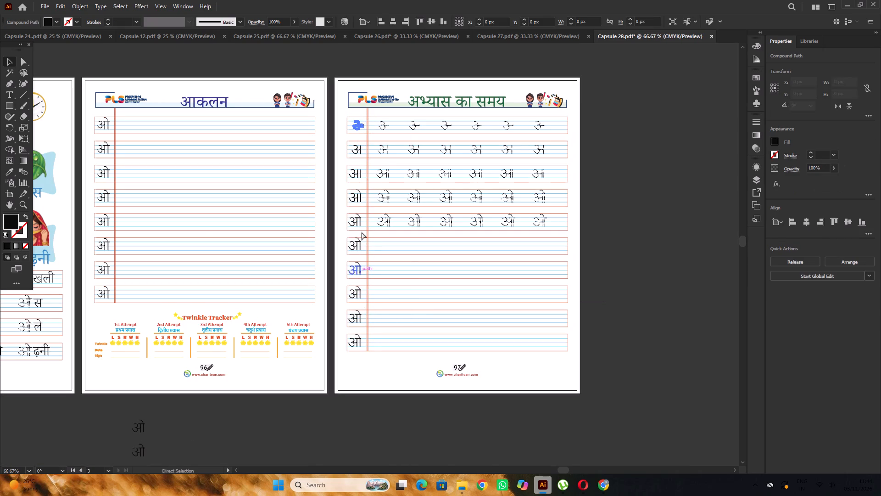
{"action": "left_click", "coordinate": [356, 113]}
{"action": "left_click_drag", "start_coordinate": [357, 111], "coordinate": [355, 344]}
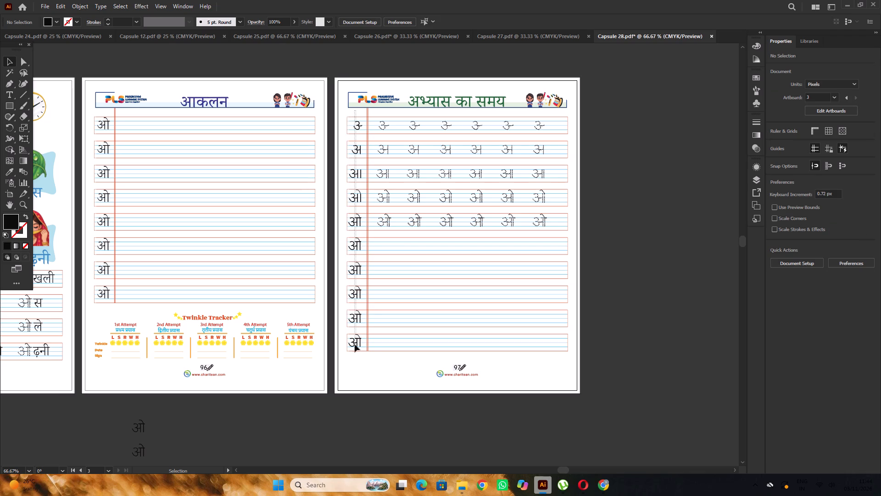
{"action": "left_click_drag", "start_coordinate": [355, 344], "coordinate": [355, 348]}
{"action": "scroll", "coordinate": [357, 245], "scroll_direction": "down", "scroll_amount": 2, "text": "alt"}
{"action": "left_click_drag", "start_coordinate": [352, 212], "coordinate": [494, 207]}
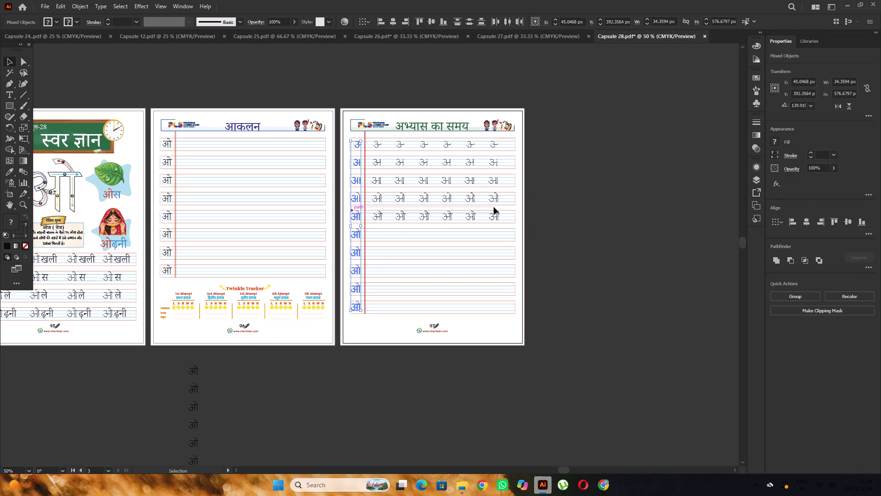
{"action": "left_click_drag", "start_coordinate": [494, 207], "coordinate": [347, 208]}
{"action": "left_click_drag", "start_coordinate": [354, 136], "coordinate": [360, 321]}
{"action": "left_click_drag", "start_coordinate": [357, 270], "coordinate": [538, 242]}
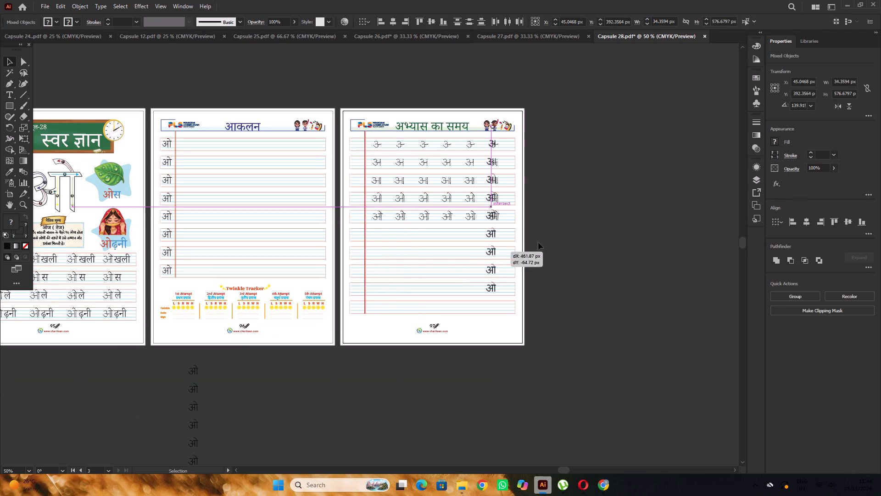
{"action": "left_click_drag", "start_coordinate": [538, 242], "coordinate": [567, 263]}
{"action": "left_click", "coordinate": [603, 248]}
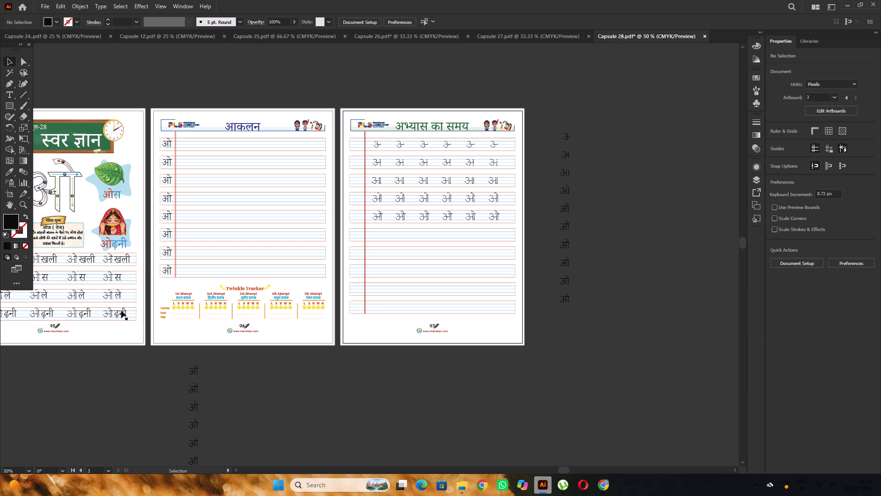
Copy the first-row ओ from page 96 into page 97's first-row margin cell, aligned to the blue guide lines.
{"action": "scroll", "coordinate": [165, 254], "scroll_direction": "up", "scroll_amount": 2}
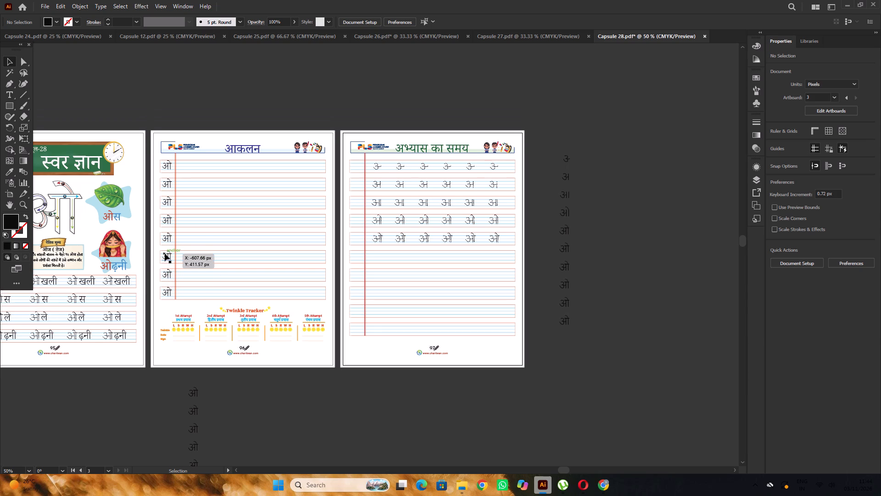
{"action": "scroll", "coordinate": [175, 258], "scroll_direction": "up", "scroll_amount": 3}
{"action": "left_click_drag", "start_coordinate": [166, 197], "coordinate": [338, 192]}
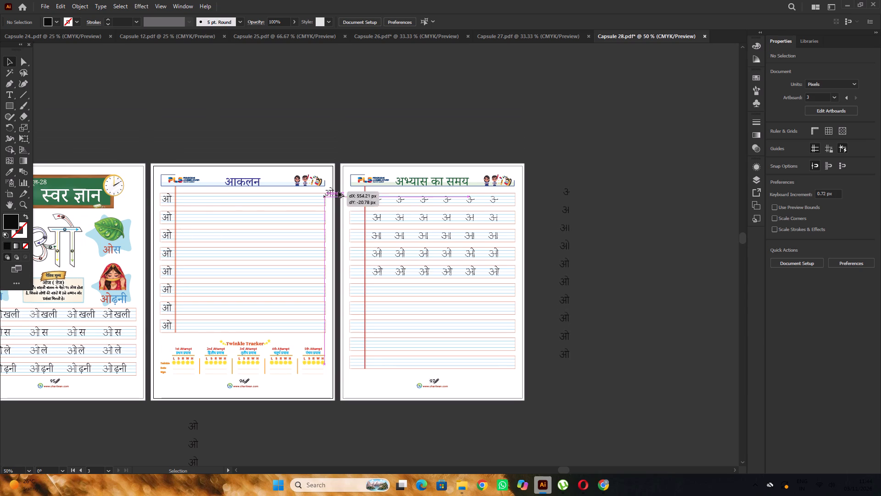
{"action": "left_click_drag", "start_coordinate": [338, 192], "coordinate": [353, 197]}
{"action": "scroll", "coordinate": [355, 203], "scroll_direction": "up", "scroll_amount": 4, "text": "alt"}
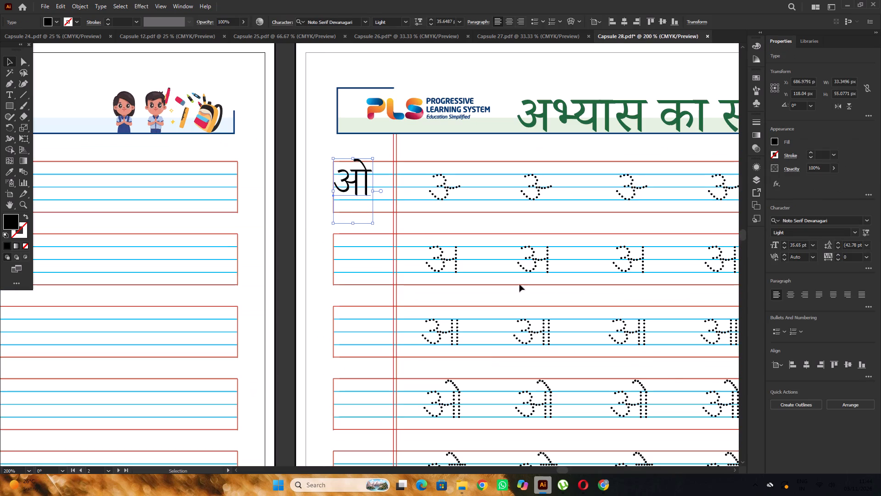
{"action": "scroll", "coordinate": [362, 182], "scroll_direction": "up", "scroll_amount": 2, "text": "alt"}
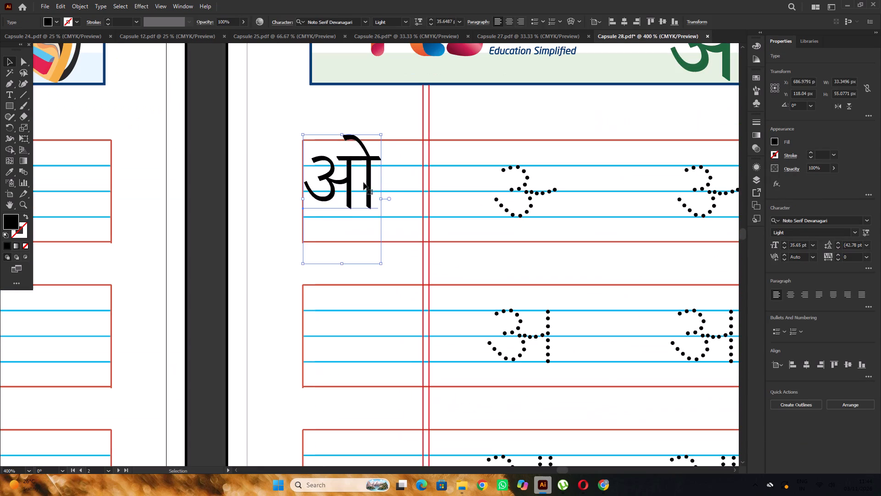
{"action": "left_click_drag", "start_coordinate": [370, 181], "coordinate": [382, 190]}
Convert the copied ओ in page 97's first row to outlines.
{"action": "key", "text": "ctrl+shift+o"}
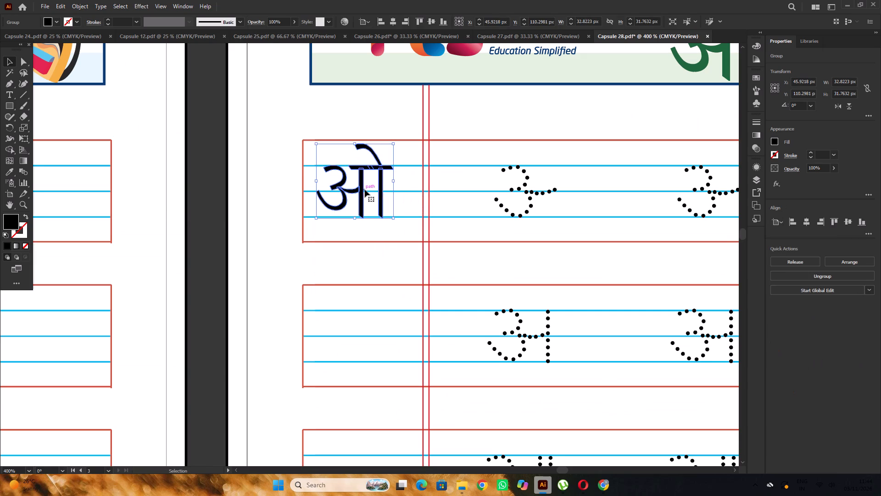
{"action": "left_click", "coordinate": [194, 163]}
Duplicate the outlined ओ straight down into page 97's second-row margin cell, aligned to its guide lines.
{"action": "left_click_drag", "start_coordinate": [358, 171], "coordinate": [360, 198], "text": "alt"}
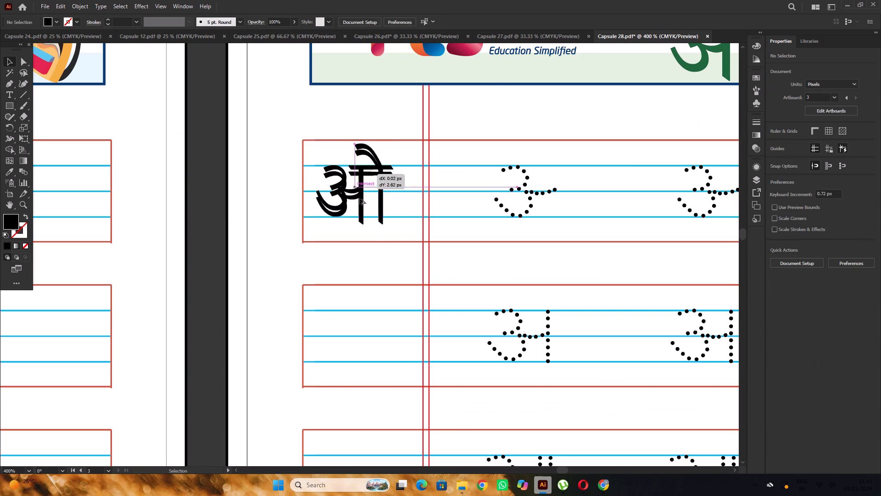
{"action": "left_click_drag", "start_coordinate": [360, 198], "coordinate": [376, 311], "text": "alt"}
Delete the strokes of page 97's first-row ओ one by one, leaving only the small upper curve of the letter.
{"action": "triple_click", "coordinate": [363, 178]}
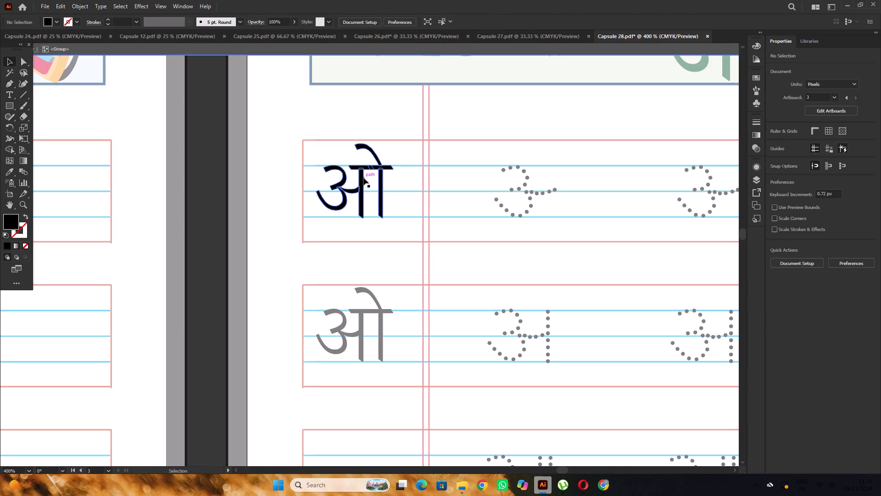
{"action": "double_click", "coordinate": [363, 178]}
{"action": "left_click", "coordinate": [363, 178]}
{"action": "key", "text": "Delete"}
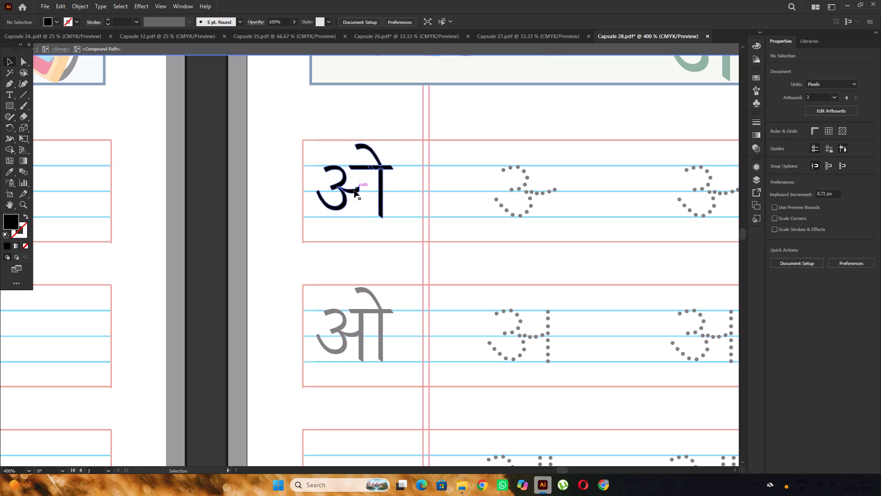
{"action": "left_click", "coordinate": [352, 192]}
{"action": "key", "text": "Delete"}
{"action": "left_click", "coordinate": [342, 203]}
{"action": "key", "text": "Delete"}
{"action": "left_click", "coordinate": [381, 197]}
{"action": "key", "text": "Delete"}
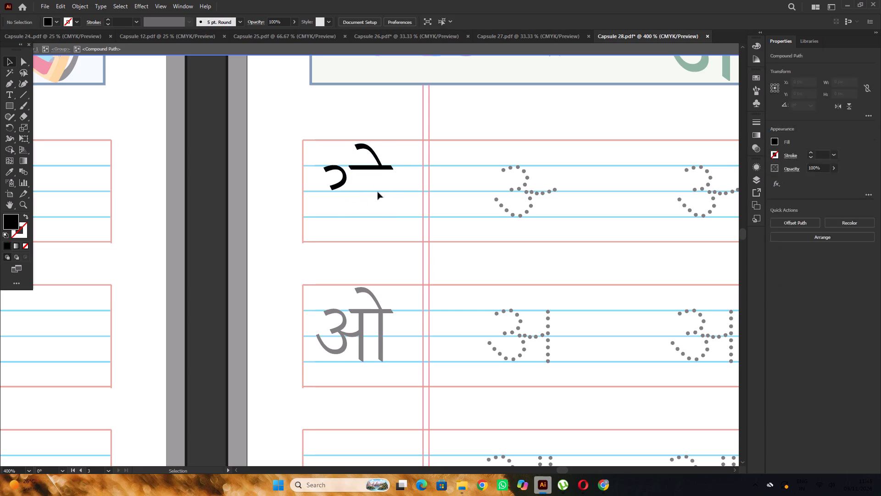
{"action": "left_click", "coordinate": [377, 166]}
{"action": "key", "text": "Delete"}
{"action": "left_click", "coordinate": [378, 161]}
{"action": "key", "text": "Delete"}
{"action": "left_click", "coordinate": [370, 169]}
{"action": "key", "text": "Delete"}
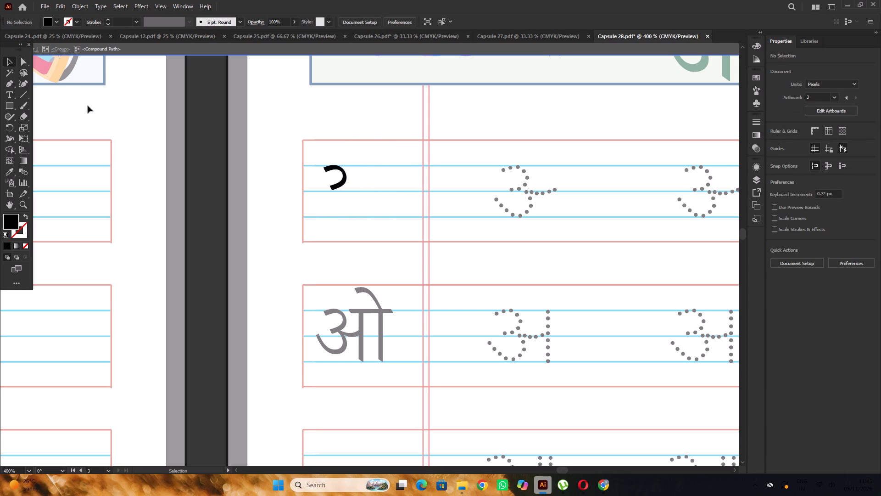
Move the first row's remaining curve horizontally to the middle of its cell, at X about 45.9 px, and exit isolation mode.
{"action": "left_click", "coordinate": [6, 58]}
{"action": "left_click", "coordinate": [337, 177]}
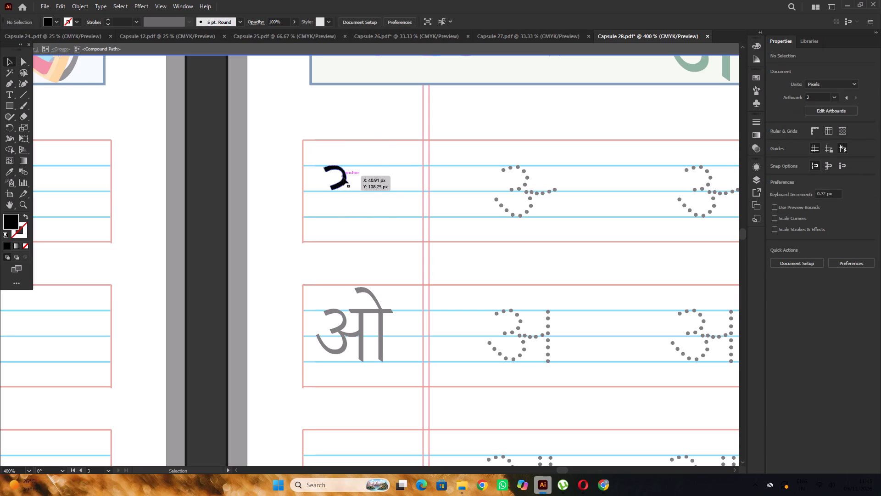
{"action": "left_click", "coordinate": [343, 178]}
{"action": "left_click_drag", "start_coordinate": [343, 181], "coordinate": [362, 181]}
{"action": "scroll", "coordinate": [360, 194], "scroll_direction": "up", "scroll_amount": 3, "text": "alt"}
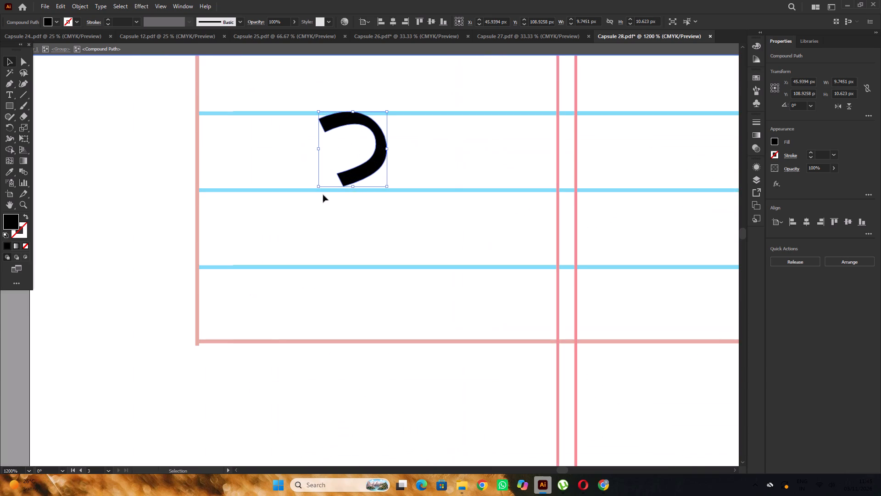
{"action": "scroll", "coordinate": [321, 189], "scroll_direction": "down", "scroll_amount": 5, "text": "alt"}
{"action": "scroll", "coordinate": [321, 183], "scroll_direction": "up", "scroll_amount": 3, "text": "alt"}
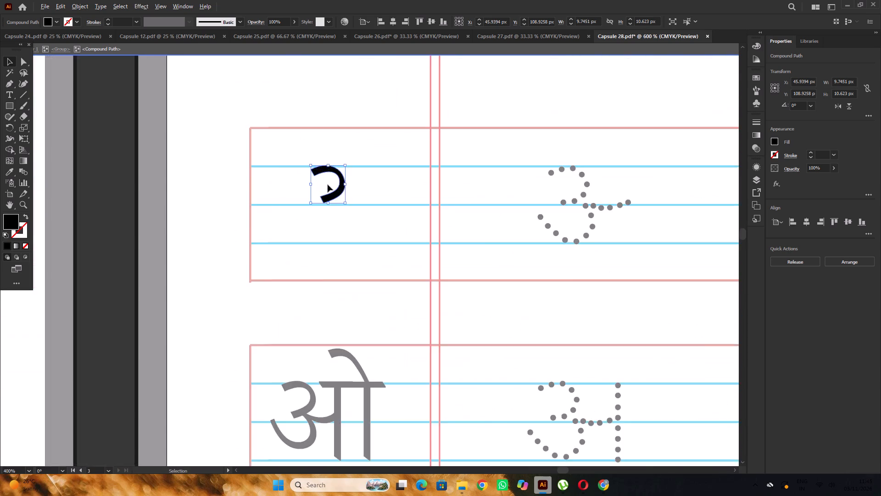
{"action": "scroll", "coordinate": [328, 185], "scroll_direction": "down", "scroll_amount": 3, "text": "alt"}
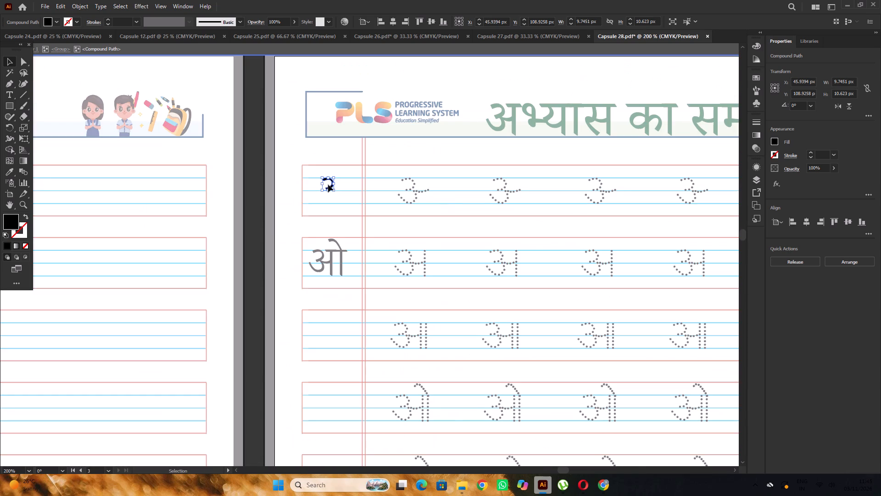
{"action": "scroll", "coordinate": [335, 189], "scroll_direction": "down", "scroll_amount": 2, "text": "alt"}
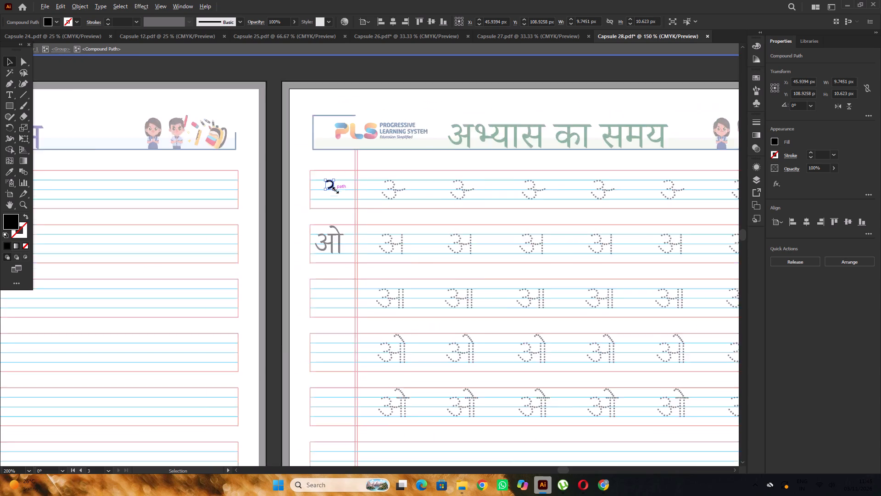
{"action": "scroll", "coordinate": [335, 189], "scroll_direction": "down", "scroll_amount": 1, "text": "alt"}
{"action": "double_click", "coordinate": [311, 187]}
Duplicate the second-row ओ straight down into page 97's third-row margin cell, aligned to its guide lines.
{"action": "scroll", "coordinate": [314, 185], "scroll_direction": "down", "scroll_amount": 3}
{"action": "scroll", "coordinate": [324, 180], "scroll_direction": "up", "scroll_amount": 2, "text": "alt"}
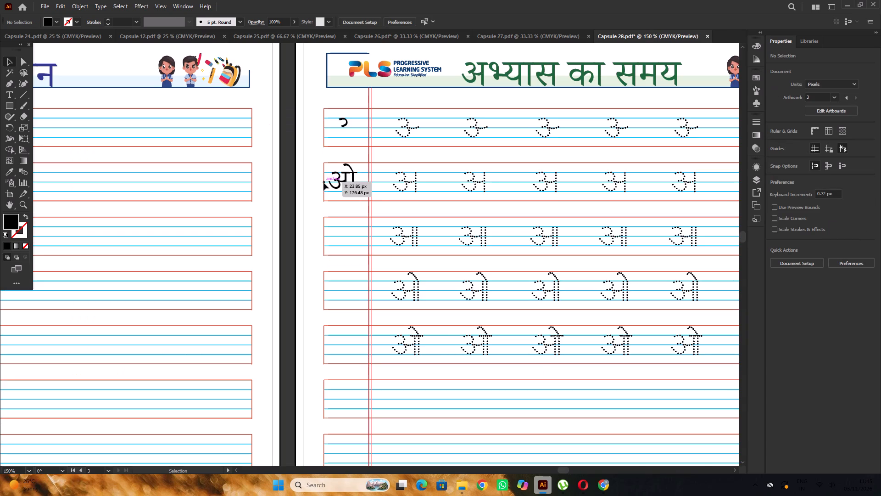
{"action": "scroll", "coordinate": [343, 187], "scroll_direction": "up", "scroll_amount": 3, "text": "alt"}
{"action": "scroll", "coordinate": [348, 173], "scroll_direction": "down", "scroll_amount": 2, "text": "alt"}
{"action": "left_click_drag", "start_coordinate": [348, 173], "coordinate": [353, 244], "text": "alt"}
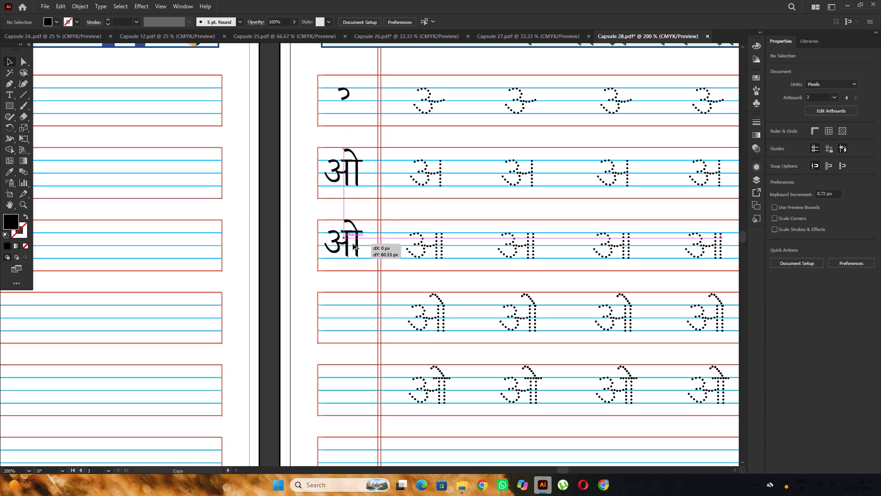
{"action": "left_click_drag", "start_coordinate": [353, 244], "coordinate": [352, 246], "text": "alt"}
{"action": "left_click", "coordinate": [285, 174]}
Delete the connecting, vertical, headline and top strokes of page 97's second-row ओ, keeping only its upper and lower curves.
{"action": "triple_click", "coordinate": [342, 174]}
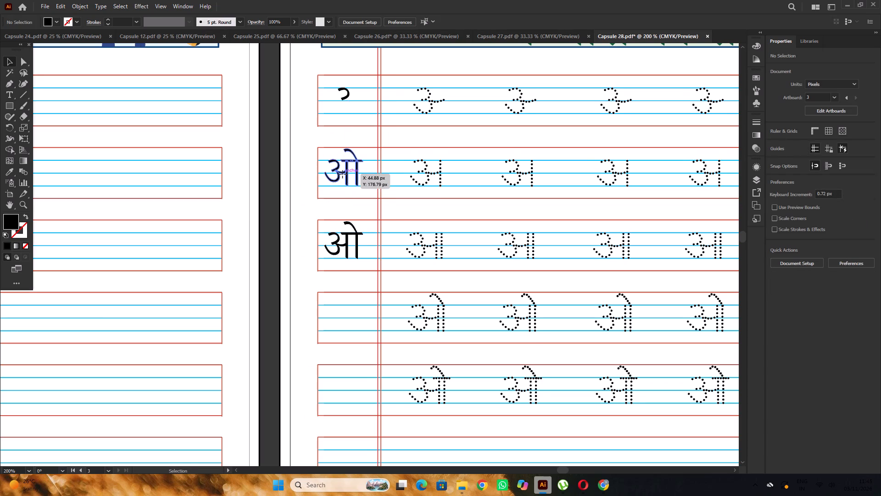
{"action": "scroll", "coordinate": [343, 174], "scroll_direction": "up", "scroll_amount": 1, "text": "alt"}
{"action": "left_click", "coordinate": [343, 174]}
{"action": "double_click", "coordinate": [343, 171]}
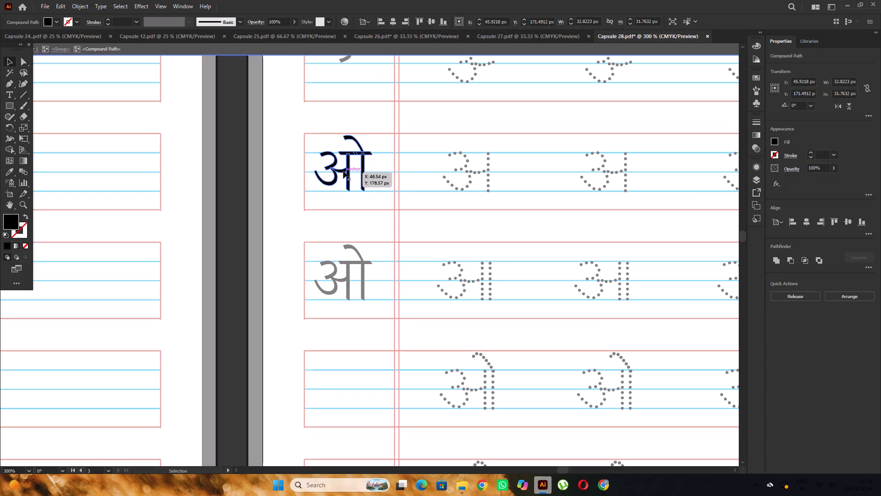
{"action": "left_click", "coordinate": [343, 171]}
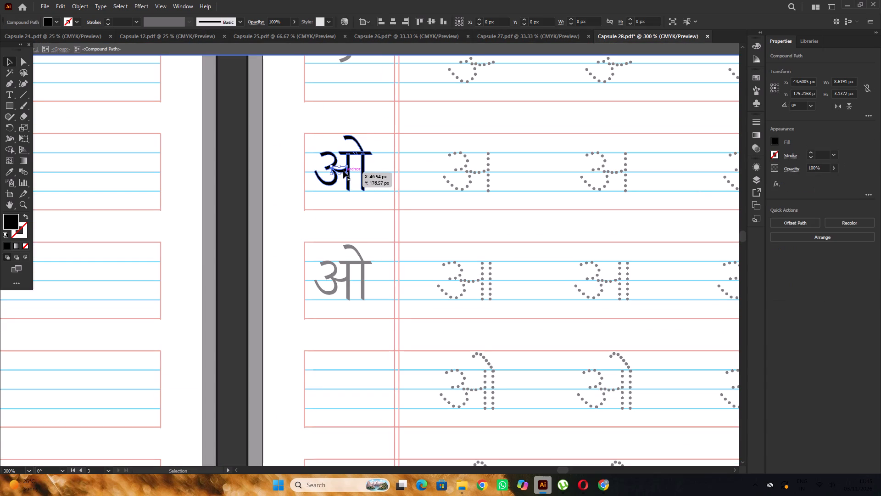
{"action": "key", "text": "Delete"}
{"action": "left_click", "coordinate": [348, 170]}
{"action": "key", "text": "Delete"}
{"action": "left_click", "coordinate": [349, 155]}
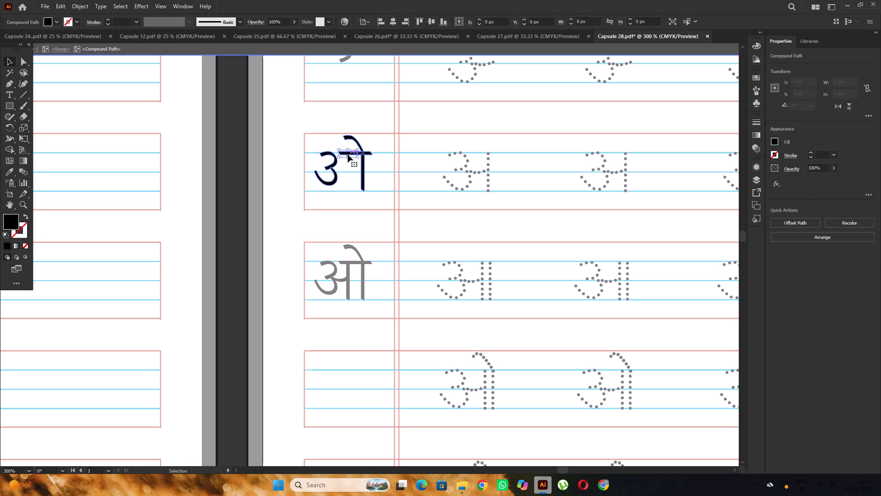
{"action": "key", "text": "Delete"}
{"action": "left_click", "coordinate": [364, 152]}
{"action": "key", "text": "Delete"}
{"action": "left_click", "coordinate": [362, 165]}
{"action": "key", "text": "Delete"}
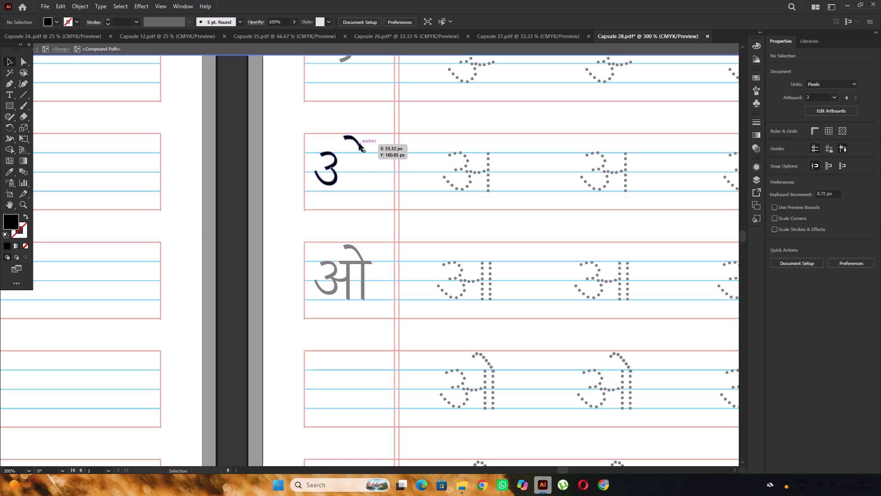
{"action": "left_click", "coordinate": [359, 143]}
{"action": "key", "text": "Delete"}
Group the upper and lower curves of page 97's second-row letter and move them to the middle of their cell, at X about 45.9 px.
{"action": "left_click_drag", "start_coordinate": [332, 168], "coordinate": [347, 169]}
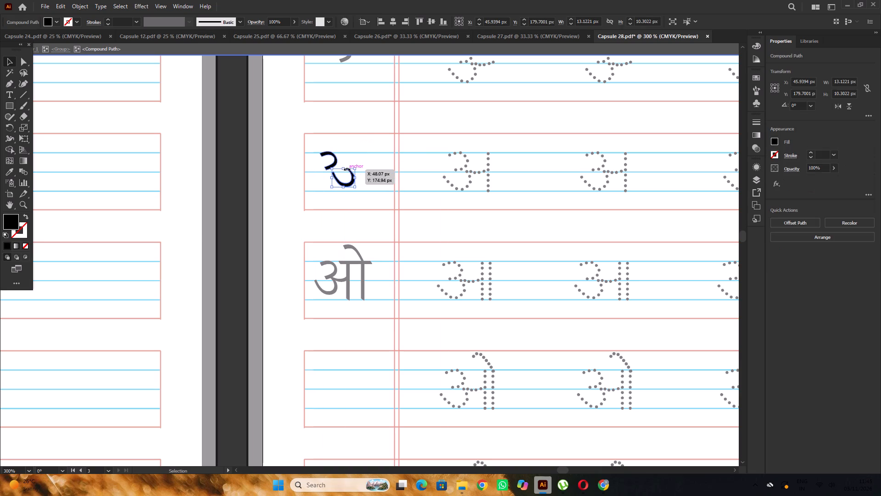
{"action": "key", "text": "ctrl+z"}
{"action": "left_click", "coordinate": [348, 152]}
{"action": "left_click_drag", "start_coordinate": [352, 147], "coordinate": [321, 205]}
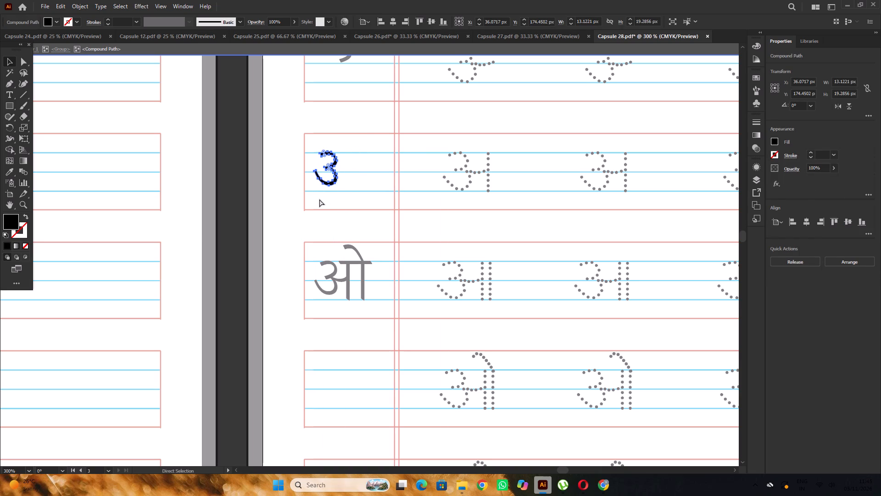
{"action": "key", "text": "ctrl+g"}
{"action": "scroll", "coordinate": [345, 174], "scroll_direction": "up", "scroll_amount": 2}
{"action": "left_click_drag", "start_coordinate": [333, 186], "coordinate": [347, 186]}
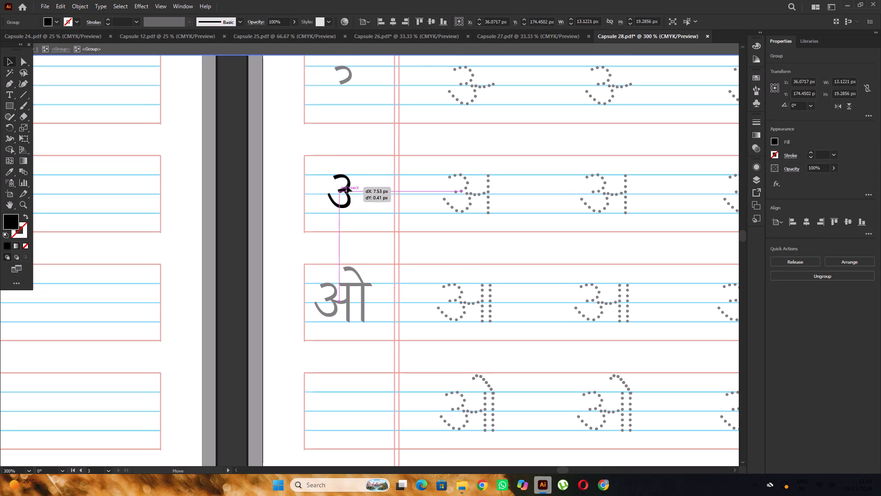
{"action": "left_click_drag", "start_coordinate": [347, 186], "coordinate": [351, 187]}
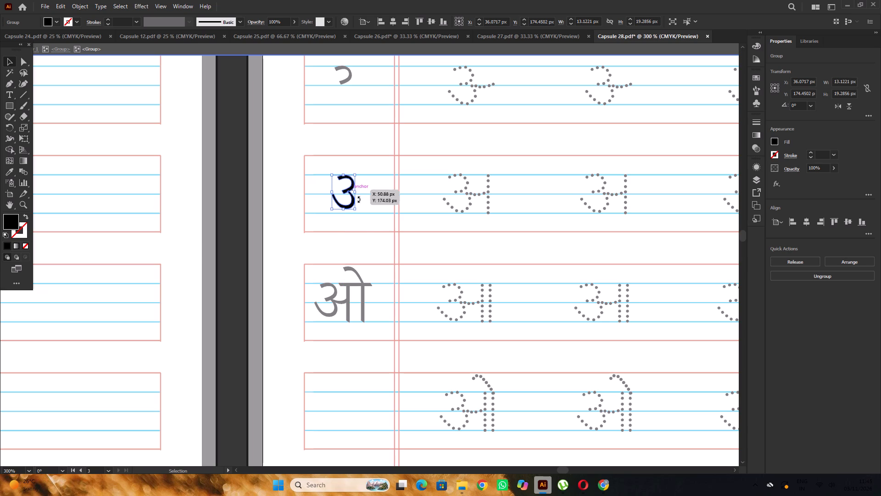
Enlarge the second row's grouped curves to about 15.1 by 22.2 px, fit them between the outer blue guide lines, and exit isolation mode.
{"action": "left_click_drag", "start_coordinate": [356, 210], "coordinate": [359, 215], "text": "alt+shift"}
{"action": "scroll", "coordinate": [353, 196], "scroll_direction": "up", "scroll_amount": 2}
{"action": "scroll", "coordinate": [351, 197], "scroll_direction": "up", "scroll_amount": 3, "text": "alt"}
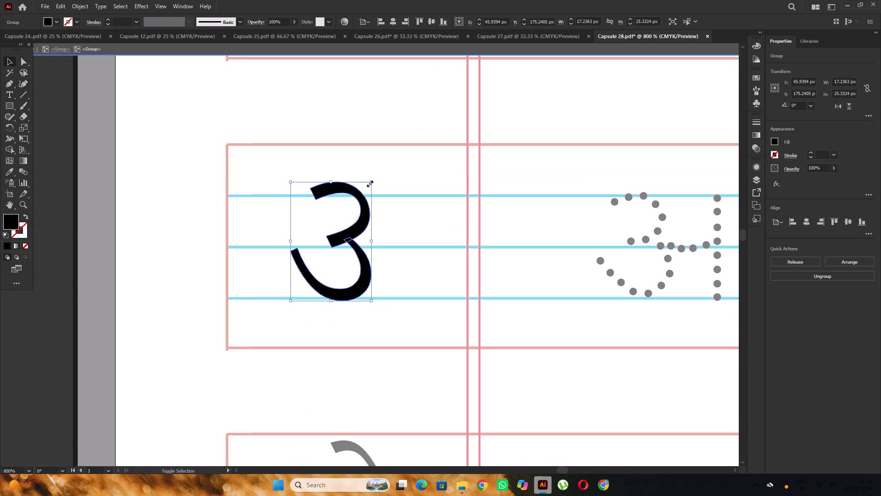
{"action": "left_click_drag", "start_coordinate": [370, 182], "coordinate": [370, 193], "text": "shift"}
{"action": "left_click_drag", "start_coordinate": [355, 228], "coordinate": [368, 225]}
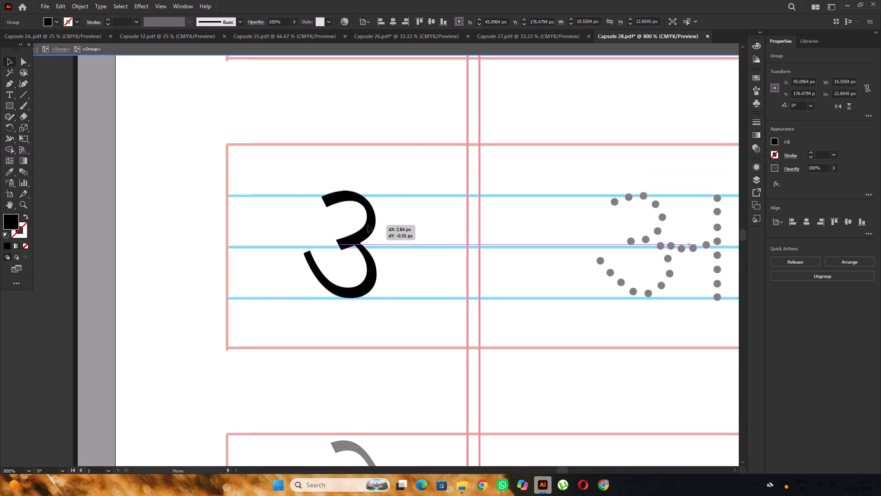
{"action": "left_click_drag", "start_coordinate": [368, 225], "coordinate": [368, 225]}
{"action": "left_click_drag", "start_coordinate": [378, 300], "coordinate": [377, 296], "text": "alt+shift"}
{"action": "left_click", "coordinate": [356, 248]}
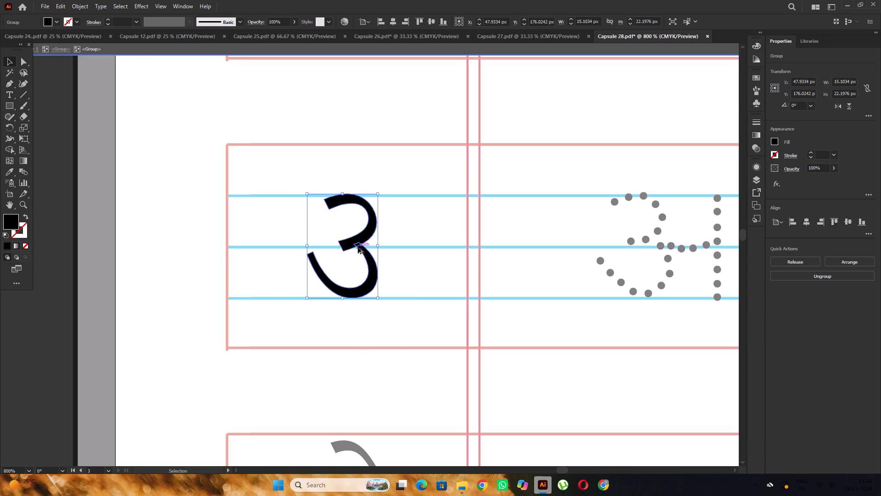
{"action": "scroll", "coordinate": [358, 248], "scroll_direction": "down", "scroll_amount": 3, "text": "alt"}
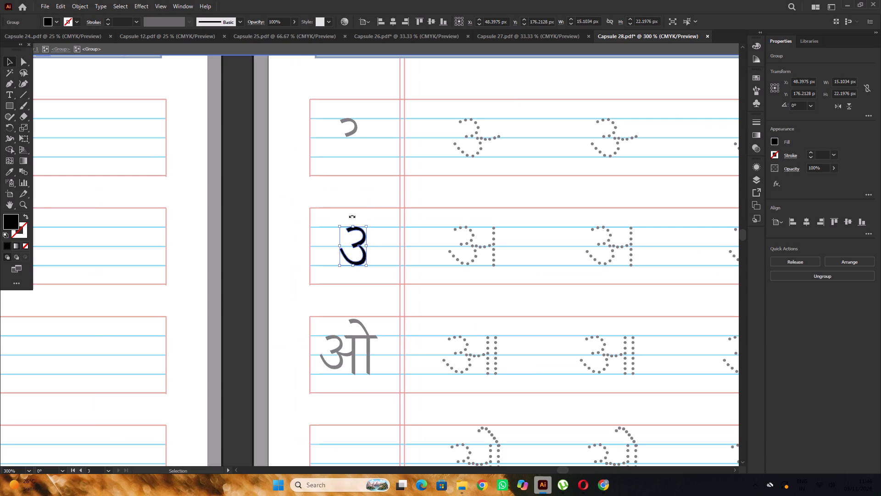
{"action": "scroll", "coordinate": [351, 190], "scroll_direction": "down", "scroll_amount": 6}
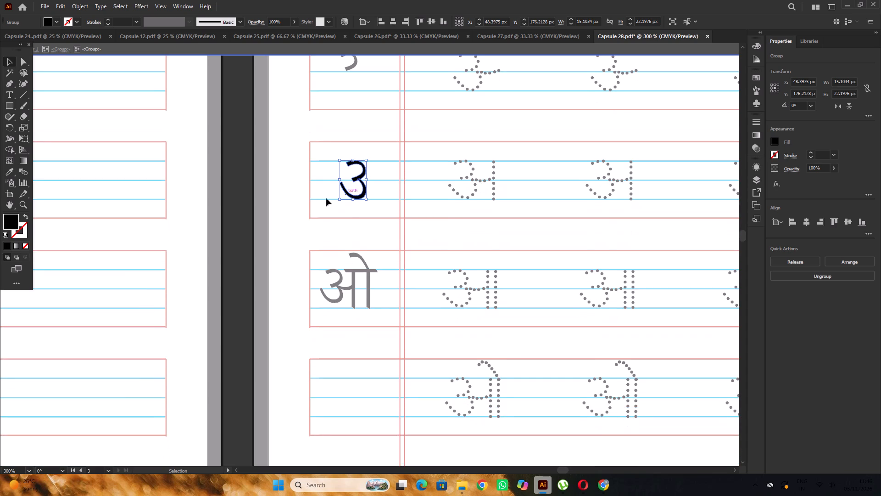
{"action": "triple_click", "coordinate": [296, 200]}
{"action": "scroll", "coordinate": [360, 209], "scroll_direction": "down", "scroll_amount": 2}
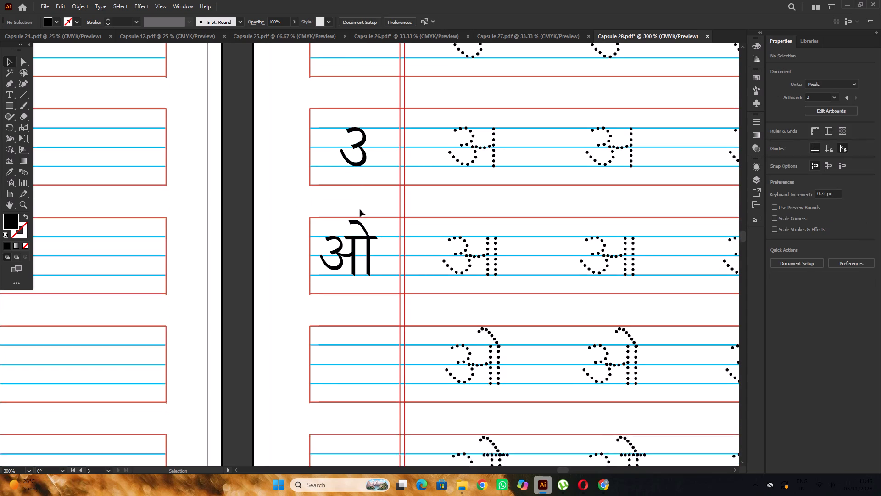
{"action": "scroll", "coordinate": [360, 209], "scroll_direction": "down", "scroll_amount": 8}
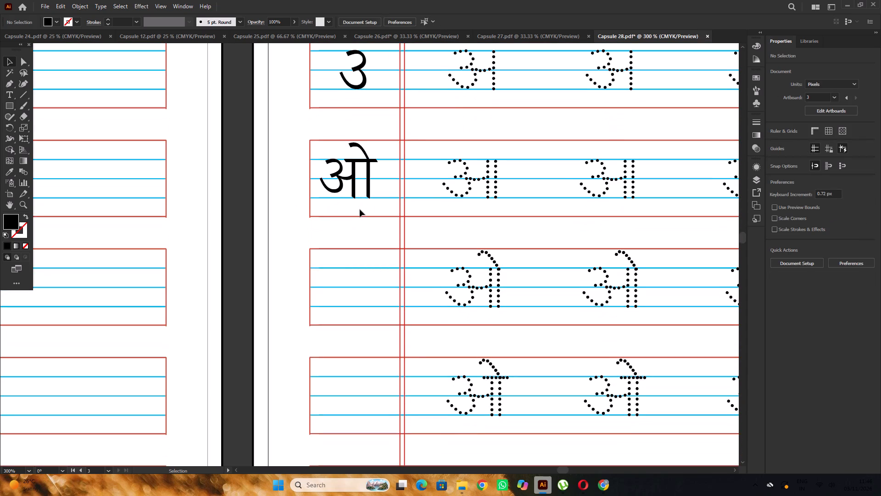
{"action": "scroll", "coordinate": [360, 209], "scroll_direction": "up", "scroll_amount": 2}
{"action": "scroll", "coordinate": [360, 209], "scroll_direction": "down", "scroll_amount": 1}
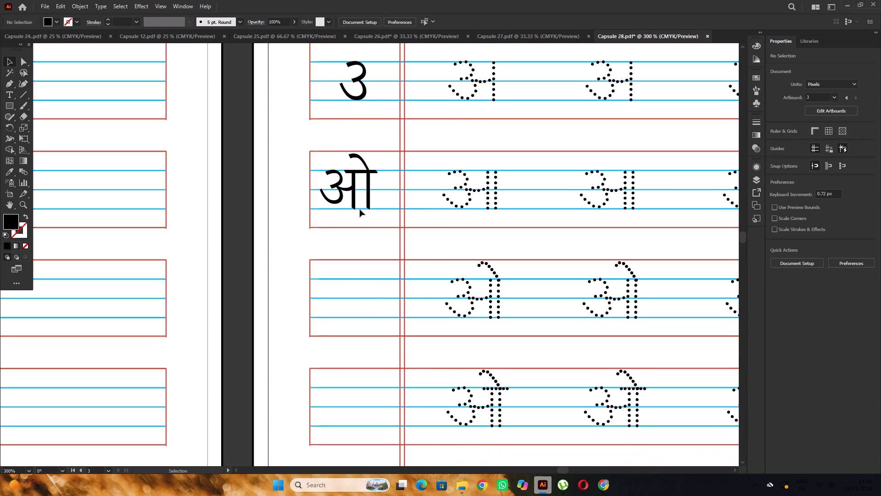
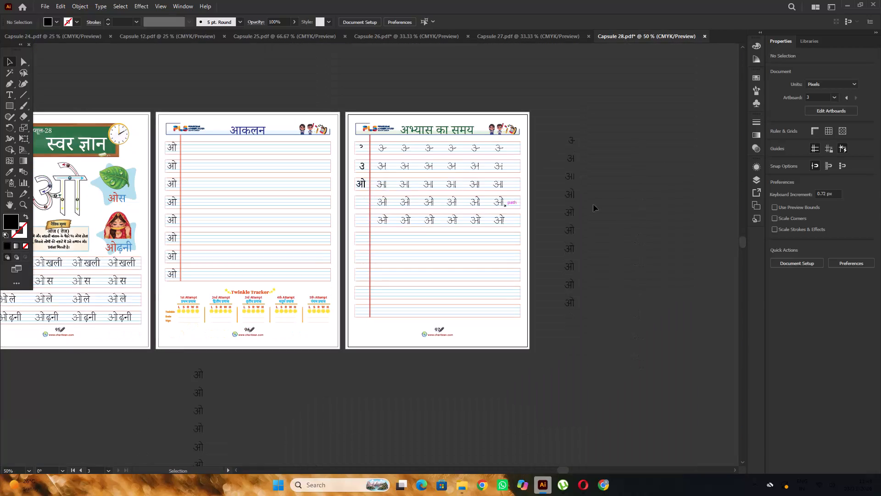
Duplicate page 97's third-row margin ओ straight down into the fourth-row margin cell, aligned to its guide lines.
{"action": "left_click", "coordinate": [622, 203]}
{"action": "scroll", "coordinate": [594, 194], "scroll_direction": "down", "scroll_amount": 5}
{"action": "scroll", "coordinate": [389, 135], "scroll_direction": "up", "scroll_amount": 2, "text": "alt"}
{"action": "scroll", "coordinate": [379, 132], "scroll_direction": "up", "scroll_amount": 1}
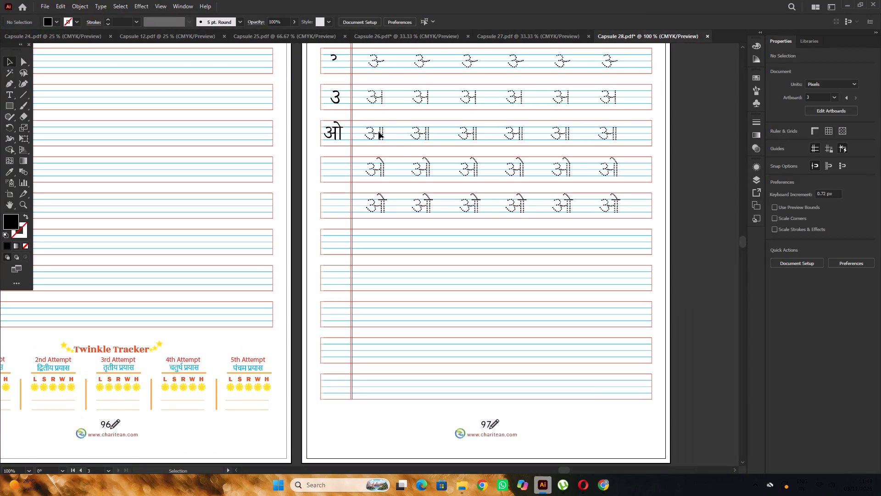
{"action": "scroll", "coordinate": [352, 124], "scroll_direction": "up", "scroll_amount": 1, "text": "alt"}
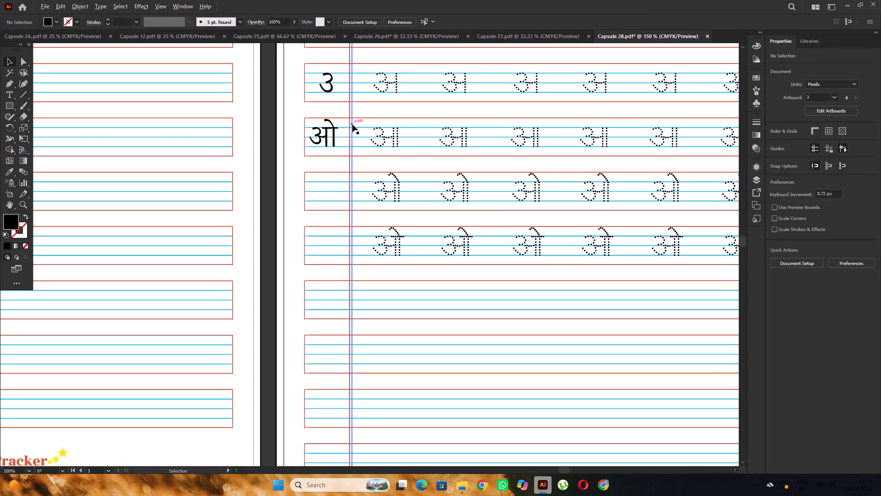
{"action": "scroll", "coordinate": [331, 137], "scroll_direction": "up", "scroll_amount": 2, "text": "alt"}
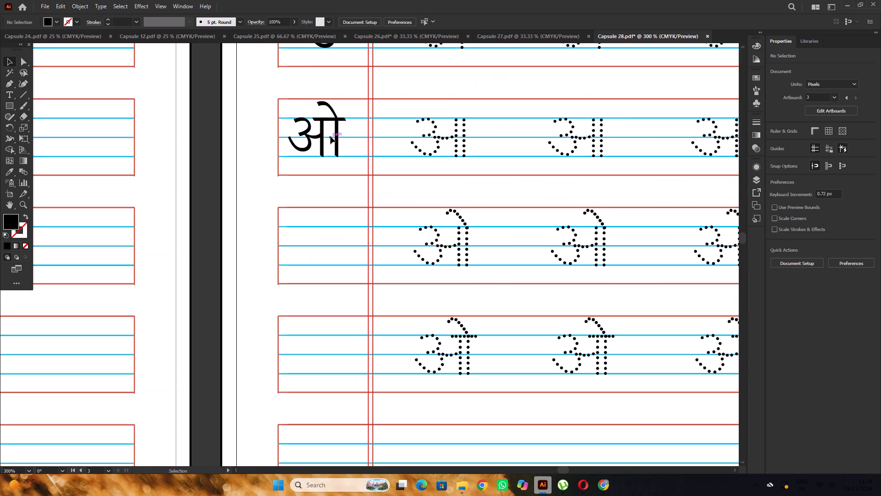
{"action": "scroll", "coordinate": [330, 136], "scroll_direction": "up", "scroll_amount": 2, "text": "alt"}
{"action": "left_click_drag", "start_coordinate": [315, 120], "coordinate": [311, 338]}
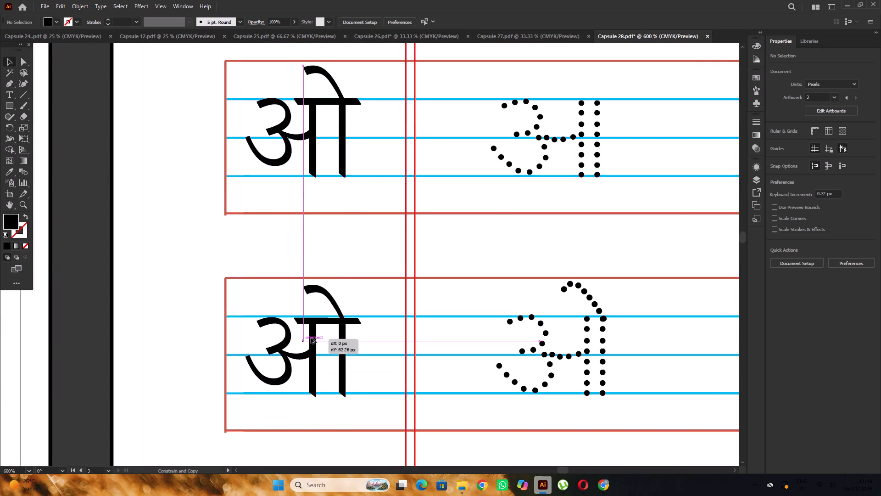
{"action": "left_click_drag", "start_coordinate": [311, 338], "coordinate": [310, 335]}
Delete both vertical strokes, the headline and the top stroke of page 97's third-row ओ, keeping its curves and connecting stroke.
{"action": "scroll", "coordinate": [332, 282], "scroll_direction": "down", "scroll_amount": 2, "text": "alt"}
{"action": "scroll", "coordinate": [331, 261], "scroll_direction": "up", "scroll_amount": 2}
{"action": "left_click", "coordinate": [323, 231]}
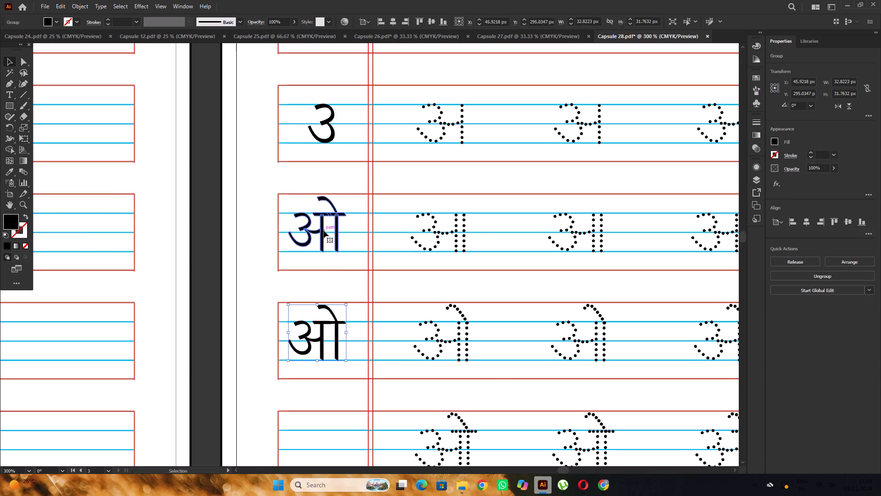
{"action": "double_click", "coordinate": [323, 231]}
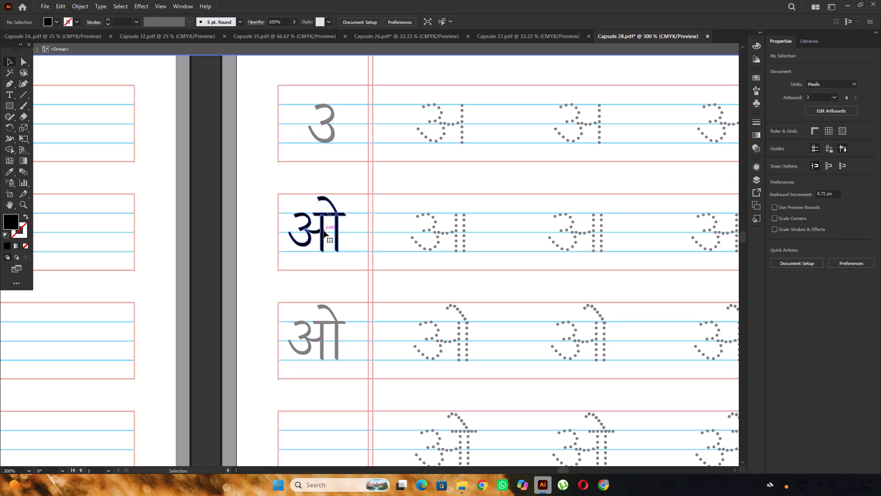
{"action": "left_click", "coordinate": [323, 231]}
{"action": "triple_click", "coordinate": [323, 230]}
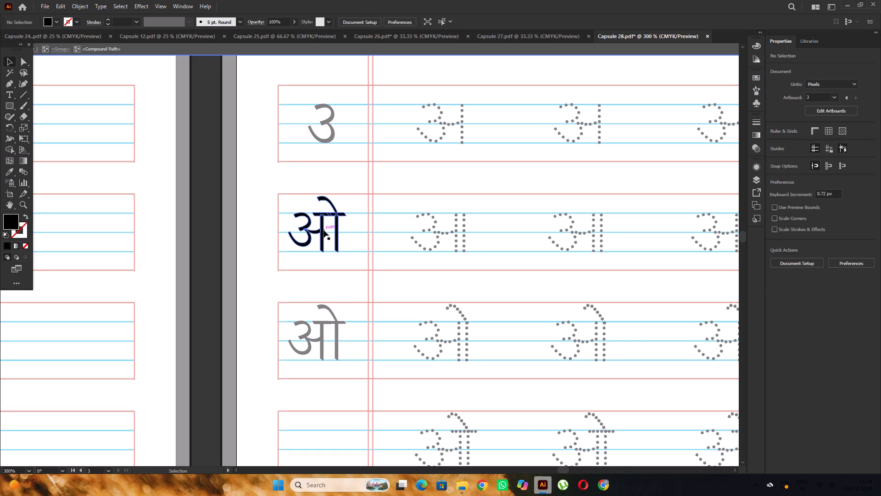
{"action": "key", "text": "Delete"}
{"action": "left_click", "coordinate": [330, 213]}
{"action": "key", "text": "Delete"}
{"action": "left_click", "coordinate": [323, 214]}
{"action": "key", "text": "Delete"}
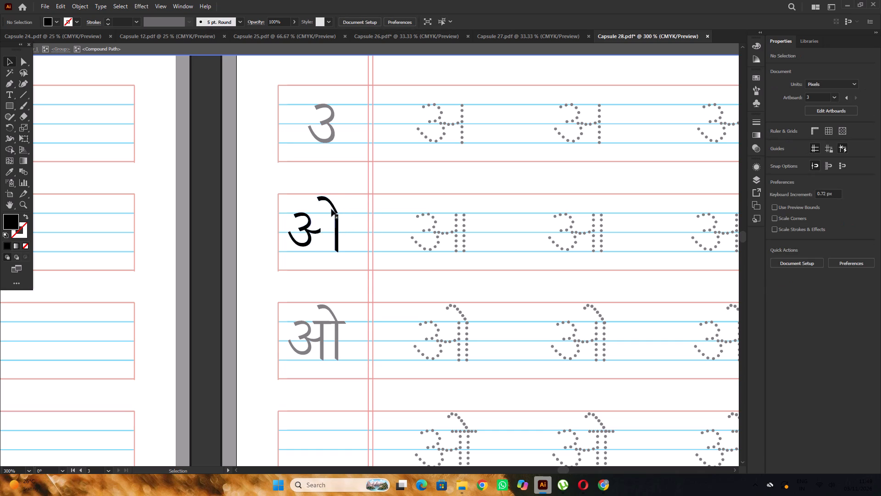
{"action": "left_click", "coordinate": [333, 207]}
{"action": "key", "text": "Delete"}
{"action": "left_click", "coordinate": [339, 229]}
{"action": "key", "text": "Delete"}
{"action": "double_click", "coordinate": [201, 128]}
Move the third-row partial letter to the middle of its margin cell and enlarge it to about 21 by 22 px between the blue guide lines.
{"action": "scroll", "coordinate": [336, 213], "scroll_direction": "up", "scroll_amount": 3, "text": "alt"}
{"action": "left_click_drag", "start_coordinate": [279, 265], "coordinate": [289, 265]}
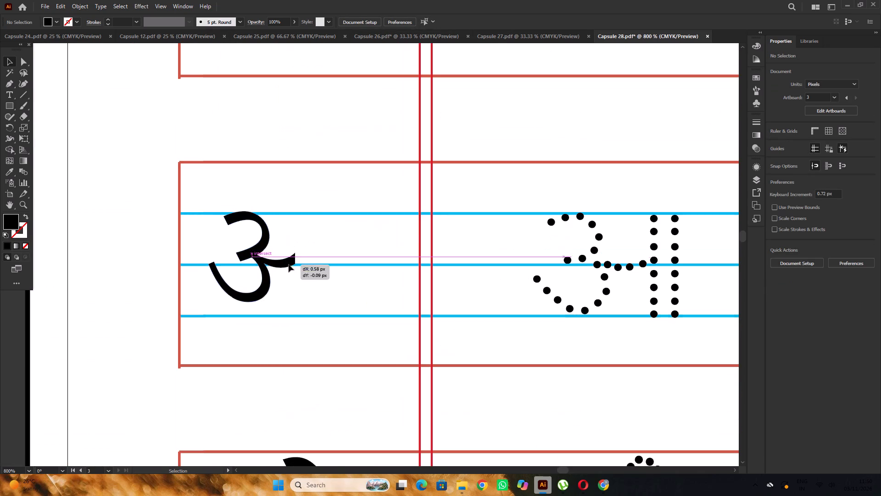
{"action": "left_click_drag", "start_coordinate": [289, 265], "coordinate": [322, 264]}
{"action": "left_click_drag", "start_coordinate": [336, 303], "coordinate": [347, 316], "text": "shift"}
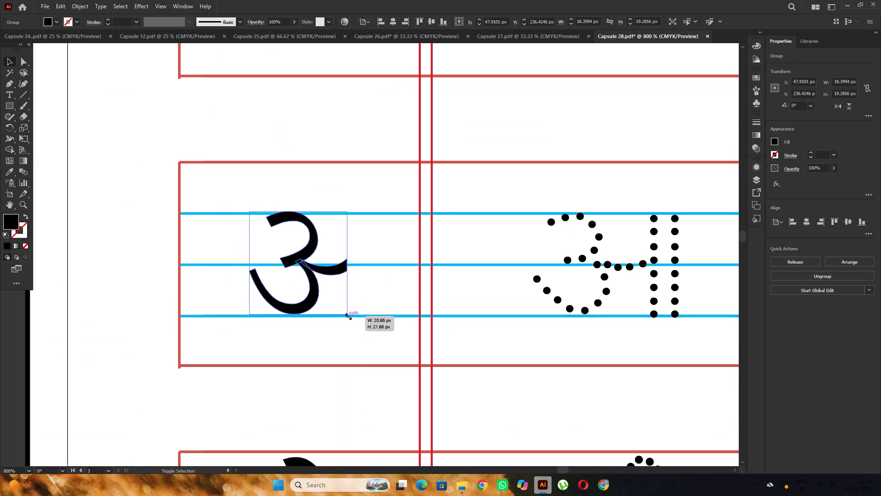
{"action": "left_click_drag", "start_coordinate": [347, 316], "coordinate": [350, 318], "text": "shift"}
{"action": "scroll", "coordinate": [274, 228], "scroll_direction": "down", "scroll_amount": 6, "text": "alt"}
{"action": "left_click", "coordinate": [245, 209]}
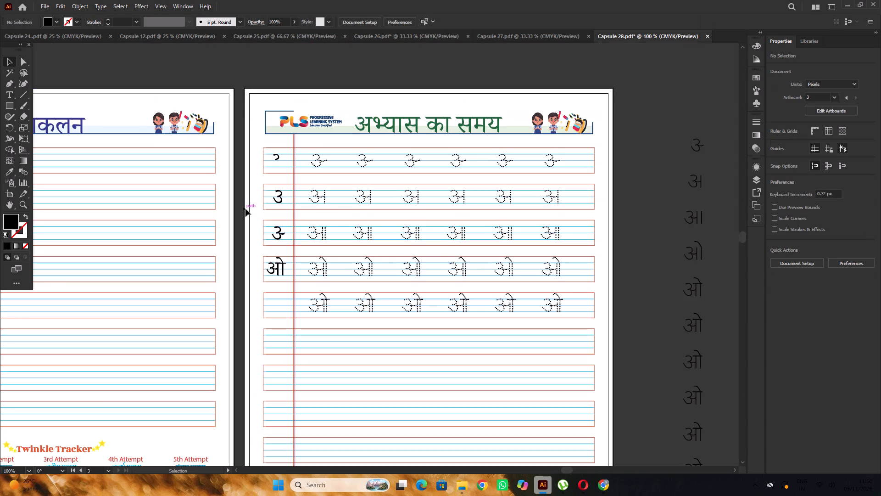
Duplicate the fourth-row ओ straight down into page 97's fifth-row margin cell, aligned to its guide lines.
{"action": "scroll", "coordinate": [245, 209], "scroll_direction": "down", "scroll_amount": 5}
{"action": "scroll", "coordinate": [262, 216], "scroll_direction": "up", "scroll_amount": 1, "text": "alt"}
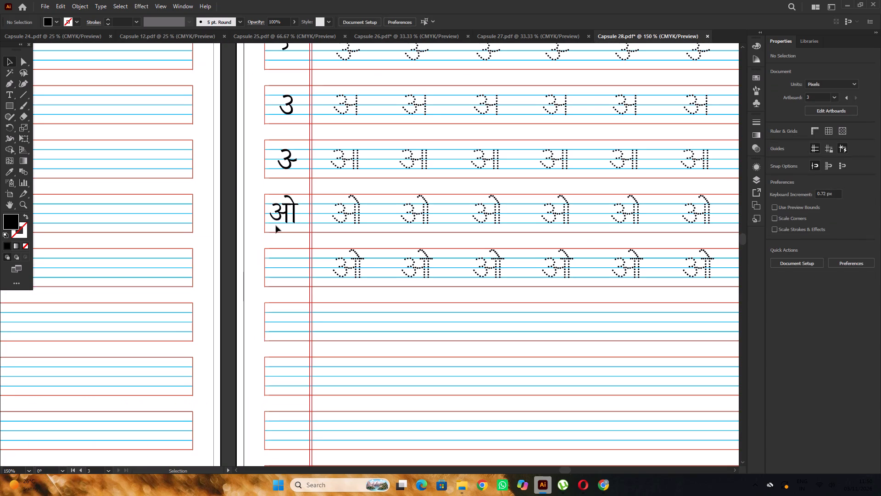
{"action": "scroll", "coordinate": [276, 225], "scroll_direction": "up", "scroll_amount": 3, "text": "alt"}
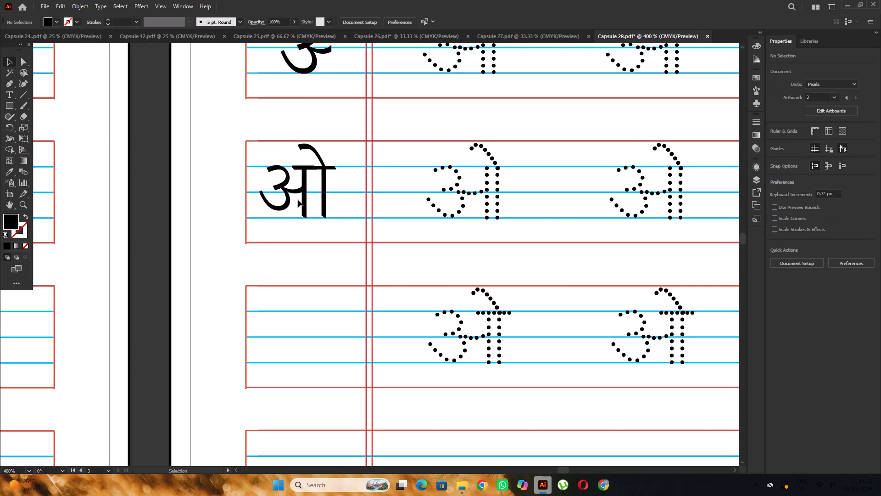
{"action": "scroll", "coordinate": [297, 199], "scroll_direction": "up", "scroll_amount": 1}
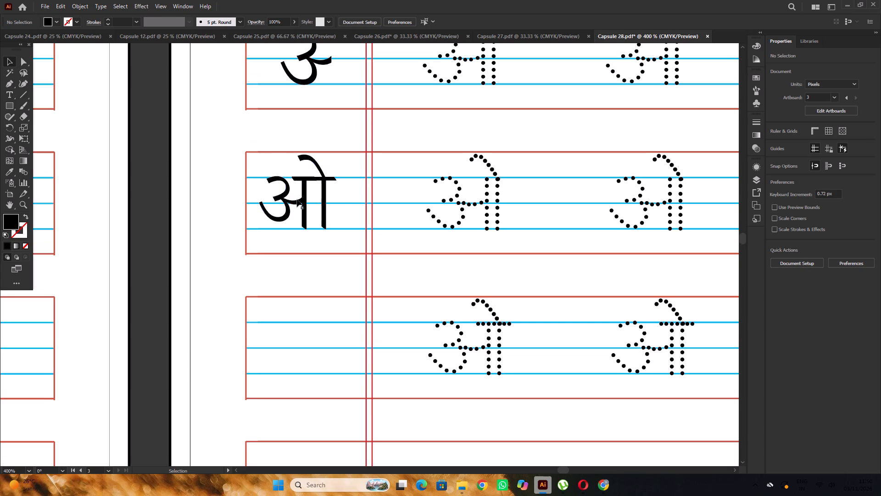
{"action": "left_click", "coordinate": [299, 197]}
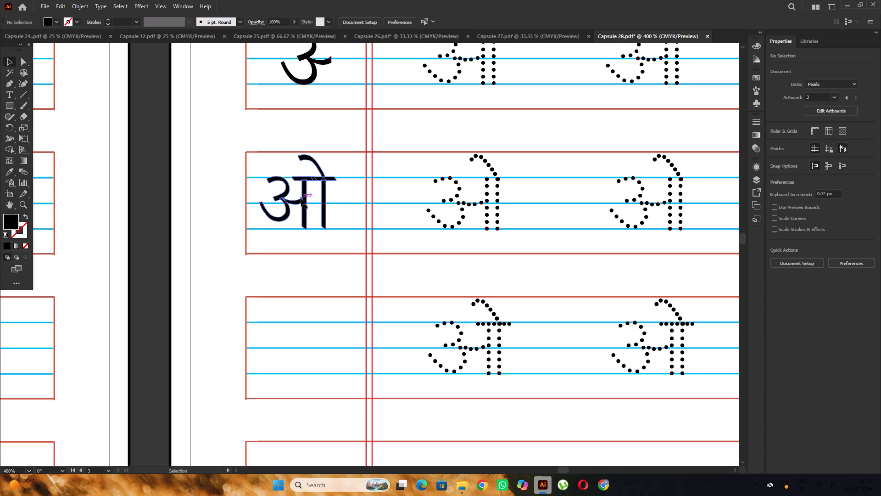
{"action": "left_click", "coordinate": [302, 201]}
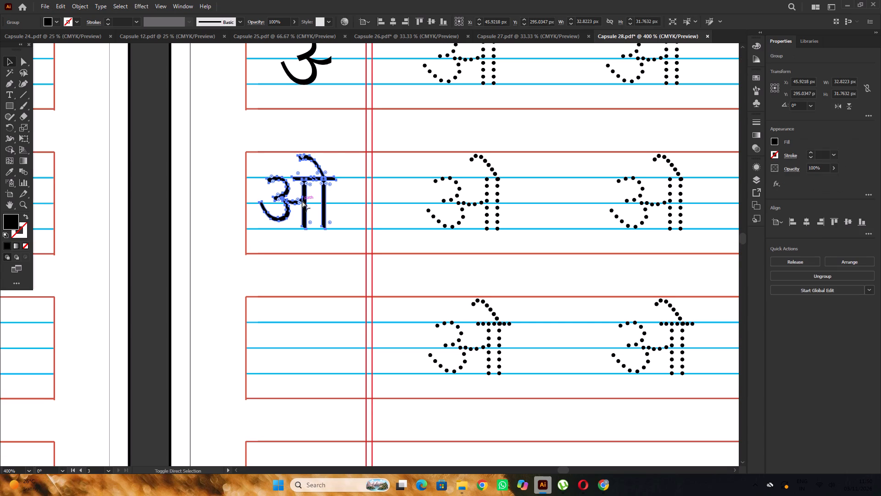
{"action": "left_click_drag", "start_coordinate": [304, 201], "coordinate": [293, 325], "text": "alt+shift"}
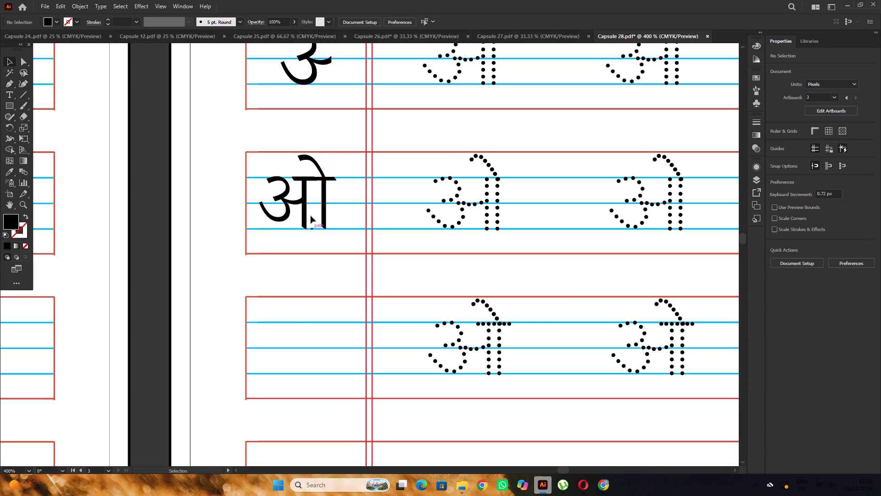
{"action": "left_click", "coordinate": [298, 202]}
{"action": "left_click_drag", "start_coordinate": [302, 199], "coordinate": [301, 345]}
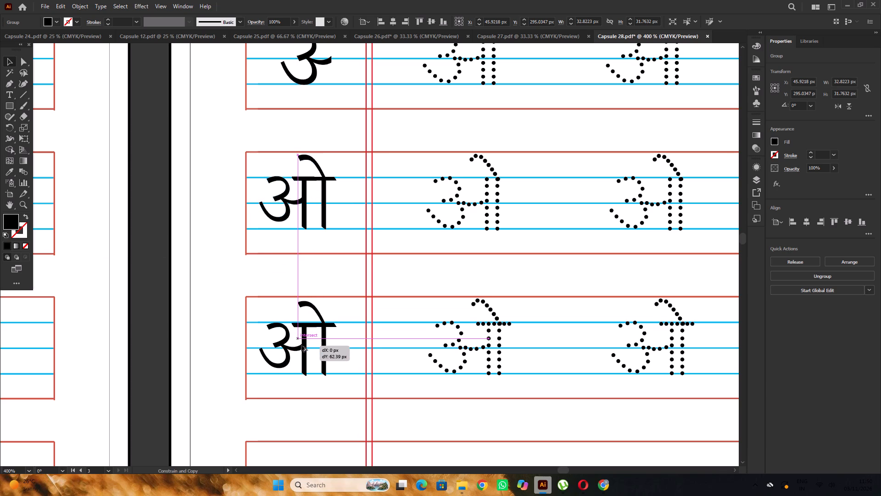
{"action": "left_click_drag", "start_coordinate": [301, 345], "coordinate": [301, 344]}
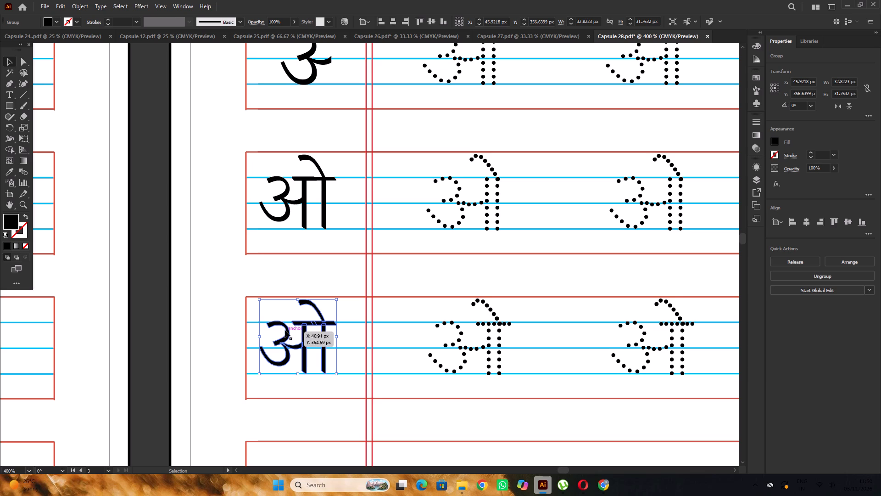
Delete the second vertical, headline and top strokes of the fourth-row ओ, keeping the curves, connecting stroke and first vertical, and exit isolation mode.
{"action": "scroll", "coordinate": [295, 324], "scroll_direction": "down", "scroll_amount": 3, "text": "alt"}
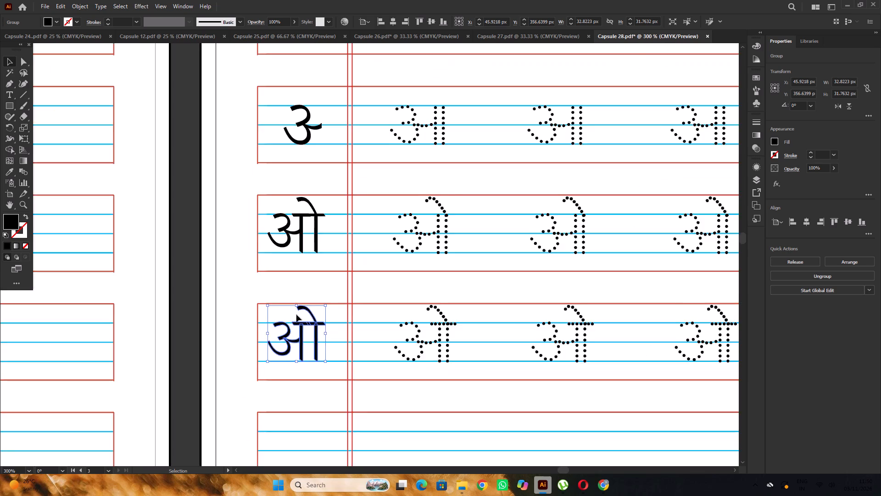
{"action": "scroll", "coordinate": [296, 315], "scroll_direction": "down", "scroll_amount": 3, "text": "alt"}
{"action": "scroll", "coordinate": [296, 312], "scroll_direction": "up", "scroll_amount": 1}
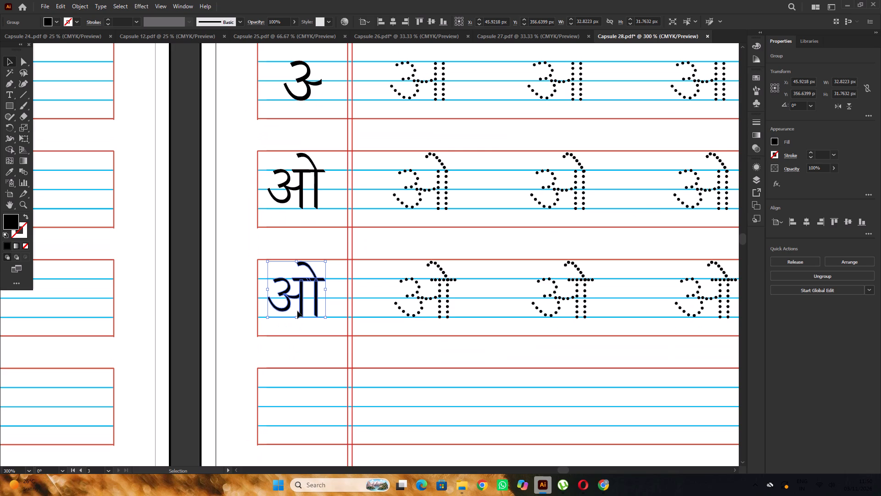
{"action": "scroll", "coordinate": [297, 311], "scroll_direction": "up", "scroll_amount": 5}
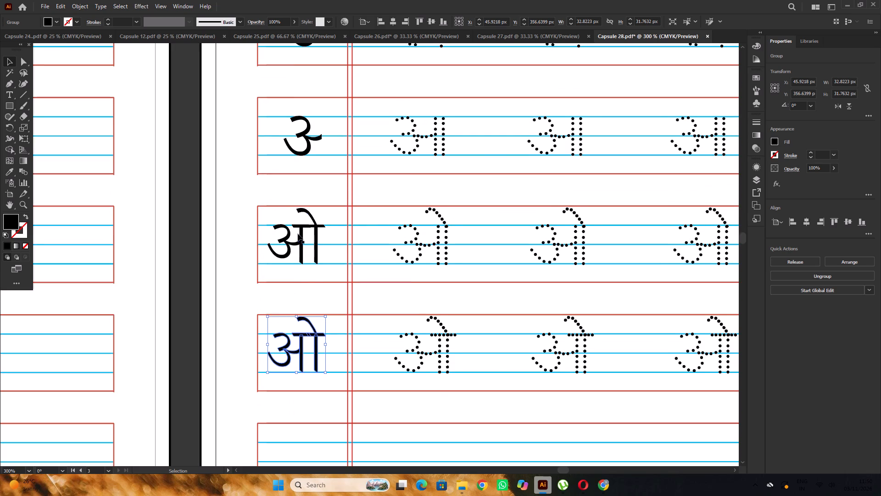
{"action": "left_click", "coordinate": [300, 234]}
{"action": "scroll", "coordinate": [300, 234], "scroll_direction": "up", "scroll_amount": 1, "text": "alt"}
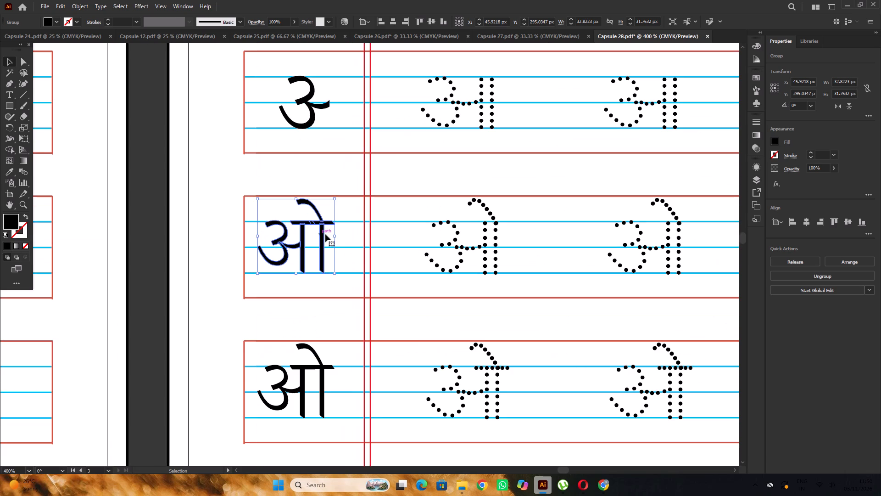
{"action": "triple_click", "coordinate": [322, 232]}
{"action": "double_click", "coordinate": [322, 232]}
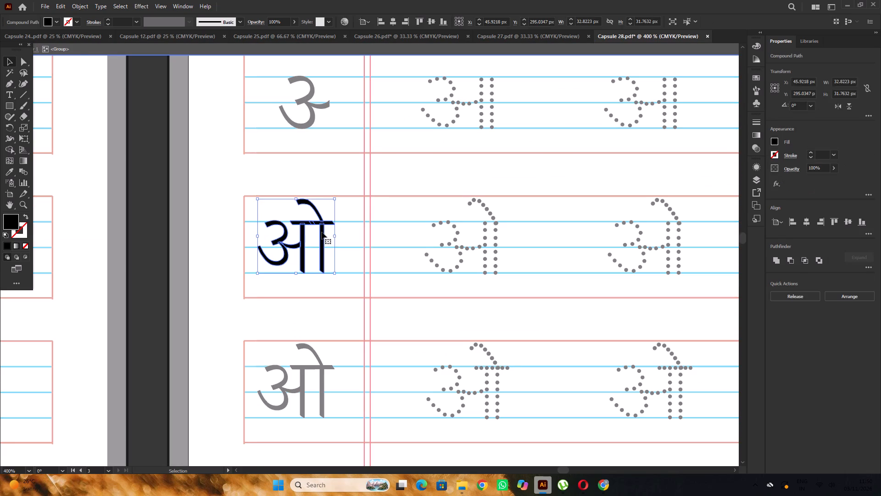
{"action": "left_click", "coordinate": [322, 231]}
{"action": "key", "text": "Delete"}
{"action": "left_click", "coordinate": [321, 223]}
{"action": "key", "text": "Delete"}
{"action": "left_click", "coordinate": [309, 223]}
{"action": "key", "text": "Delete"}
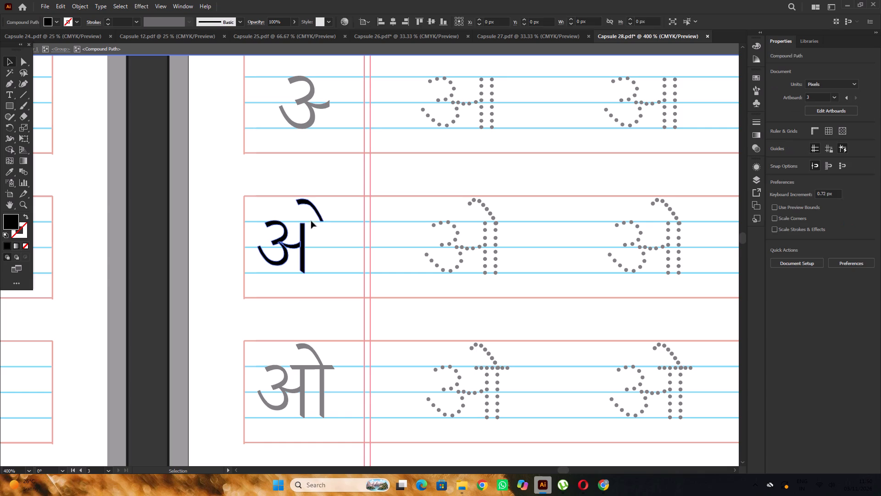
{"action": "left_click", "coordinate": [321, 214]}
{"action": "key", "text": "Delete"}
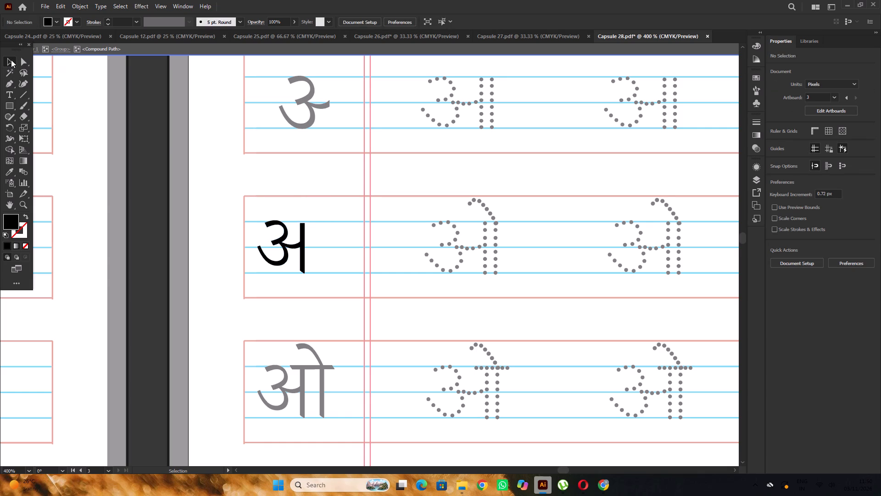
{"action": "left_click", "coordinate": [11, 60]}
{"action": "scroll", "coordinate": [367, 240], "scroll_direction": "up", "scroll_amount": 2, "text": "alt"}
{"action": "left_click", "coordinate": [247, 232]}
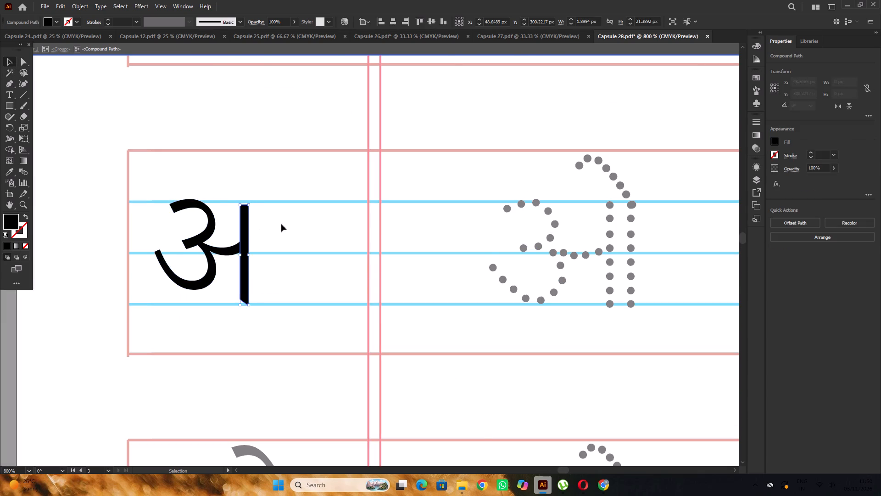
{"action": "scroll", "coordinate": [281, 224], "scroll_direction": "down", "scroll_amount": 1, "text": "alt"}
{"action": "double_click", "coordinate": [166, 187]}
Move the fourth-row partial letter horizontally toward the middle of its margin cell.
{"action": "left_click", "coordinate": [228, 225]}
{"action": "left_click_drag", "start_coordinate": [228, 225], "coordinate": [228, 225]}
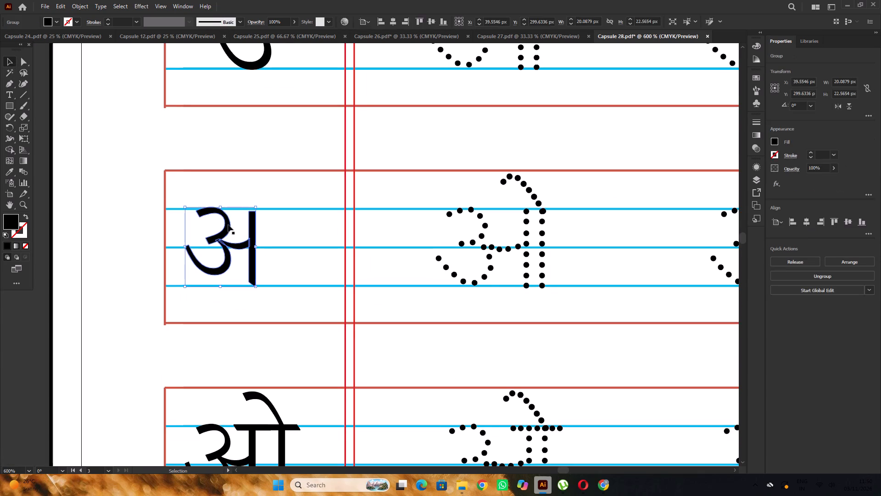
{"action": "left_click_drag", "start_coordinate": [228, 225], "coordinate": [246, 225]}
{"action": "scroll", "coordinate": [311, 196], "scroll_direction": "down", "scroll_amount": 3, "text": "alt"}
{"action": "double_click", "coordinate": [225, 192]}
{"action": "scroll", "coordinate": [276, 197], "scroll_direction": "up", "scroll_amount": 1, "text": "alt"}
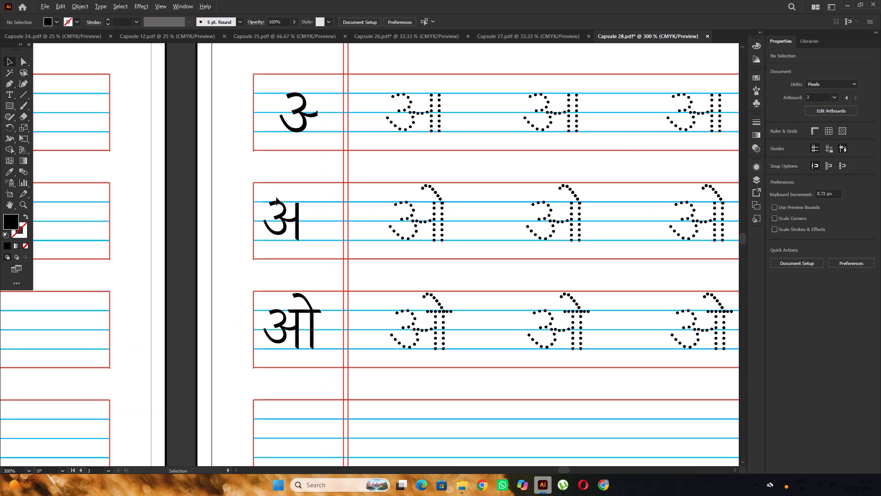
{"action": "left_click", "coordinate": [282, 216]}
{"action": "left_click_drag", "start_coordinate": [283, 220], "coordinate": [292, 219]}
Resize the fourth-row partial letter to about 20.6 by 23.1 px and fit it between the outer blue guide lines.
{"action": "scroll", "coordinate": [318, 247], "scroll_direction": "up", "scroll_amount": 3, "text": "alt"}
{"action": "left_click_drag", "start_coordinate": [285, 226], "coordinate": [293, 237], "text": "shift"}
{"action": "left_click", "coordinate": [288, 204]}
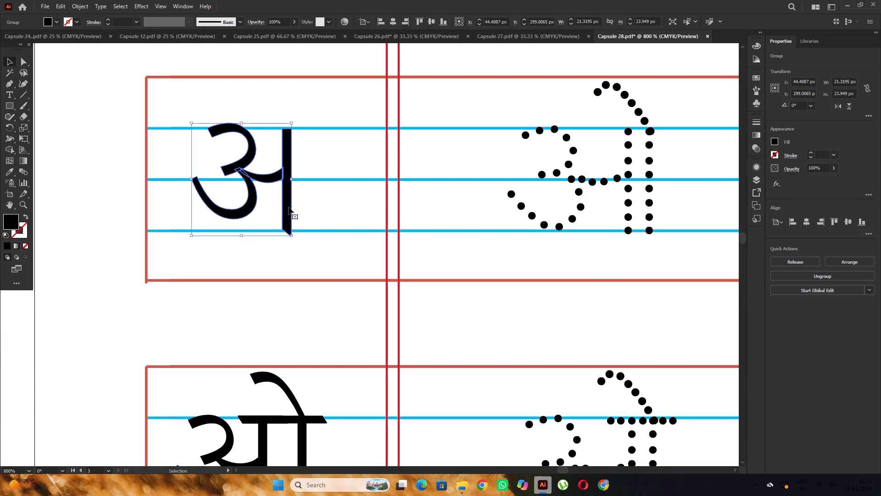
{"action": "left_click", "coordinate": [289, 207]}
{"action": "scroll", "coordinate": [289, 203], "scroll_direction": "down", "scroll_amount": 2}
{"action": "scroll", "coordinate": [288, 216], "scroll_direction": "up", "scroll_amount": 4}
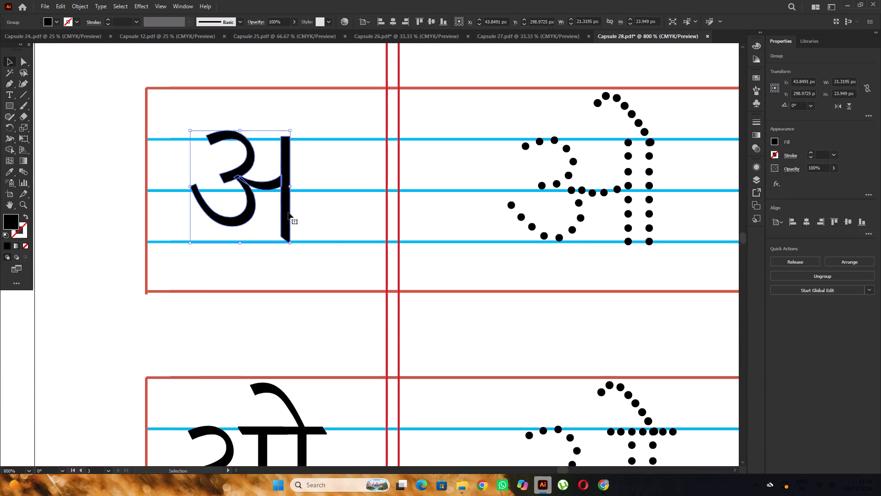
{"action": "scroll", "coordinate": [240, 152], "scroll_direction": "up", "scroll_amount": 1, "text": "alt"}
{"action": "left_click_drag", "start_coordinate": [162, 135], "coordinate": [169, 142], "text": "shift"}
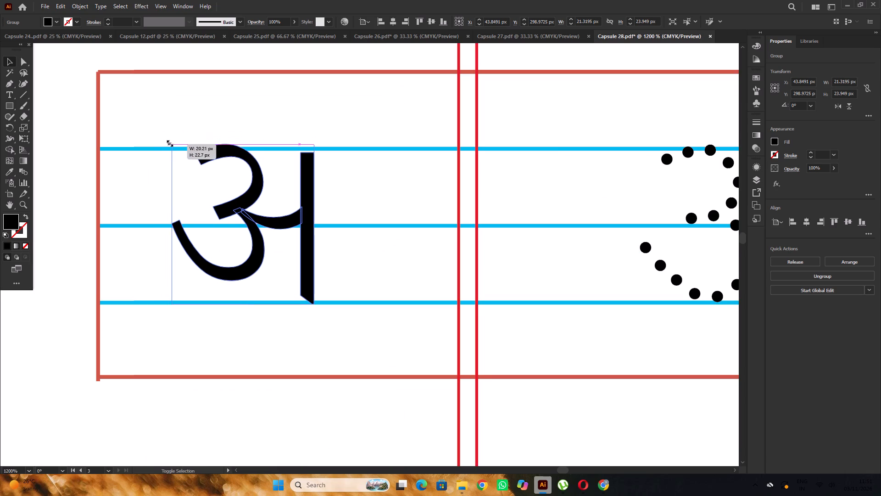
{"action": "left_click_drag", "start_coordinate": [169, 142], "coordinate": [169, 137], "text": "shift"}
{"action": "scroll", "coordinate": [307, 194], "scroll_direction": "down", "scroll_amount": 6, "text": "alt"}
{"action": "left_click", "coordinate": [243, 176]}
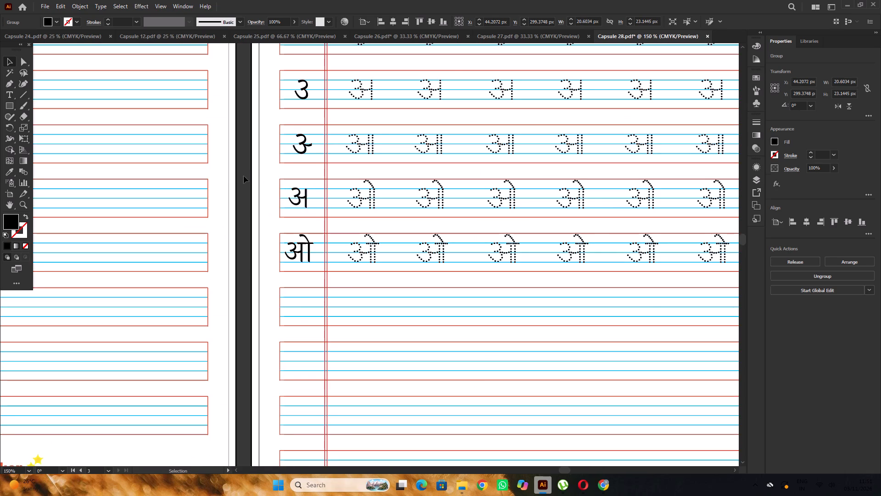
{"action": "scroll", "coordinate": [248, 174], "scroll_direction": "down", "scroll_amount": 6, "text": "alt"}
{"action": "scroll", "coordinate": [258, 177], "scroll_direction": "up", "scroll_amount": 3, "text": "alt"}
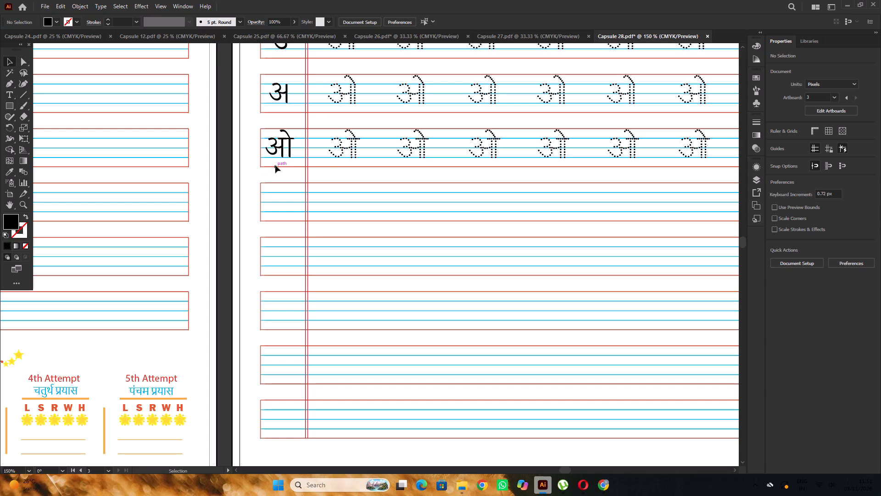
Duplicate the fifth-row ओ straight down into page 97's sixth-row margin cell, aligned to its guide lines.
{"action": "left_click_drag", "start_coordinate": [290, 147], "coordinate": [290, 202], "text": "alt+shift"}
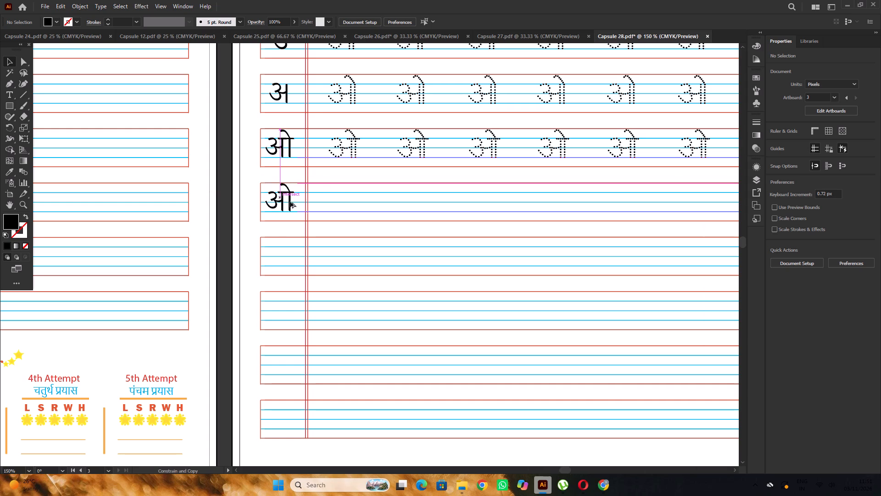
{"action": "left_click_drag", "start_coordinate": [290, 202], "coordinate": [290, 202], "text": "alt+shift"}
Delete the headline and top curved stroke of the fifth-row ओ, keeping the curves and both verticals, and exit isolation mode.
{"action": "scroll", "coordinate": [284, 184], "scroll_direction": "up", "scroll_amount": 3, "text": "alt"}
{"action": "left_click", "coordinate": [288, 107]}
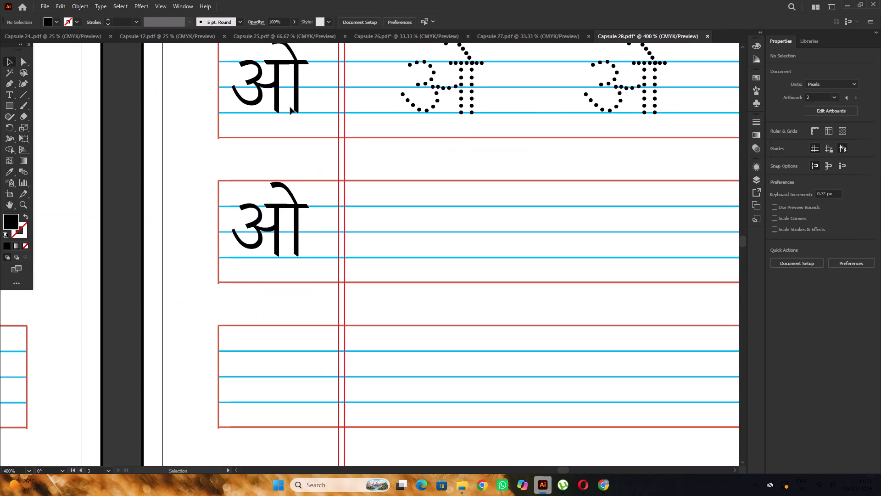
{"action": "scroll", "coordinate": [290, 107], "scroll_direction": "down", "scroll_amount": 2, "text": "alt"}
{"action": "left_click", "coordinate": [293, 97]}
{"action": "scroll", "coordinate": [293, 97], "scroll_direction": "up", "scroll_amount": 5}
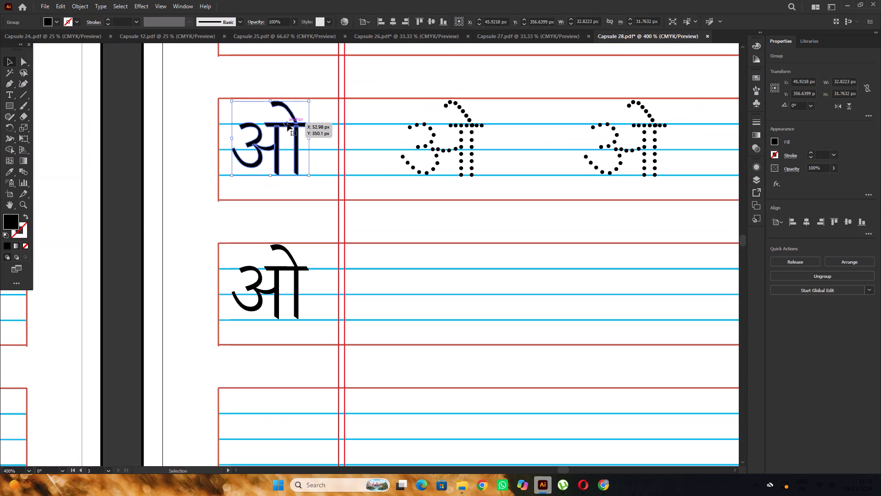
{"action": "double_click", "coordinate": [287, 124]}
{"action": "left_click", "coordinate": [287, 124]}
{"action": "double_click", "coordinate": [287, 124]}
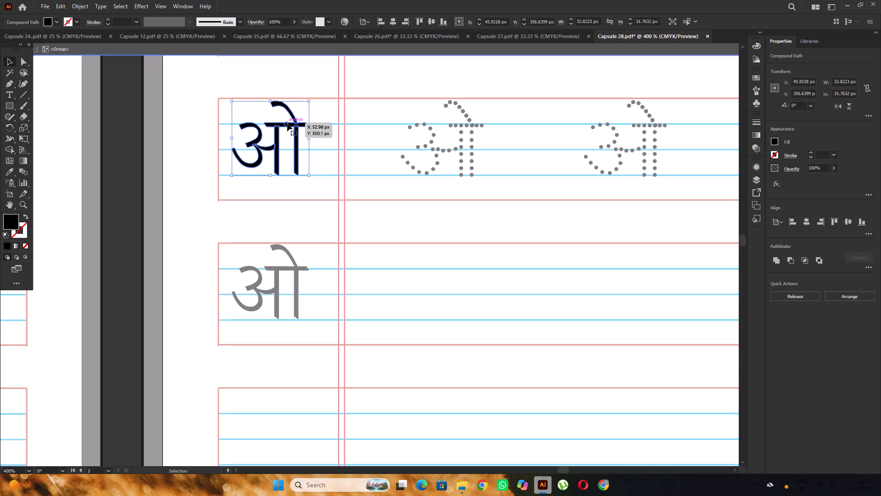
{"action": "left_click", "coordinate": [289, 124]}
{"action": "key", "text": "Delete"}
{"action": "left_click", "coordinate": [290, 124]}
{"action": "key", "text": "Delete"}
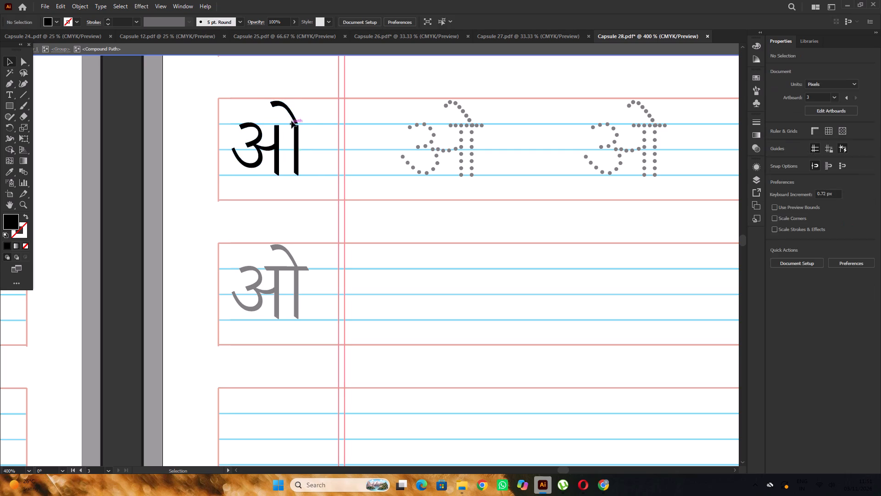
{"action": "left_click", "coordinate": [292, 117]}
{"action": "key", "text": "Delete"}
{"action": "double_click", "coordinate": [123, 112]}
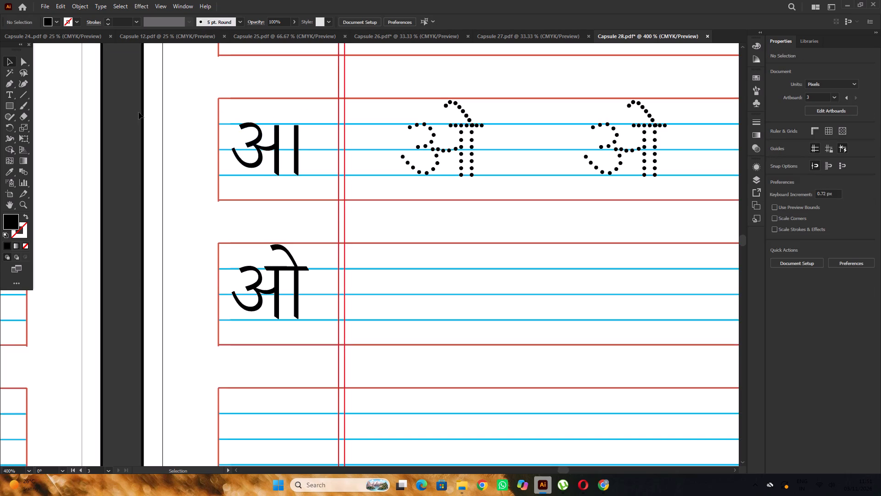
Resize the fifth-row partial letter to about 28.9 by 22.9 px so it fits the outer blue guide lines.
{"action": "scroll", "coordinate": [288, 146], "scroll_direction": "up", "scroll_amount": 2}
{"action": "left_click", "coordinate": [298, 150]}
{"action": "scroll", "coordinate": [298, 150], "scroll_direction": "up", "scroll_amount": 2, "text": "alt"}
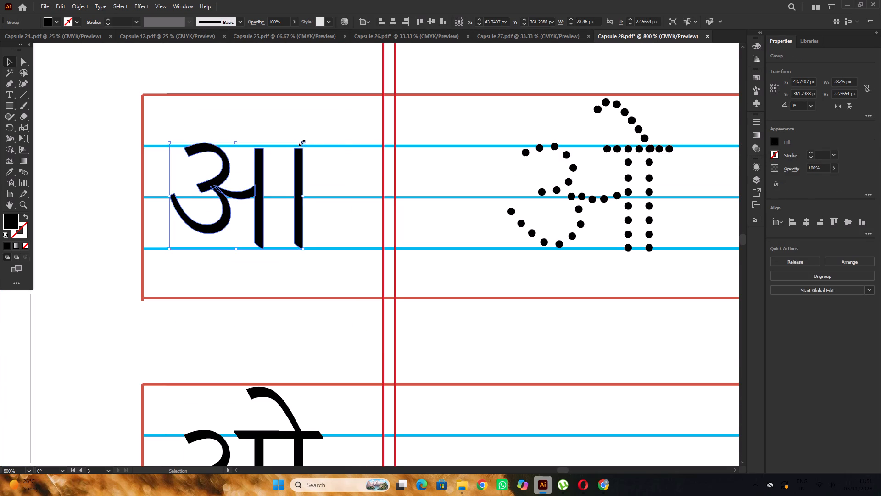
{"action": "left_click", "coordinate": [301, 142]}
{"action": "scroll", "coordinate": [305, 140], "scroll_direction": "down", "scroll_amount": 5, "text": "alt"}
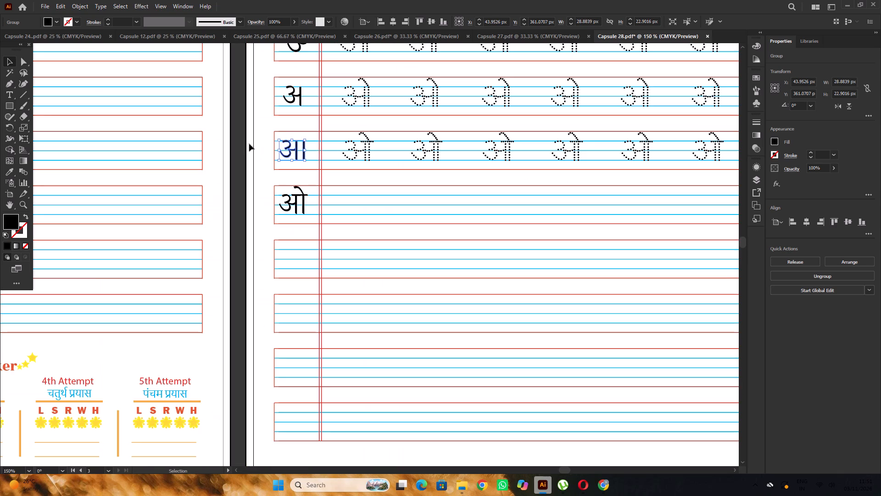
{"action": "left_click", "coordinate": [245, 141]}
{"action": "scroll", "coordinate": [286, 148], "scroll_direction": "down", "scroll_amount": 3}
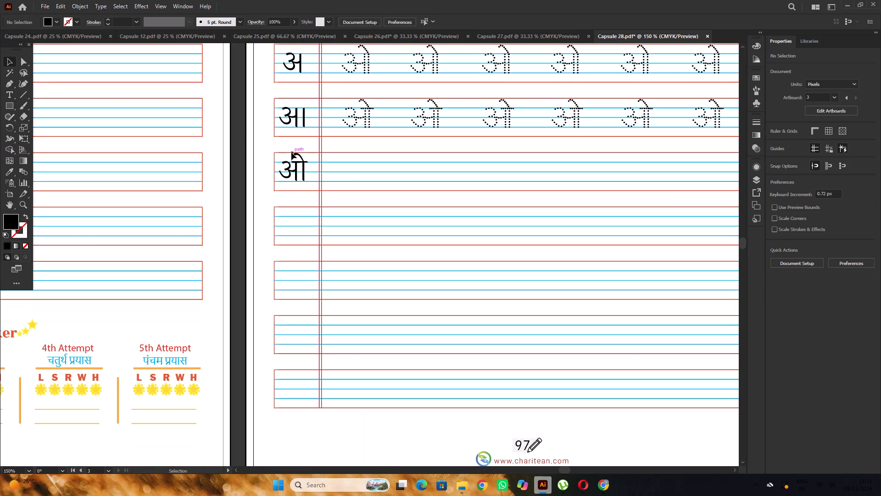
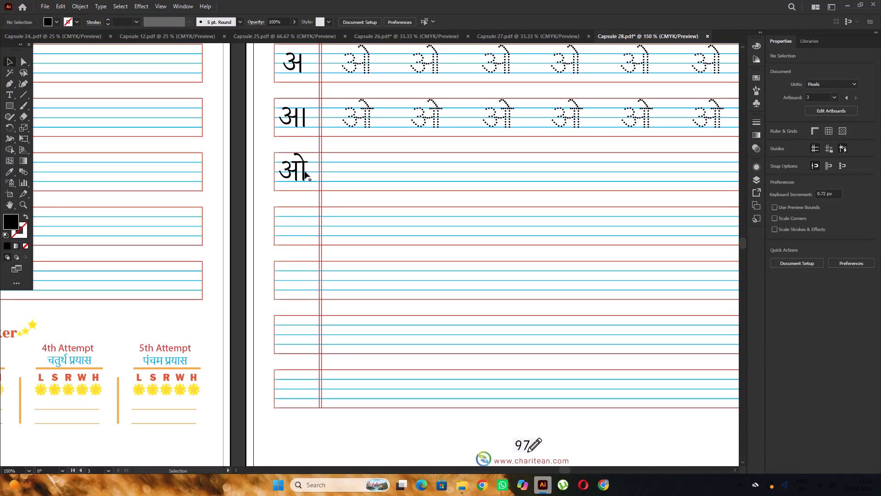
Isolate page 97's first-row dotted letters and delete the dots of the first letter's trailing horizontal stroke.
{"action": "scroll", "coordinate": [301, 183], "scroll_direction": "up", "scroll_amount": 1}
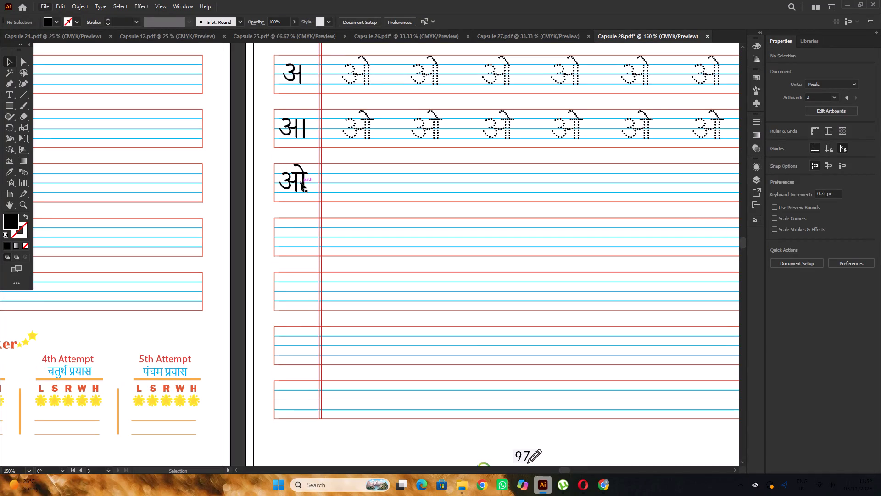
{"action": "scroll", "coordinate": [301, 183], "scroll_direction": "up", "scroll_amount": 2, "text": "alt"}
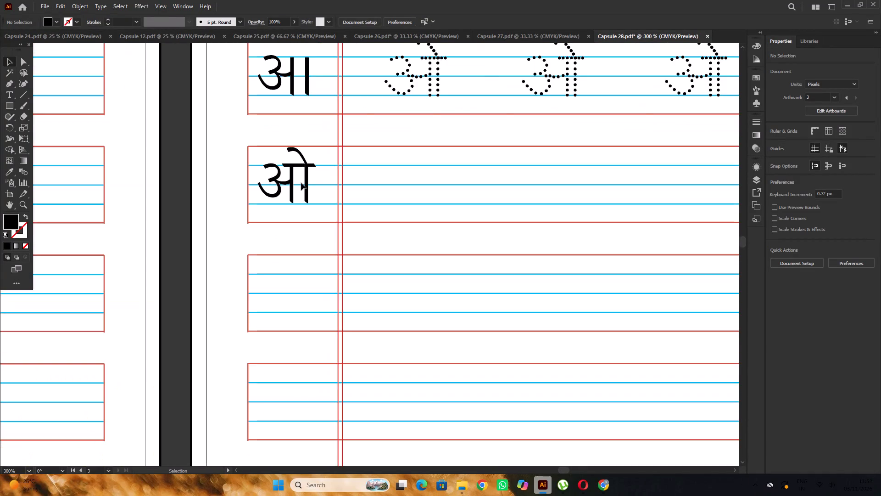
{"action": "scroll", "coordinate": [301, 183], "scroll_direction": "down", "scroll_amount": 3, "text": "alt"}
{"action": "left_click", "coordinate": [658, 179]}
{"action": "key", "text": "space"}
{"action": "left_click_drag", "start_coordinate": [650, 147], "coordinate": [600, 329]}
{"action": "scroll", "coordinate": [304, 194], "scroll_direction": "up", "scroll_amount": 2, "text": "alt"}
{"action": "scroll", "coordinate": [306, 188], "scroll_direction": "up", "scroll_amount": 3}
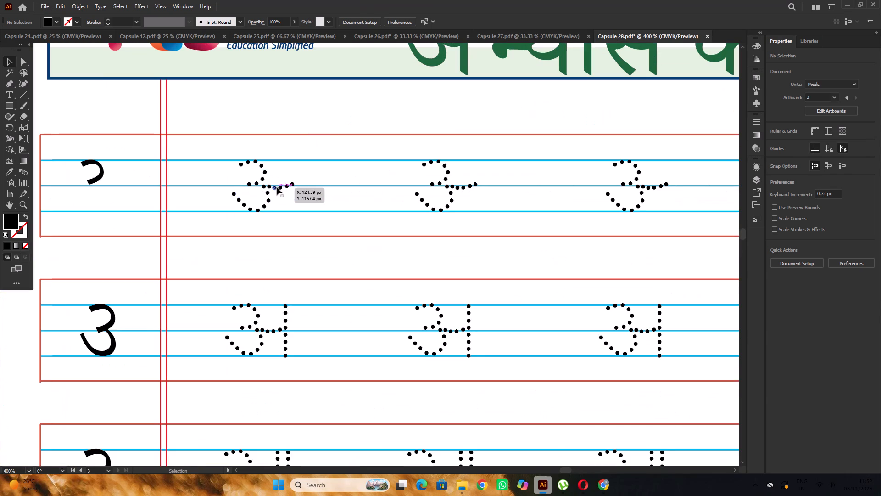
{"action": "left_click", "coordinate": [277, 187]}
{"action": "triple_click", "coordinate": [277, 187]}
{"action": "key", "text": "Delete"}
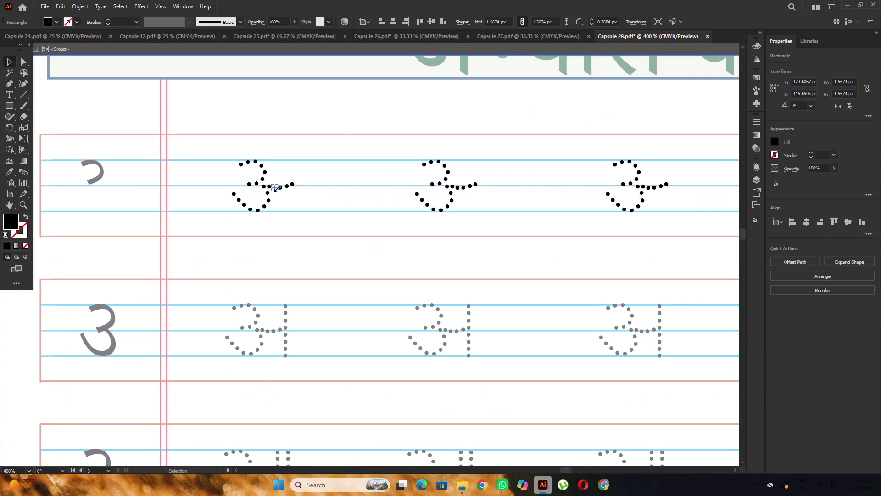
{"action": "left_click", "coordinate": [282, 188]}
{"action": "key", "text": "Delete"}
{"action": "left_click", "coordinate": [287, 186]}
{"action": "key", "text": "Delete"}
{"action": "left_click", "coordinate": [291, 185]}
{"action": "key", "text": "Delete"}
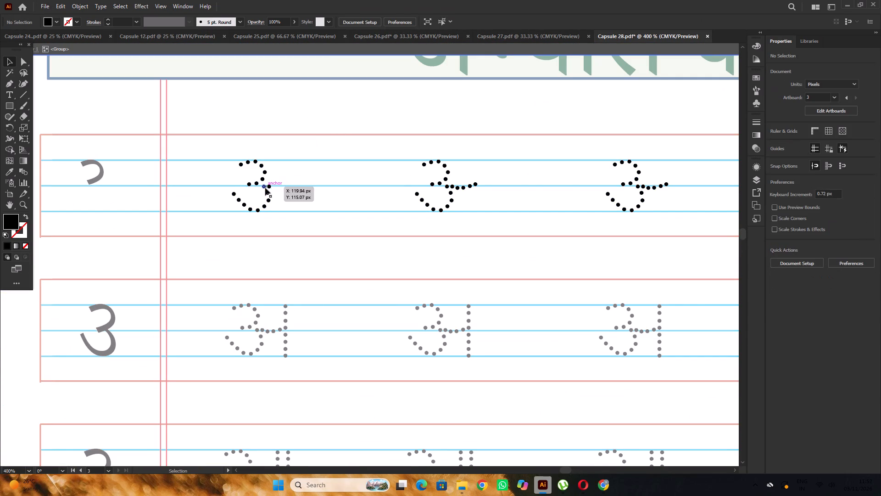
Delete the lower-curve dots of the first-row first letter, keeping only the top curve, and exit isolation mode.
{"action": "left_click", "coordinate": [265, 188]}
{"action": "key", "text": "Delete"}
{"action": "left_click", "coordinate": [268, 187]}
{"action": "key", "text": "Delete"}
{"action": "left_click", "coordinate": [268, 192]}
{"action": "key", "text": "Delete"}
{"action": "left_click", "coordinate": [269, 200]}
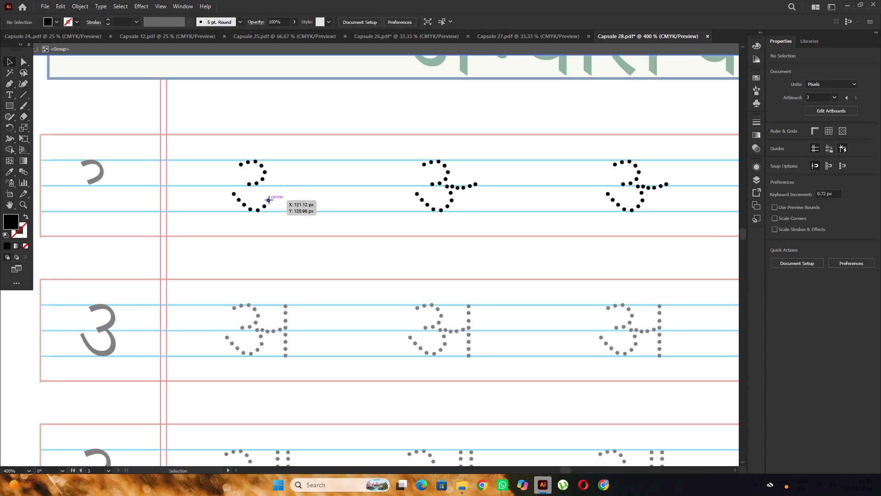
{"action": "key", "text": "Delete"}
{"action": "left_click_drag", "start_coordinate": [214, 193], "coordinate": [281, 221]}
{"action": "key", "text": "Delete"}
{"action": "double_click", "coordinate": [327, 192]}
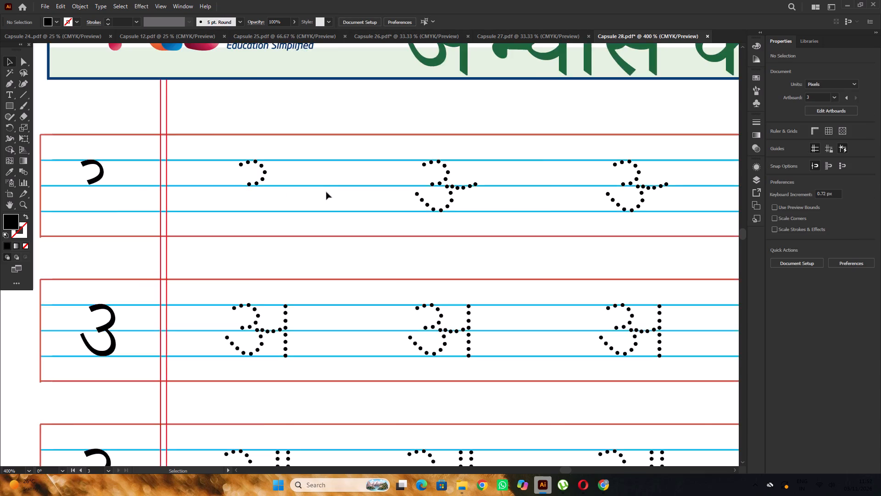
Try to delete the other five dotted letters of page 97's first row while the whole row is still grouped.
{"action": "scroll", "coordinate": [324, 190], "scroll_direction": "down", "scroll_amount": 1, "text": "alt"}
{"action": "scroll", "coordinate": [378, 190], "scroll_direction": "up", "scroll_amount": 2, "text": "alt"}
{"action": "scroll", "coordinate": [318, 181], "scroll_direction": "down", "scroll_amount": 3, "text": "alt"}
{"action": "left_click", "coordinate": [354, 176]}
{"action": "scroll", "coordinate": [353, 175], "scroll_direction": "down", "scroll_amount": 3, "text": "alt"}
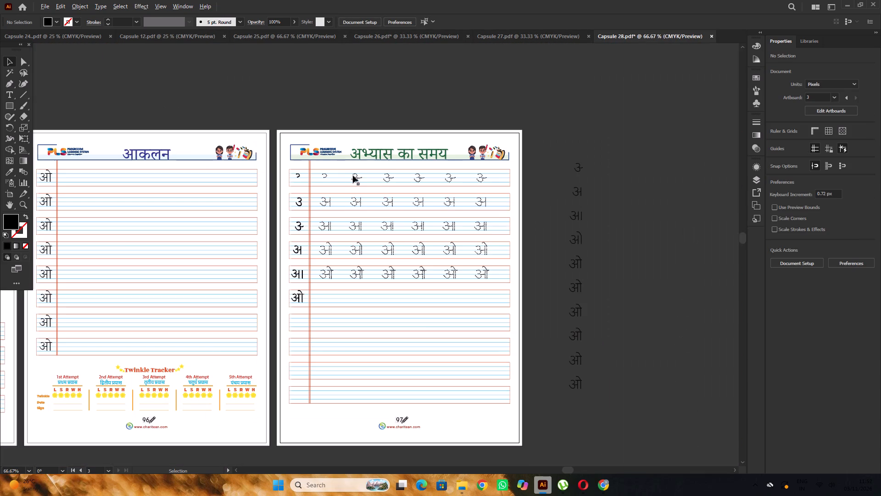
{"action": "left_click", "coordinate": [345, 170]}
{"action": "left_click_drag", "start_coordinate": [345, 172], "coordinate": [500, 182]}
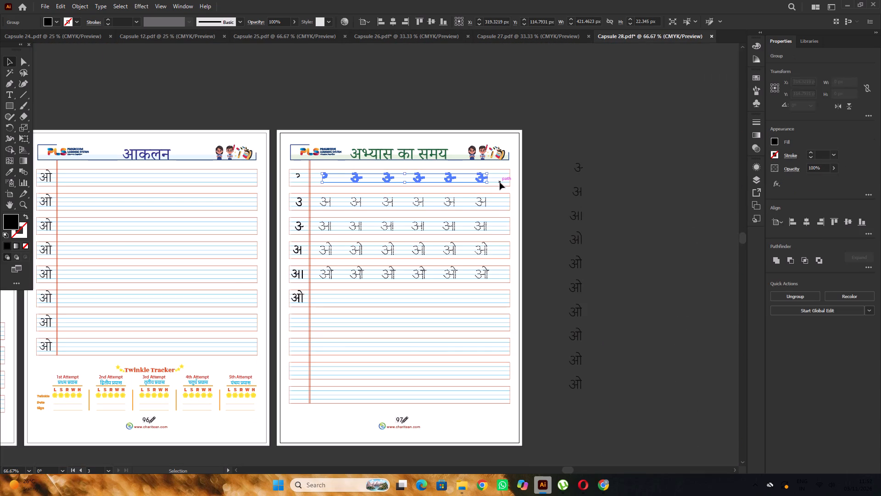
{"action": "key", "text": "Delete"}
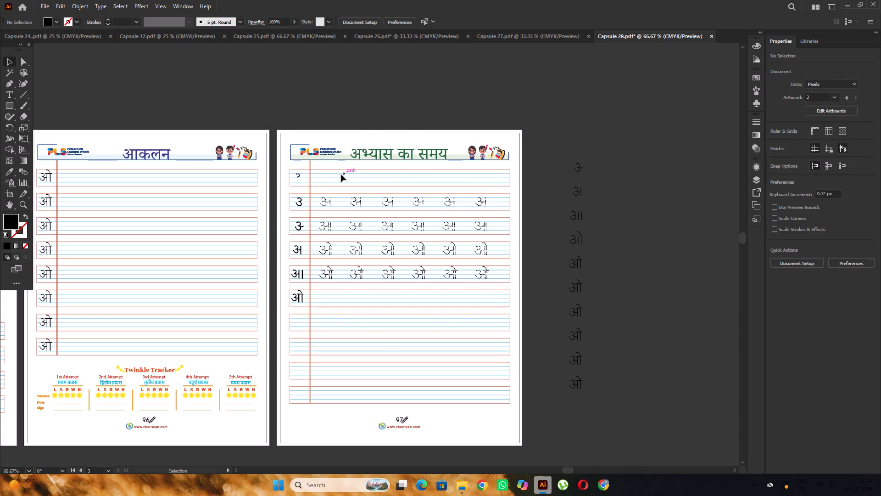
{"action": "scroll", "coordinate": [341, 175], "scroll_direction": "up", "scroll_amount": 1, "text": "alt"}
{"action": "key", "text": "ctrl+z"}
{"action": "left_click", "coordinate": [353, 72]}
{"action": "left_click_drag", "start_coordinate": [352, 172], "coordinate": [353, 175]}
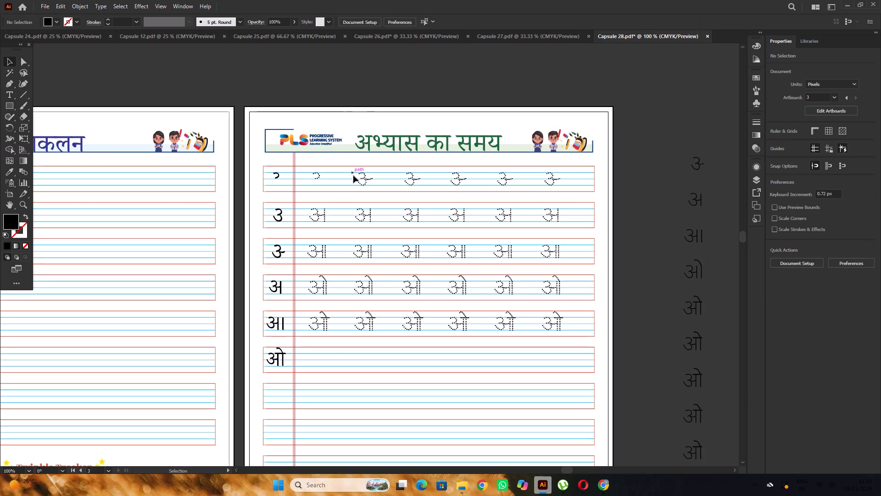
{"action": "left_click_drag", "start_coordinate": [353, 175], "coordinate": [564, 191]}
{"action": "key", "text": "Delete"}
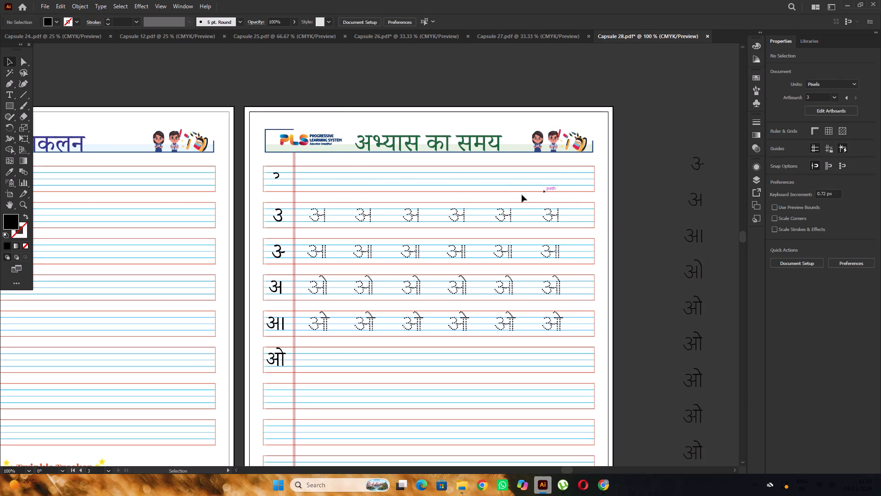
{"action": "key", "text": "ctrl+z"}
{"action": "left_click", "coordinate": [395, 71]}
Ungroup the first row's dotted letters and delete the five full letters after the trimmed top curve.
{"action": "left_click", "coordinate": [411, 178]}
{"action": "right_click", "coordinate": [411, 177]}
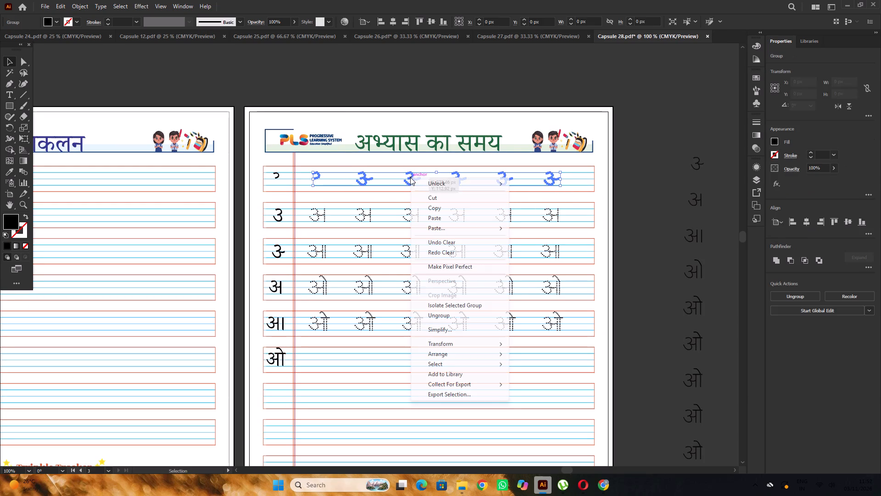
{"action": "left_click", "coordinate": [457, 314]}
{"action": "left_click", "coordinate": [403, 98]}
{"action": "left_click_drag", "start_coordinate": [350, 171], "coordinate": [546, 186]}
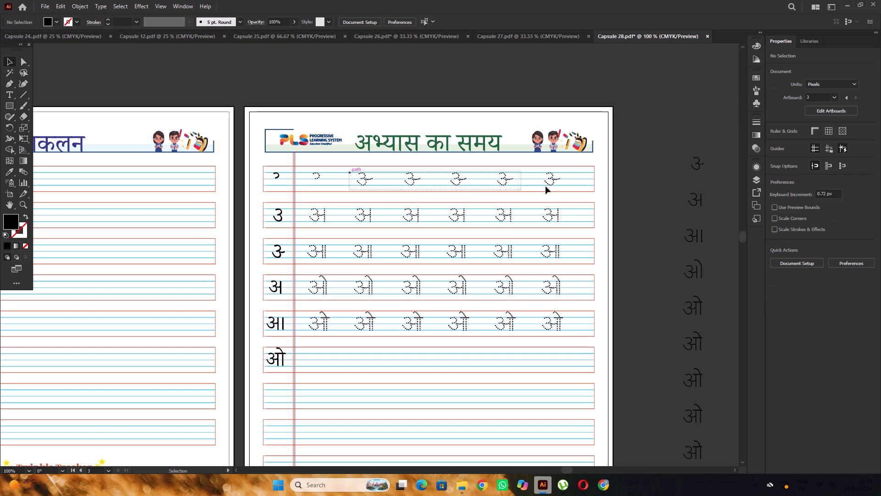
{"action": "left_click_drag", "start_coordinate": [546, 186], "coordinate": [555, 185]}
{"action": "key", "text": "Delete"}
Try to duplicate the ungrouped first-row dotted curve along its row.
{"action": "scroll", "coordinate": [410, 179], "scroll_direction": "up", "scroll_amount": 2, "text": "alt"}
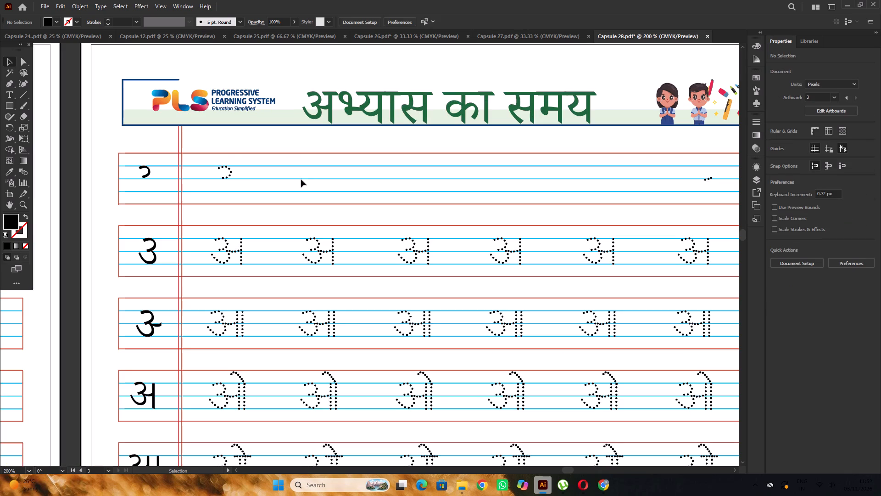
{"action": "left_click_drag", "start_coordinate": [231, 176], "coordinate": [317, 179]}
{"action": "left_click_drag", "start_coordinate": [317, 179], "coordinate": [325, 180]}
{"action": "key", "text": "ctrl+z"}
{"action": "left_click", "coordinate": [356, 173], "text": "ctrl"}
Group the first-row dotted curve and duplicate it along the row as five evenly spaced copies.
{"action": "left_click_drag", "start_coordinate": [205, 157], "coordinate": [292, 220]}
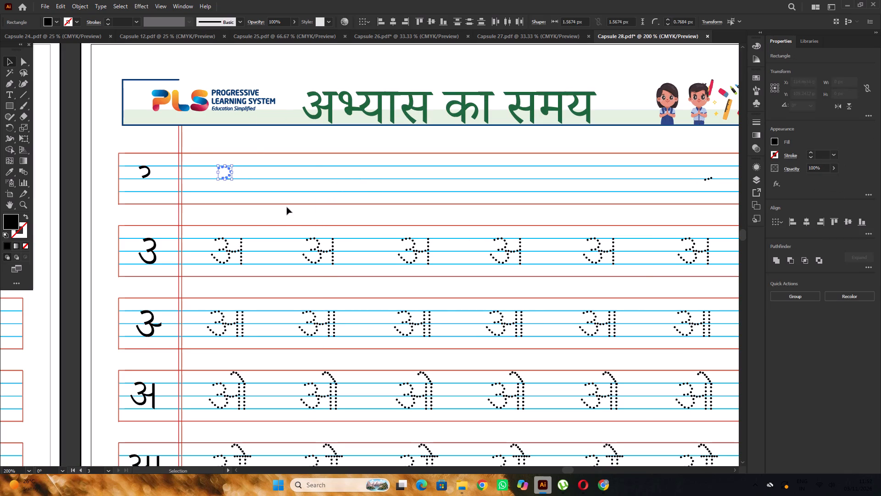
{"action": "key", "text": "ctrl+g"}
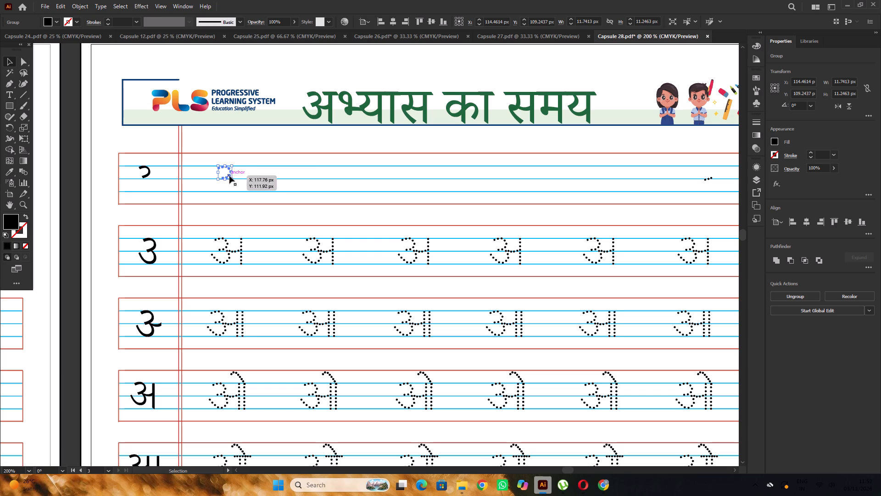
{"action": "left_click_drag", "start_coordinate": [229, 176], "coordinate": [324, 180]}
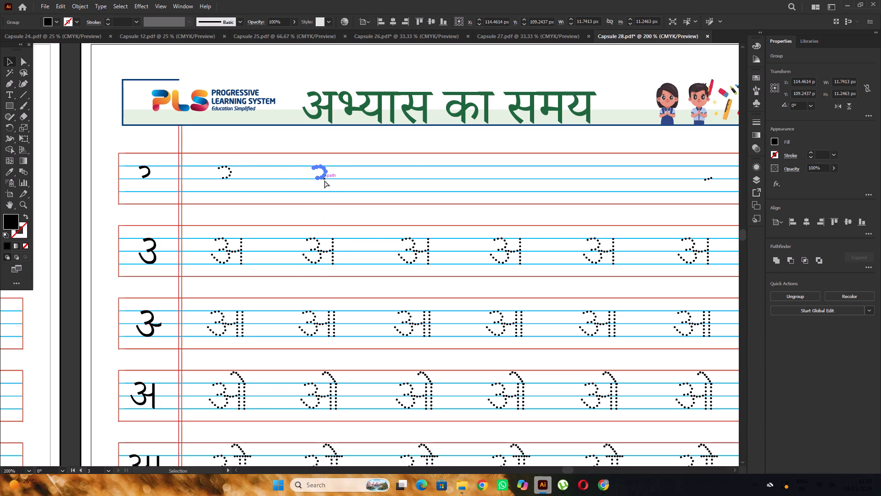
{"action": "key", "text": "ctrl+d"}
{"action": "key", "text": "ctrl+d"}
{"action": "key", "text": "ctrl+d"}
{"action": "key", "text": "ctrl+d"}
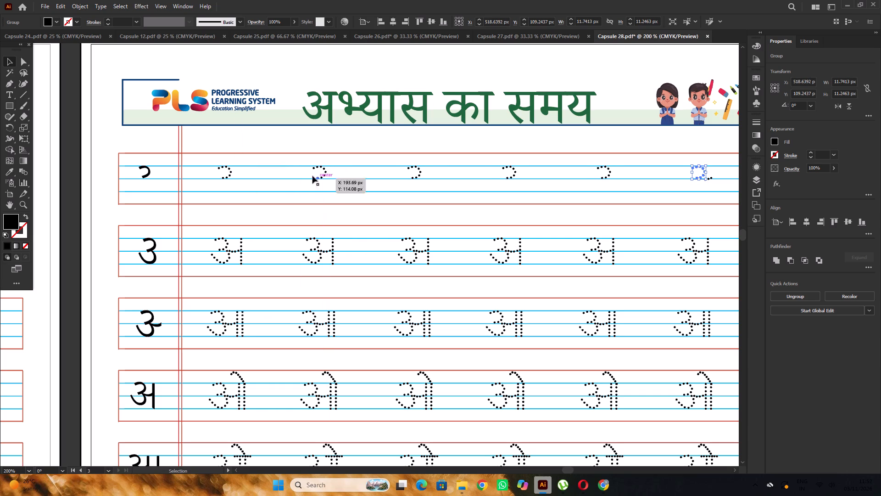
Delete the three leftover stroke dots beside the last dotted curve in the first row.
{"action": "scroll", "coordinate": [278, 164], "scroll_direction": "down", "scroll_amount": 2, "text": "alt"}
{"action": "left_click", "coordinate": [577, 173]}
{"action": "scroll", "coordinate": [486, 176], "scroll_direction": "up", "scroll_amount": 2, "text": "alt"}
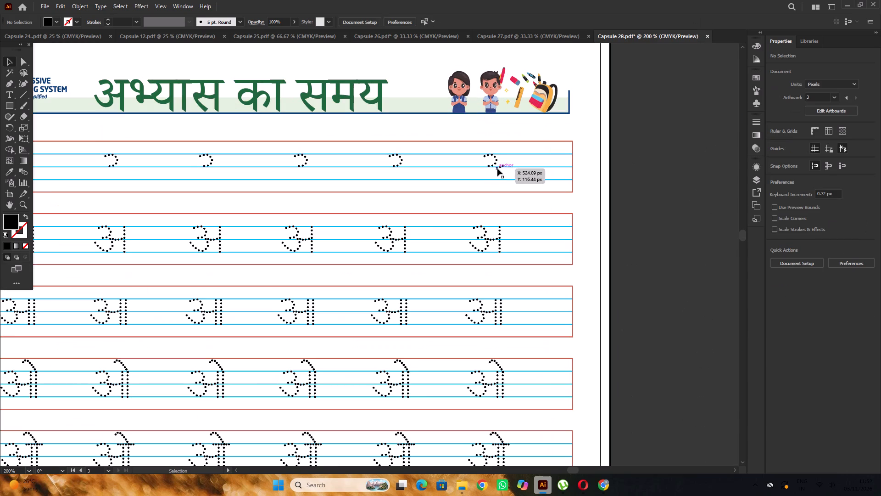
{"action": "left_click", "coordinate": [497, 169]}
{"action": "key", "text": "Delete"}
{"action": "left_click", "coordinate": [500, 168]}
{"action": "key", "text": "Delete"}
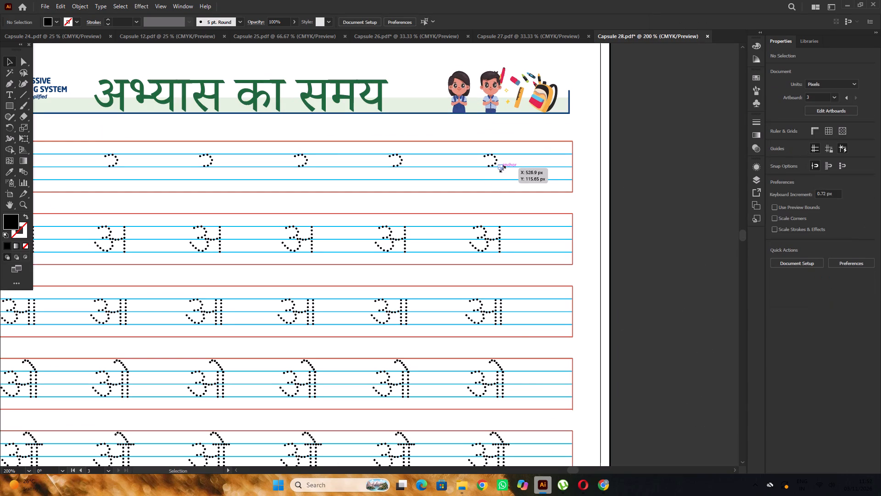
{"action": "left_click", "coordinate": [504, 167]}
{"action": "key", "text": "Delete"}
Ungroup the dotted अ letters in page 97's second row.
{"action": "scroll", "coordinate": [516, 174], "scroll_direction": "down", "scroll_amount": 3, "text": "alt"}
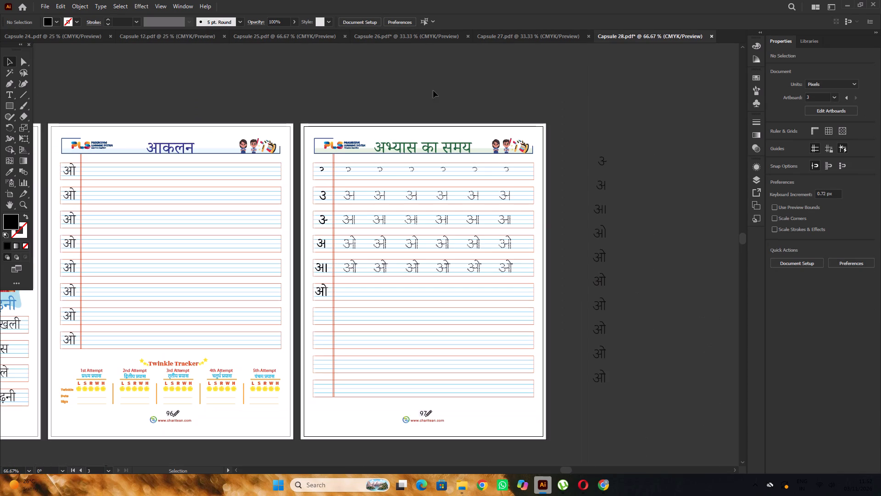
{"action": "left_click", "coordinate": [429, 85]}
{"action": "scroll", "coordinate": [416, 101], "scroll_direction": "down", "scroll_amount": 3}
{"action": "scroll", "coordinate": [365, 160], "scroll_direction": "up", "scroll_amount": 4, "text": "alt"}
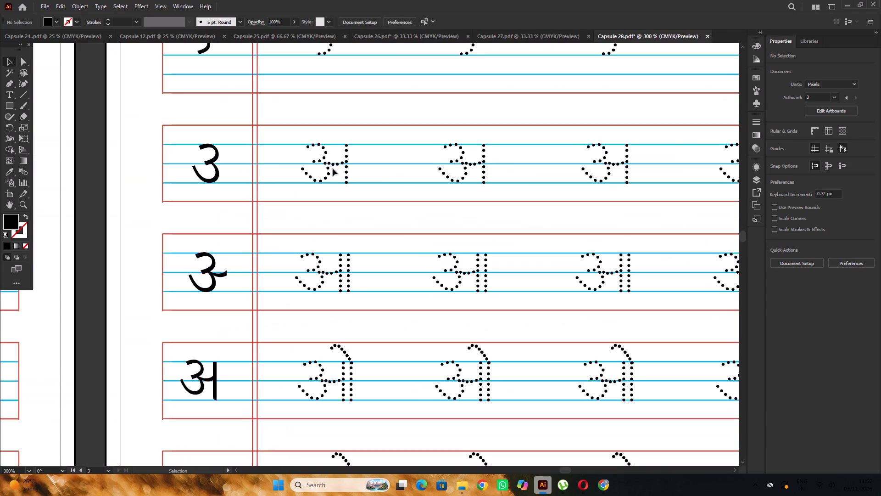
{"action": "left_click", "coordinate": [333, 167]}
{"action": "scroll", "coordinate": [333, 167], "scroll_direction": "up", "scroll_amount": 1, "text": "alt"}
{"action": "right_click", "coordinate": [333, 167]}
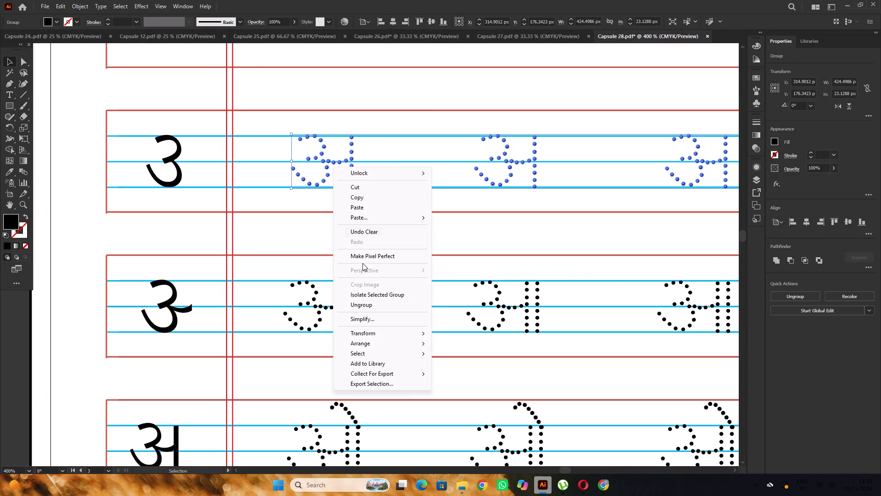
{"action": "left_click", "coordinate": [366, 302]}
{"action": "left_click", "coordinate": [391, 243]}
Delete the connecting dots and vertical stroke of the second row's first dotted अ, keeping its two curves.
{"action": "scroll", "coordinate": [339, 157], "scroll_direction": "up", "scroll_amount": 3}
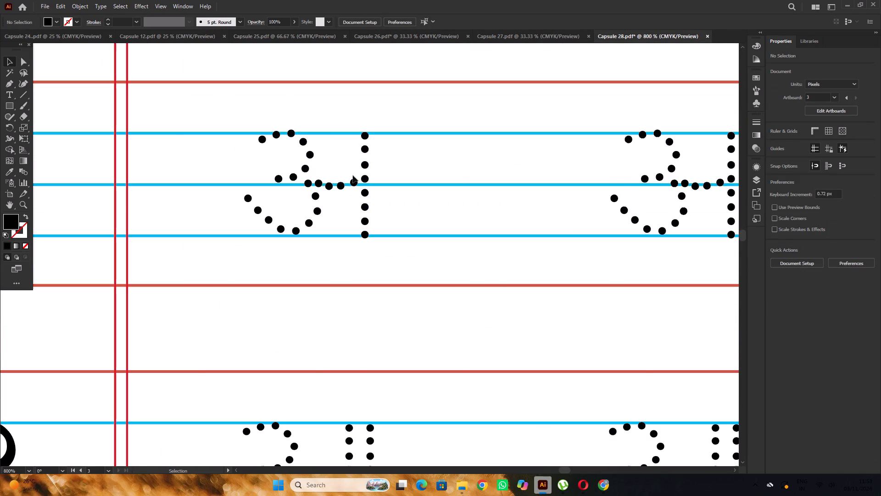
{"action": "scroll", "coordinate": [356, 173], "scroll_direction": "down", "scroll_amount": 3, "text": "alt"}
{"action": "scroll", "coordinate": [354, 173], "scroll_direction": "up", "scroll_amount": 2, "text": "alt"}
{"action": "left_click", "coordinate": [341, 178]}
{"action": "scroll", "coordinate": [347, 178], "scroll_direction": "up", "scroll_amount": 2, "text": "alt"}
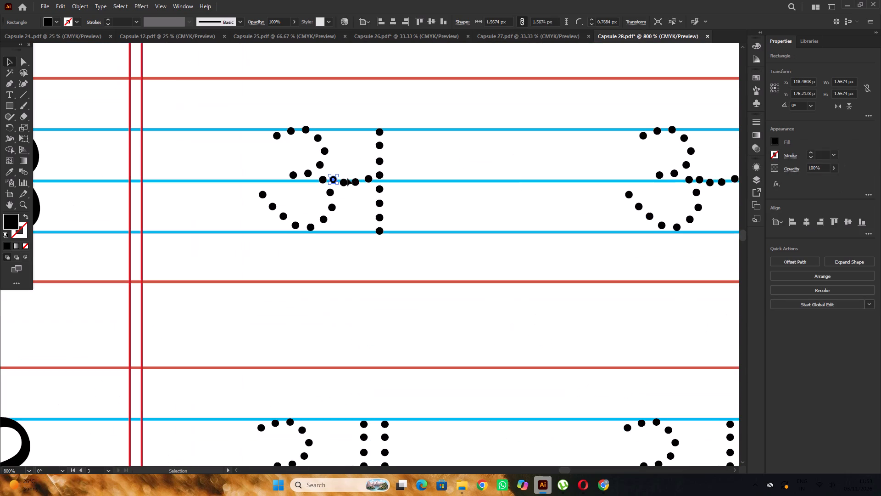
{"action": "key", "text": "Delete"}
{"action": "left_click", "coordinate": [348, 185]}
{"action": "key", "text": "Delete"}
{"action": "left_click", "coordinate": [357, 182]}
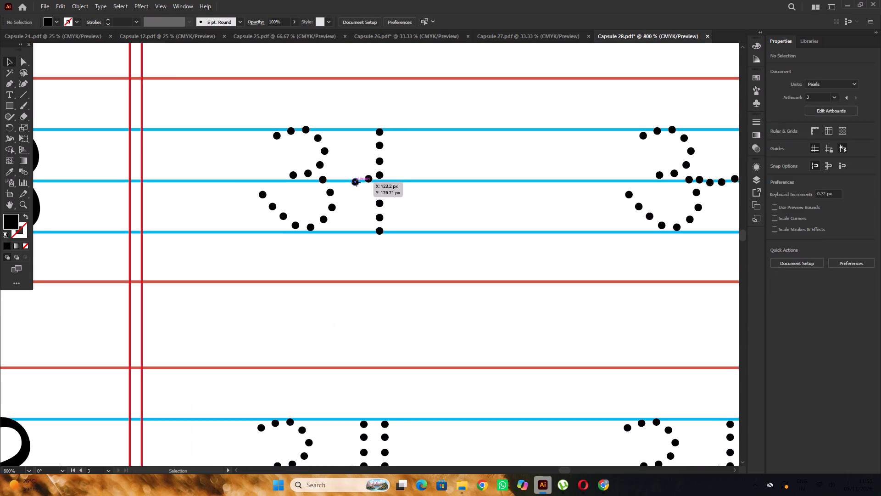
{"action": "key", "text": "Delete"}
{"action": "left_click", "coordinate": [369, 179]}
{"action": "key", "text": "Delete"}
{"action": "left_click_drag", "start_coordinate": [426, 103], "coordinate": [367, 276]}
{"action": "key", "text": "Delete"}
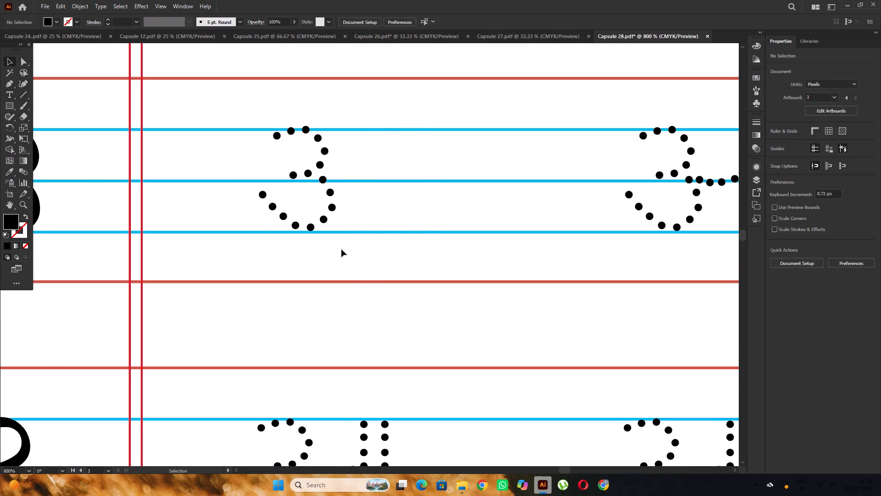
Delete the other five dotted अ letters from the second row, including the last one's vertical stroke dots.
{"action": "scroll", "coordinate": [264, 232], "scroll_direction": "down", "scroll_amount": 4, "text": "alt"}
{"action": "left_click", "coordinate": [346, 240]}
{"action": "scroll", "coordinate": [321, 232], "scroll_direction": "down", "scroll_amount": 2, "text": "alt"}
{"action": "left_click_drag", "start_coordinate": [327, 218], "coordinate": [489, 231]}
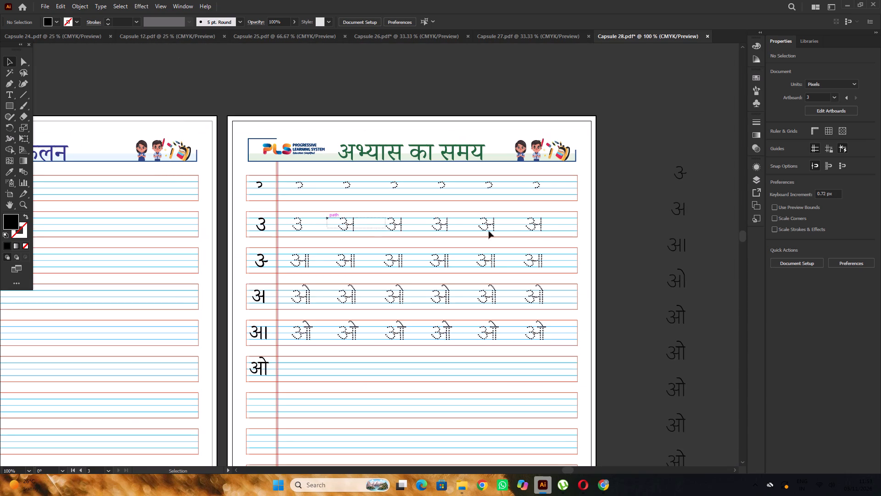
{"action": "left_click_drag", "start_coordinate": [489, 231], "coordinate": [539, 234]}
{"action": "key", "text": "Delete"}
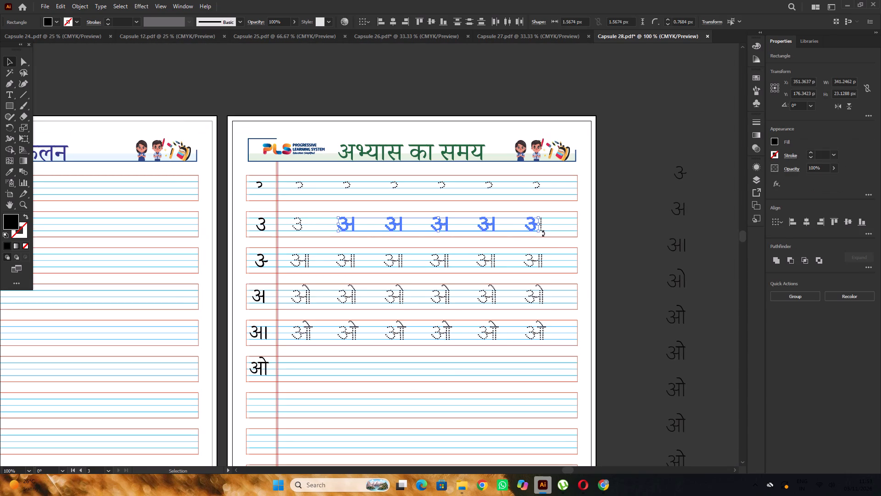
{"action": "scroll", "coordinate": [543, 233], "scroll_direction": "up", "scroll_amount": 3, "text": "alt"}
{"action": "left_click_drag", "start_coordinate": [524, 183], "coordinate": [563, 244]}
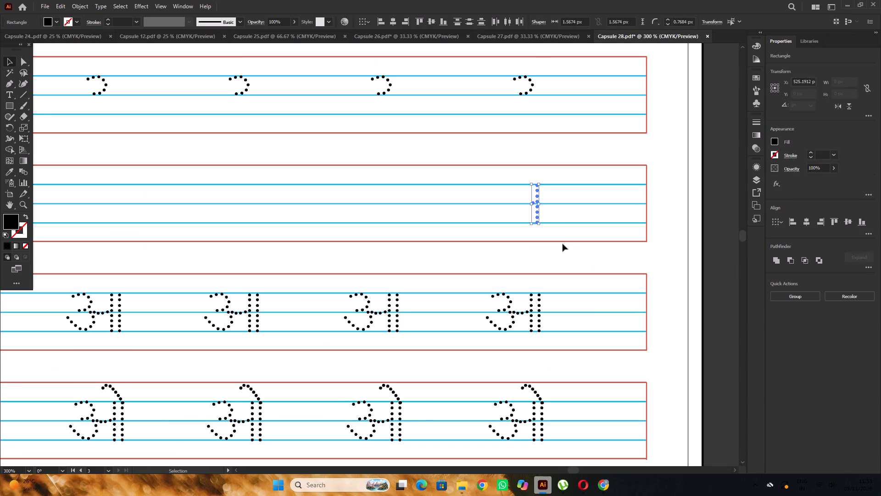
{"action": "key", "text": "Delete"}
Group the dots of the second row's remaining two-curve letter.
{"action": "scroll", "coordinate": [456, 189], "scroll_direction": "down", "scroll_amount": 2, "text": "alt"}
{"action": "scroll", "coordinate": [298, 207], "scroll_direction": "down", "scroll_amount": 1, "text": "alt"}
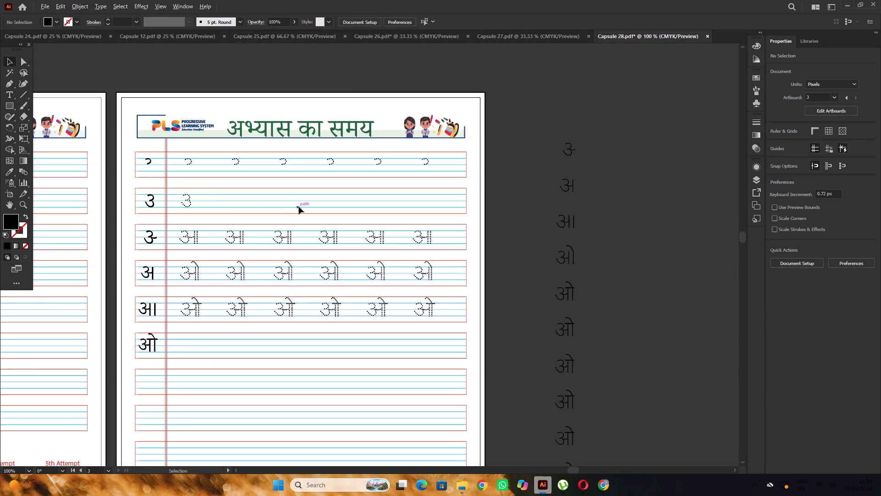
{"action": "scroll", "coordinate": [196, 201], "scroll_direction": "up", "scroll_amount": 1, "text": "alt"}
{"action": "left_click_drag", "start_coordinate": [209, 189], "coordinate": [175, 229]}
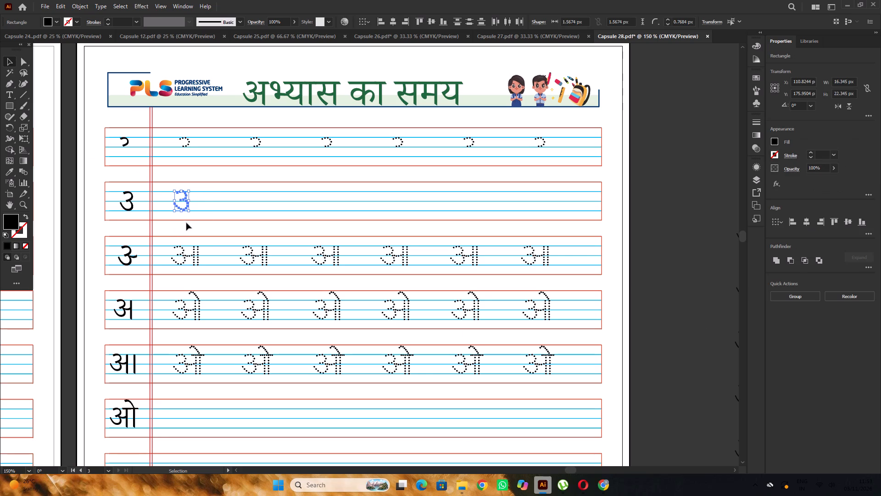
{"action": "key", "text": "ctrl+g"}
{"action": "left_click", "coordinate": [227, 231]}
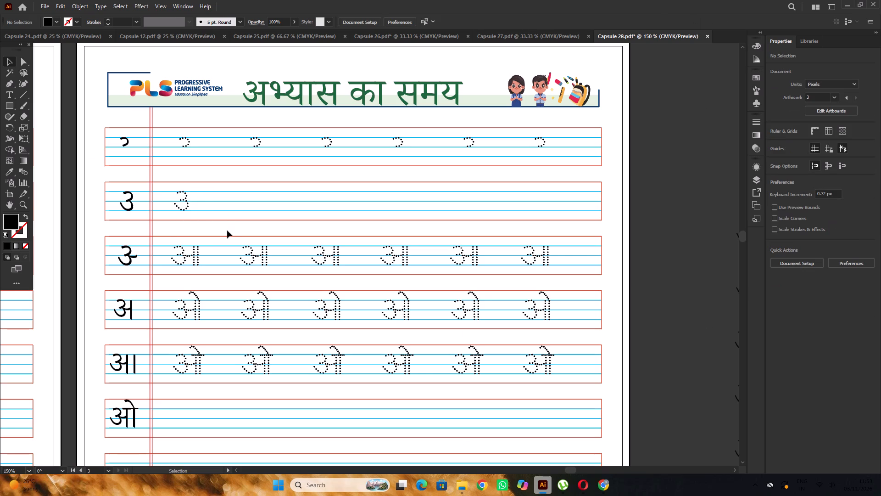
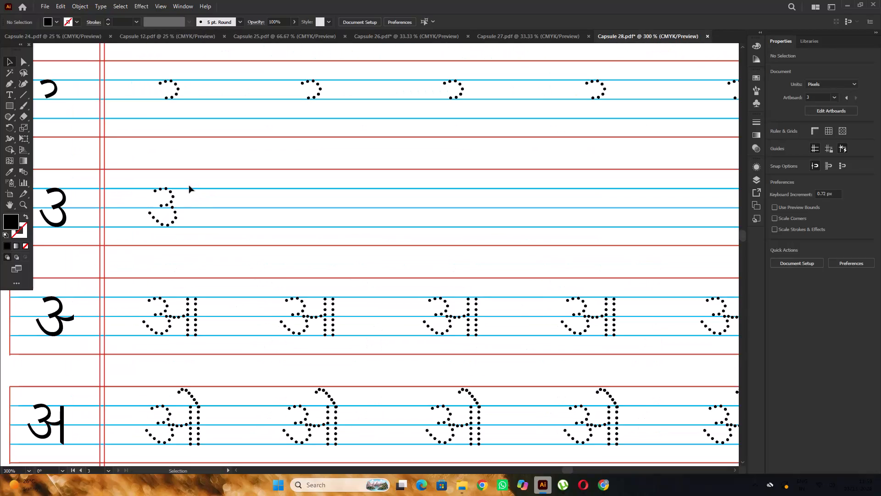
Fill page 97's second row with five evenly spaced copies of its grouped two-curve dotted letter, level with the original.
{"action": "left_click_drag", "start_coordinate": [189, 186], "coordinate": [136, 262]}
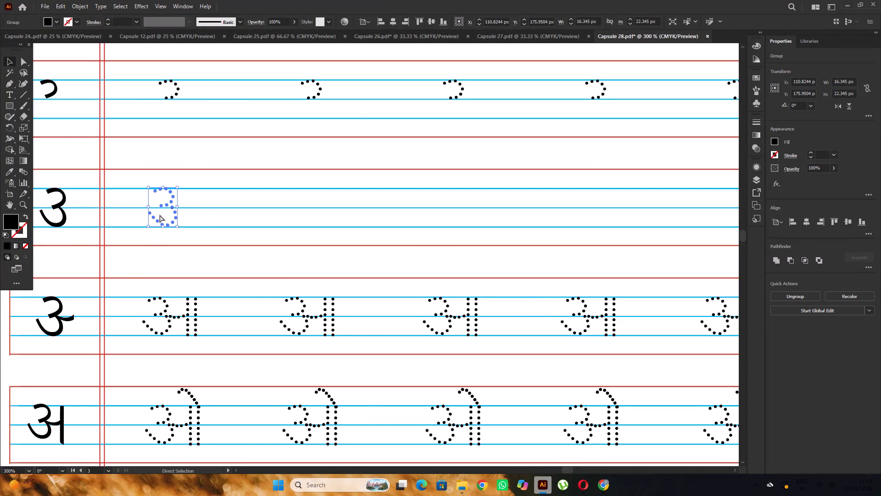
{"action": "key", "text": "ctrl+g"}
{"action": "left_click_drag", "start_coordinate": [172, 206], "coordinate": [301, 213], "text": "alt"}
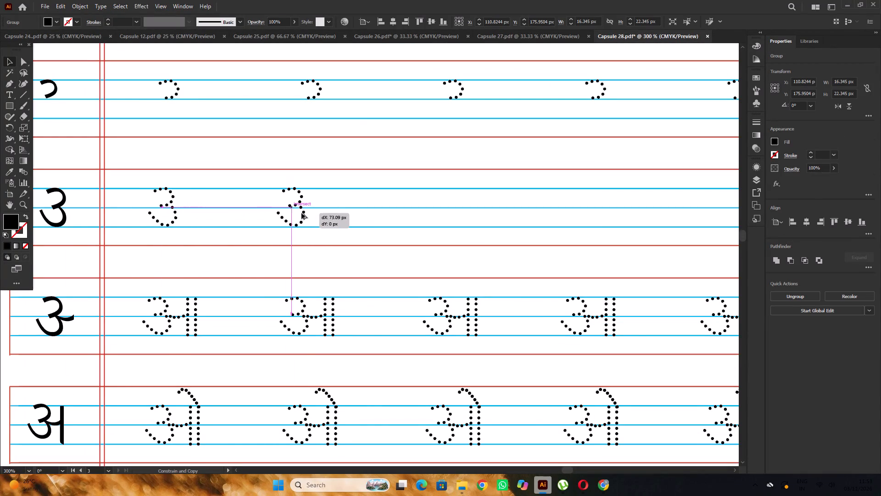
{"action": "left_click_drag", "start_coordinate": [301, 213], "coordinate": [319, 214], "text": "alt"}
{"action": "scroll", "coordinate": [192, 196], "scroll_direction": "down", "scroll_amount": 2, "text": "alt"}
{"action": "scroll", "coordinate": [254, 203], "scroll_direction": "up", "scroll_amount": 2, "text": "alt"}
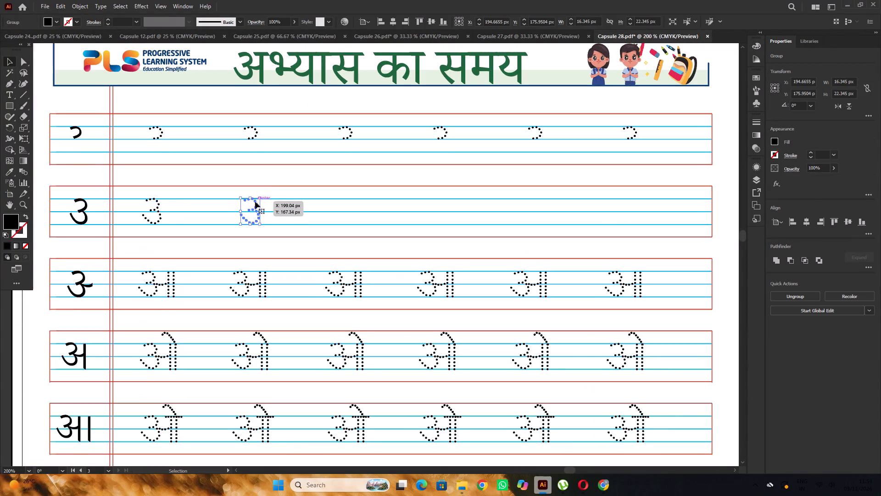
{"action": "left_click_drag", "start_coordinate": [253, 209], "coordinate": [347, 209], "text": "alt"}
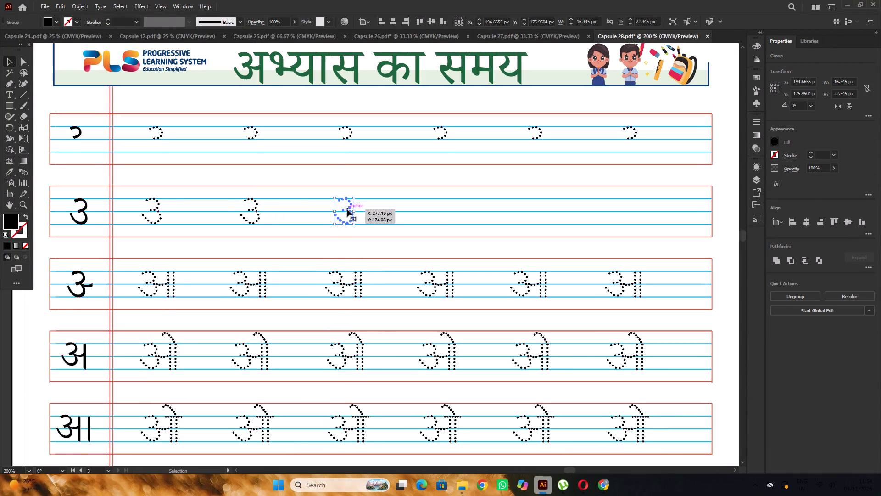
{"action": "left_click_drag", "start_coordinate": [347, 209], "coordinate": [445, 205], "text": "alt"}
{"action": "scroll", "coordinate": [428, 203], "scroll_direction": "down", "scroll_amount": 3, "text": "alt"}
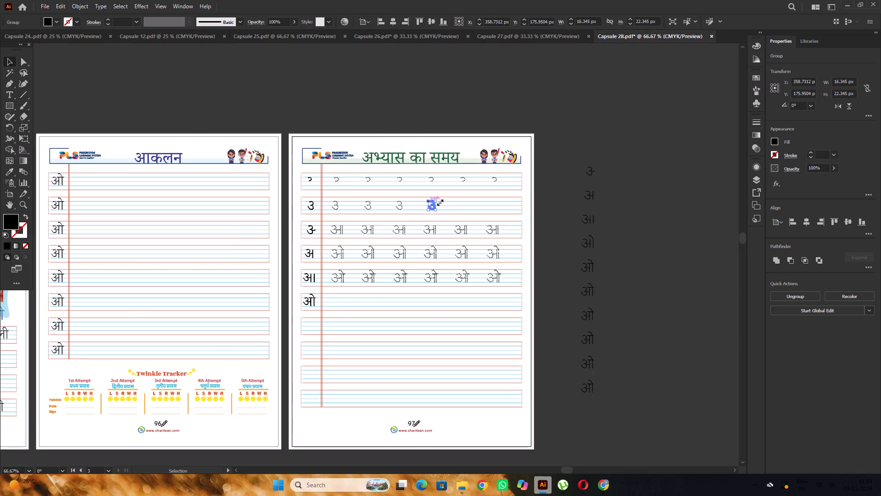
{"action": "scroll", "coordinate": [467, 208], "scroll_direction": "up", "scroll_amount": 2, "text": "alt"}
{"action": "left_click_drag", "start_coordinate": [385, 203], "coordinate": [448, 204], "text": "alt"}
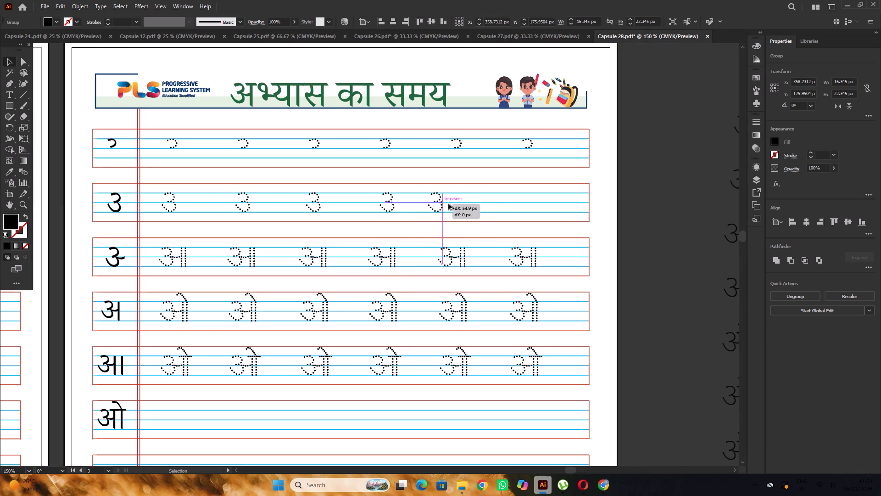
{"action": "left_click_drag", "start_coordinate": [448, 204], "coordinate": [454, 204], "text": "alt"}
{"action": "left_click_drag", "start_coordinate": [455, 203], "coordinate": [529, 203]}
{"action": "scroll", "coordinate": [400, 191], "scroll_direction": "down", "scroll_amount": 2, "text": "alt"}
{"action": "left_click", "coordinate": [525, 187]}
{"action": "scroll", "coordinate": [524, 186], "scroll_direction": "down", "scroll_amount": 3}
{"action": "scroll", "coordinate": [427, 197], "scroll_direction": "up", "scroll_amount": 1, "text": "alt"}
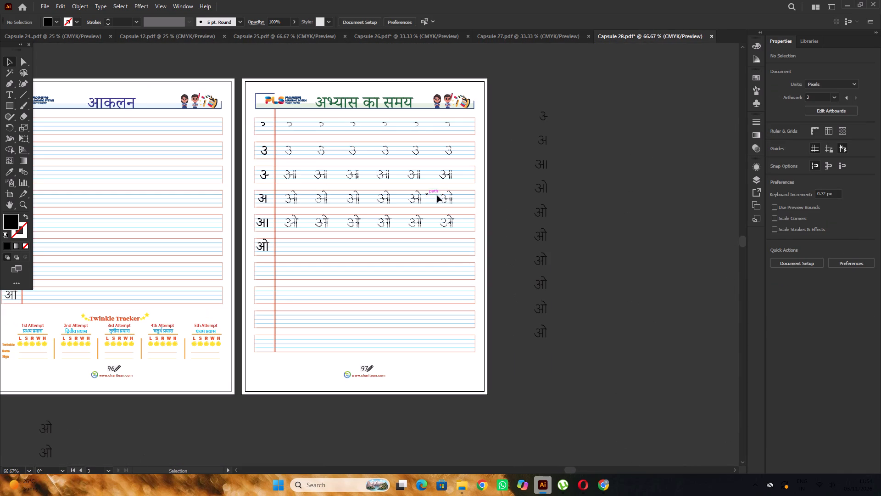
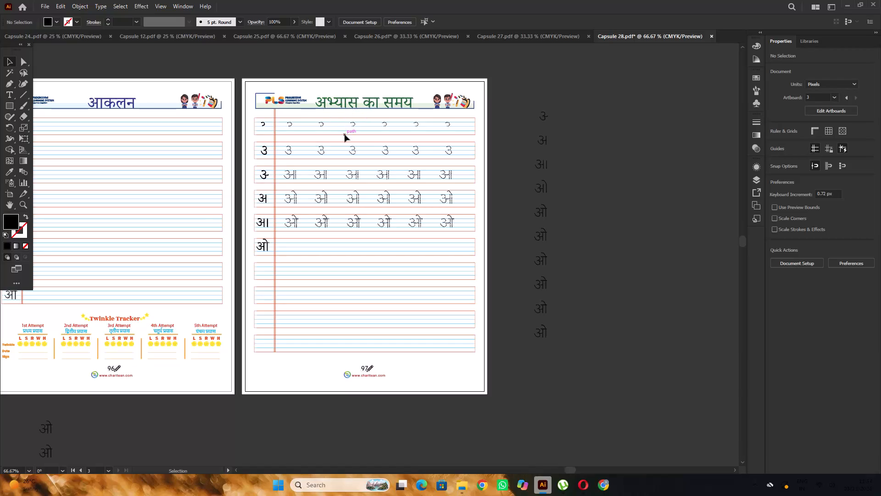
Ungroup the dotted letters in page 97's third row.
{"action": "scroll", "coordinate": [345, 135], "scroll_direction": "up", "scroll_amount": 3, "text": "alt"}
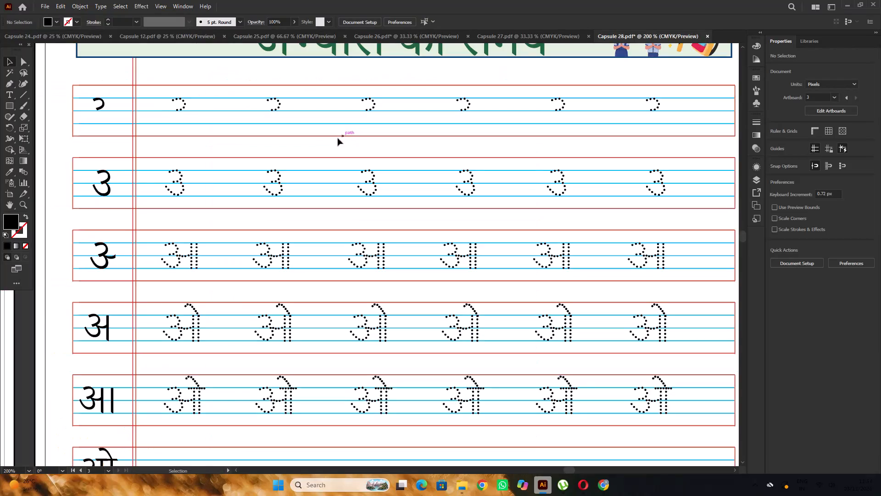
{"action": "scroll", "coordinate": [323, 141], "scroll_direction": "down", "scroll_amount": 5, "text": "alt"}
{"action": "scroll", "coordinate": [245, 176], "scroll_direction": "up", "scroll_amount": 2, "text": "alt"}
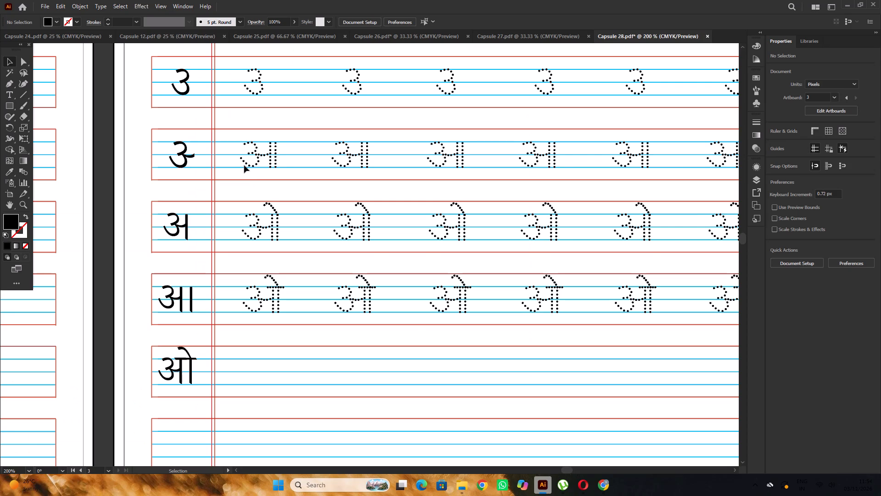
{"action": "scroll", "coordinate": [245, 166], "scroll_direction": "up", "scroll_amount": 1, "text": "alt"}
{"action": "scroll", "coordinate": [245, 166], "scroll_direction": "down", "scroll_amount": 1, "text": "alt"}
{"action": "scroll", "coordinate": [269, 147], "scroll_direction": "up", "scroll_amount": 3, "text": "alt"}
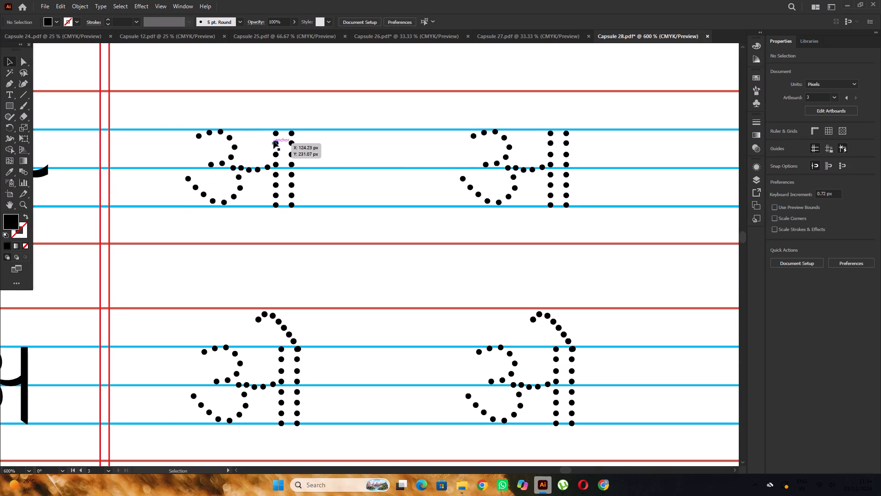
{"action": "left_click", "coordinate": [275, 138]}
{"action": "right_click", "coordinate": [275, 137]}
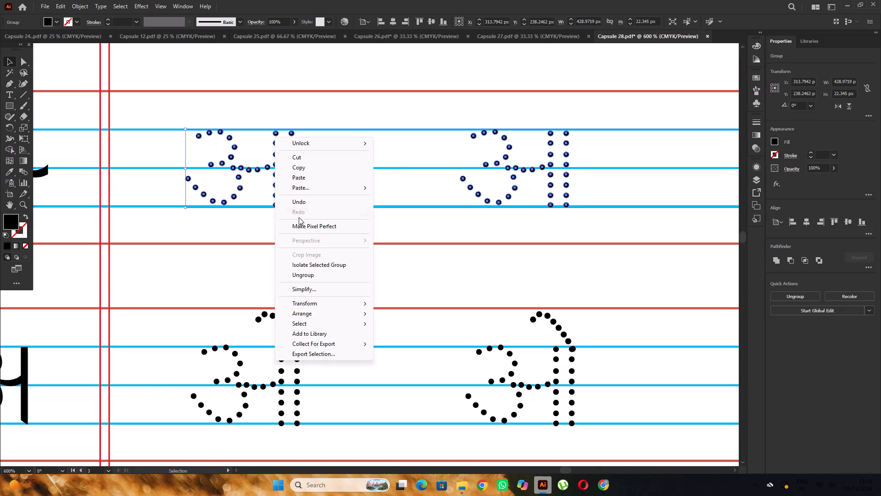
{"action": "left_click", "coordinate": [301, 279]}
{"action": "left_click", "coordinate": [278, 273]}
Delete both vertical dotted strokes from the third row's first letter, keeping its two curves and short middle connector.
{"action": "scroll", "coordinate": [244, 237], "scroll_direction": "down", "scroll_amount": 2, "text": "alt"}
{"action": "scroll", "coordinate": [284, 216], "scroll_direction": "up", "scroll_amount": 1, "text": "alt"}
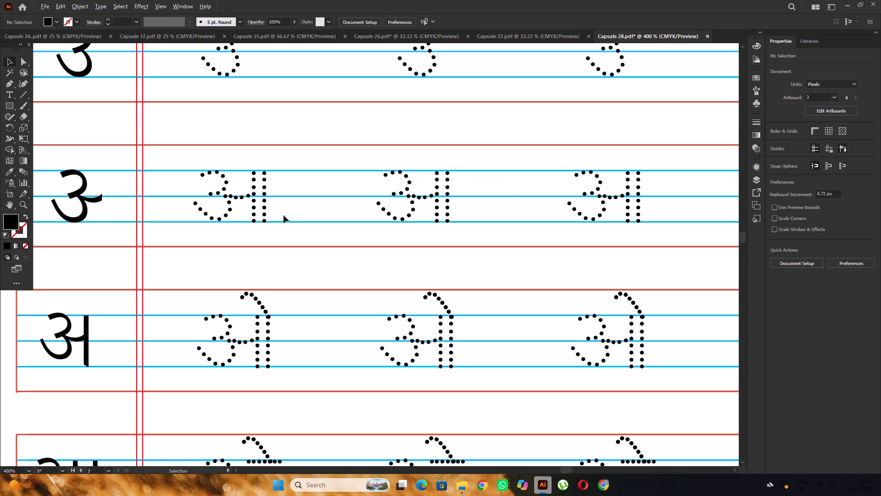
{"action": "left_click", "coordinate": [256, 173]}
{"action": "key", "text": "Delete"}
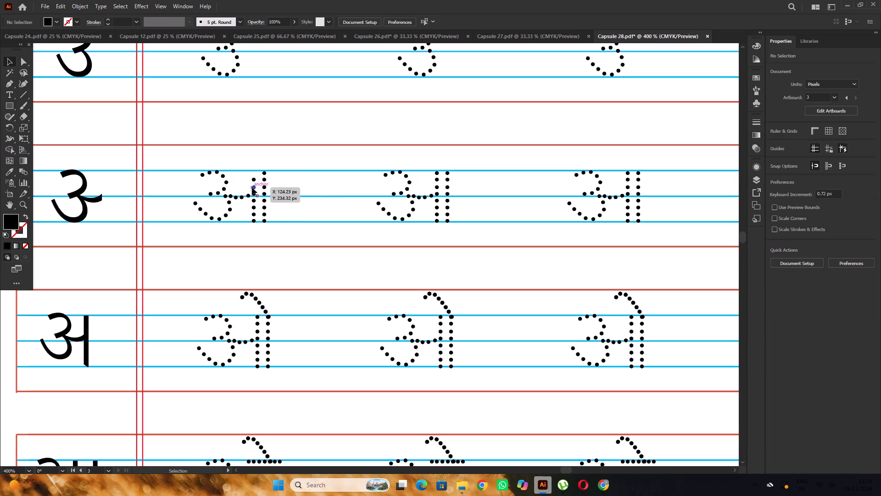
{"action": "left_click", "coordinate": [254, 184]}
{"action": "key", "text": "Delete"}
{"action": "left_click", "coordinate": [253, 180]}
{"action": "key", "text": "Delete"}
{"action": "left_click", "coordinate": [254, 194]}
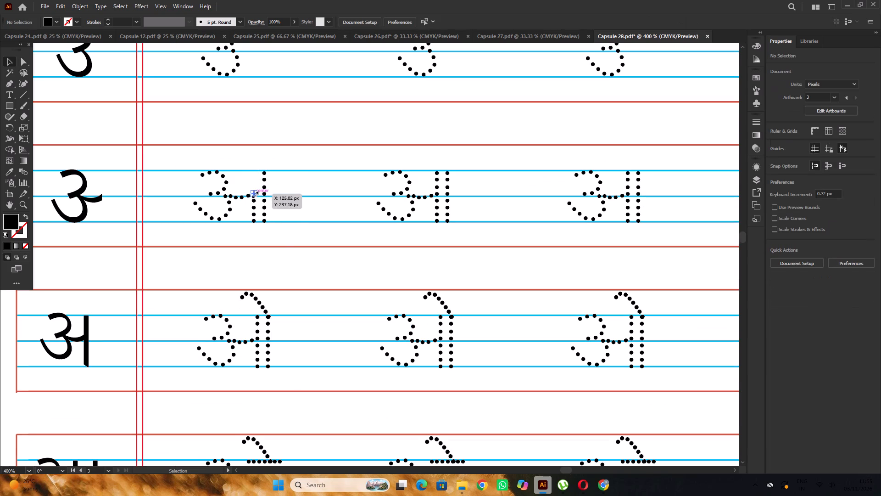
{"action": "key", "text": "Delete"}
{"action": "left_click", "coordinate": [254, 204]}
{"action": "key", "text": "Delete"}
{"action": "left_click_drag", "start_coordinate": [247, 207], "coordinate": [273, 241]}
{"action": "key", "text": "Delete"}
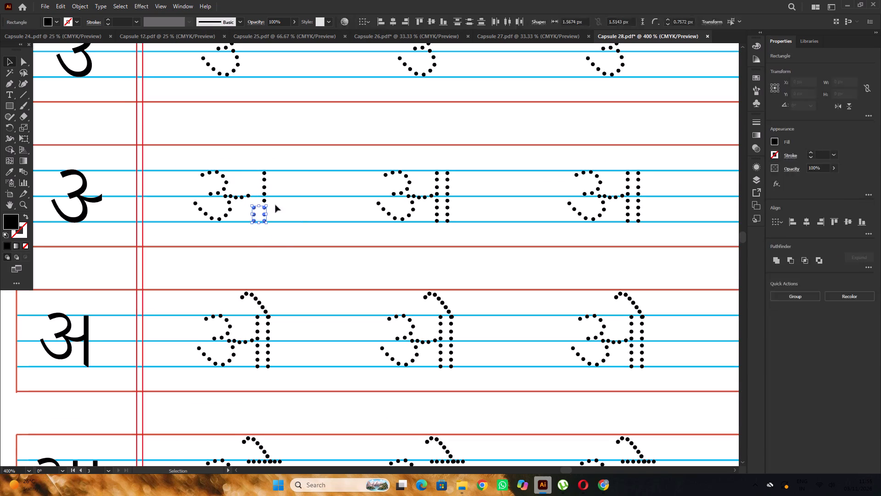
{"action": "left_click_drag", "start_coordinate": [274, 163], "coordinate": [257, 242]}
{"action": "key", "text": "Delete"}
Delete the remaining five old dotted letters from the third row.
{"action": "left_click_drag", "start_coordinate": [432, 165], "coordinate": [446, 203]}
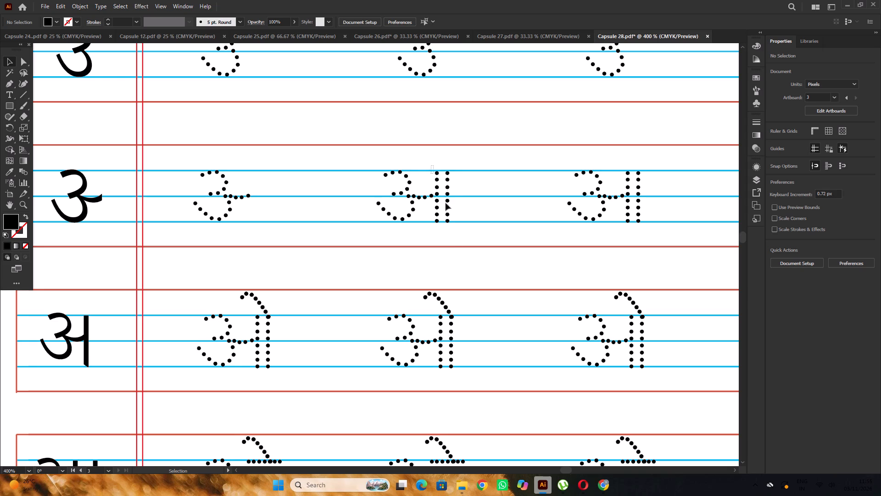
{"action": "left_click_drag", "start_coordinate": [446, 203], "coordinate": [458, 249]}
{"action": "key", "text": "Delete"}
{"action": "key", "text": "ctrl+z"}
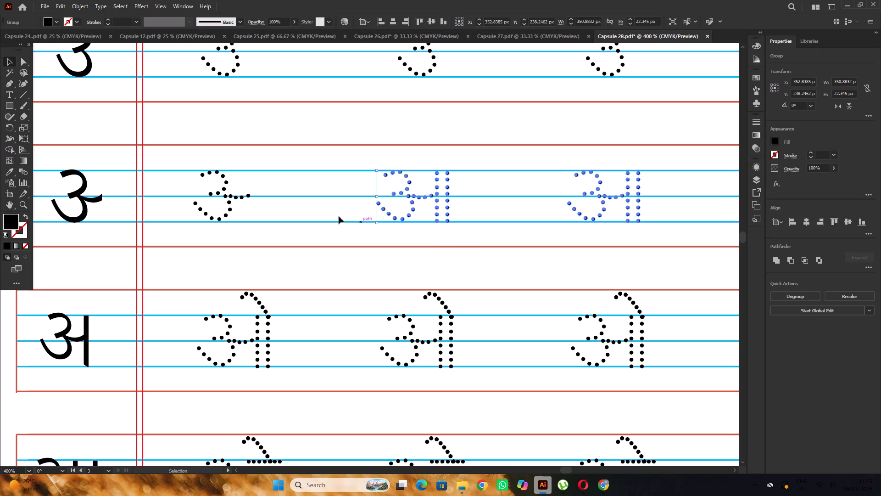
{"action": "scroll", "coordinate": [270, 194], "scroll_direction": "down", "scroll_amount": 3, "text": "alt"}
{"action": "key", "text": "Delete"}
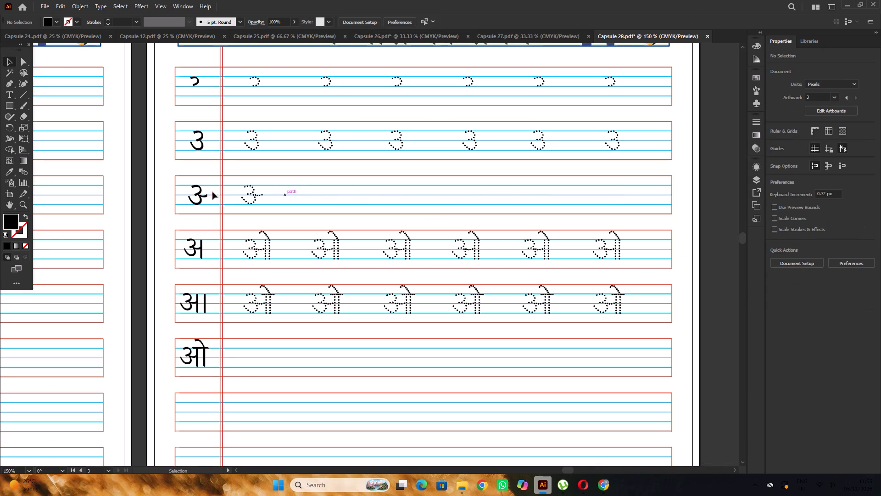
Group the third row's first dotted letter and fill the row with five level copies about 83 px apart.
{"action": "left_click_drag", "start_coordinate": [242, 186], "coordinate": [279, 212]}
{"action": "key", "text": "ctrl+g"}
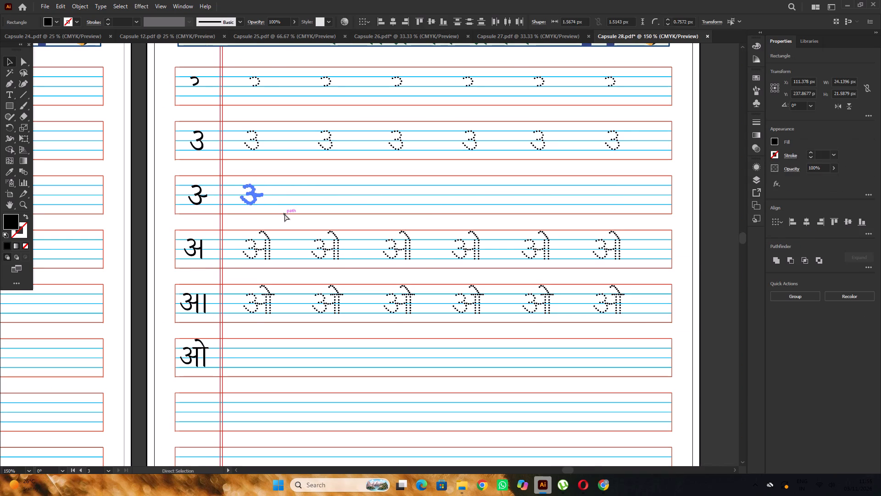
{"action": "scroll", "coordinate": [263, 202], "scroll_direction": "up", "scroll_amount": 1, "text": "alt"}
{"action": "left_click_drag", "start_coordinate": [257, 191], "coordinate": [355, 197], "text": "alt"}
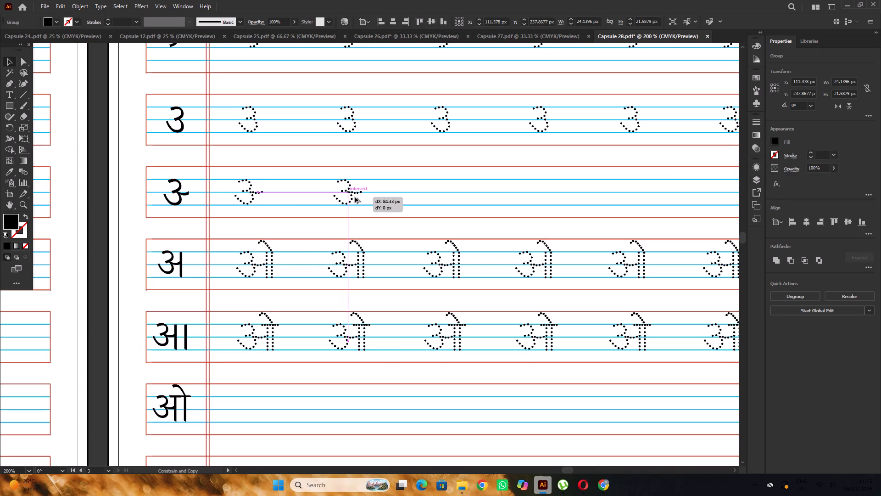
{"action": "left_click_drag", "start_coordinate": [355, 197], "coordinate": [357, 197], "text": "alt"}
{"action": "left_click_drag", "start_coordinate": [354, 194], "coordinate": [451, 195]}
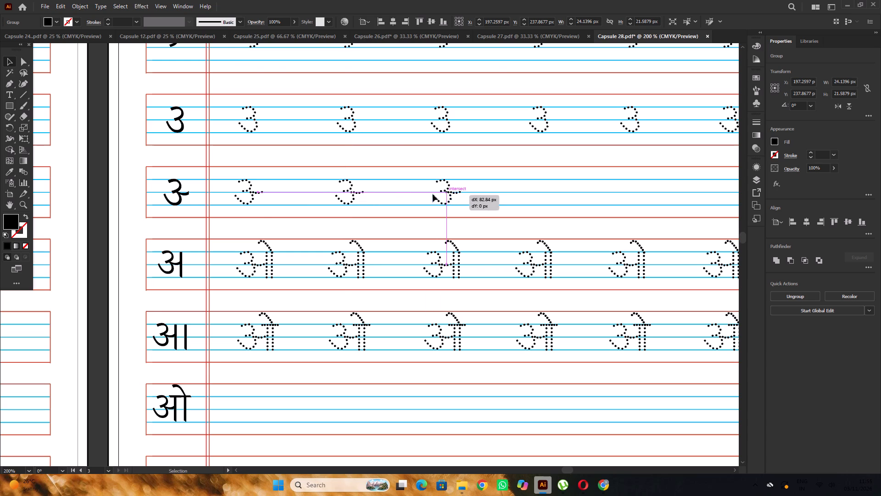
{"action": "scroll", "coordinate": [320, 186], "scroll_direction": "down", "scroll_amount": 3, "text": "alt"}
{"action": "scroll", "coordinate": [384, 183], "scroll_direction": "up", "scroll_amount": 2, "text": "alt"}
{"action": "scroll", "coordinate": [346, 192], "scroll_direction": "up", "scroll_amount": 1, "text": "alt"}
{"action": "left_click_drag", "start_coordinate": [337, 193], "coordinate": [451, 193], "text": "alt"}
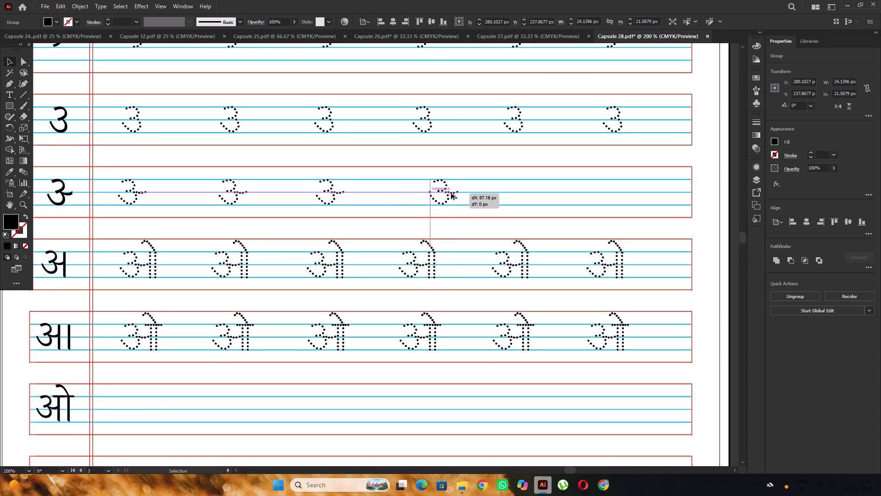
{"action": "left_click_drag", "start_coordinate": [451, 193], "coordinate": [434, 193], "text": "alt"}
{"action": "left_click_drag", "start_coordinate": [433, 190], "coordinate": [526, 191], "text": "alt"}
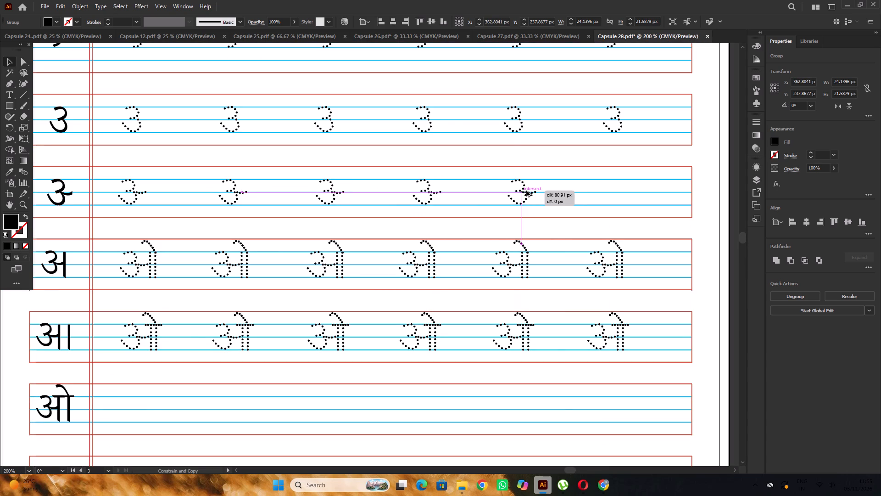
{"action": "left_click_drag", "start_coordinate": [526, 191], "coordinate": [525, 190], "text": "alt"}
{"action": "left_click_drag", "start_coordinate": [524, 191], "coordinate": [615, 192], "text": "alt"}
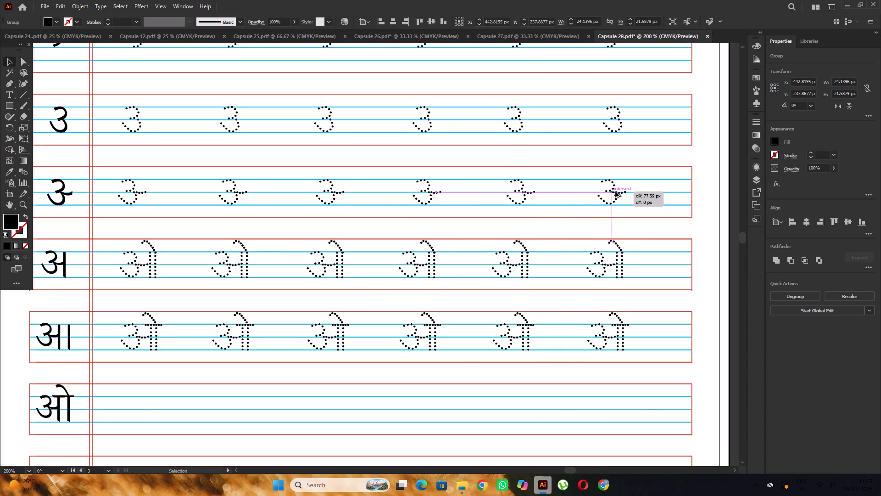
{"action": "left_click_drag", "start_coordinate": [615, 192], "coordinate": [622, 192], "text": "alt"}
{"action": "scroll", "coordinate": [476, 185], "scroll_direction": "down", "scroll_amount": 3, "text": "alt"}
{"action": "left_click", "coordinate": [587, 176]}
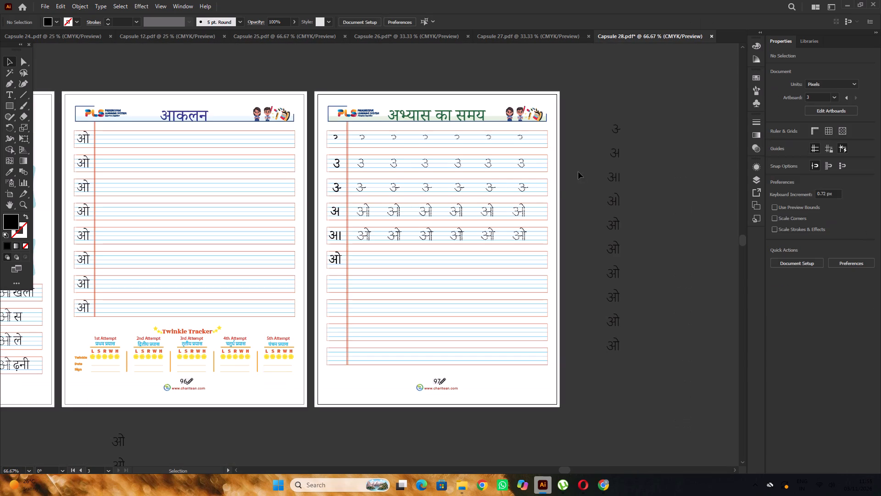
Ungroup the dotted letters in page 97's fourth row.
{"action": "scroll", "coordinate": [577, 172], "scroll_direction": "down", "scroll_amount": 3}
{"action": "scroll", "coordinate": [455, 185], "scroll_direction": "up", "scroll_amount": 1, "text": "alt"}
{"action": "scroll", "coordinate": [354, 185], "scroll_direction": "up", "scroll_amount": 2, "text": "alt"}
{"action": "scroll", "coordinate": [298, 161], "scroll_direction": "up", "scroll_amount": 2, "text": "alt"}
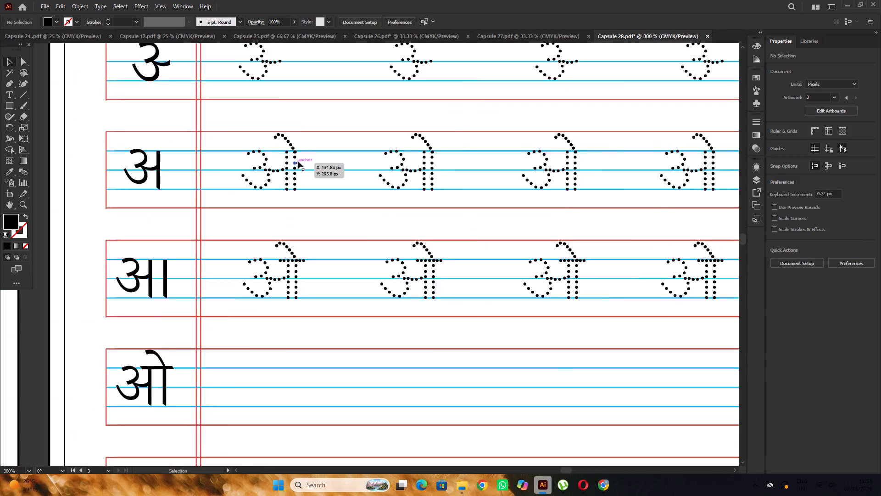
{"action": "scroll", "coordinate": [295, 159], "scroll_direction": "down", "scroll_amount": 1, "text": "alt"}
{"action": "left_click", "coordinate": [294, 158]}
{"action": "right_click", "coordinate": [294, 158]}
{"action": "left_click", "coordinate": [328, 294]}
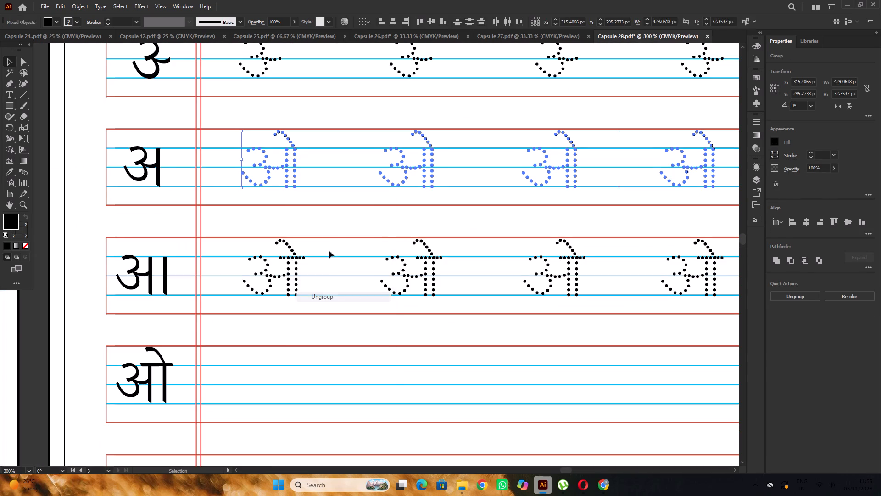
{"action": "left_click", "coordinate": [328, 234]}
Delete the top curved mark and the second vertical dotted stroke from the fourth row's first letter, leaving a dotted अ.
{"action": "scroll", "coordinate": [299, 186], "scroll_direction": "up", "scroll_amount": 4}
{"action": "scroll", "coordinate": [295, 155], "scroll_direction": "down", "scroll_amount": 2, "text": "alt"}
{"action": "scroll", "coordinate": [295, 155], "scroll_direction": "up", "scroll_amount": 3}
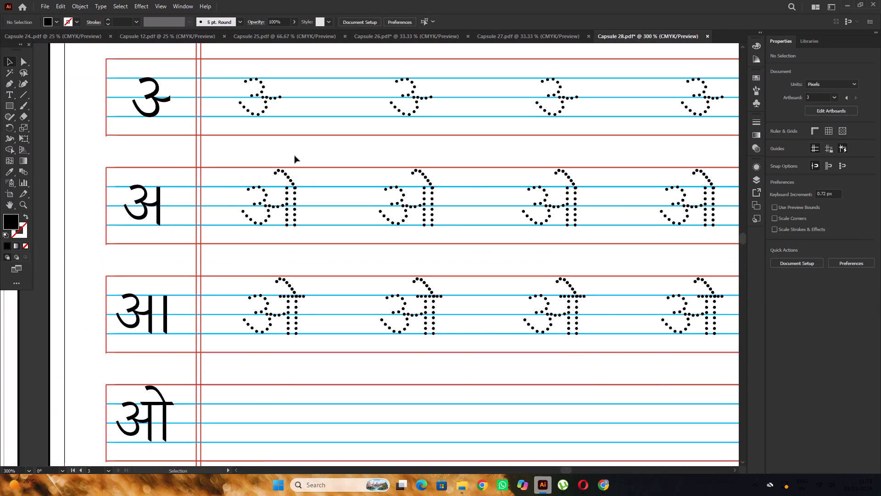
{"action": "left_click", "coordinate": [282, 171]}
{"action": "scroll", "coordinate": [282, 171], "scroll_direction": "up", "scroll_amount": 1, "text": "alt"}
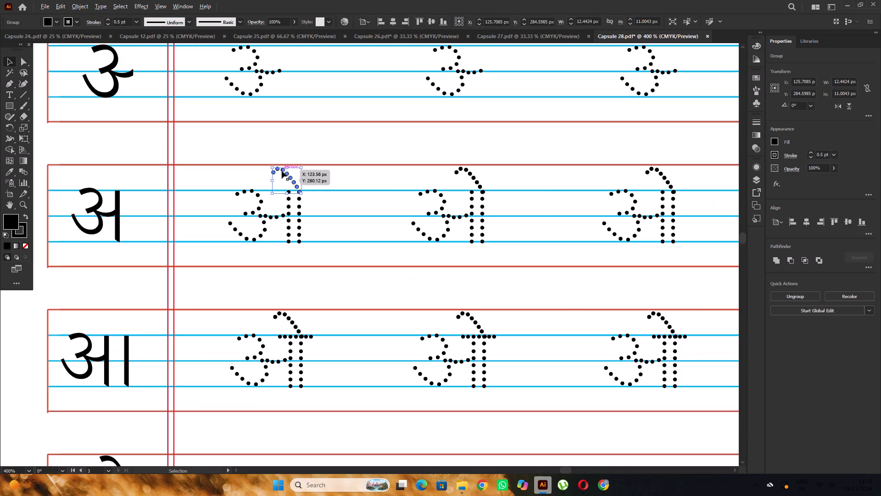
{"action": "key", "text": "Delete"}
{"action": "scroll", "coordinate": [282, 171], "scroll_direction": "down", "scroll_amount": 2}
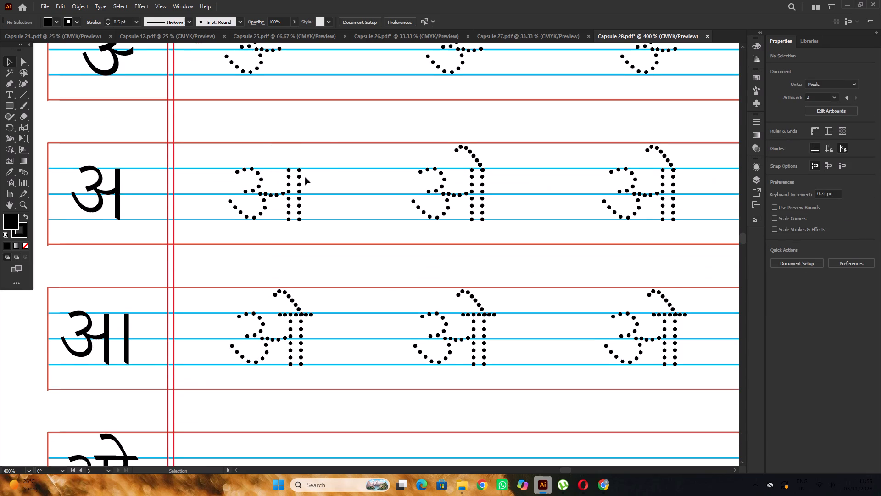
{"action": "left_click_drag", "start_coordinate": [306, 171], "coordinate": [299, 242]}
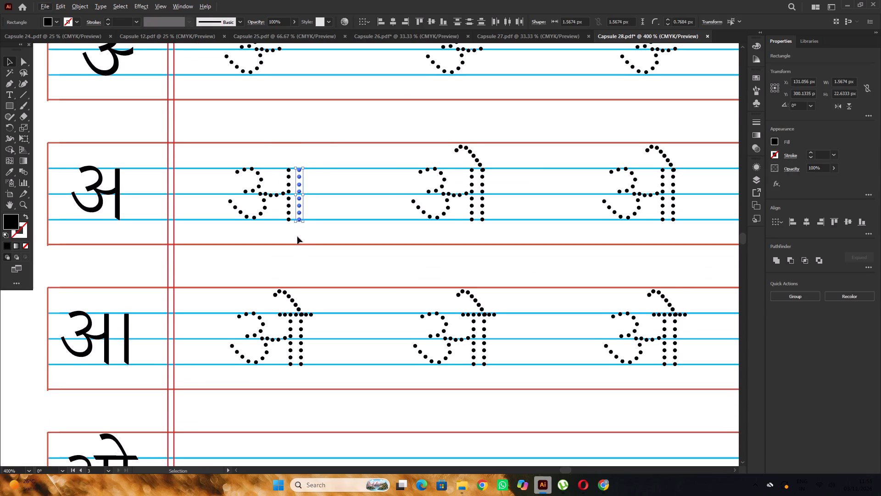
{"action": "key", "text": "Delete"}
Shorten the fourth row's first dotted अ from its bottom edge to about 22.5 px high.
{"action": "left_click_drag", "start_coordinate": [220, 163], "coordinate": [324, 250]}
{"action": "scroll", "coordinate": [273, 194], "scroll_direction": "up", "scroll_amount": 2, "text": "alt"}
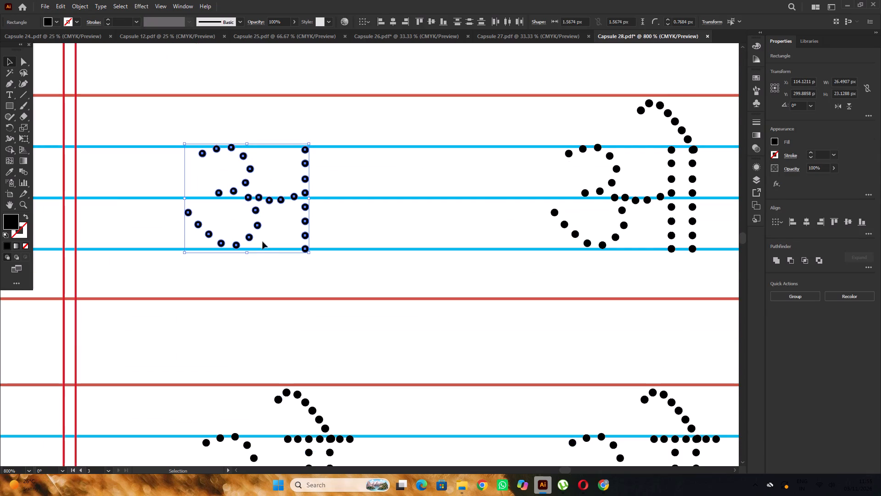
{"action": "left_click_drag", "start_coordinate": [248, 254], "coordinate": [247, 249]}
{"action": "left_click", "coordinate": [269, 271]}
{"action": "scroll", "coordinate": [251, 248], "scroll_direction": "down", "scroll_amount": 4, "text": "alt"}
{"action": "left_click", "coordinate": [328, 267]}
Delete the remaining five old dotted ओ letters from the fourth row.
{"action": "scroll", "coordinate": [305, 229], "scroll_direction": "down", "scroll_amount": 2, "text": "alt"}
{"action": "left_click_drag", "start_coordinate": [302, 223], "coordinate": [311, 230]}
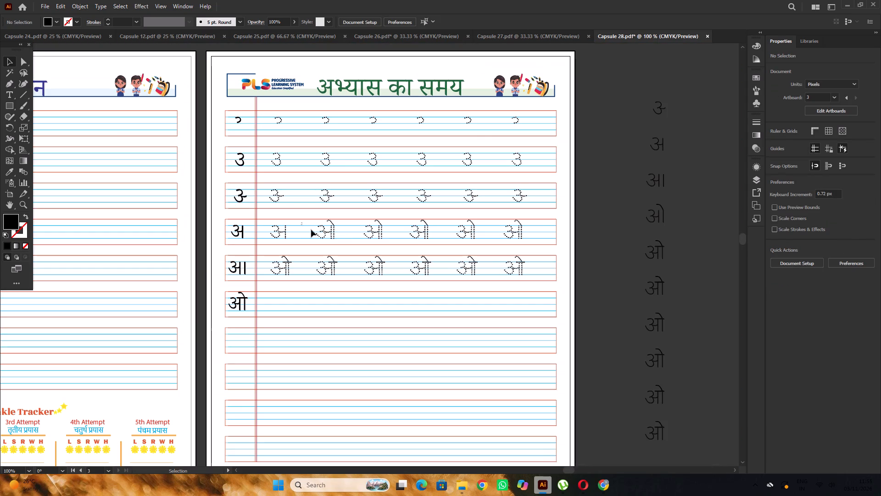
{"action": "left_click_drag", "start_coordinate": [311, 230], "coordinate": [530, 244]}
{"action": "key", "text": "Delete"}
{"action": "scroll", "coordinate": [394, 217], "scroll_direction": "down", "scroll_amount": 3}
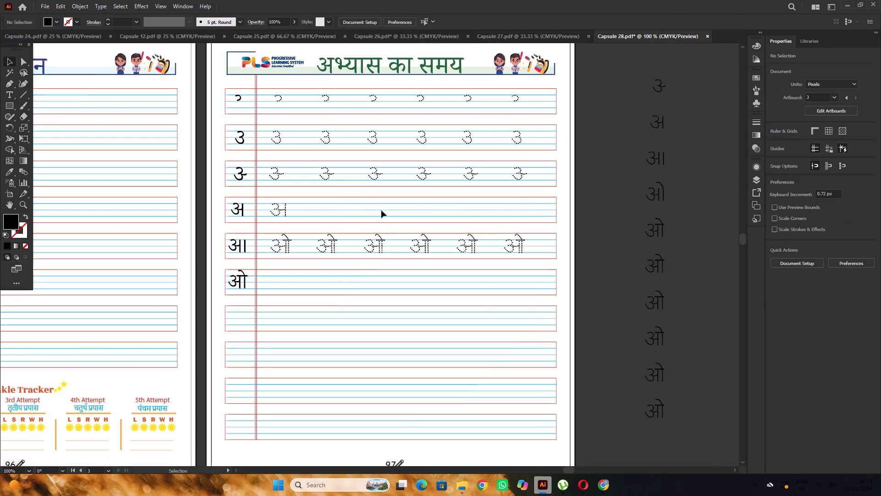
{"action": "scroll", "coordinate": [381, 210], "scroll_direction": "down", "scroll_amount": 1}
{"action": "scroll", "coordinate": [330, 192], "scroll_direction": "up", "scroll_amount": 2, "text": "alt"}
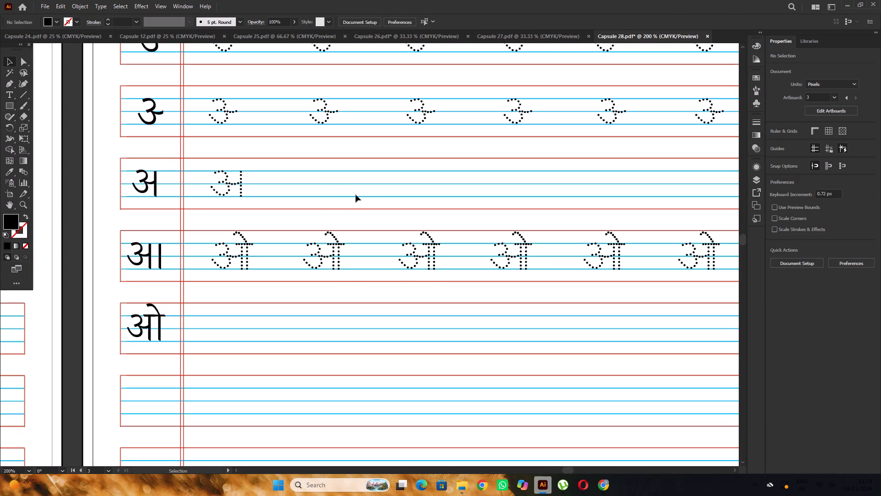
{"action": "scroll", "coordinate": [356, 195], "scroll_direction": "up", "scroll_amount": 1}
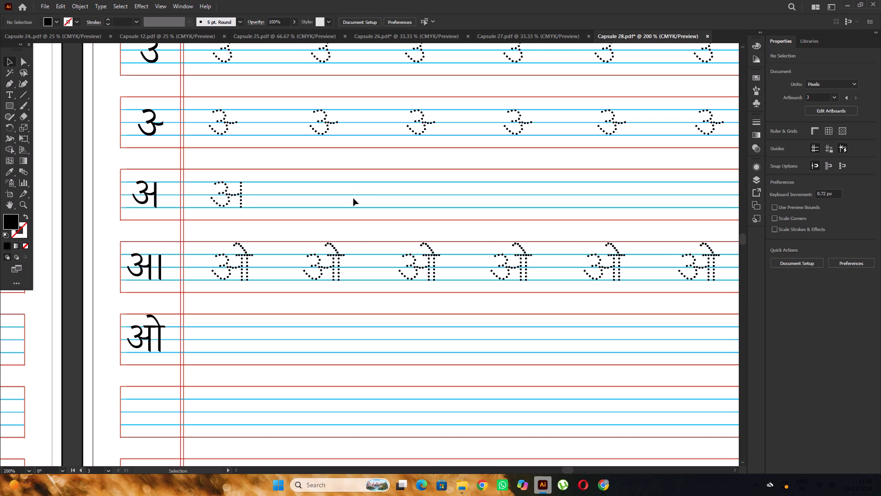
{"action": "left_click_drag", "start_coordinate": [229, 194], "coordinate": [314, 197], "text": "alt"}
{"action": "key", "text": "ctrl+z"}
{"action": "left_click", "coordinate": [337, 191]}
Group the fourth row's dotted अ and fill the row with five spaced copies, level with the original.
{"action": "left_click_drag", "start_coordinate": [254, 176], "coordinate": [211, 233]}
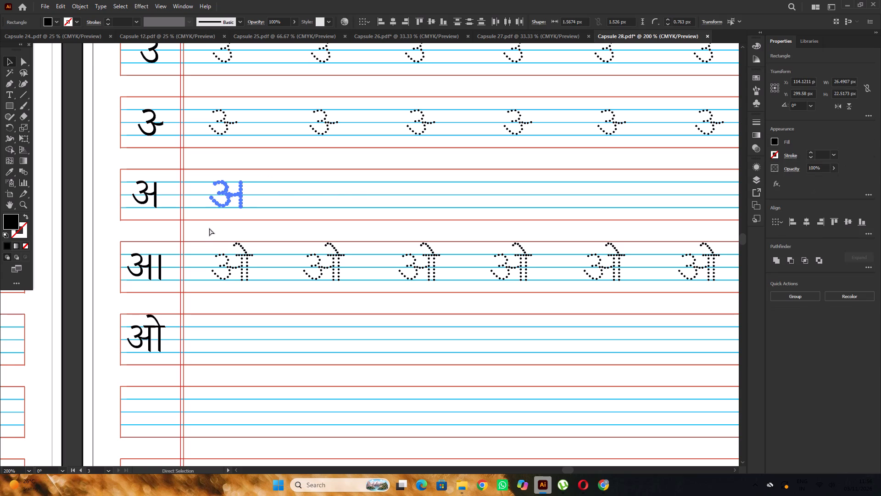
{"action": "key", "text": "ctrl+g"}
{"action": "left_click_drag", "start_coordinate": [227, 200], "coordinate": [263, 203]}
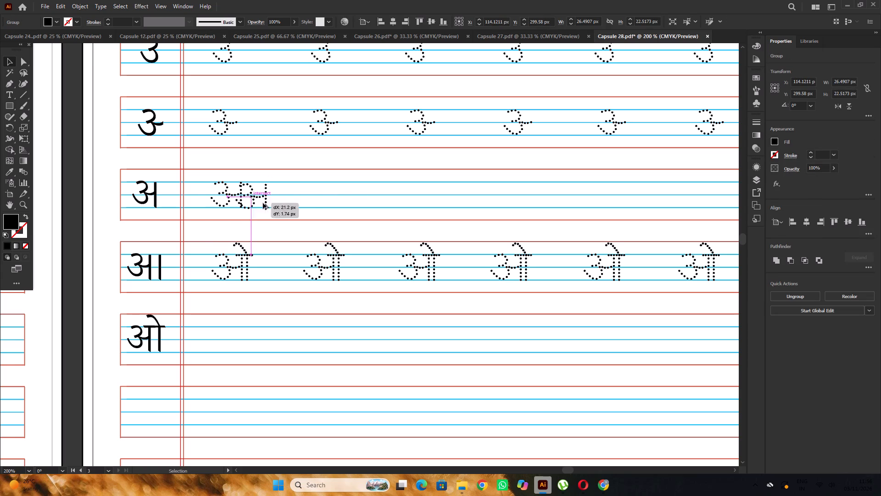
{"action": "left_click_drag", "start_coordinate": [263, 203], "coordinate": [322, 206]}
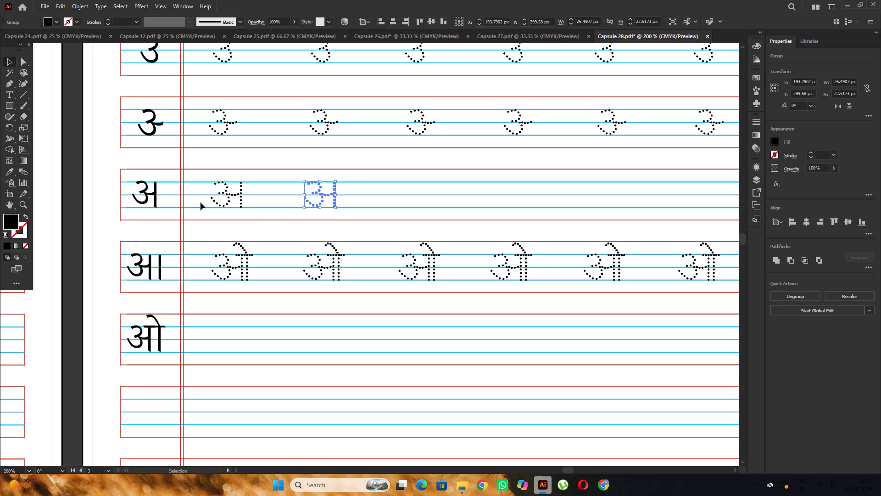
{"action": "scroll", "coordinate": [200, 204], "scroll_direction": "down", "scroll_amount": 4, "text": "alt"}
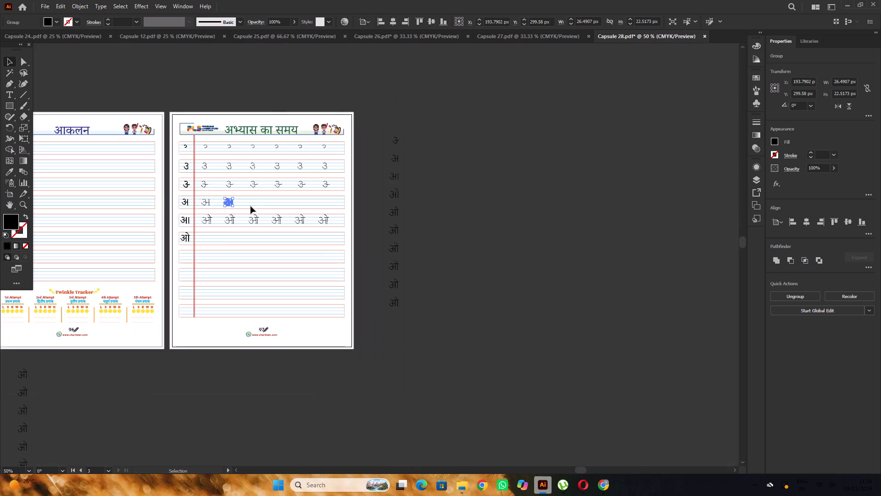
{"action": "scroll", "coordinate": [256, 205], "scroll_direction": "up", "scroll_amount": 5, "text": "alt"}
{"action": "left_click_drag", "start_coordinate": [159, 197], "coordinate": [323, 202], "text": "alt"}
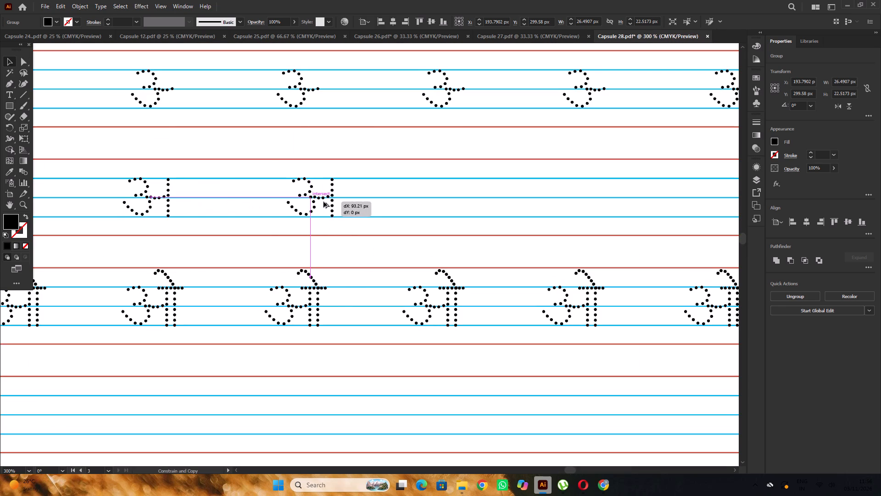
{"action": "left_click_drag", "start_coordinate": [323, 202], "coordinate": [316, 200], "text": "alt"}
{"action": "left_click_drag", "start_coordinate": [316, 200], "coordinate": [456, 199]}
{"action": "scroll", "coordinate": [413, 191], "scroll_direction": "down", "scroll_amount": 4, "text": "alt"}
{"action": "scroll", "coordinate": [452, 192], "scroll_direction": "up", "scroll_amount": 2, "text": "alt"}
{"action": "left_click_drag", "start_coordinate": [384, 193], "coordinate": [452, 195], "text": "alt"}
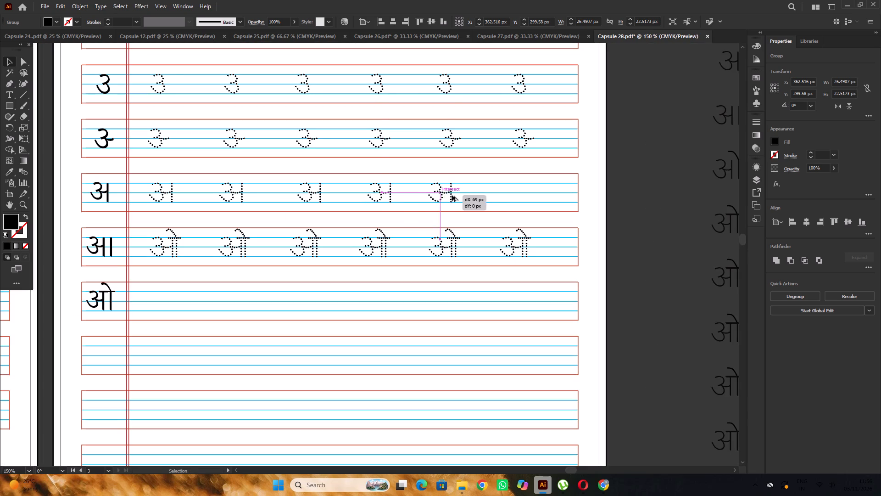
{"action": "left_click_drag", "start_coordinate": [452, 195], "coordinate": [453, 195], "text": "alt"}
{"action": "left_click_drag", "start_coordinate": [454, 193], "coordinate": [530, 194]}
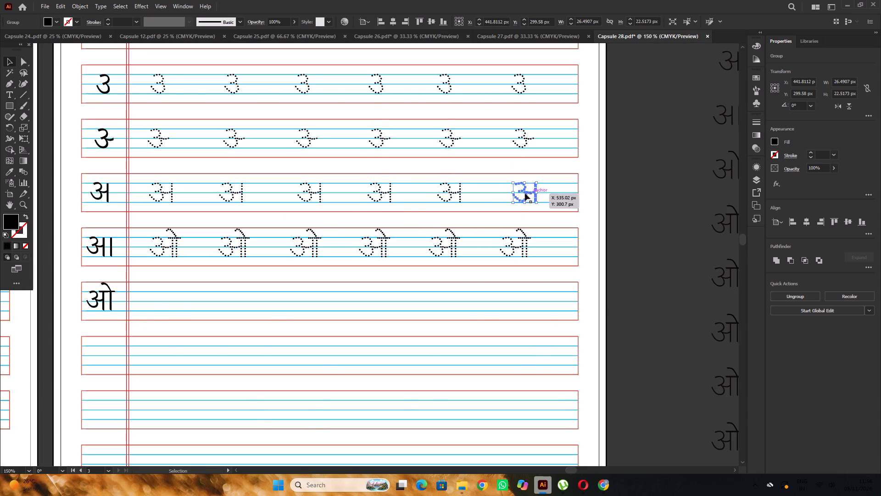
{"action": "scroll", "coordinate": [525, 193], "scroll_direction": "down", "scroll_amount": 2, "text": "alt"}
{"action": "left_click", "coordinate": [579, 193]}
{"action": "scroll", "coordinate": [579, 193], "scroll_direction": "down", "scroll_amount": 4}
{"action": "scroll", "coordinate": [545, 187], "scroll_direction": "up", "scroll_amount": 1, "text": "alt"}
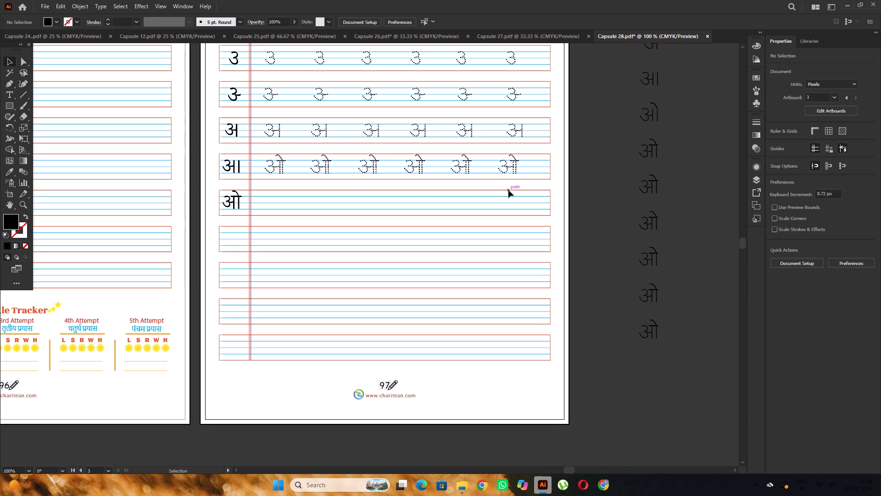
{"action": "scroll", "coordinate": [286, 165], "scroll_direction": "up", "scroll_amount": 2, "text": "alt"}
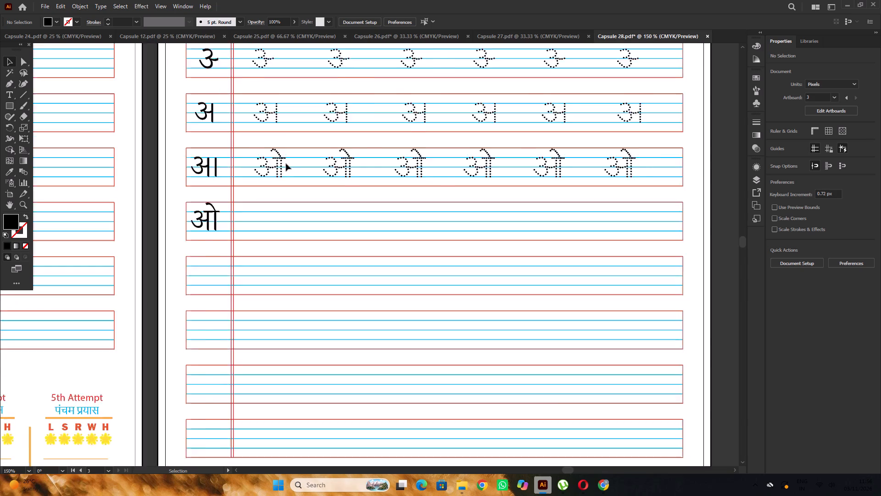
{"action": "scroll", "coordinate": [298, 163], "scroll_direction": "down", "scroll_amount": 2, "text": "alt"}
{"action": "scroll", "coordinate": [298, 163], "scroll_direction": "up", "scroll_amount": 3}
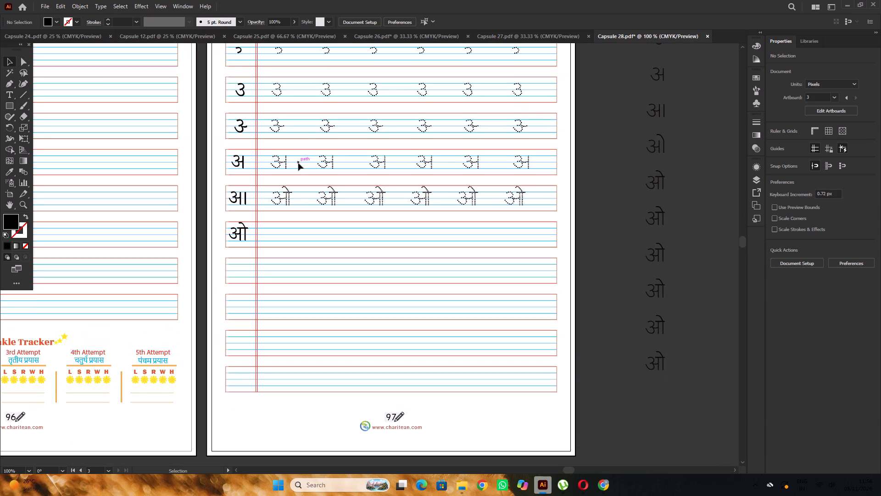
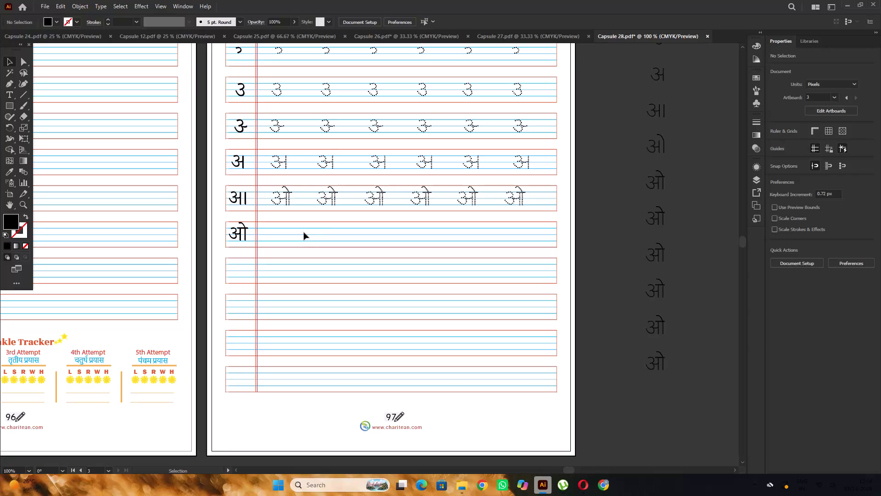
Duplicate the sixth row's solid ओ example straight down into the seventh row's margin.
{"action": "scroll", "coordinate": [304, 232], "scroll_direction": "up", "scroll_amount": 1, "text": "alt"}
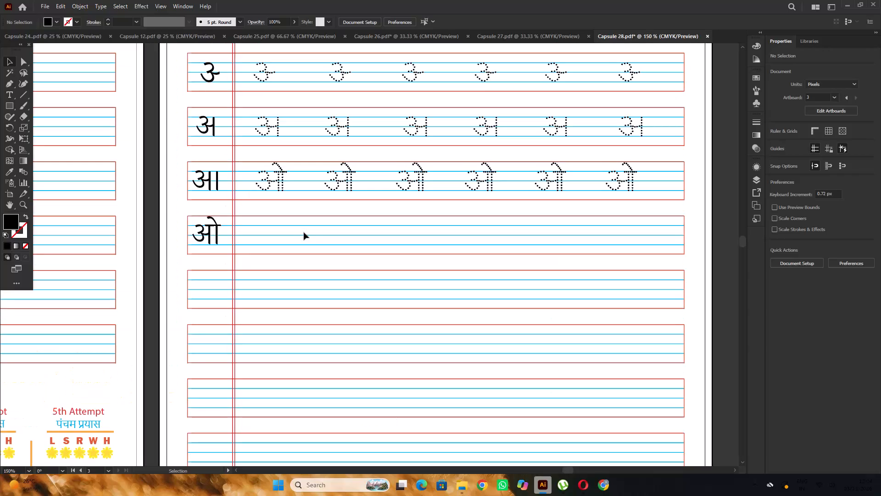
{"action": "scroll", "coordinate": [304, 232], "scroll_direction": "up", "scroll_amount": 1}
{"action": "scroll", "coordinate": [304, 232], "scroll_direction": "down", "scroll_amount": 2, "text": "alt"}
{"action": "scroll", "coordinate": [265, 228], "scroll_direction": "up", "scroll_amount": 2, "text": "alt"}
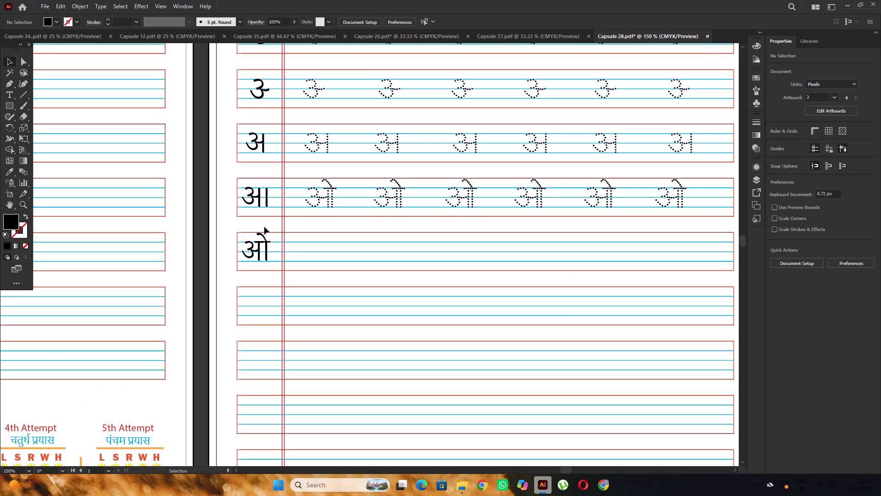
{"action": "scroll", "coordinate": [263, 227], "scroll_direction": "down", "scroll_amount": 2}
{"action": "scroll", "coordinate": [270, 230], "scroll_direction": "up", "scroll_amount": 4, "text": "alt"}
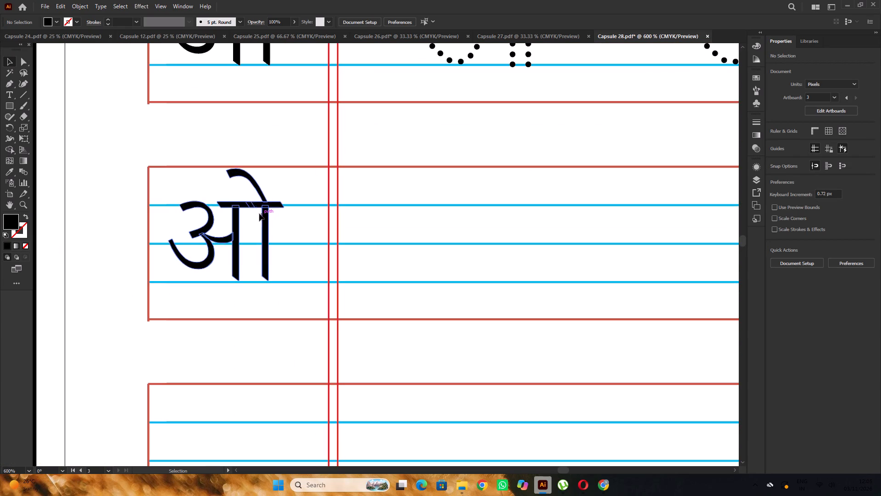
{"action": "double_click", "coordinate": [258, 206]}
{"action": "scroll", "coordinate": [264, 206], "scroll_direction": "down", "scroll_amount": 2, "text": "alt"}
{"action": "left_click", "coordinate": [263, 211]}
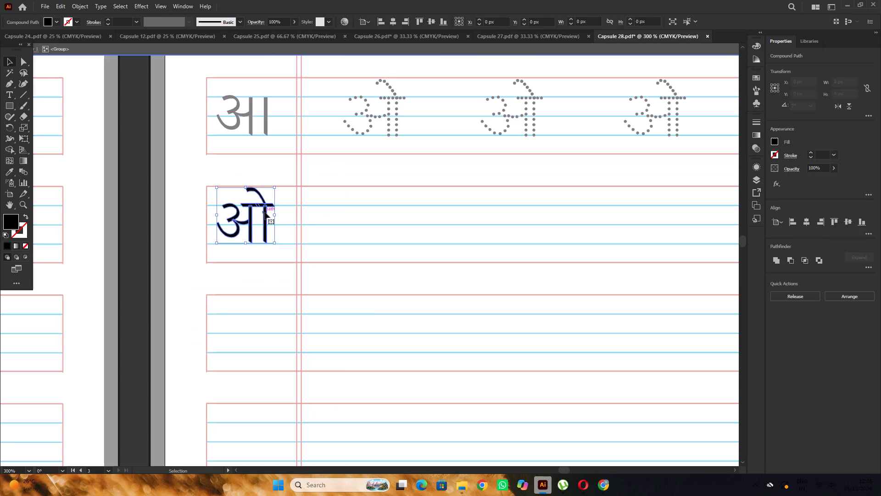
{"action": "left_click_drag", "start_coordinate": [263, 214], "coordinate": [251, 321], "text": "alt"}
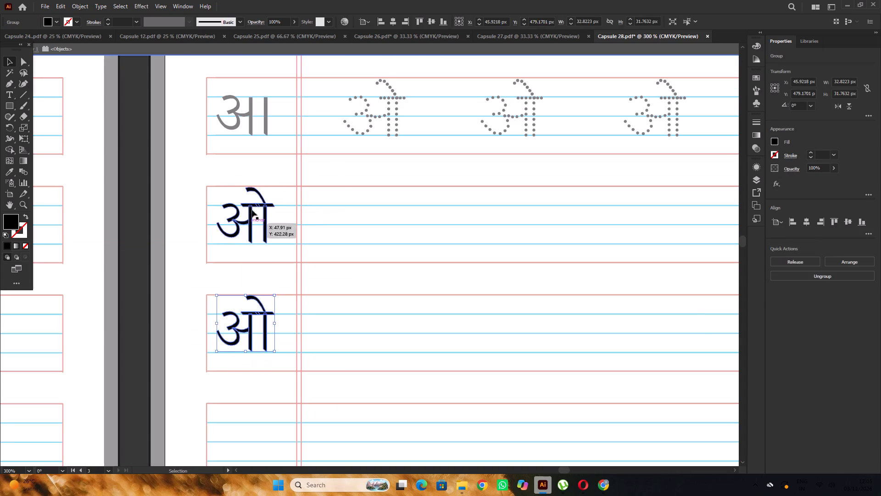
Delete both pieces of the horizontal headline from the sixth row's solid ओ example, keeping its curved mark and vertical strokes.
{"action": "double_click", "coordinate": [254, 203]}
{"action": "scroll", "coordinate": [255, 202], "scroll_direction": "up", "scroll_amount": 2, "text": "alt"}
{"action": "double_click", "coordinate": [256, 208]}
{"action": "left_click", "coordinate": [257, 208]}
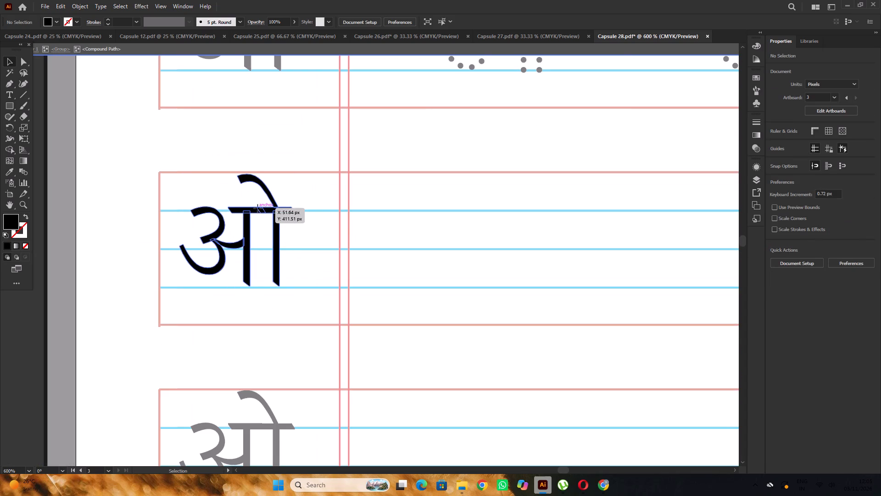
{"action": "key", "text": "Delete"}
{"action": "left_click", "coordinate": [255, 209]}
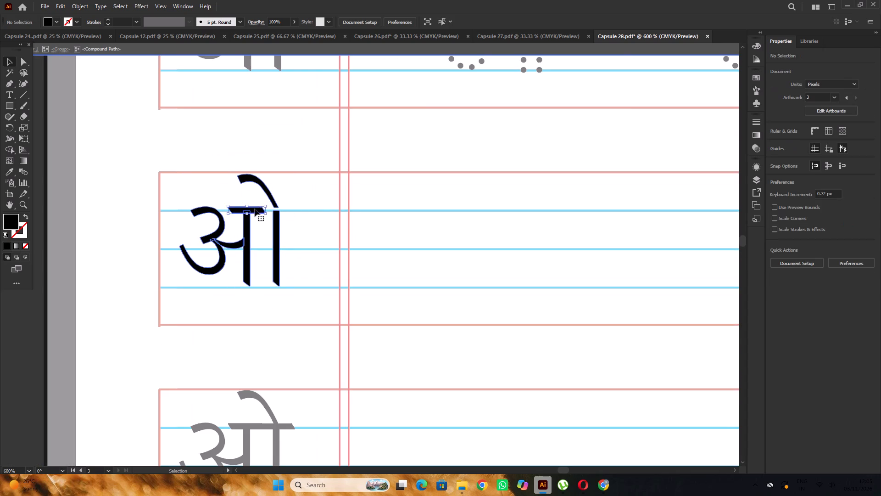
{"action": "key", "text": "Delete"}
{"action": "triple_click", "coordinate": [292, 192]}
Copy the fifth row's first dotted ओ straight down into the empty sixth row.
{"action": "scroll", "coordinate": [286, 193], "scroll_direction": "down", "scroll_amount": 4, "text": "alt"}
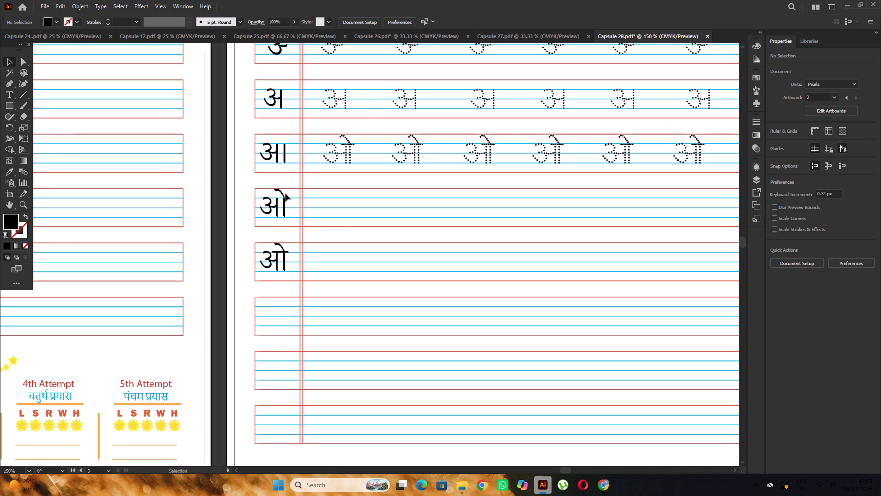
{"action": "scroll", "coordinate": [271, 199], "scroll_direction": "down", "scroll_amount": 2, "text": "alt"}
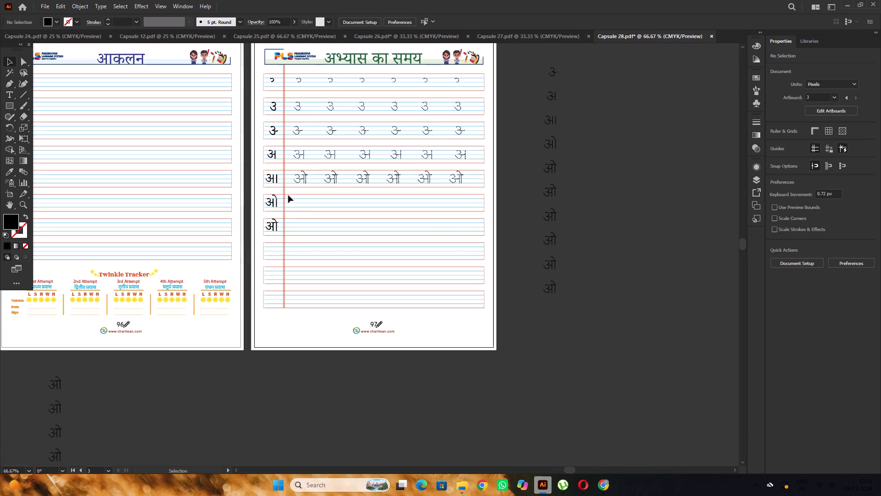
{"action": "scroll", "coordinate": [292, 186], "scroll_direction": "up", "scroll_amount": 3, "text": "alt"}
{"action": "scroll", "coordinate": [292, 176], "scroll_direction": "down", "scroll_amount": 1, "text": "alt"}
{"action": "scroll", "coordinate": [318, 162], "scroll_direction": "up", "scroll_amount": 2, "text": "alt"}
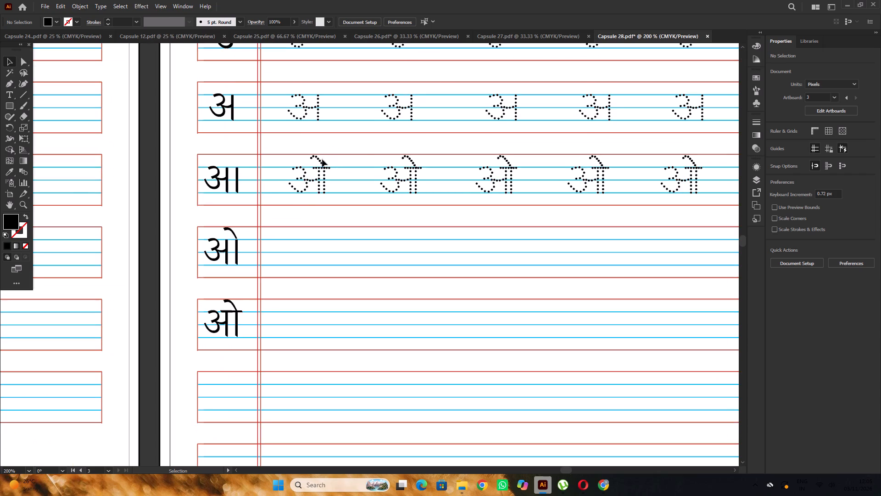
{"action": "scroll", "coordinate": [321, 160], "scroll_direction": "up", "scroll_amount": 1, "text": "alt"}
{"action": "left_click", "coordinate": [319, 169]}
{"action": "left_click_drag", "start_coordinate": [304, 153], "coordinate": [312, 160]}
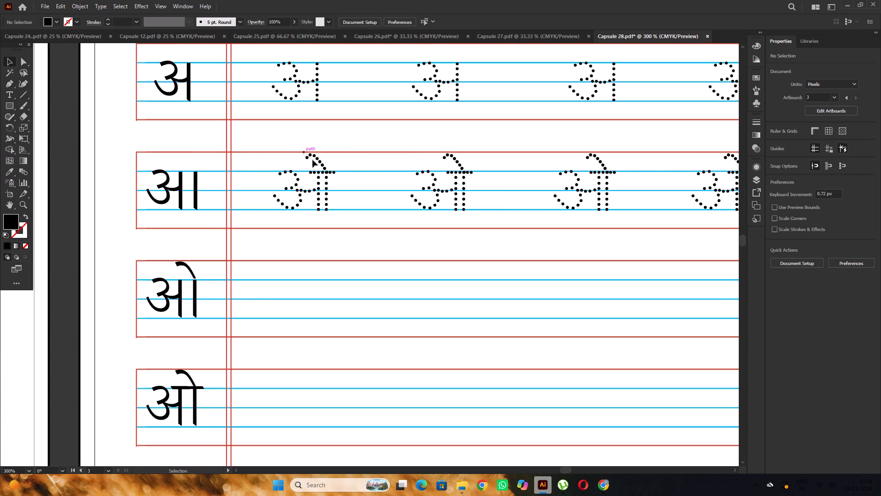
{"action": "left_click_drag", "start_coordinate": [312, 160], "coordinate": [339, 167]}
{"action": "left_click_drag", "start_coordinate": [319, 181], "coordinate": [319, 183], "text": "alt"}
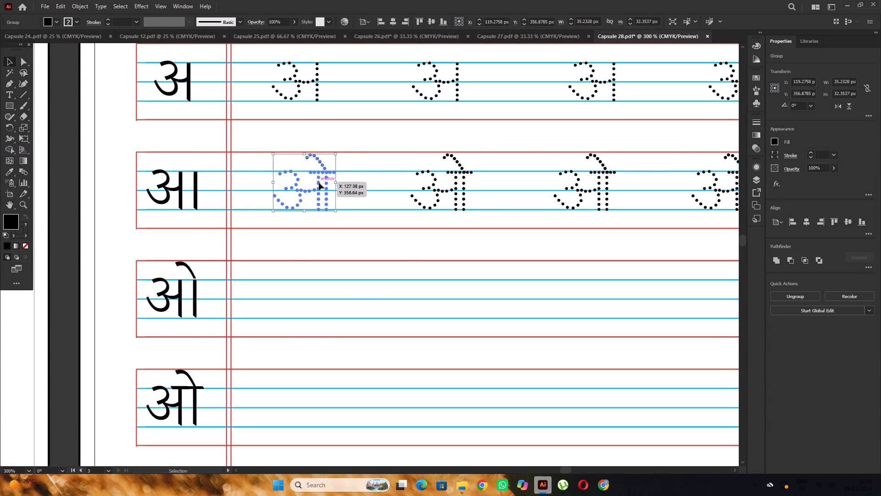
{"action": "left_click_drag", "start_coordinate": [319, 183], "coordinate": [318, 288], "text": "alt"}
{"action": "left_click", "coordinate": [289, 158]}
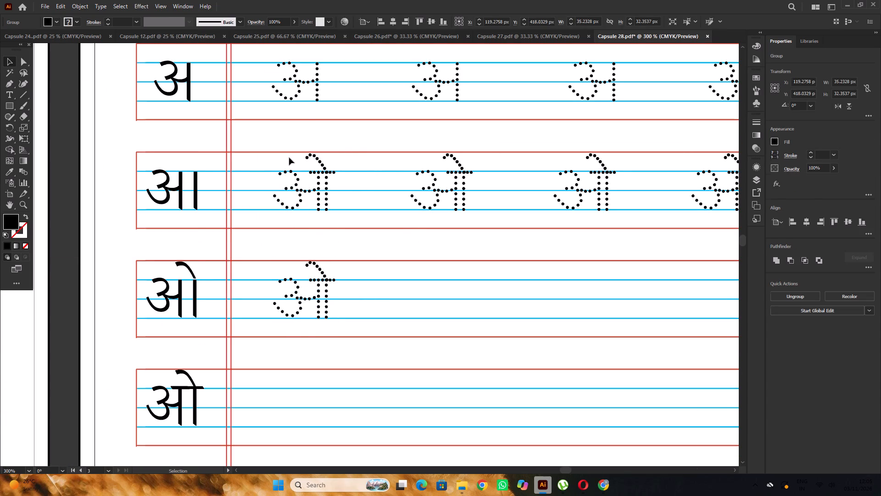
Ungroup the fifth row's first dotted ओ and delete its top curved mark.
{"action": "left_click_drag", "start_coordinate": [289, 158], "coordinate": [351, 169]}
{"action": "right_click", "coordinate": [316, 166]}
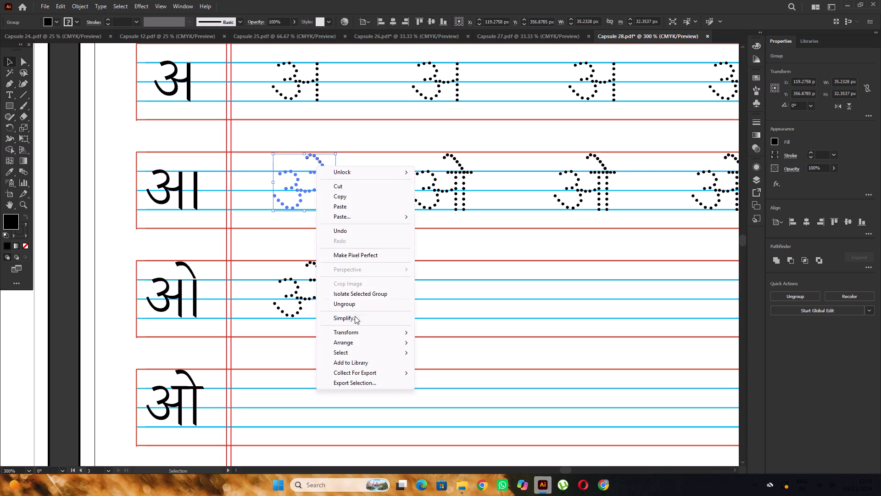
{"action": "left_click", "coordinate": [355, 301]}
{"action": "left_click", "coordinate": [380, 244]}
{"action": "left_click", "coordinate": [323, 166]}
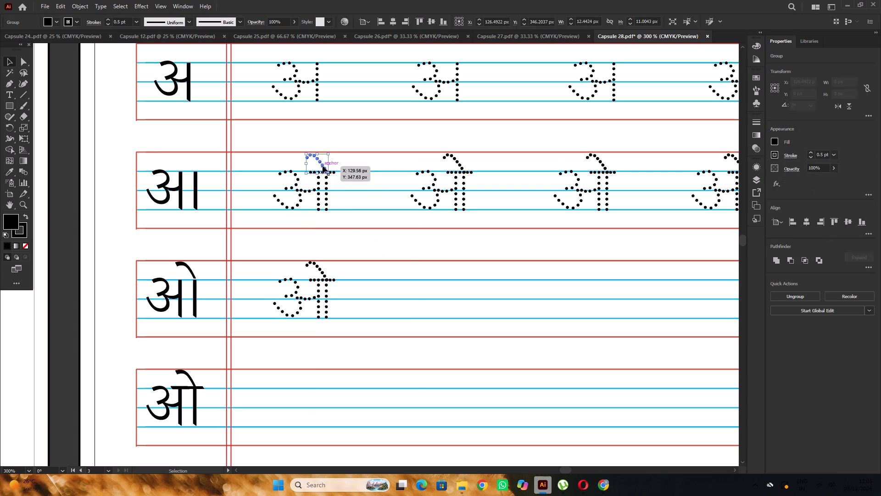
{"action": "key", "text": "Delete"}
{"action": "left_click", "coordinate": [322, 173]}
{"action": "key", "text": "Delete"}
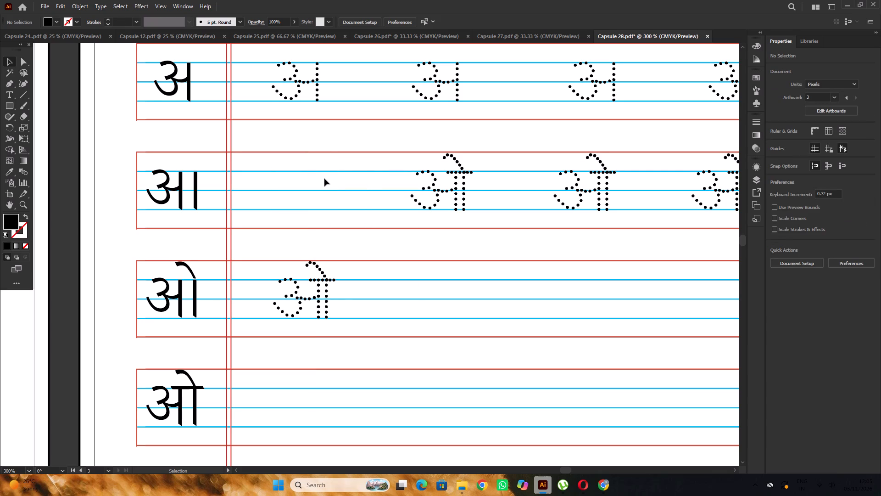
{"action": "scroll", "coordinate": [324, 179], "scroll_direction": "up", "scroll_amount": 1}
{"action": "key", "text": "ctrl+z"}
Ungroup the rest of the fifth row's first dotted letter and delete its horizontal row of headline dots.
{"action": "right_click", "coordinate": [323, 179]}
{"action": "left_click", "coordinate": [356, 319]}
{"action": "left_click", "coordinate": [363, 250]}
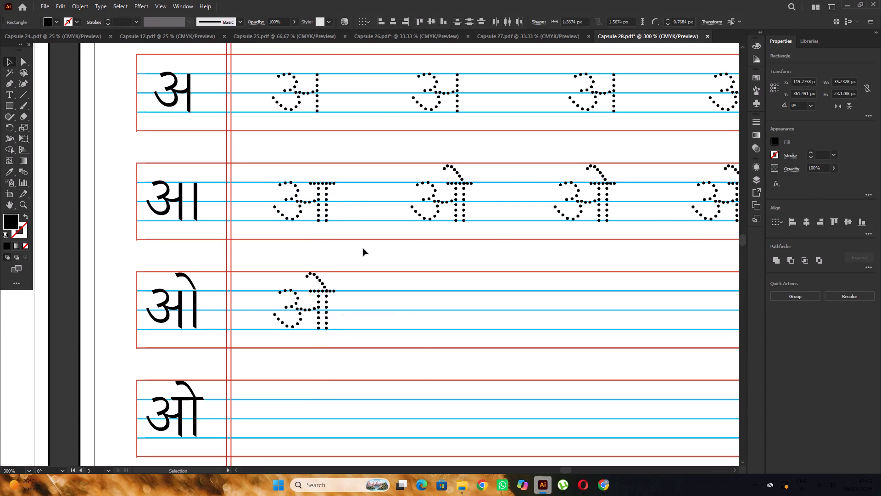
{"action": "scroll", "coordinate": [323, 157], "scroll_direction": "up", "scroll_amount": 2, "text": "alt"}
{"action": "left_click_drag", "start_coordinate": [290, 195], "coordinate": [349, 211]}
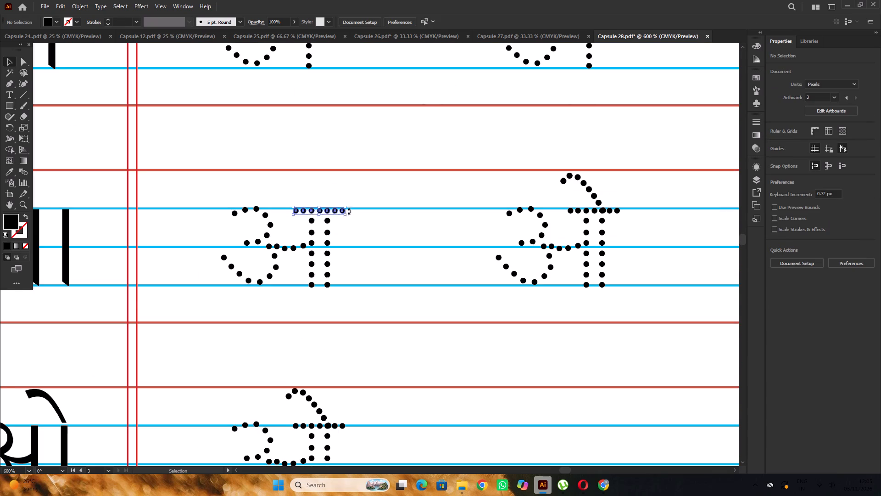
{"action": "key", "text": "Delete"}
Copy the top dots of both vertical strokes in the fifth row's first letter about 2.6 px upward to extend them.
{"action": "scroll", "coordinate": [320, 215], "scroll_direction": "up", "scroll_amount": 2, "text": "alt"}
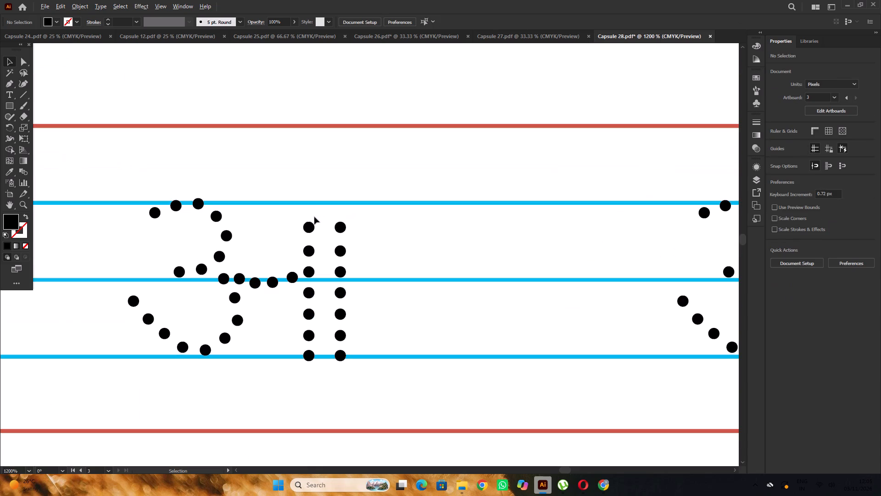
{"action": "left_click", "coordinate": [307, 220]}
{"action": "left_click", "coordinate": [339, 228], "text": "shift"}
{"action": "left_click_drag", "start_coordinate": [339, 228], "coordinate": [338, 209], "text": "alt"}
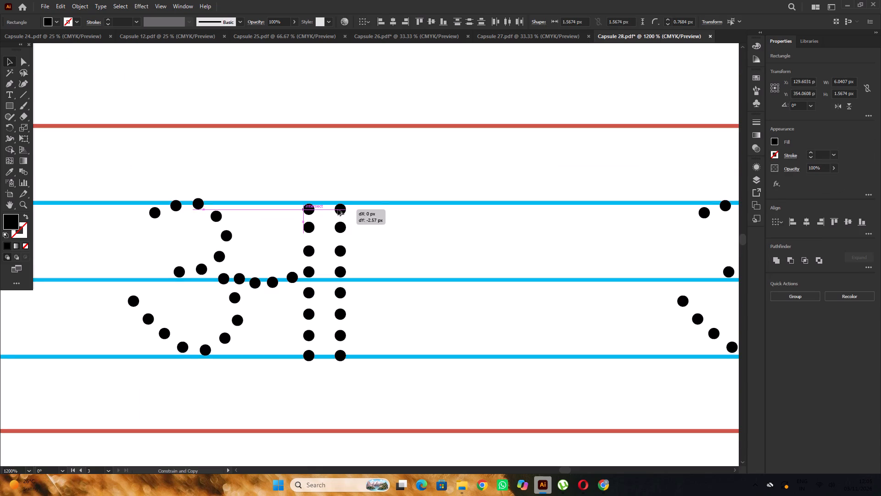
{"action": "left_click_drag", "start_coordinate": [338, 209], "coordinate": [337, 207], "text": "alt"}
{"action": "scroll", "coordinate": [336, 207], "scroll_direction": "down", "scroll_amount": 2, "text": "alt"}
{"action": "double_click", "coordinate": [327, 188]}
Group all the dots of the fifth row's first dotted आ.
{"action": "scroll", "coordinate": [327, 188], "scroll_direction": "down", "scroll_amount": 3, "text": "alt"}
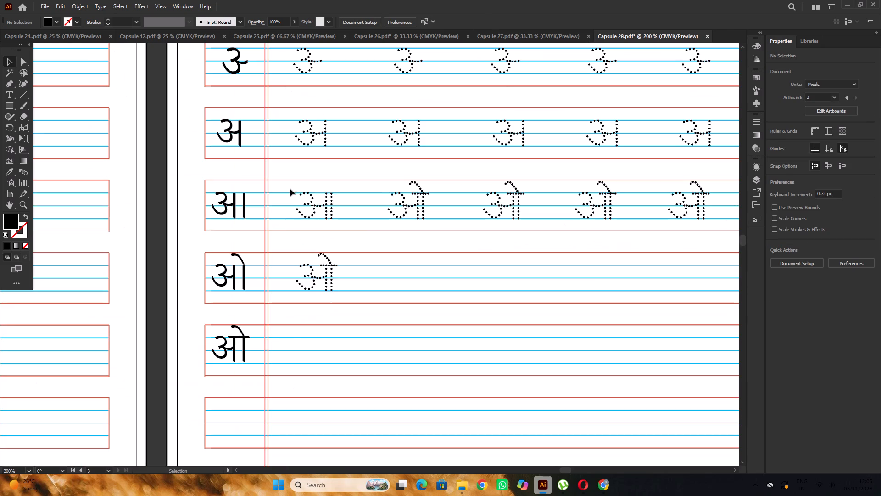
{"action": "left_click_drag", "start_coordinate": [287, 190], "coordinate": [365, 220]}
{"action": "key", "text": "ctrl+g"}
{"action": "scroll", "coordinate": [294, 201], "scroll_direction": "down", "scroll_amount": 2, "text": "alt"}
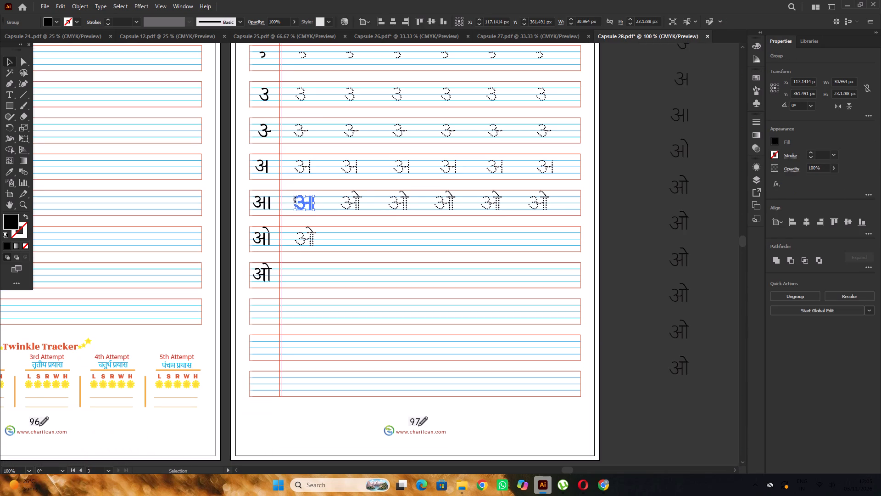
{"action": "left_click", "coordinate": [641, 212]}
Delete the remaining five old dotted ओ letters from the fifth row.
{"action": "scroll", "coordinate": [556, 203], "scroll_direction": "up", "scroll_amount": 1}
{"action": "left_click_drag", "start_coordinate": [336, 207], "coordinate": [556, 218]}
{"action": "key", "text": "Delete"}
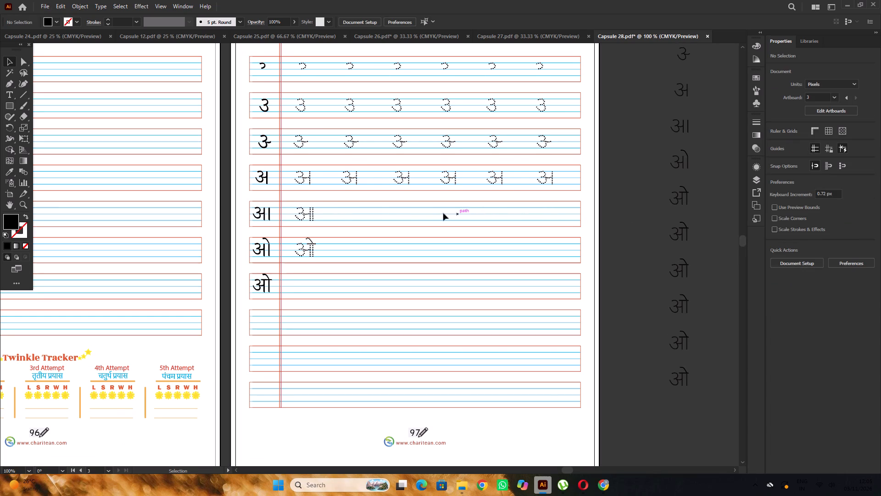
Place two spaced copies of the dotted आ along the fifth row, level with the original and beneath the fourth row's letters.
{"action": "scroll", "coordinate": [325, 200], "scroll_direction": "up", "scroll_amount": 3, "text": "alt"}
{"action": "left_click_drag", "start_coordinate": [295, 219], "coordinate": [412, 224], "text": "alt"}
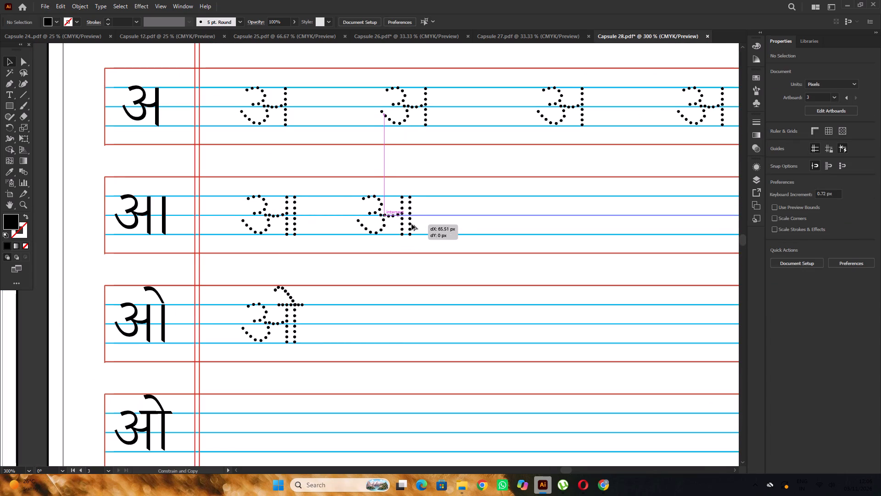
{"action": "left_click_drag", "start_coordinate": [412, 224], "coordinate": [436, 224], "text": "alt"}
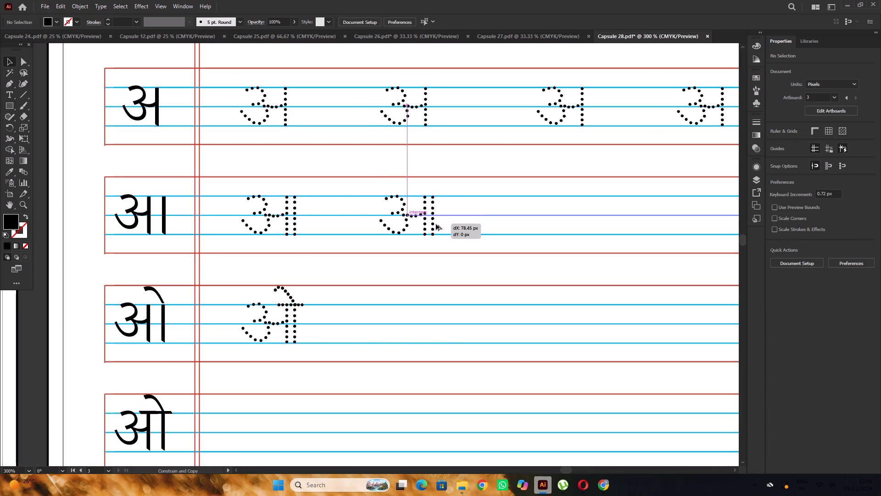
{"action": "left_click_drag", "start_coordinate": [436, 224], "coordinate": [435, 224], "text": "alt"}
{"action": "scroll", "coordinate": [331, 205], "scroll_direction": "up", "scroll_amount": 1}
{"action": "scroll", "coordinate": [329, 205], "scroll_direction": "down", "scroll_amount": 2, "text": "alt"}
{"action": "scroll", "coordinate": [443, 207], "scroll_direction": "up", "scroll_amount": 2, "text": "alt"}
{"action": "left_click_drag", "start_coordinate": [316, 226], "coordinate": [468, 221], "text": "alt"}
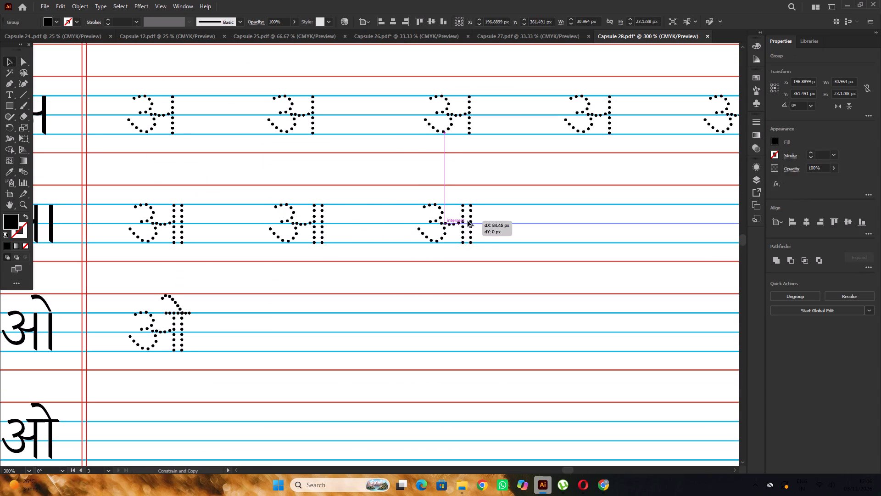
{"action": "left_click_drag", "start_coordinate": [468, 221], "coordinate": [468, 221], "text": "alt"}
Complete the fifth row with three more evenly spaced dotted आ copies, level with the others, for six letters in total.
{"action": "scroll", "coordinate": [349, 199], "scroll_direction": "down", "scroll_amount": 2, "text": "alt"}
{"action": "scroll", "coordinate": [419, 200], "scroll_direction": "up", "scroll_amount": 2, "text": "alt"}
{"action": "left_click_drag", "start_coordinate": [392, 224], "coordinate": [547, 221], "text": "alt"}
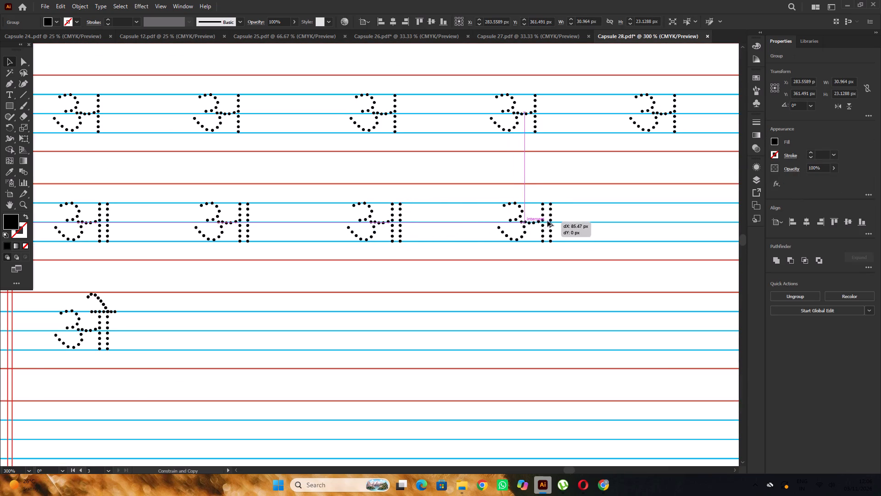
{"action": "left_click_drag", "start_coordinate": [547, 221], "coordinate": [526, 220], "text": "alt"}
{"action": "scroll", "coordinate": [350, 187], "scroll_direction": "down", "scroll_amount": 3, "text": "alt"}
{"action": "scroll", "coordinate": [453, 194], "scroll_direction": "up", "scroll_amount": 2, "text": "alt"}
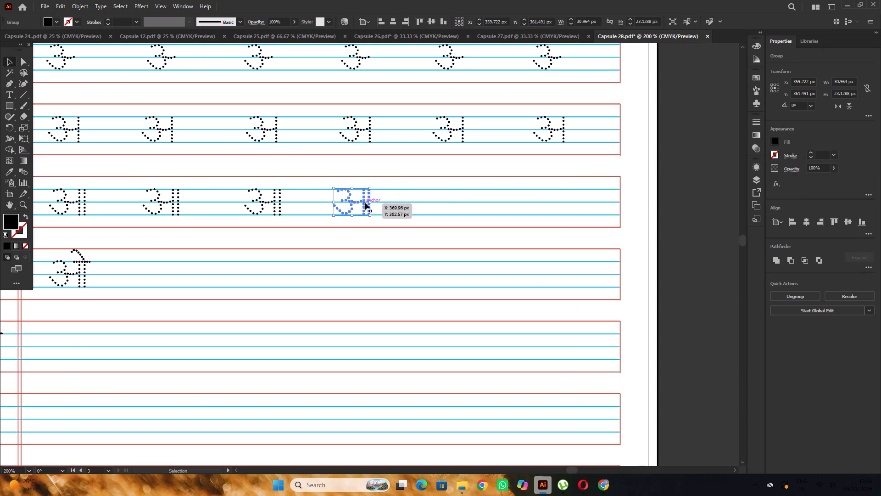
{"action": "left_click_drag", "start_coordinate": [365, 203], "coordinate": [373, 203]}
{"action": "left_click_drag", "start_coordinate": [373, 202], "coordinate": [467, 202]}
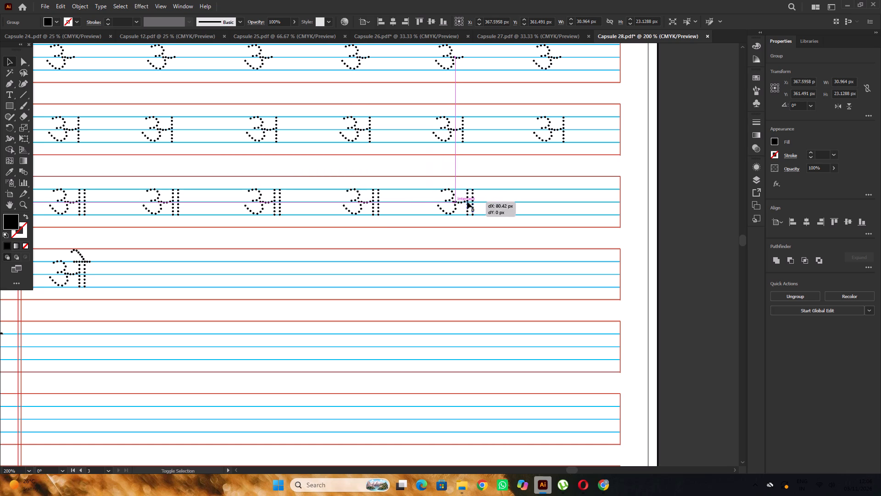
{"action": "left_click_drag", "start_coordinate": [467, 201], "coordinate": [563, 200], "text": "alt"}
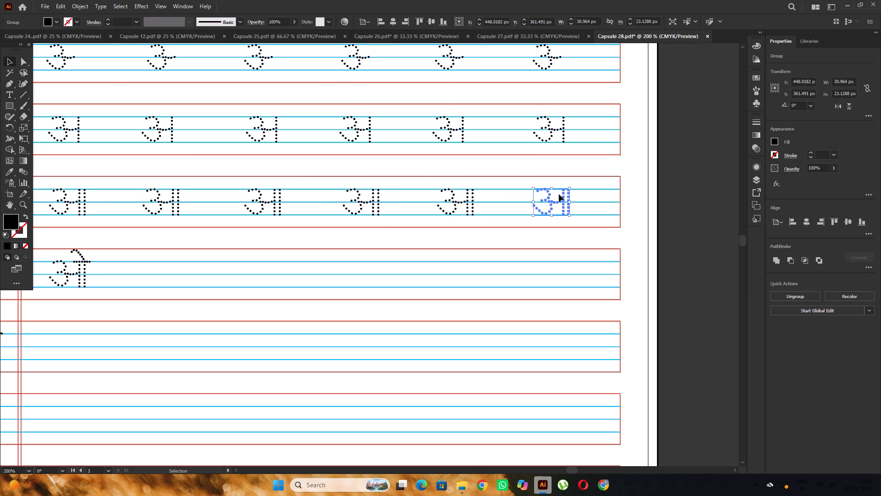
{"action": "scroll", "coordinate": [559, 194], "scroll_direction": "down", "scroll_amount": 2, "text": "alt"}
{"action": "left_click", "coordinate": [619, 185]}
{"action": "scroll", "coordinate": [618, 182], "scroll_direction": "down", "scroll_amount": 4, "text": "alt"}
{"action": "scroll", "coordinate": [498, 181], "scroll_direction": "up", "scroll_amount": 2, "text": "alt"}
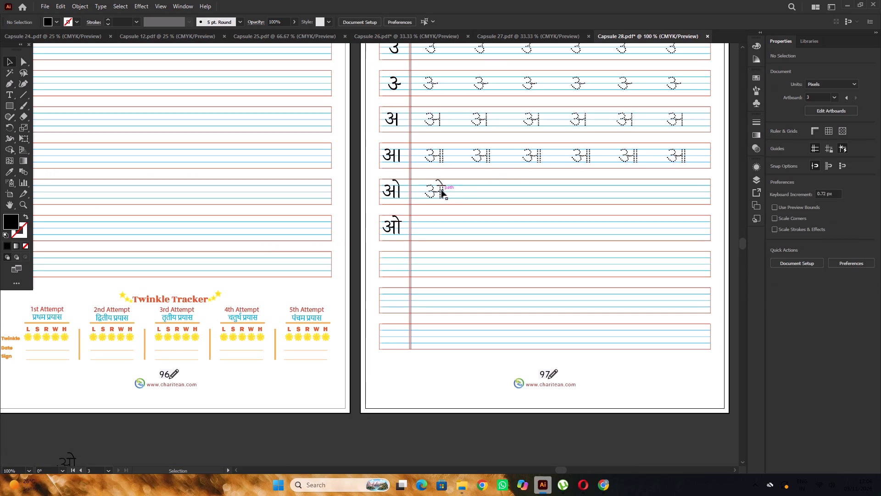
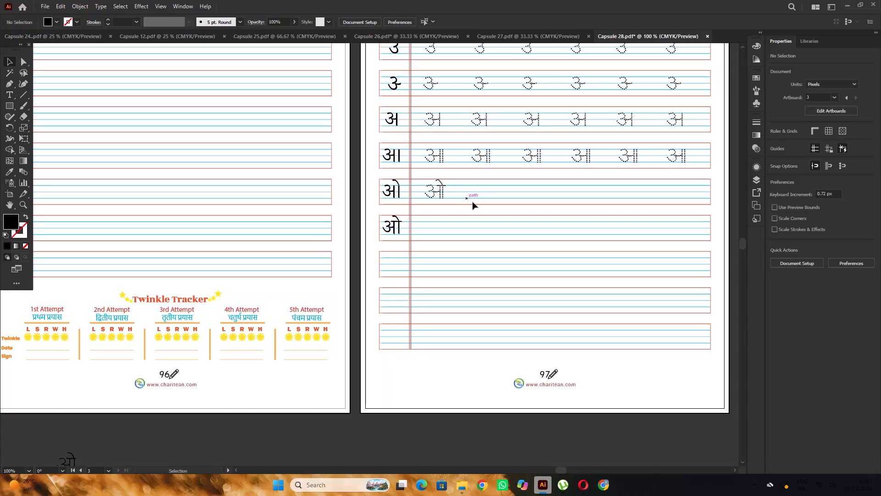
Delete the seven headline dots above the two vertical strokes of the sixth row's first dotted ओ, keeping the top curve.
{"action": "scroll", "coordinate": [357, 190], "scroll_direction": "down", "scroll_amount": 2, "text": "alt"}
{"action": "scroll", "coordinate": [446, 192], "scroll_direction": "up", "scroll_amount": 2, "text": "alt"}
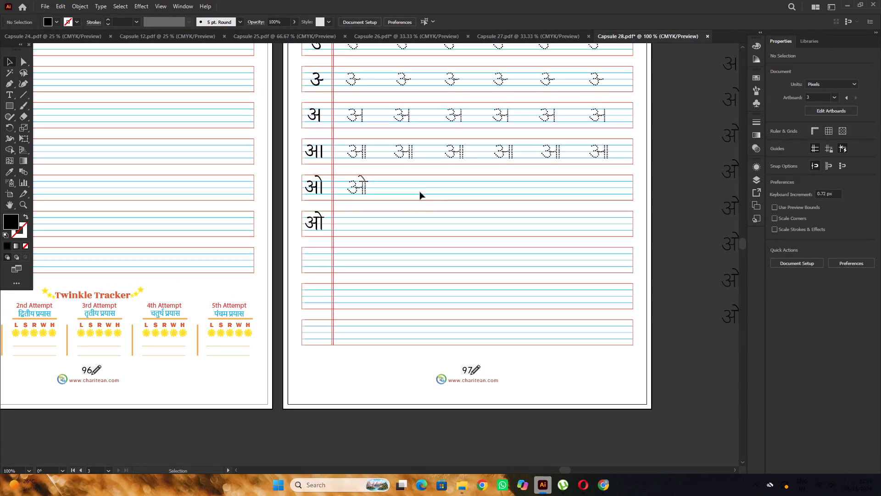
{"action": "scroll", "coordinate": [420, 192], "scroll_direction": "up", "scroll_amount": 1}
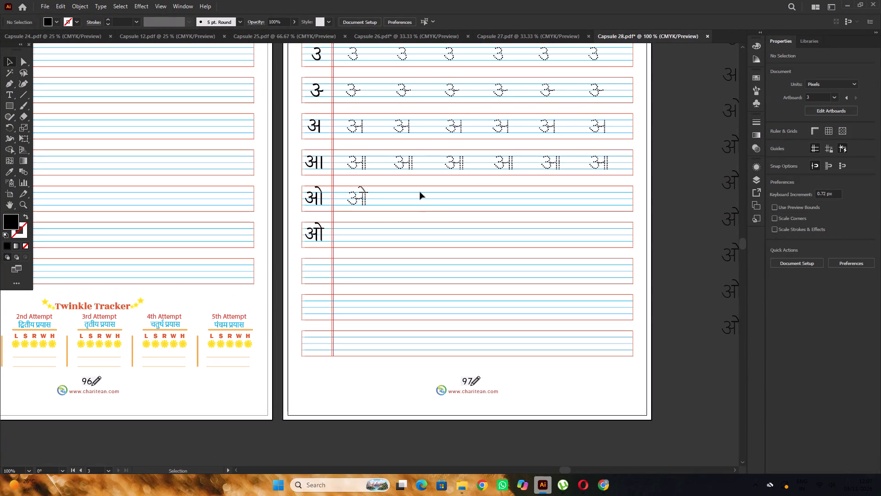
{"action": "scroll", "coordinate": [362, 194], "scroll_direction": "up", "scroll_amount": 2, "text": "alt"}
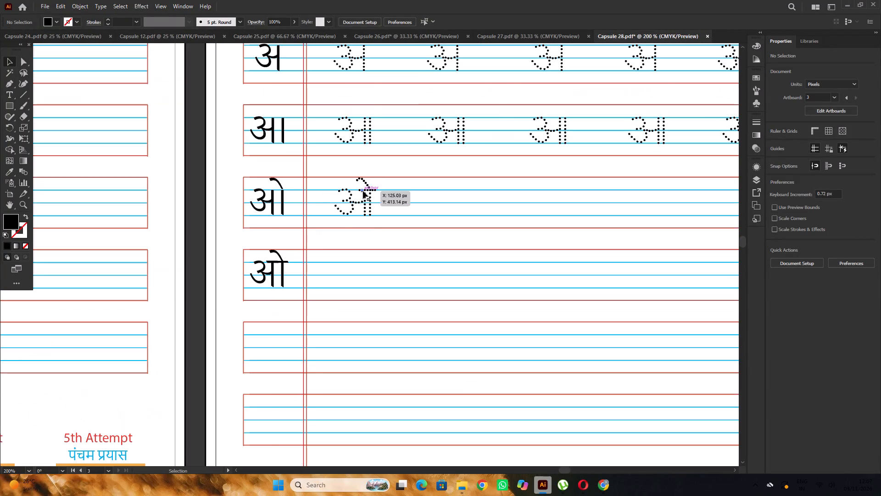
{"action": "scroll", "coordinate": [363, 191], "scroll_direction": "up", "scroll_amount": 2, "text": "alt"}
{"action": "scroll", "coordinate": [360, 192], "scroll_direction": "down", "scroll_amount": 2, "text": "alt"}
{"action": "scroll", "coordinate": [360, 192], "scroll_direction": "up", "scroll_amount": 2, "text": "alt"}
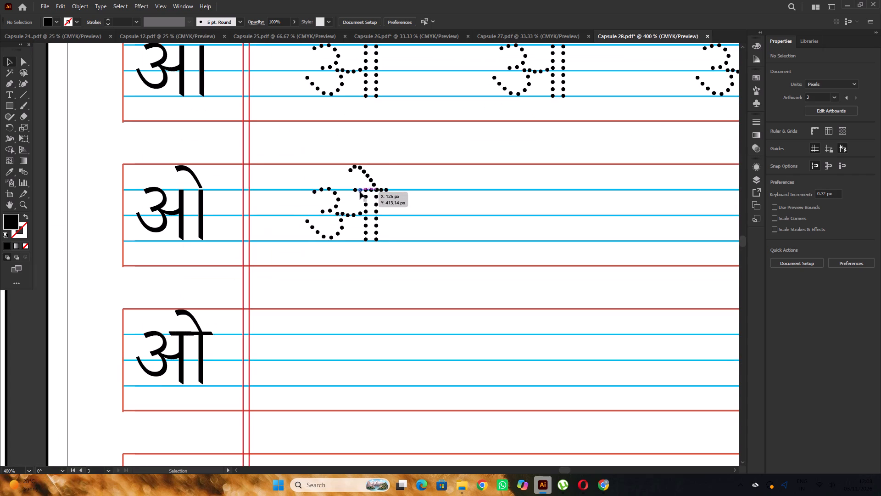
{"action": "left_click", "coordinate": [360, 191]}
{"action": "triple_click", "coordinate": [360, 191]}
{"action": "scroll", "coordinate": [360, 191], "scroll_direction": "up", "scroll_amount": 3, "text": "alt"}
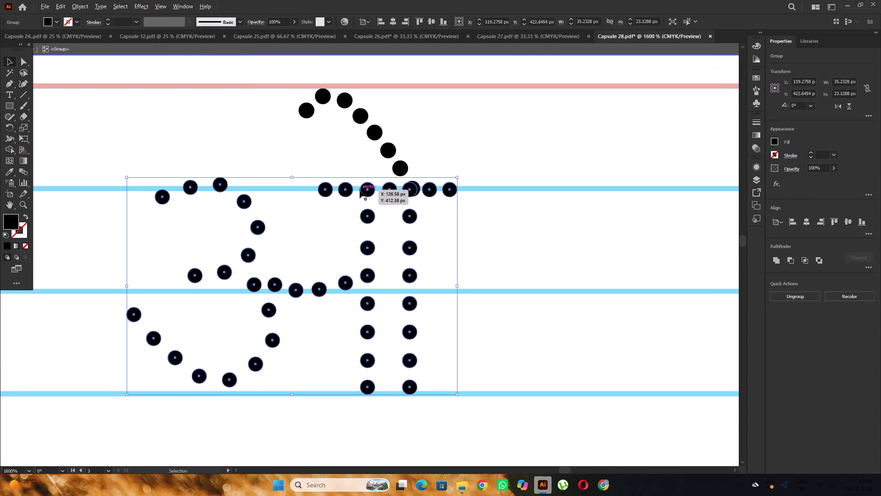
{"action": "left_click", "coordinate": [360, 191]}
{"action": "triple_click", "coordinate": [363, 191]}
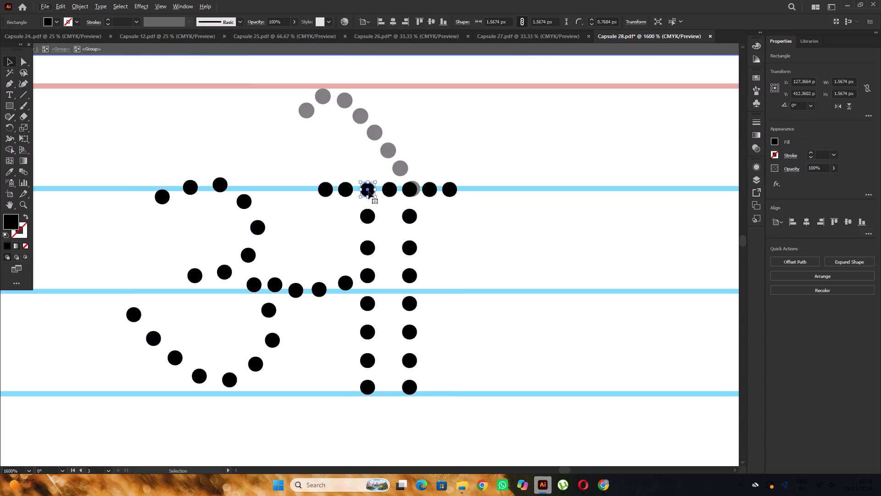
{"action": "left_click", "coordinate": [390, 193], "text": "shift"}
{"action": "left_click", "coordinate": [410, 192], "text": "shift"}
{"action": "left_click", "coordinate": [429, 190], "text": "shift"}
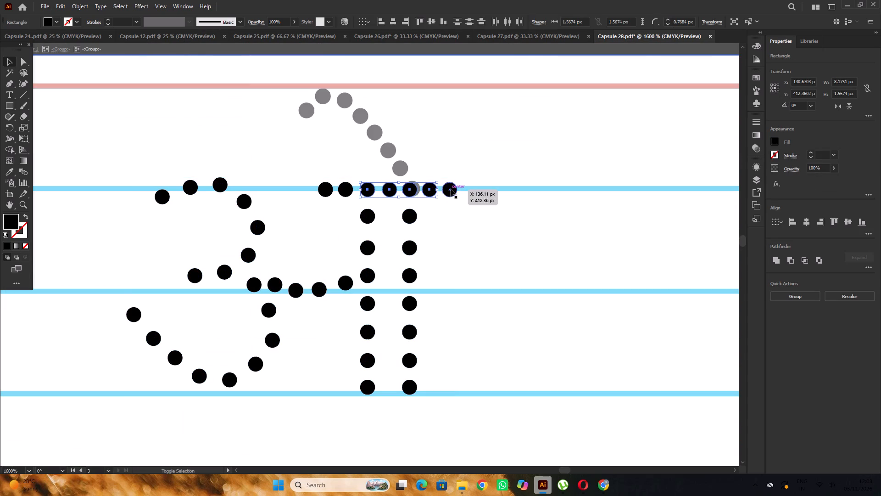
{"action": "left_click", "coordinate": [450, 189], "text": "shift"}
{"action": "left_click", "coordinate": [349, 192], "text": "shift"}
{"action": "left_click", "coordinate": [318, 192], "text": "shift"}
{"action": "key", "text": "Delete"}
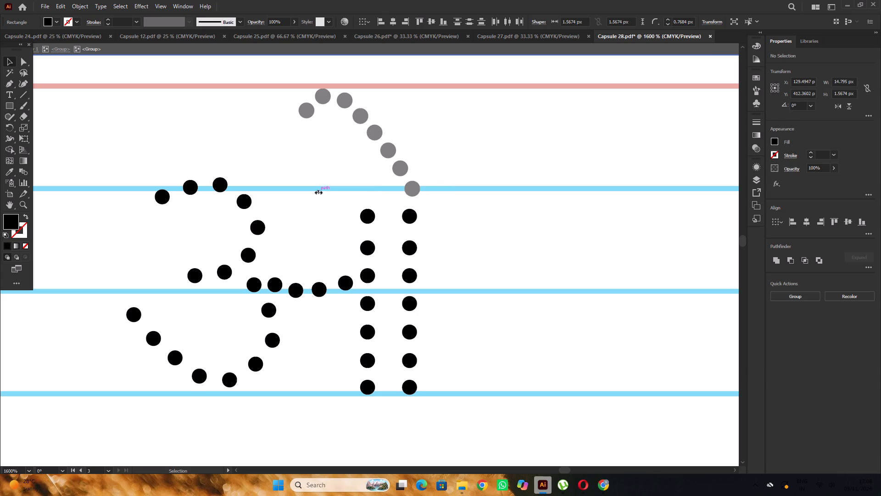
{"action": "triple_click", "coordinate": [329, 172]}
Copy the top dot of that letter's first vertical stroke straight up to the upper blue guideline.
{"action": "scroll", "coordinate": [329, 172], "scroll_direction": "down", "scroll_amount": 5, "text": "alt"}
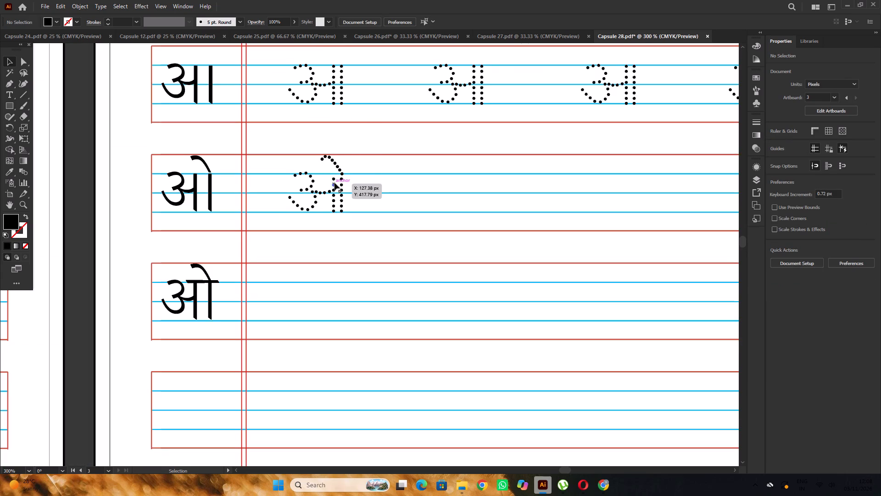
{"action": "scroll", "coordinate": [335, 183], "scroll_direction": "up", "scroll_amount": 5, "text": "alt"}
{"action": "left_click", "coordinate": [329, 161]}
{"action": "double_click", "coordinate": [328, 162]}
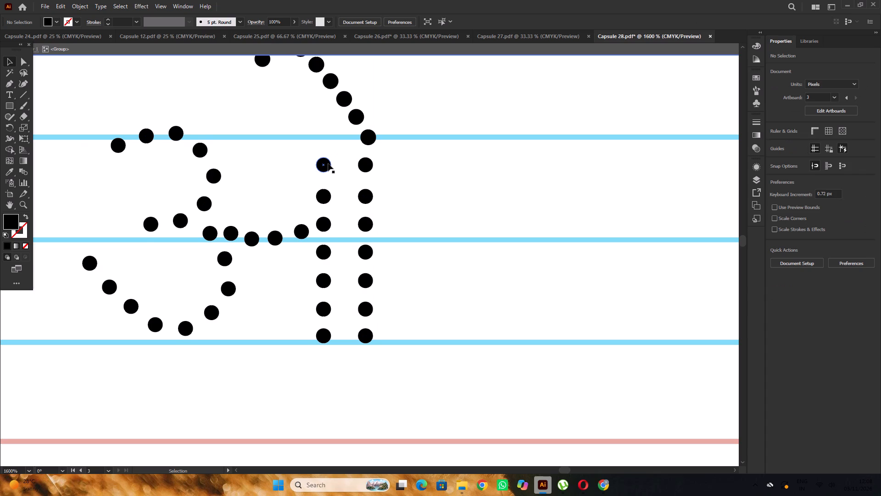
{"action": "scroll", "coordinate": [328, 163], "scroll_direction": "up", "scroll_amount": 4}
{"action": "left_click", "coordinate": [314, 208]}
{"action": "scroll", "coordinate": [313, 206], "scroll_direction": "down", "scroll_amount": 2, "text": "alt"}
{"action": "left_click", "coordinate": [313, 207]}
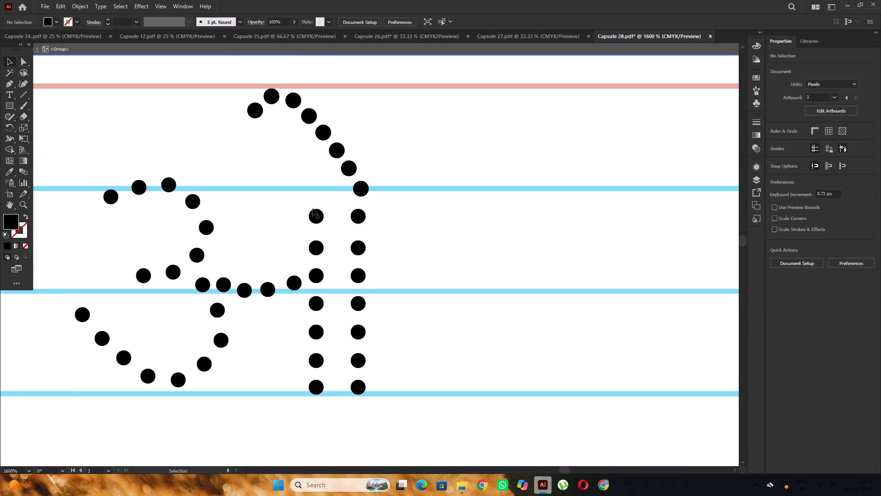
{"action": "double_click", "coordinate": [314, 214]}
{"action": "left_click", "coordinate": [314, 214]}
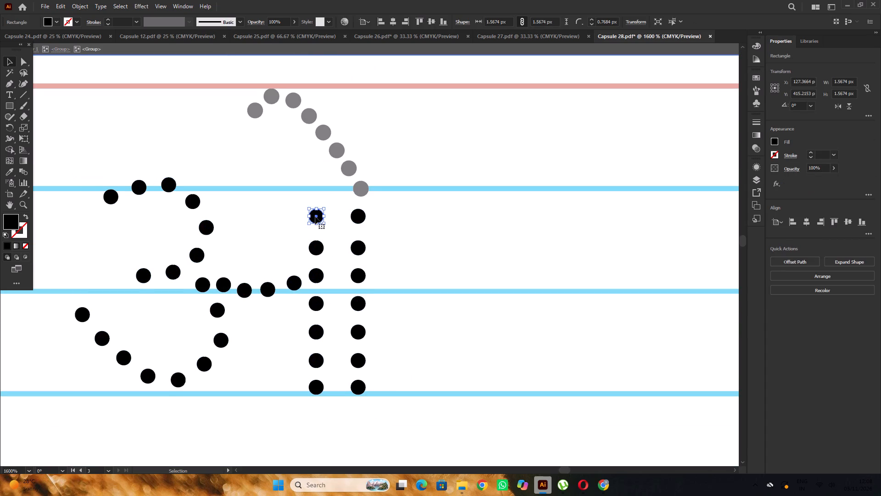
{"action": "left_click_drag", "start_coordinate": [316, 217], "coordinate": [315, 193], "text": "alt"}
{"action": "scroll", "coordinate": [315, 193], "scroll_direction": "down", "scroll_amount": 3}
{"action": "double_click", "coordinate": [360, 175]}
Group all the dots of the sixth row's first dotted letter, including its top curve.
{"action": "scroll", "coordinate": [360, 174], "scroll_direction": "down", "scroll_amount": 3, "text": "alt"}
{"action": "left_click_drag", "start_coordinate": [279, 159], "coordinate": [280, 160]}
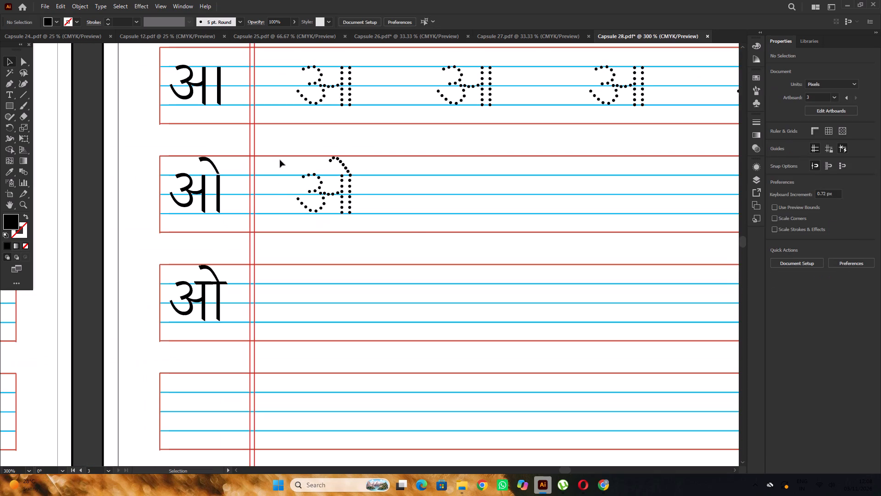
{"action": "left_click_drag", "start_coordinate": [280, 160], "coordinate": [412, 228]}
{"action": "key", "text": "ctrl+g"}
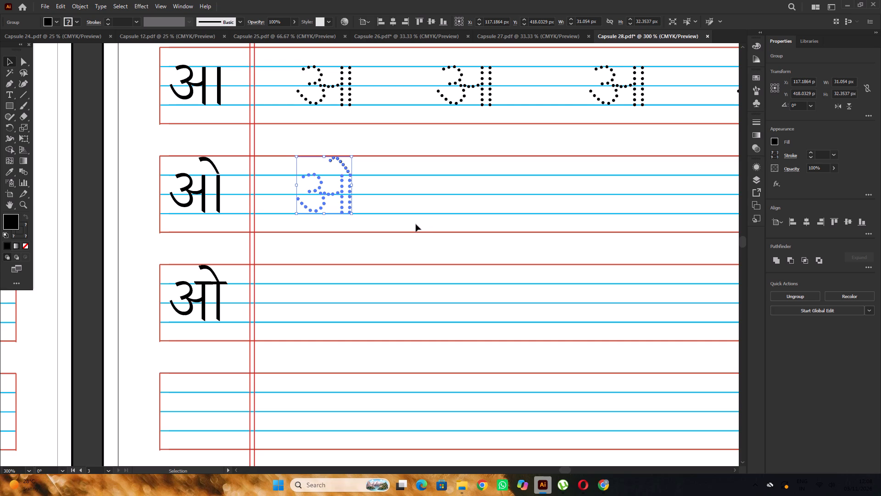
Place three spaced copies of the grouped dotted letter along the sixth row, level with the original and beneath the fifth row's letters.
{"action": "scroll", "coordinate": [371, 219], "scroll_direction": "down", "scroll_amount": 2, "text": "alt"}
{"action": "scroll", "coordinate": [296, 214], "scroll_direction": "down", "scroll_amount": 1}
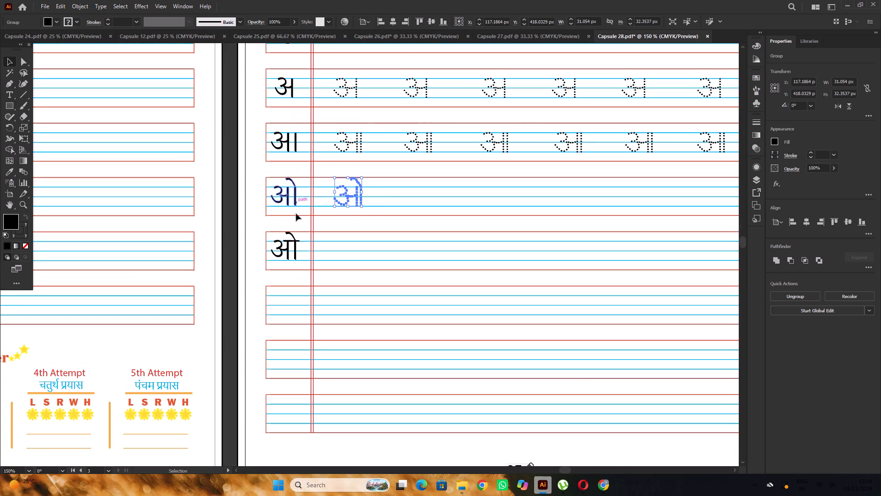
{"action": "scroll", "coordinate": [350, 209], "scroll_direction": "up", "scroll_amount": 1, "text": "alt"}
{"action": "scroll", "coordinate": [260, 193], "scroll_direction": "down", "scroll_amount": 2, "text": "alt"}
{"action": "scroll", "coordinate": [347, 189], "scroll_direction": "up", "scroll_amount": 1, "text": "alt"}
{"action": "left_click_drag", "start_coordinate": [291, 194], "coordinate": [363, 194], "text": "alt"}
{"action": "left_click_drag", "start_coordinate": [363, 193], "coordinate": [423, 196]}
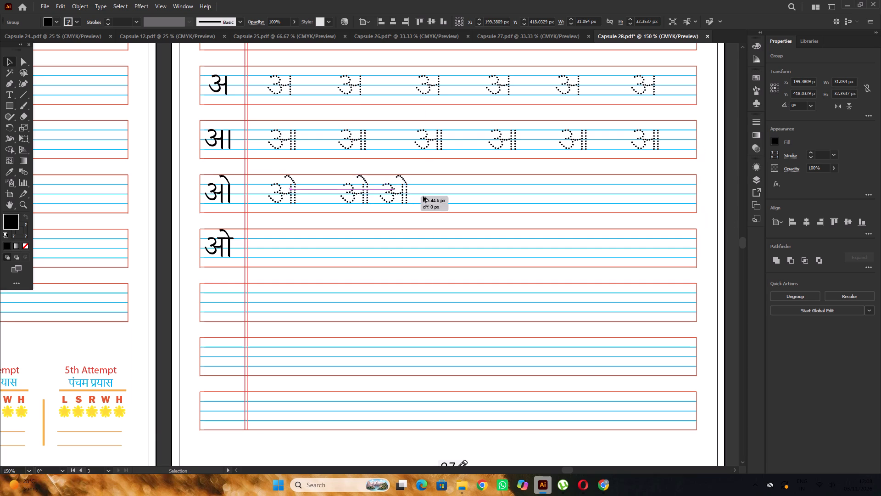
{"action": "left_click_drag", "start_coordinate": [423, 196], "coordinate": [441, 196]}
{"action": "left_click_drag", "start_coordinate": [440, 194], "coordinate": [510, 193]}
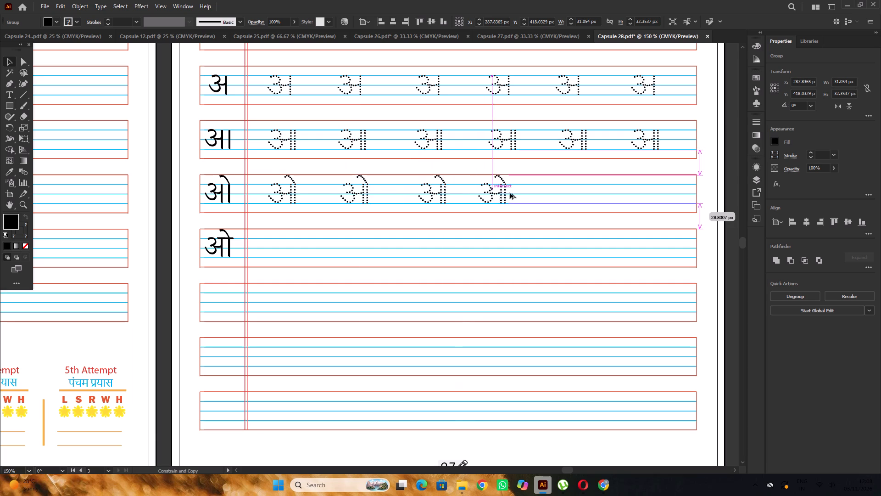
{"action": "left_click_drag", "start_coordinate": [510, 193], "coordinate": [516, 193]}
Complete the sixth row with two more spaced copies of the dotted letter, level with the others, for six in total.
{"action": "scroll", "coordinate": [486, 188], "scroll_direction": "down", "scroll_amount": 1, "text": "alt"}
{"action": "scroll", "coordinate": [519, 190], "scroll_direction": "up", "scroll_amount": 2, "text": "alt"}
{"action": "left_click_drag", "start_coordinate": [492, 194], "coordinate": [584, 193], "text": "alt"}
{"action": "scroll", "coordinate": [513, 181], "scroll_direction": "down", "scroll_amount": 2, "text": "alt"}
{"action": "scroll", "coordinate": [570, 186], "scroll_direction": "up", "scroll_amount": 1, "text": "alt"}
{"action": "left_click_drag", "start_coordinate": [537, 188], "coordinate": [611, 187], "text": "alt"}
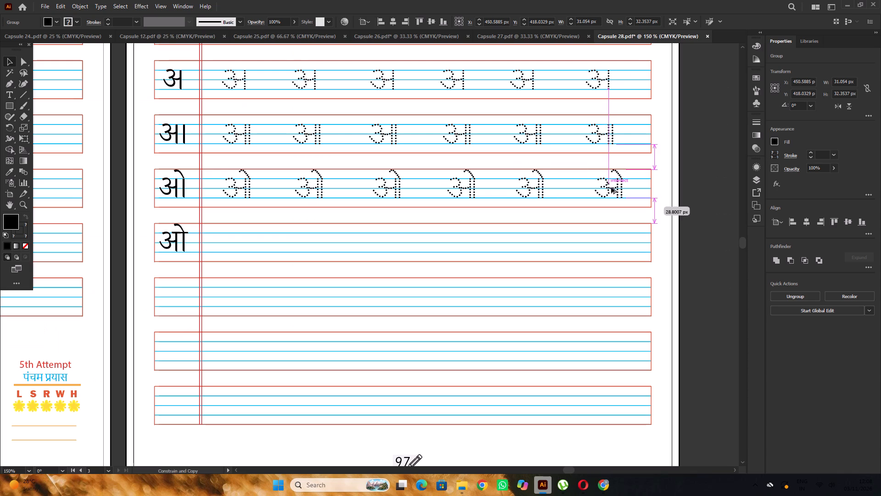
{"action": "left_click_drag", "start_coordinate": [611, 187], "coordinate": [607, 188], "text": "alt"}
{"action": "scroll", "coordinate": [521, 174], "scroll_direction": "down", "scroll_amount": 3, "text": "alt"}
{"action": "left_click", "coordinate": [625, 177]}
Examine page 97's rows of dotted letters, checking their shapes against the solid examples and their spacing across the page.
{"action": "scroll", "coordinate": [548, 183], "scroll_direction": "up", "scroll_amount": 2, "text": "alt"}
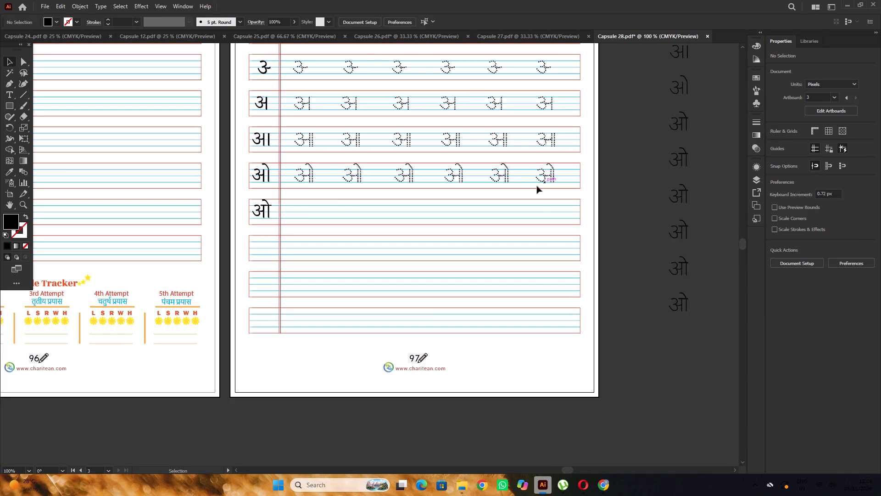
{"action": "scroll", "coordinate": [239, 219], "scroll_direction": "up", "scroll_amount": 1, "text": "alt"}
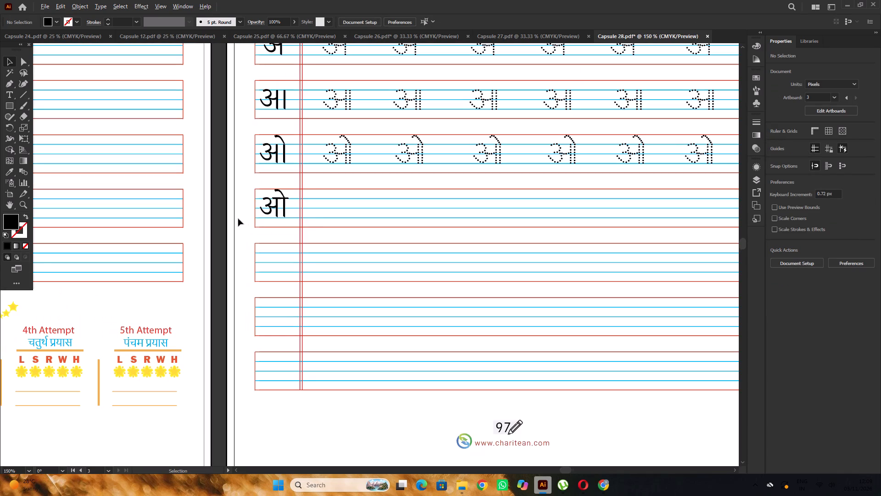
{"action": "scroll", "coordinate": [275, 214], "scroll_direction": "up", "scroll_amount": 1}
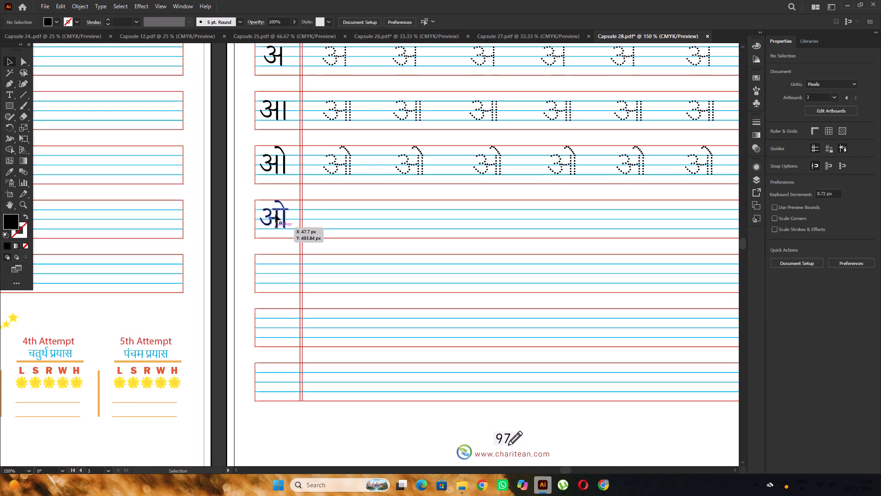
{"action": "scroll", "coordinate": [275, 214], "scroll_direction": "up", "scroll_amount": 1}
{"action": "scroll", "coordinate": [319, 207], "scroll_direction": "up", "scroll_amount": 2, "text": "alt"}
{"action": "scroll", "coordinate": [322, 208], "scroll_direction": "down", "scroll_amount": 3, "text": "alt"}
{"action": "scroll", "coordinate": [322, 208], "scroll_direction": "up", "scroll_amount": 3}
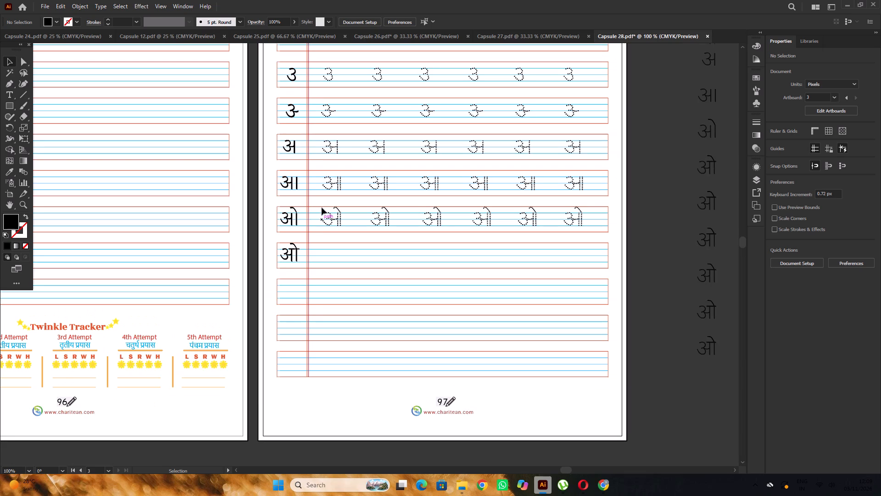
{"action": "scroll", "coordinate": [326, 211], "scroll_direction": "up", "scroll_amount": 1, "text": "alt"}
{"action": "scroll", "coordinate": [326, 211], "scroll_direction": "down", "scroll_amount": 3, "text": "alt"}
{"action": "scroll", "coordinate": [326, 211], "scroll_direction": "up", "scroll_amount": 3}
{"action": "scroll", "coordinate": [326, 211], "scroll_direction": "down", "scroll_amount": 4}
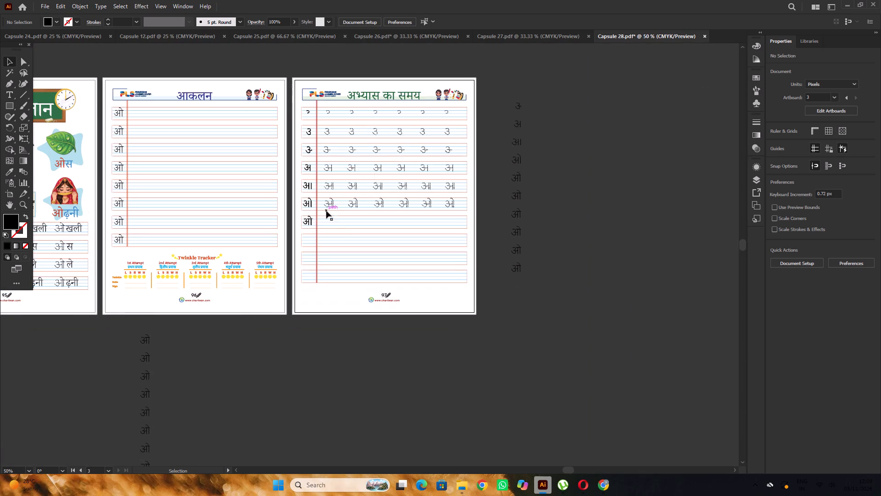
{"action": "scroll", "coordinate": [326, 211], "scroll_direction": "up", "scroll_amount": 1, "text": "alt"}
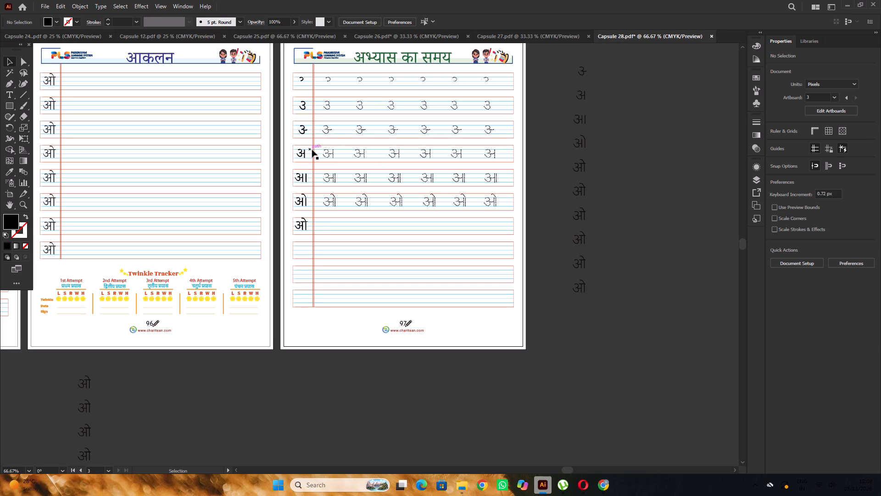
{"action": "scroll", "coordinate": [340, 146], "scroll_direction": "up", "scroll_amount": 3, "text": "alt"}
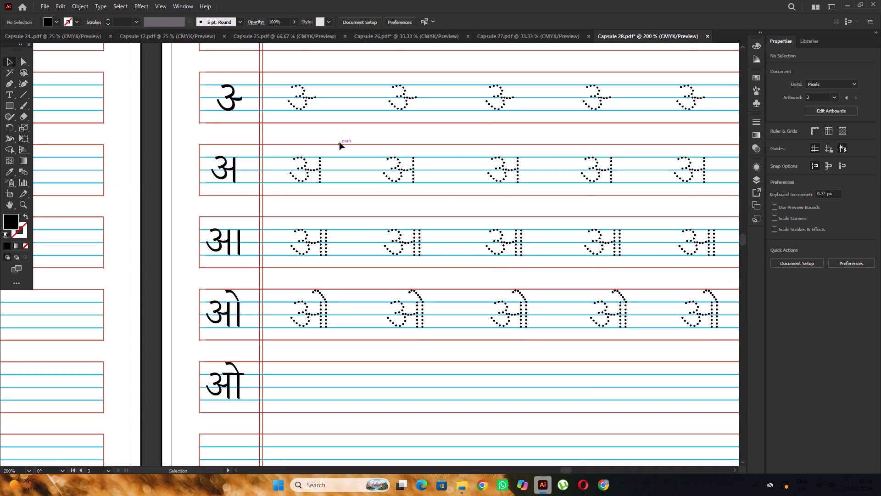
{"action": "scroll", "coordinate": [340, 142], "scroll_direction": "up", "scroll_amount": 4, "text": "alt"}
{"action": "scroll", "coordinate": [340, 142], "scroll_direction": "down", "scroll_amount": 2, "text": "alt"}
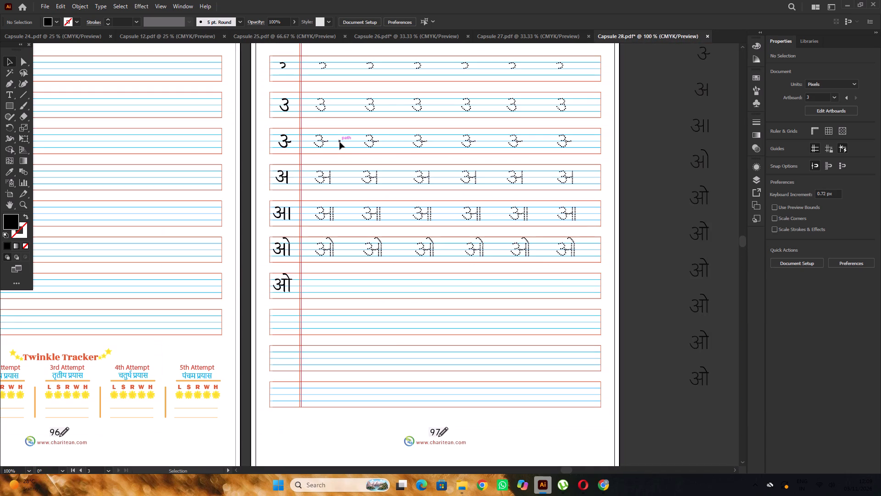
{"action": "scroll", "coordinate": [340, 142], "scroll_direction": "down", "scroll_amount": 1, "text": "alt"}
{"action": "scroll", "coordinate": [340, 142], "scroll_direction": "up", "scroll_amount": 2}
{"action": "scroll", "coordinate": [341, 124], "scroll_direction": "up", "scroll_amount": 2, "text": "alt"}
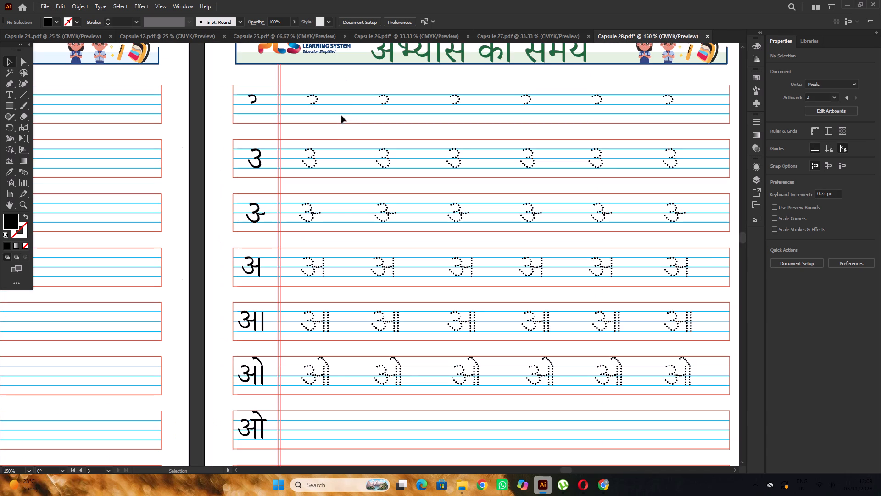
Align the six dotted letters of the first tracing column on their horizontal centres.
{"action": "left_click_drag", "start_coordinate": [339, 99], "coordinate": [307, 388]}
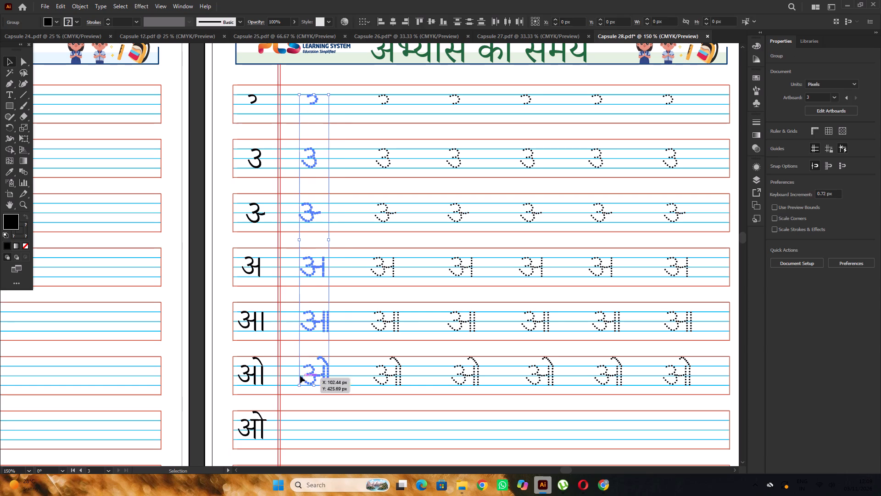
{"action": "left_click", "coordinate": [805, 224]}
{"action": "scroll", "coordinate": [340, 229], "scroll_direction": "down", "scroll_amount": 1, "text": "alt"}
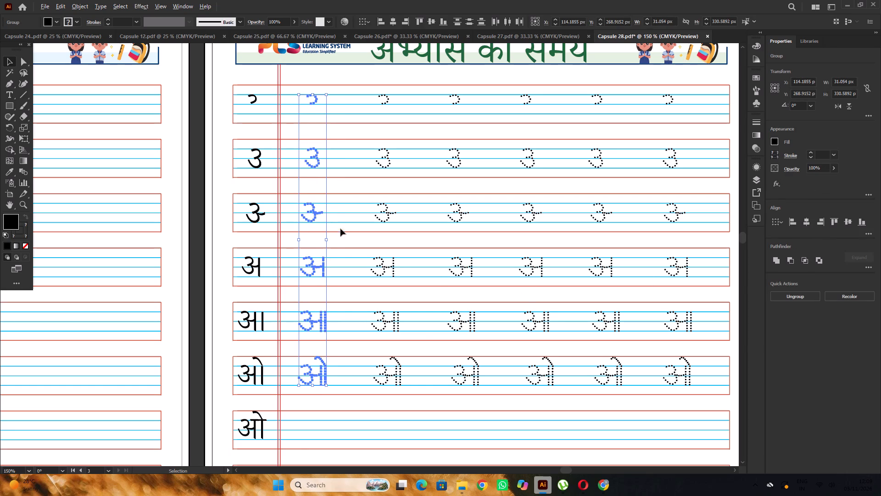
{"action": "scroll", "coordinate": [340, 229], "scroll_direction": "down", "scroll_amount": 1, "text": "alt"}
{"action": "left_click", "coordinate": [574, 216]}
Align the six dotted letters of the second tracing column on their horizontal centres.
{"action": "scroll", "coordinate": [404, 189], "scroll_direction": "up", "scroll_amount": 1, "text": "alt"}
{"action": "left_click_drag", "start_coordinate": [359, 158], "coordinate": [331, 235]}
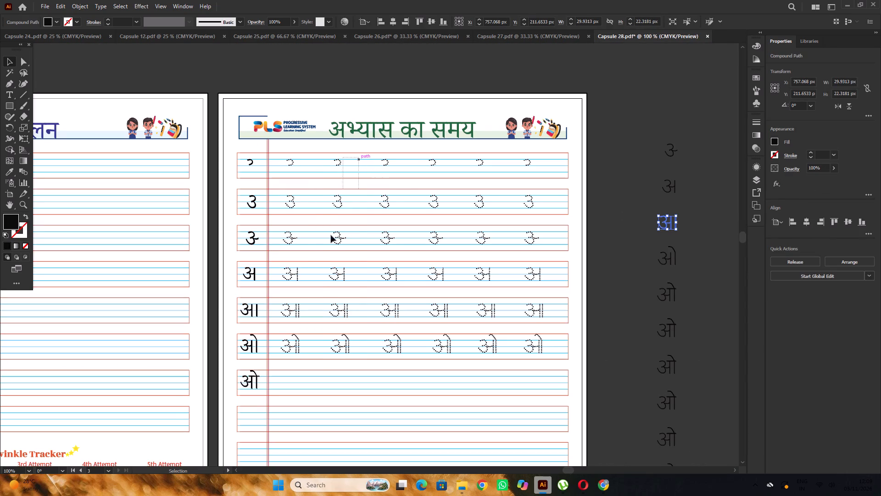
{"action": "left_click_drag", "start_coordinate": [331, 235], "coordinate": [334, 355]}
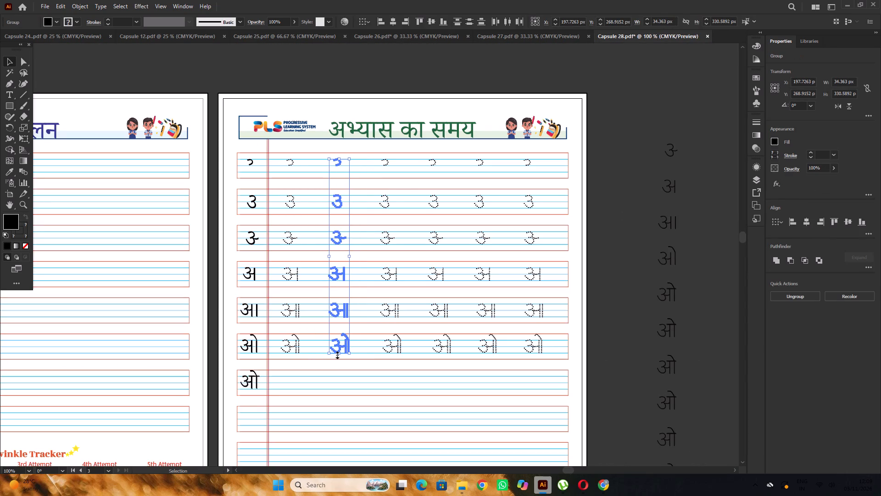
{"action": "left_click", "coordinate": [806, 225]}
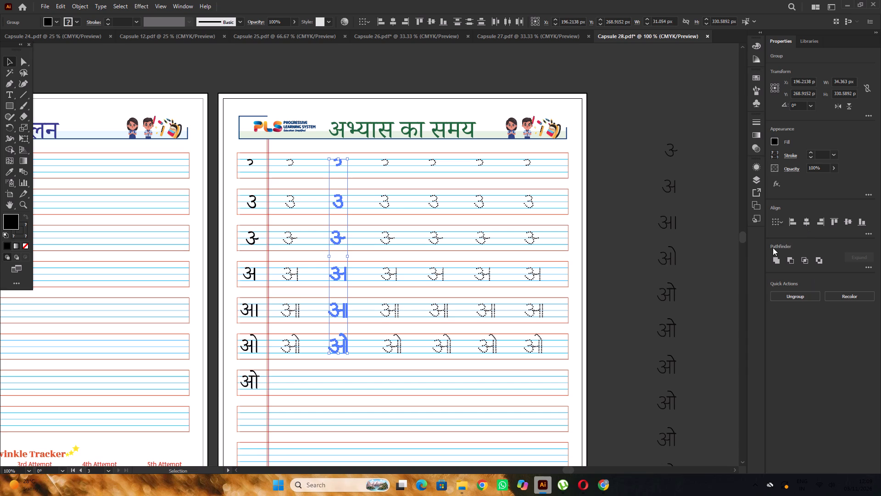
{"action": "left_click", "coordinate": [809, 219]}
{"action": "left_click", "coordinate": [660, 173]}
Align the six dotted letters of the third tracing column on their horizontal centres.
{"action": "left_click_drag", "start_coordinate": [394, 157], "coordinate": [383, 363]}
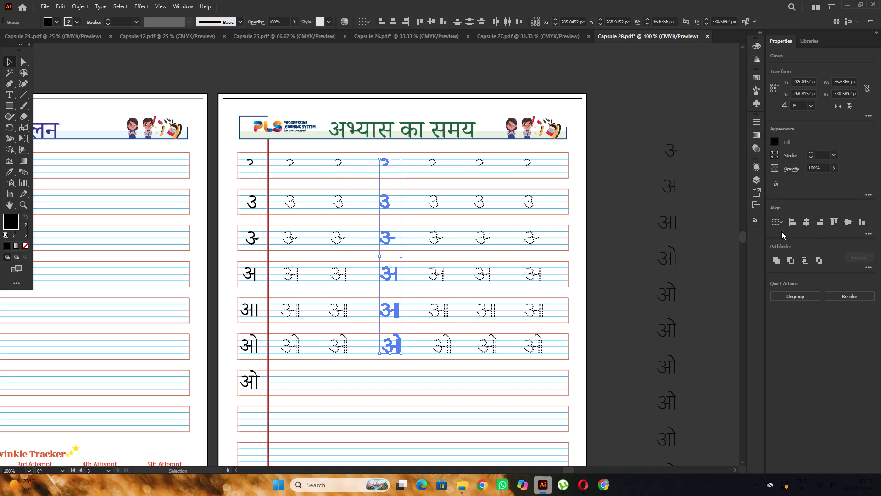
{"action": "left_click", "coordinate": [807, 220]}
Align the six dotted letters of the fourth tracing column along their left edges.
{"action": "left_click_drag", "start_coordinate": [448, 160], "coordinate": [418, 337]}
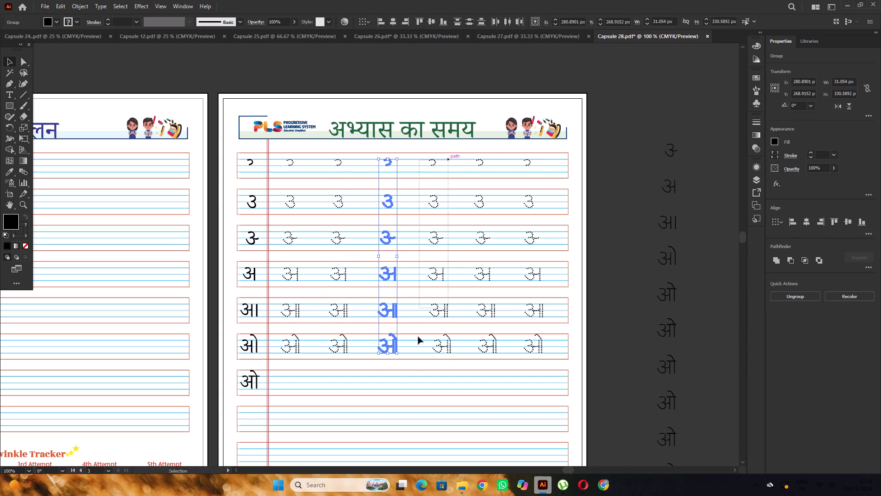
{"action": "left_click_drag", "start_coordinate": [418, 337], "coordinate": [416, 373]}
{"action": "left_click", "coordinate": [798, 222]}
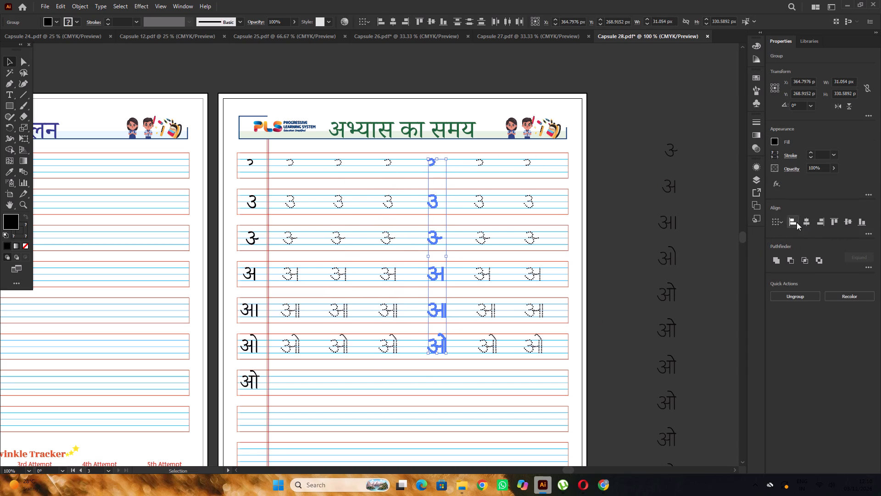
Align the six dotted letters of the fifth tracing column on their horizontal centres.
{"action": "left_click_drag", "start_coordinate": [497, 160], "coordinate": [472, 375]}
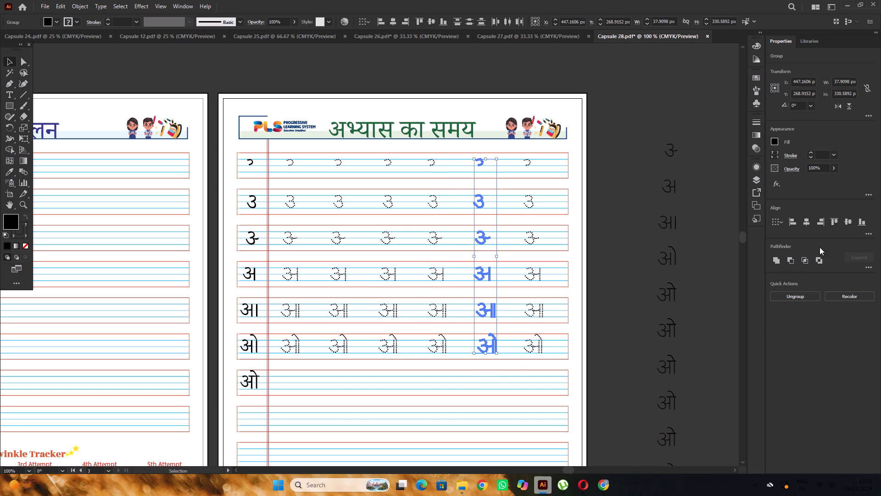
{"action": "left_click", "coordinate": [805, 226]}
Align the six dotted letters of the sixth tracing column on their horizontal centres.
{"action": "left_click_drag", "start_coordinate": [545, 159], "coordinate": [541, 171]}
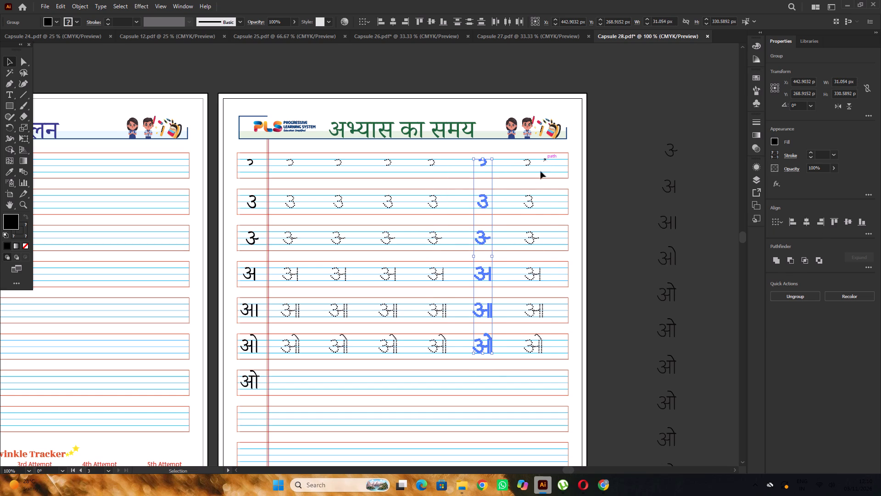
{"action": "left_click_drag", "start_coordinate": [541, 171], "coordinate": [529, 367]}
{"action": "left_click", "coordinate": [803, 219]}
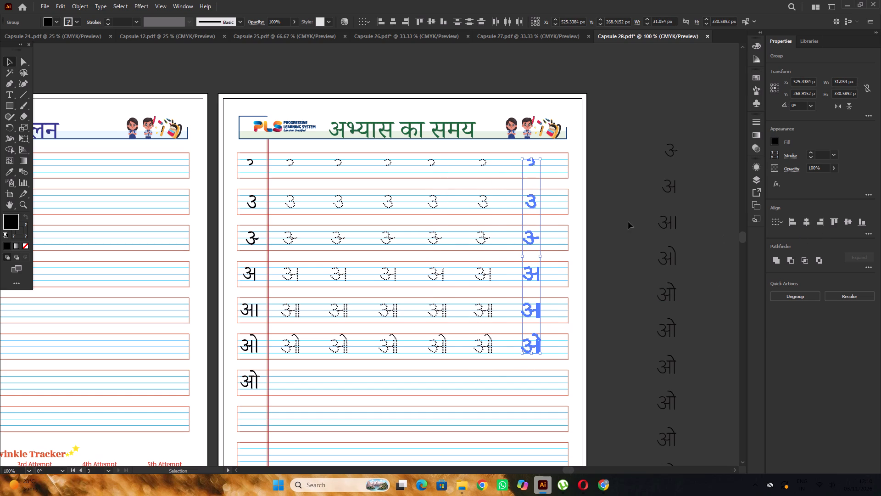
{"action": "double_click", "coordinate": [628, 222]}
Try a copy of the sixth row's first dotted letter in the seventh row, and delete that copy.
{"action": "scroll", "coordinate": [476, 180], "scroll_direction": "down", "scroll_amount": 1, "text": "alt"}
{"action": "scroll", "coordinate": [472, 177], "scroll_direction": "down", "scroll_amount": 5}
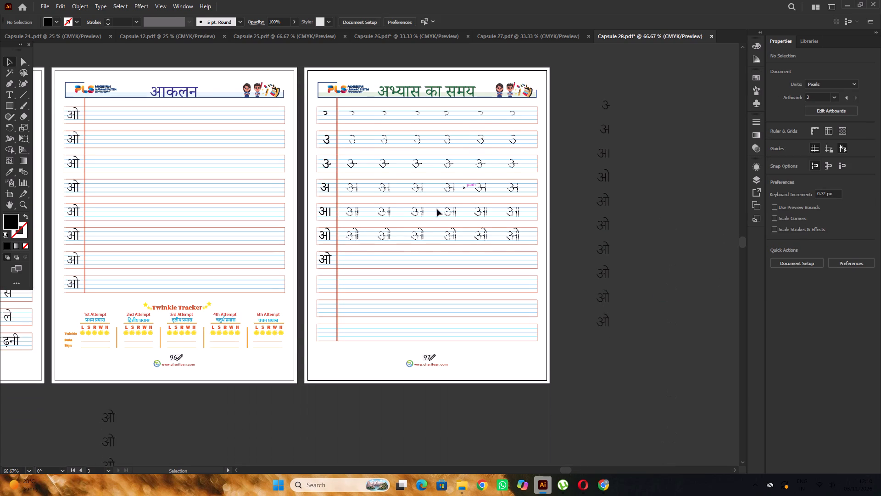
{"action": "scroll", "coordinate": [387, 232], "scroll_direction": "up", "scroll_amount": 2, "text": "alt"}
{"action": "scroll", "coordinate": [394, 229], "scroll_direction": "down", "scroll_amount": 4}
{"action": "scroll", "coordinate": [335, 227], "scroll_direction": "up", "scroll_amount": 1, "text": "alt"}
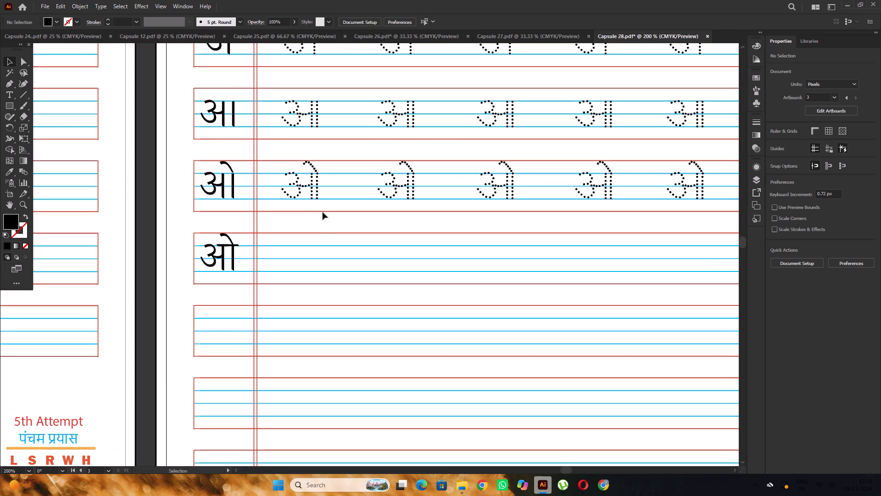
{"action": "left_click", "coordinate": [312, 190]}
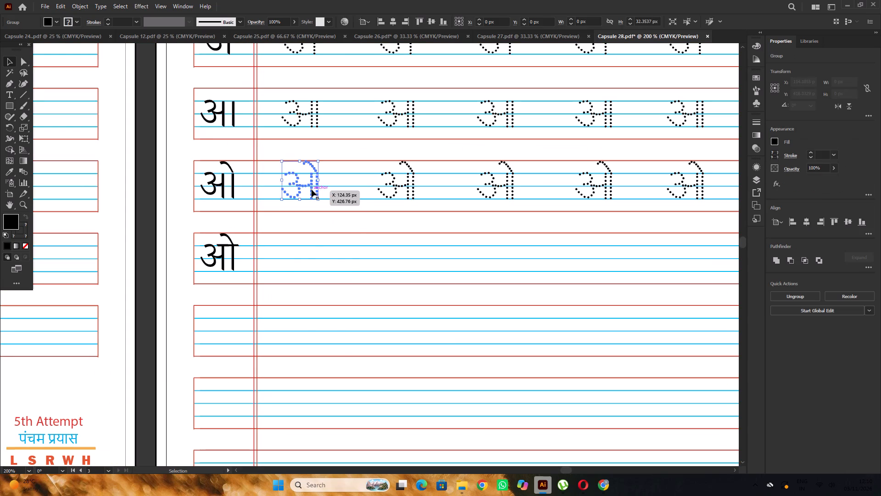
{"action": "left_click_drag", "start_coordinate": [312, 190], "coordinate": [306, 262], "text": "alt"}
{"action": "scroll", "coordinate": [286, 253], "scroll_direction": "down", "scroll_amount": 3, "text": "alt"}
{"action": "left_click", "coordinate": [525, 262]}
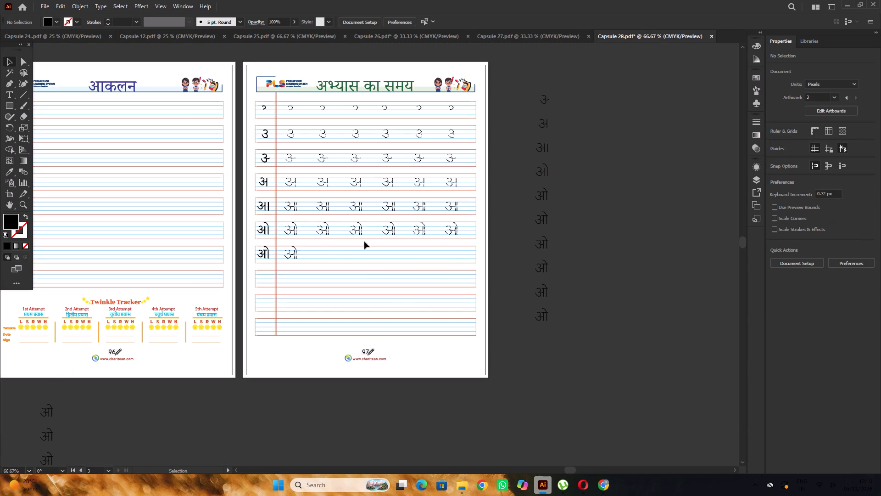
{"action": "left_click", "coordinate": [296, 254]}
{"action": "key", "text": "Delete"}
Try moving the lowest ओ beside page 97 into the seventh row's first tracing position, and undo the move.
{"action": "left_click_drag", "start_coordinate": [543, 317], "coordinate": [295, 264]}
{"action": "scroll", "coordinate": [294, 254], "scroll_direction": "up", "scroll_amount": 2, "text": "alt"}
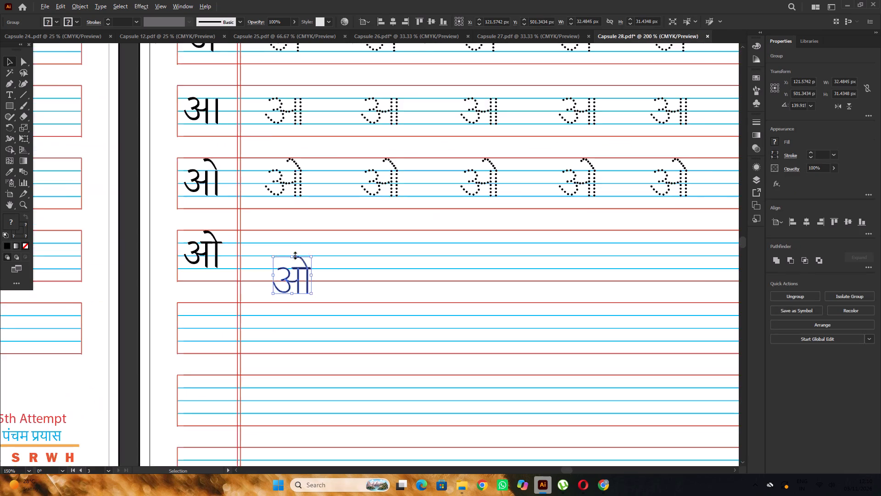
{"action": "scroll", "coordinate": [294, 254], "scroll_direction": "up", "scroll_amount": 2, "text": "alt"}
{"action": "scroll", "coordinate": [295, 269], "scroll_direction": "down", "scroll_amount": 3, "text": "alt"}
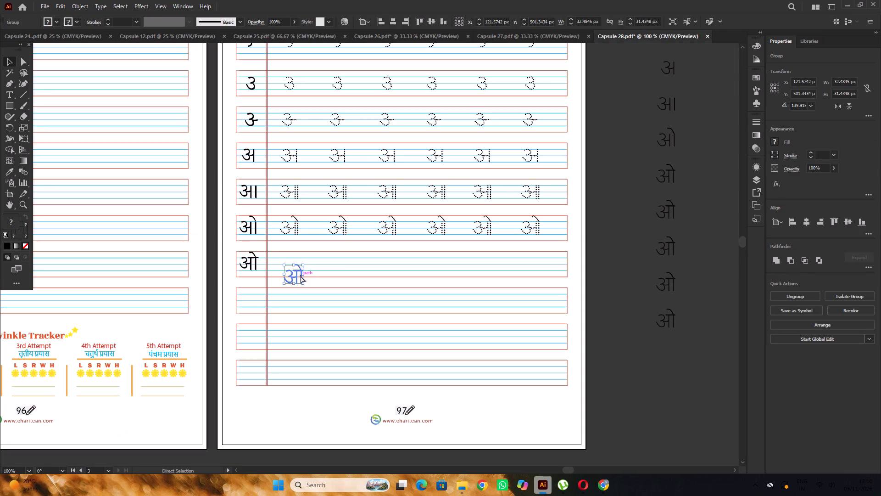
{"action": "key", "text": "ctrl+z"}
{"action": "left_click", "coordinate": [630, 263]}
Copy the sixth row's first dotted letter straight down into the seventh row, at the same height on the ruled lines.
{"action": "scroll", "coordinate": [291, 254], "scroll_direction": "up", "scroll_amount": 1, "text": "alt"}
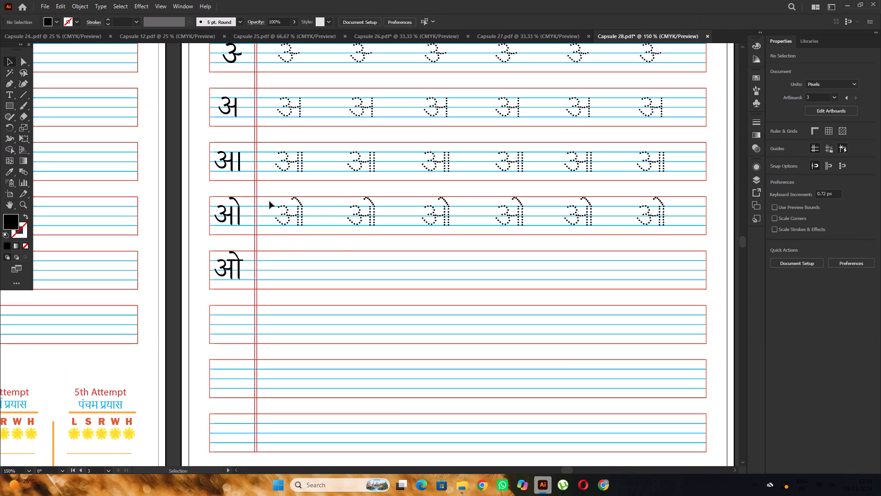
{"action": "left_click_drag", "start_coordinate": [269, 201], "coordinate": [338, 245]}
{"action": "scroll", "coordinate": [307, 231], "scroll_direction": "up", "scroll_amount": 3, "text": "alt"}
{"action": "left_click_drag", "start_coordinate": [284, 194], "coordinate": [282, 310], "text": "alt+shift"}
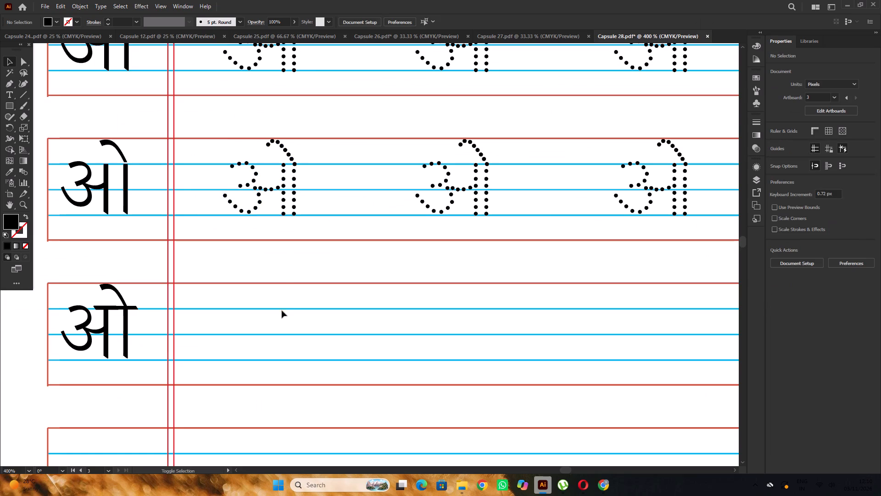
{"action": "left_click_drag", "start_coordinate": [282, 310], "coordinate": [280, 318], "text": "alt+shift"}
{"action": "left_click", "coordinate": [278, 202]}
{"action": "left_click_drag", "start_coordinate": [217, 151], "coordinate": [330, 233]}
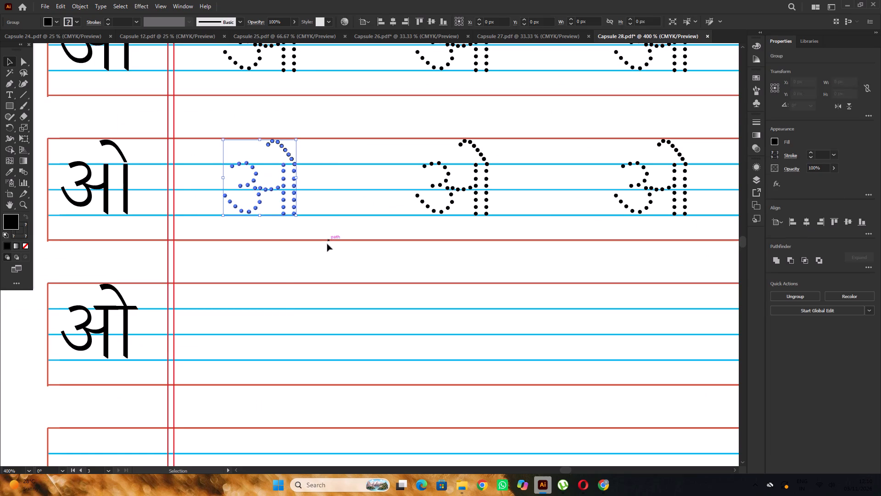
{"action": "left_click_drag", "start_coordinate": [283, 187], "coordinate": [277, 209], "text": "alt"}
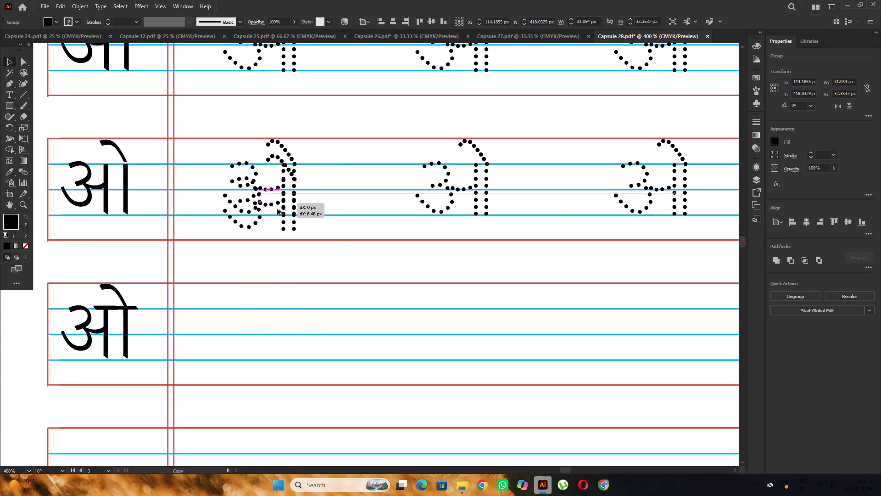
{"action": "left_click_drag", "start_coordinate": [277, 209], "coordinate": [252, 332], "text": "alt"}
{"action": "left_click", "coordinate": [310, 253]}
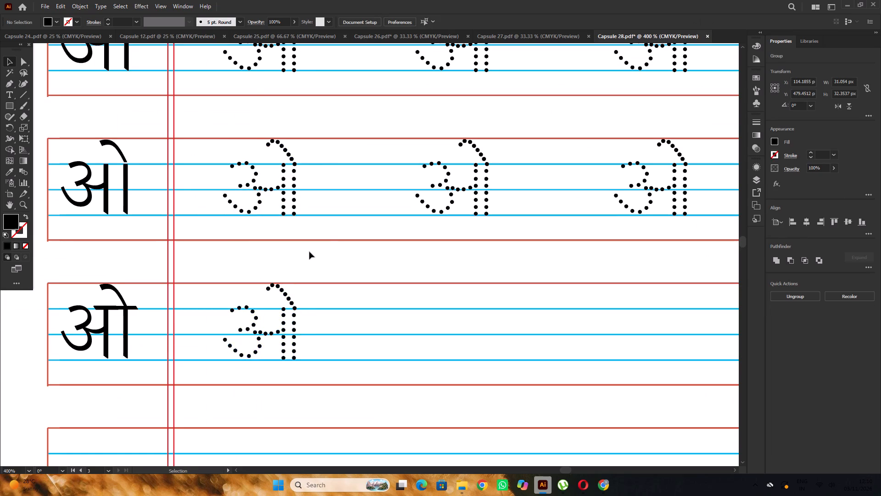
Ungroup the seventh row's dotted letter to separate its curved vowel mark from the base letter.
{"action": "scroll", "coordinate": [308, 251], "scroll_direction": "down", "scroll_amount": 4}
{"action": "scroll", "coordinate": [285, 262], "scroll_direction": "up", "scroll_amount": 5, "text": "alt"}
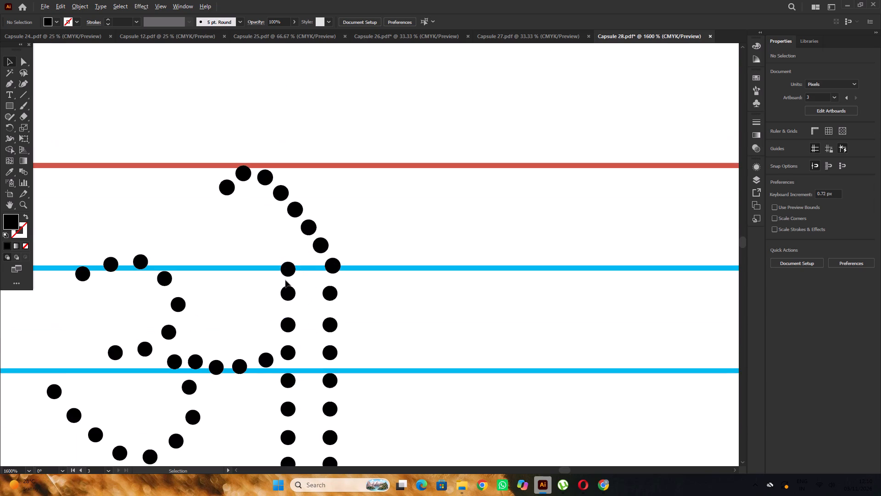
{"action": "left_click", "coordinate": [286, 269]}
{"action": "right_click", "coordinate": [286, 269]}
{"action": "left_click", "coordinate": [331, 180]}
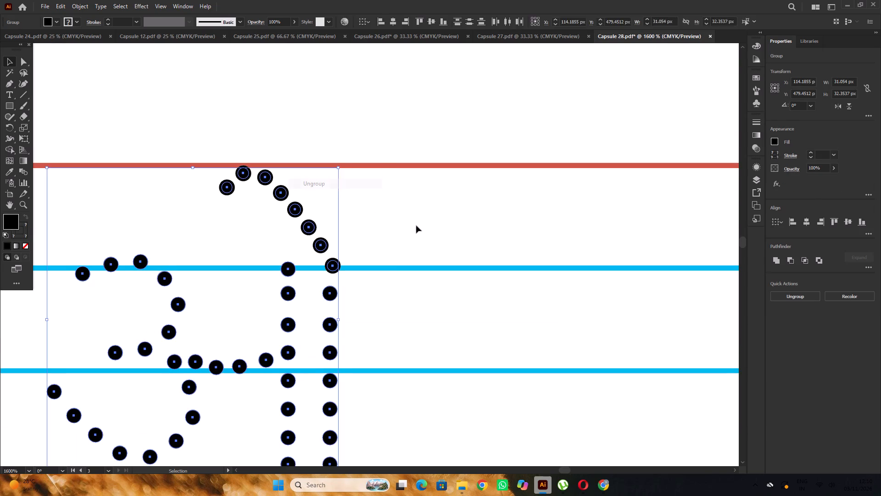
{"action": "left_click", "coordinate": [416, 225]}
Inside the base letter's group, copy the inner vertical stroke's top dot rightward to start the headline between the two strokes.
{"action": "left_click_drag", "start_coordinate": [293, 268], "coordinate": [324, 270], "text": "alt"}
{"action": "key", "text": "ctrl+z"}
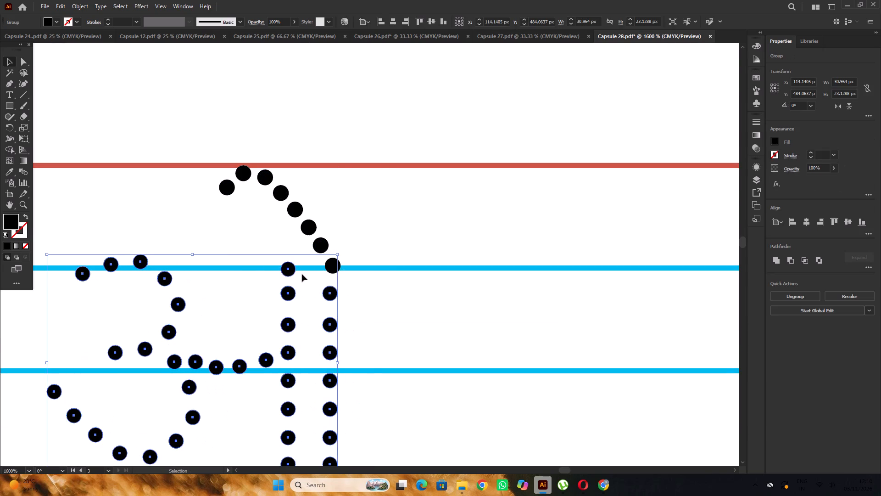
{"action": "double_click", "coordinate": [288, 269]}
{"action": "left_click", "coordinate": [288, 269]}
{"action": "scroll", "coordinate": [289, 269], "scroll_direction": "up", "scroll_amount": 3, "text": "alt"}
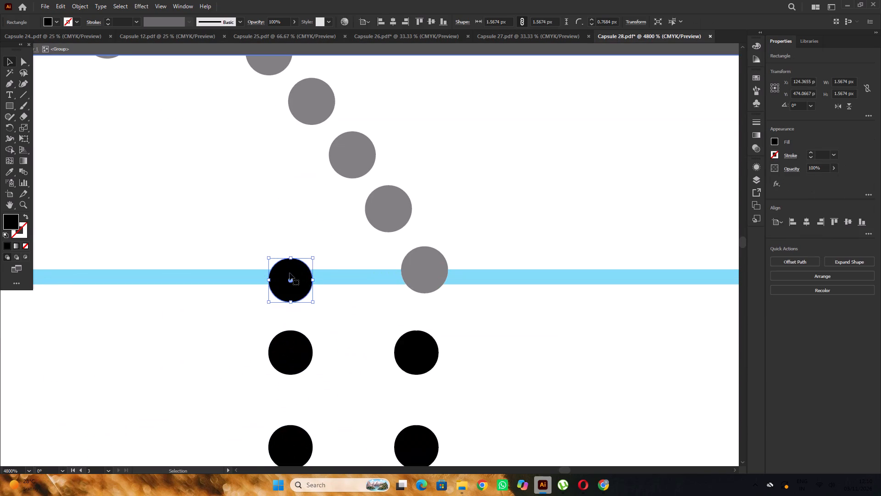
{"action": "left_click_drag", "start_coordinate": [290, 273], "coordinate": [361, 275], "text": "alt"}
{"action": "scroll", "coordinate": [360, 273], "scroll_direction": "down", "scroll_amount": 4, "text": "alt"}
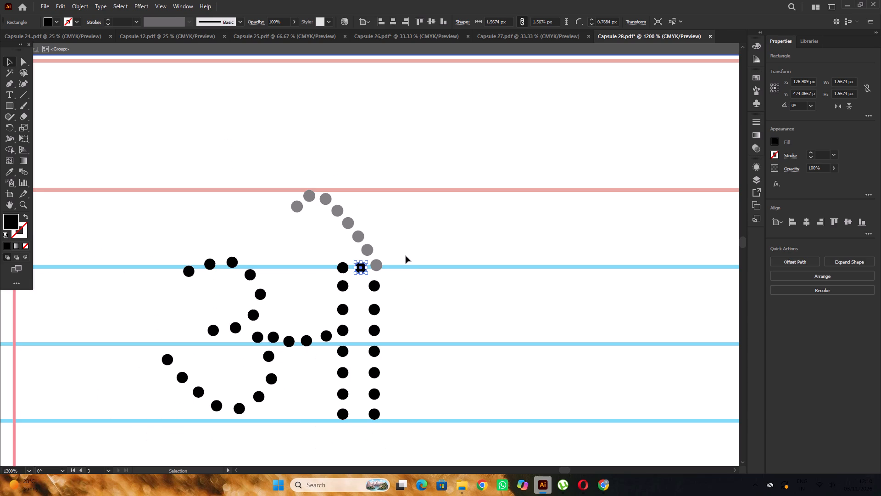
Copy the inner vertical stroke's top dot leftward along the upper blue line, level with the original.
{"action": "scroll", "coordinate": [341, 271], "scroll_direction": "up", "scroll_amount": 1, "text": "alt"}
{"action": "left_click", "coordinate": [341, 270]}
{"action": "scroll", "coordinate": [337, 272], "scroll_direction": "up", "scroll_amount": 2, "text": "alt"}
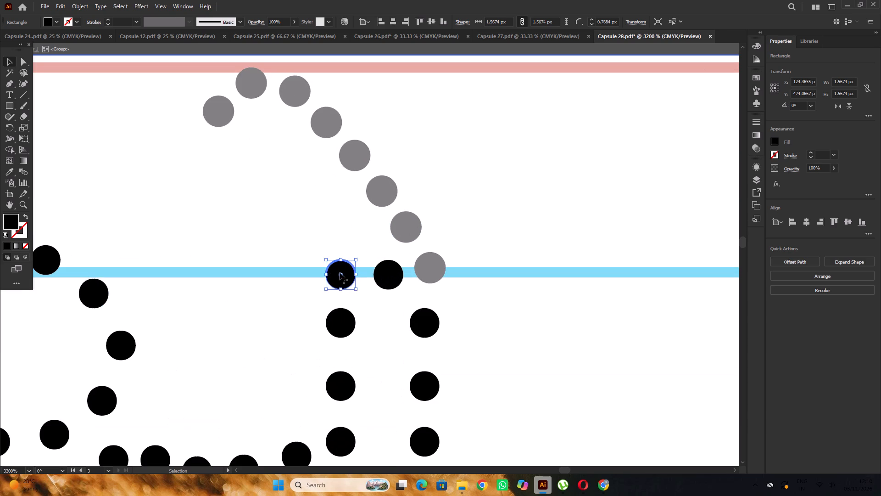
{"action": "left_click_drag", "start_coordinate": [340, 274], "coordinate": [291, 275], "text": "alt"}
{"action": "left_click", "coordinate": [341, 274]}
{"action": "left_click_drag", "start_coordinate": [341, 276], "coordinate": [340, 276]}
{"action": "left_click_drag", "start_coordinate": [340, 276], "coordinate": [299, 279]}
{"action": "left_click_drag", "start_coordinate": [339, 280], "coordinate": [295, 282]}
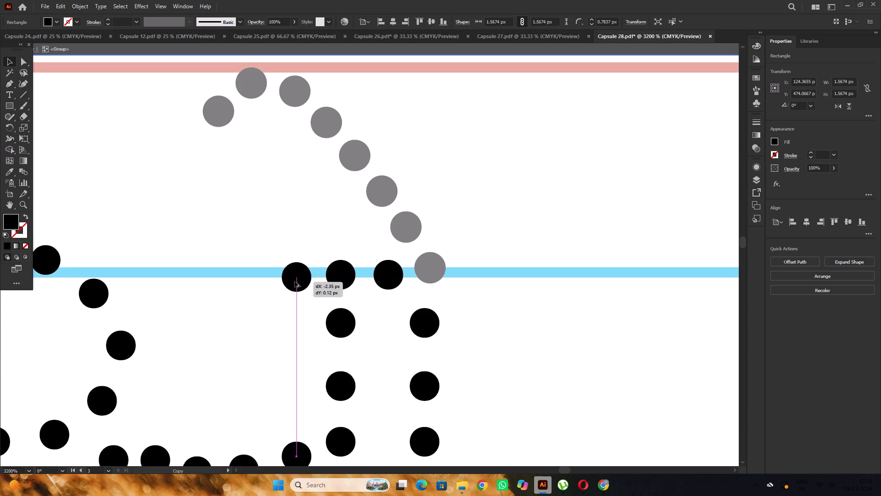
{"action": "left_click_drag", "start_coordinate": [295, 282], "coordinate": [280, 280]}
Add another level dot copy further left on the headline, beneath the start of the curved vowel mark.
{"action": "scroll", "coordinate": [318, 237], "scroll_direction": "down", "scroll_amount": 3, "text": "alt"}
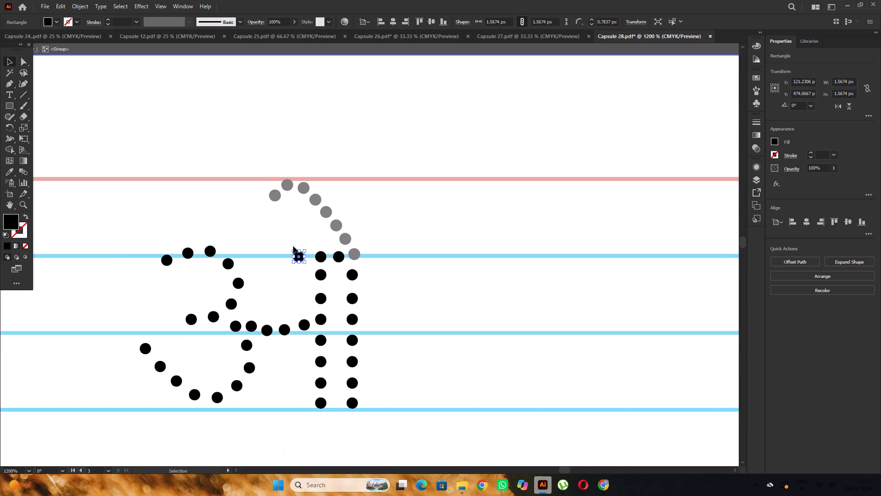
{"action": "scroll", "coordinate": [282, 237], "scroll_direction": "up", "scroll_amount": 4, "text": "alt"}
{"action": "left_click_drag", "start_coordinate": [308, 253], "coordinate": [288, 254]}
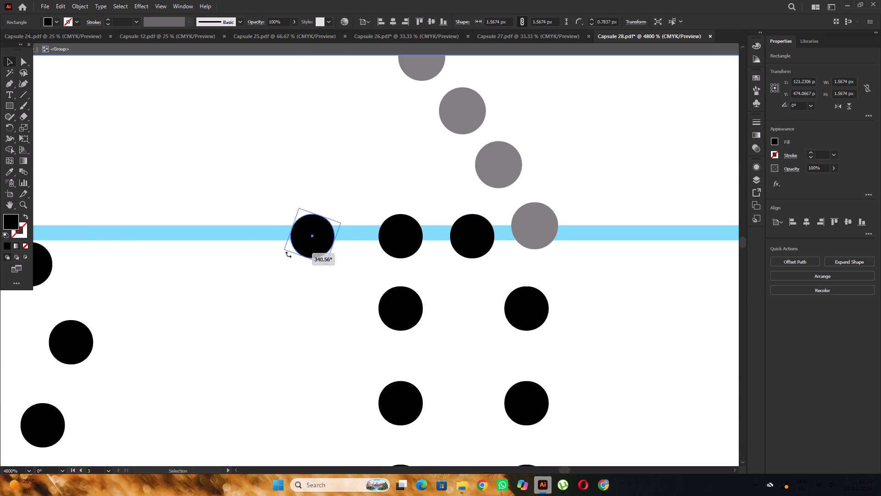
{"action": "left_click_drag", "start_coordinate": [288, 254], "coordinate": [236, 253]}
{"action": "key", "text": "ctrl+z"}
{"action": "left_click_drag", "start_coordinate": [326, 250], "coordinate": [246, 251], "text": "alt"}
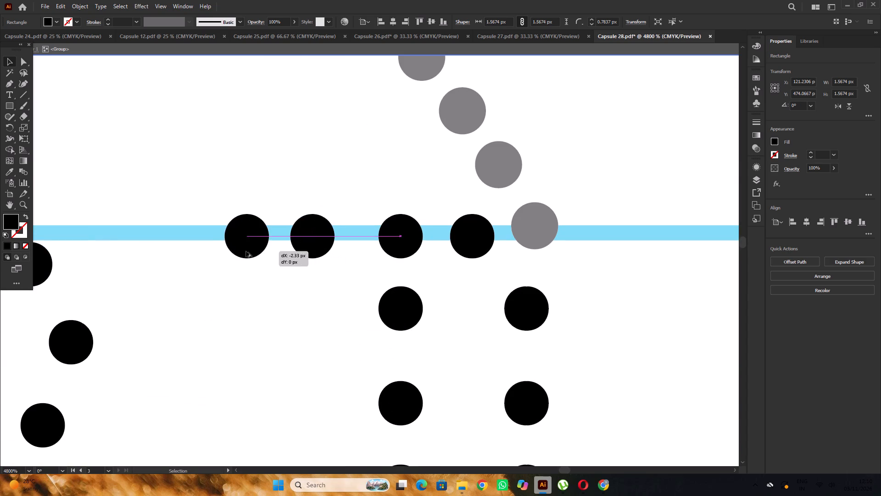
{"action": "left_click_drag", "start_coordinate": [246, 251], "coordinate": [230, 251], "text": "alt"}
{"action": "scroll", "coordinate": [233, 251], "scroll_direction": "down", "scroll_amount": 4, "text": "alt"}
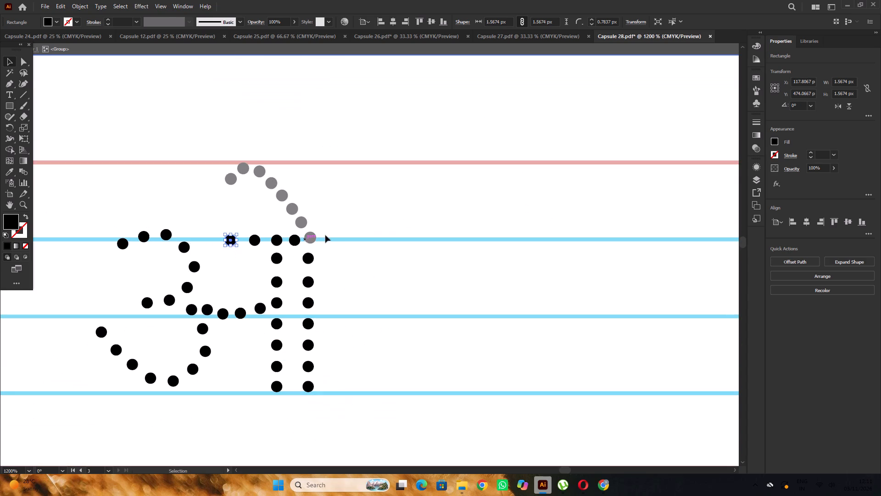
{"action": "left_click", "coordinate": [343, 213]}
Extend the dotted headline right past the vowel mark with two evenly spaced dot copies, and leave the letter's group.
{"action": "scroll", "coordinate": [316, 231], "scroll_direction": "up", "scroll_amount": 1, "text": "alt"}
{"action": "left_click", "coordinate": [290, 243]}
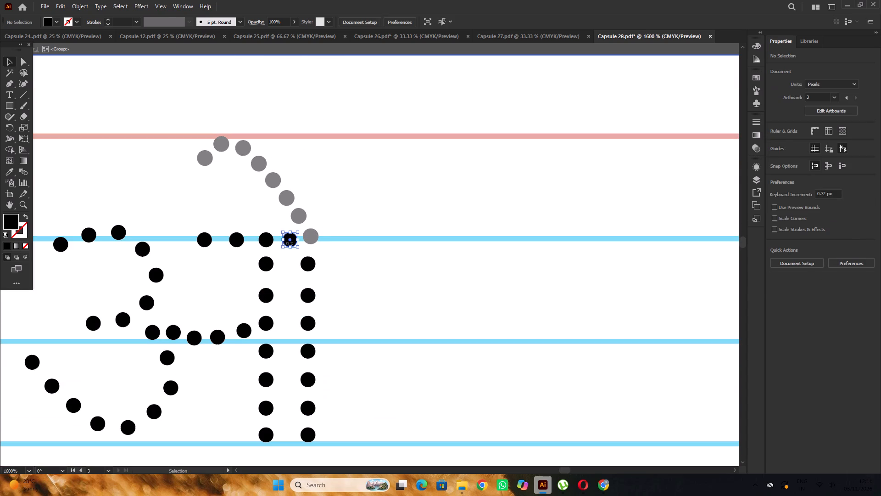
{"action": "scroll", "coordinate": [291, 242], "scroll_direction": "up", "scroll_amount": 3, "text": "alt"}
{"action": "left_click_drag", "start_coordinate": [284, 231], "coordinate": [459, 241]}
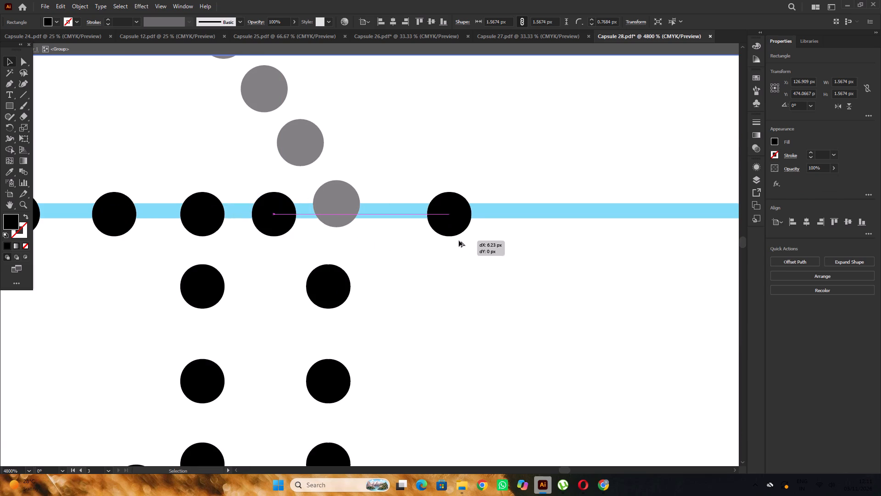
{"action": "left_click_drag", "start_coordinate": [459, 241], "coordinate": [439, 240]}
{"action": "scroll", "coordinate": [369, 237], "scroll_direction": "down", "scroll_amount": 1, "text": "alt"}
{"action": "key", "text": "ctrl+d"}
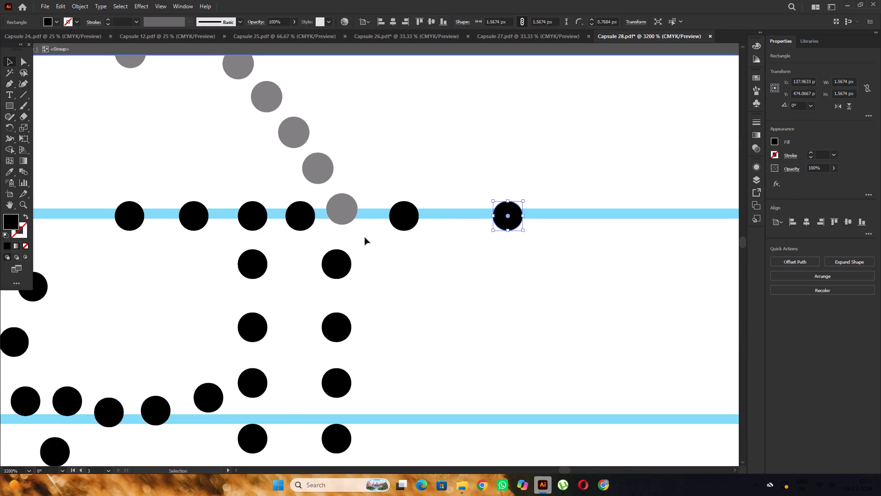
{"action": "scroll", "coordinate": [363, 237], "scroll_direction": "down", "scroll_amount": 6, "text": "alt"}
{"action": "triple_click", "coordinate": [365, 202]}
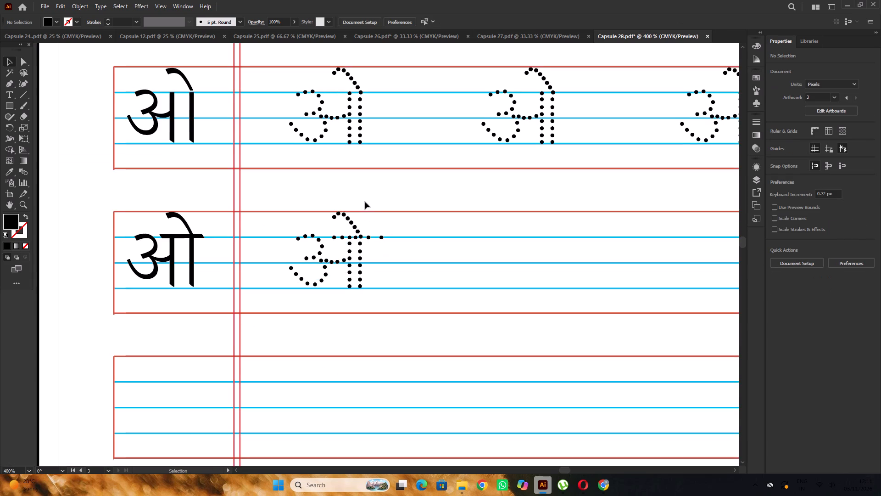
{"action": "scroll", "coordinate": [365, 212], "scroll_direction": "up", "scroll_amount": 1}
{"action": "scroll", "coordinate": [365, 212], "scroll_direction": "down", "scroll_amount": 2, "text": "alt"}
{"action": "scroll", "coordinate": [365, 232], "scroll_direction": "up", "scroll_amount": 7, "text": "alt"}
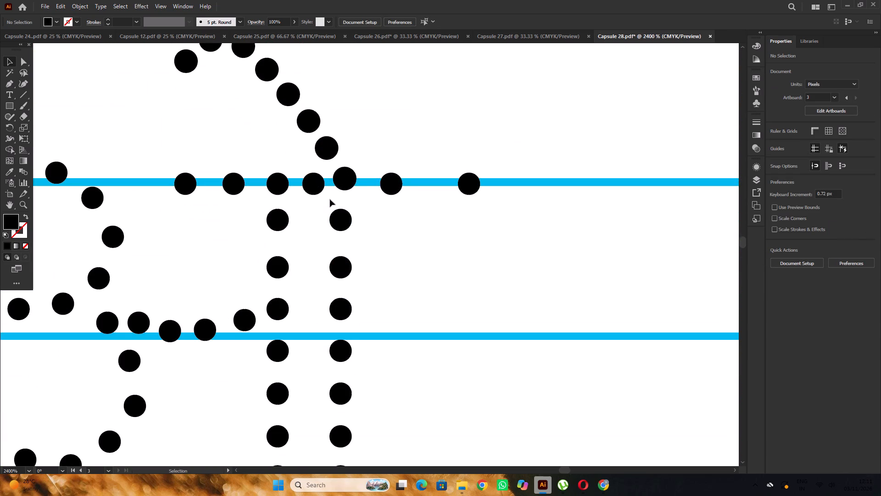
Inside the seventh row's dotted ओ group, move the headline's end dot left along the blue line, closer to its neighbour.
{"action": "left_click", "coordinate": [465, 186]}
{"action": "double_click", "coordinate": [468, 188]}
{"action": "left_click", "coordinate": [468, 188]}
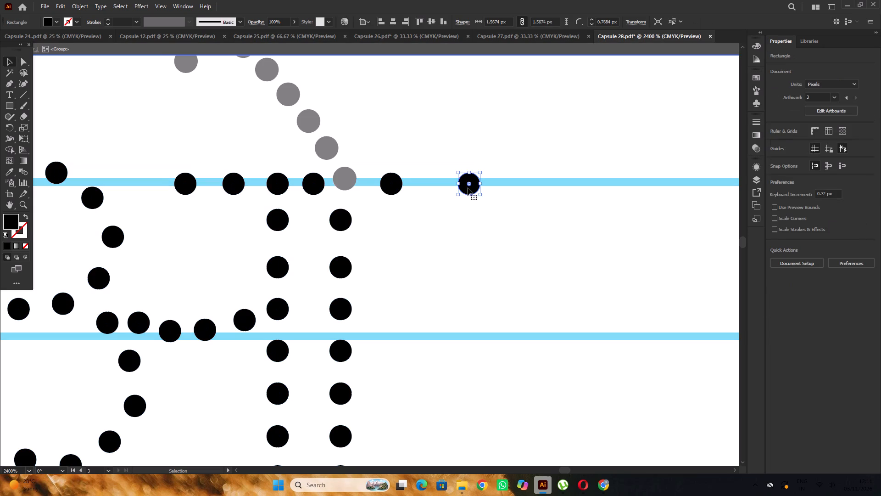
{"action": "scroll", "coordinate": [468, 188], "scroll_direction": "up", "scroll_amount": 2, "text": "alt"}
{"action": "left_click", "coordinate": [470, 190]}
{"action": "left_click", "coordinate": [462, 161]}
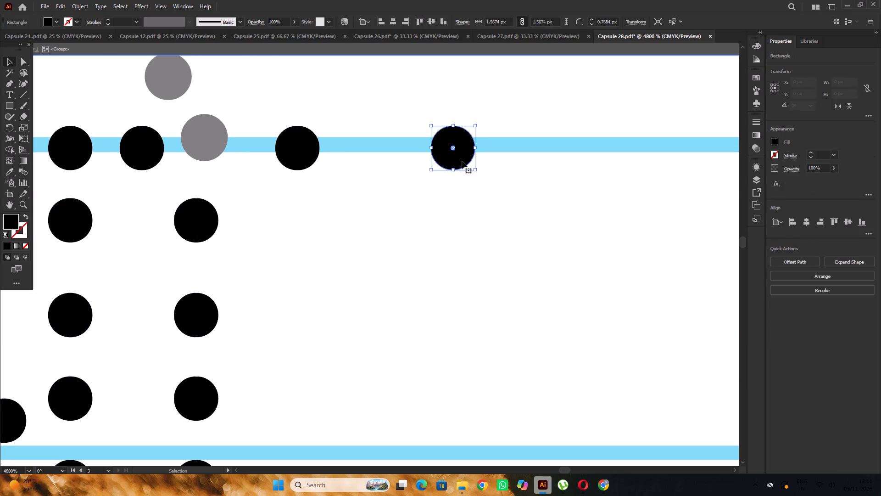
{"action": "left_click_drag", "start_coordinate": [462, 161], "coordinate": [405, 162]}
{"action": "scroll", "coordinate": [374, 160], "scroll_direction": "down", "scroll_amount": 6, "text": "alt"}
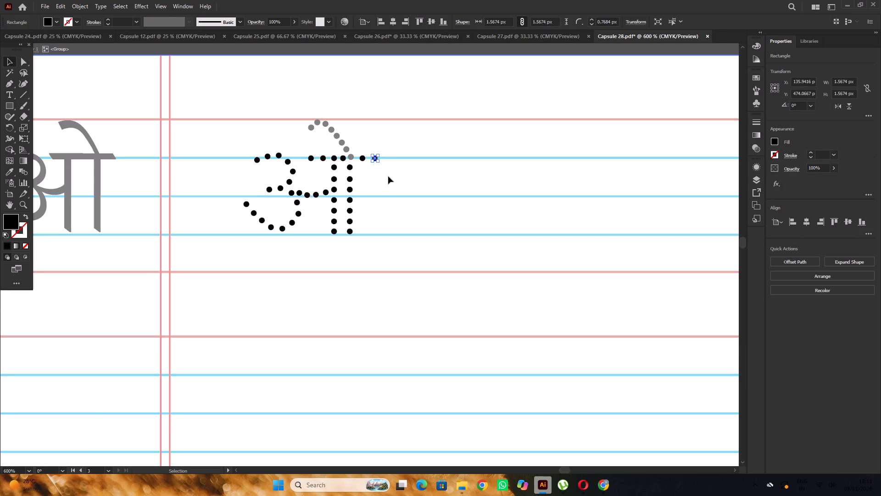
{"action": "triple_click", "coordinate": [374, 131]}
Copy the finished dotted ओ across the seventh row five times, lining the copies up with the columns above.
{"action": "scroll", "coordinate": [368, 135], "scroll_direction": "down", "scroll_amount": 4, "text": "alt"}
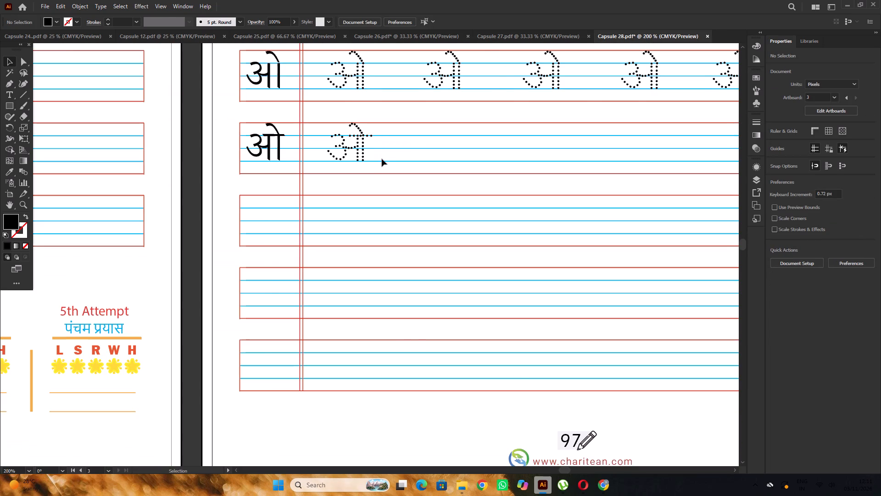
{"action": "scroll", "coordinate": [380, 158], "scroll_direction": "down", "scroll_amount": 1, "text": "alt"}
{"action": "scroll", "coordinate": [379, 158], "scroll_direction": "up", "scroll_amount": 2}
{"action": "left_click_drag", "start_coordinate": [330, 160], "coordinate": [400, 196]}
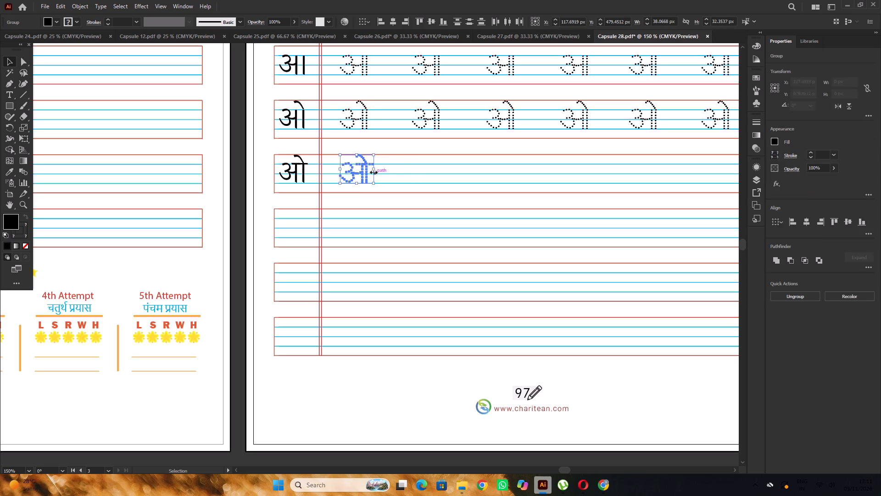
{"action": "left_click_drag", "start_coordinate": [366, 172], "coordinate": [436, 173], "text": "alt"}
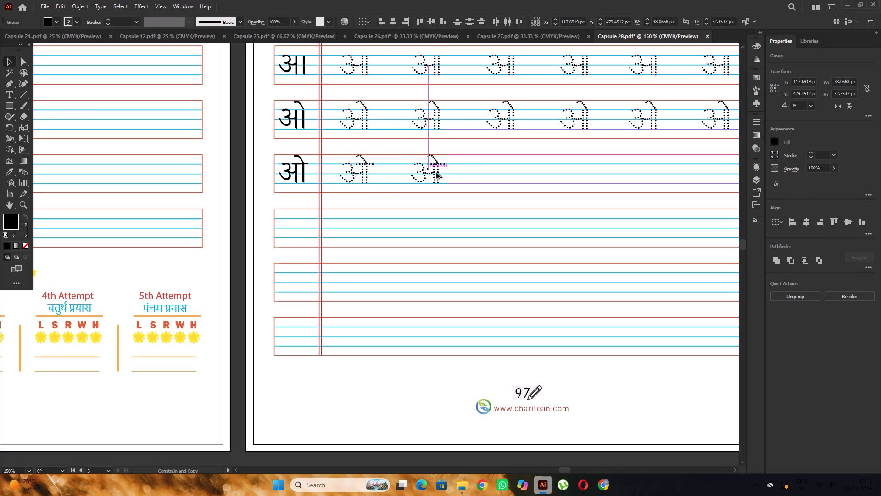
{"action": "left_click_drag", "start_coordinate": [436, 173], "coordinate": [438, 173], "text": "alt"}
{"action": "scroll", "coordinate": [284, 173], "scroll_direction": "down", "scroll_amount": 3, "text": "alt"}
{"action": "scroll", "coordinate": [370, 167], "scroll_direction": "up", "scroll_amount": 3, "text": "alt"}
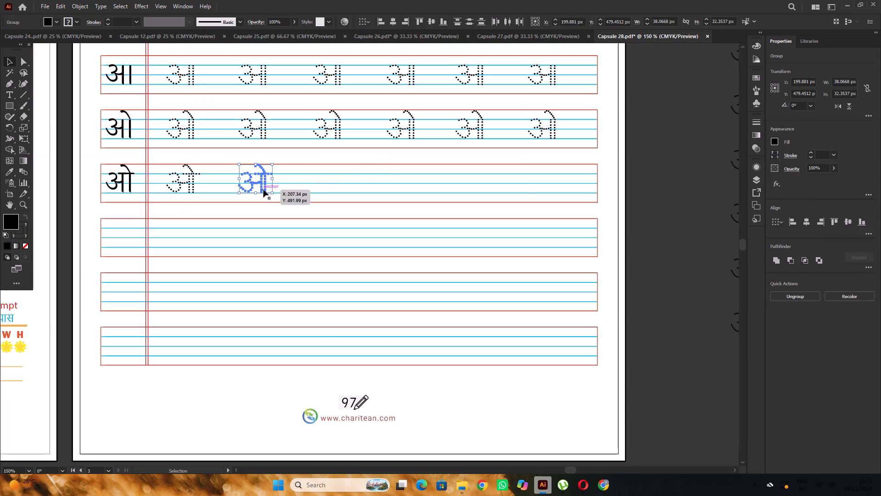
{"action": "left_click_drag", "start_coordinate": [262, 184], "coordinate": [336, 186], "text": "alt"}
{"action": "left_click_drag", "start_coordinate": [335, 183], "coordinate": [409, 187]}
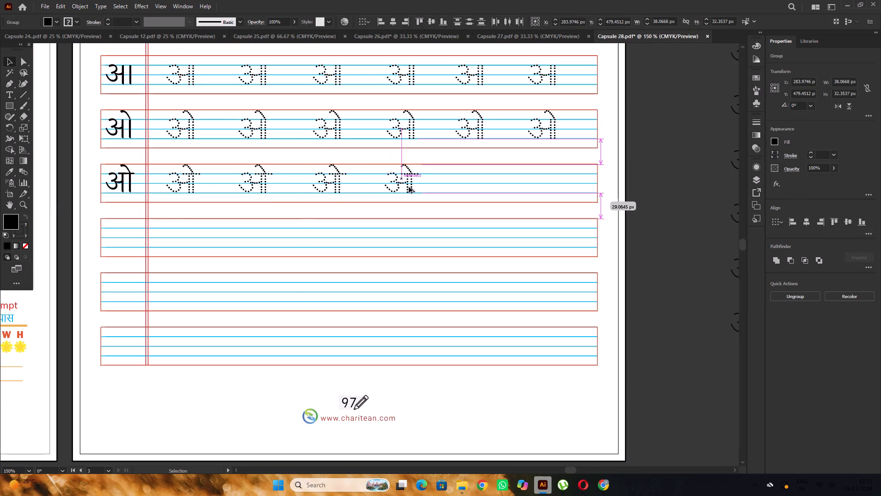
{"action": "left_click_drag", "start_coordinate": [409, 187], "coordinate": [407, 187]}
{"action": "left_click_drag", "start_coordinate": [406, 183], "coordinate": [478, 183]}
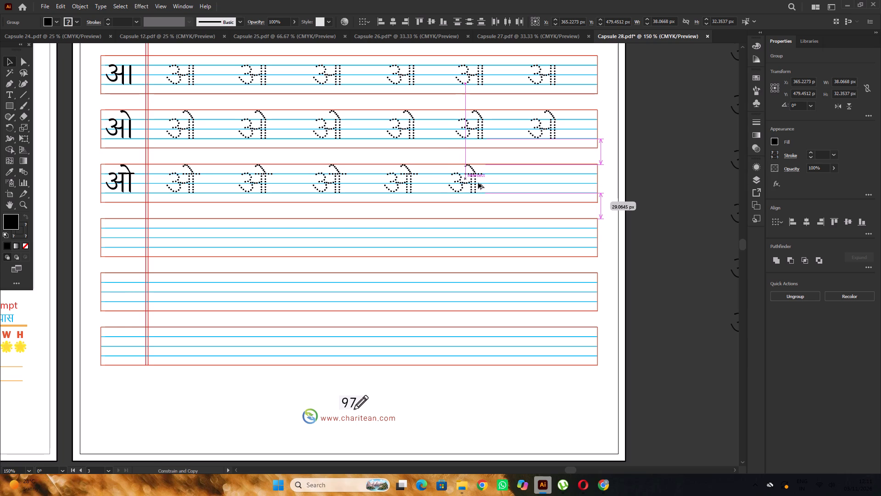
{"action": "left_click_drag", "start_coordinate": [478, 183], "coordinate": [478, 183]}
{"action": "left_click_drag", "start_coordinate": [478, 183], "coordinate": [555, 181]}
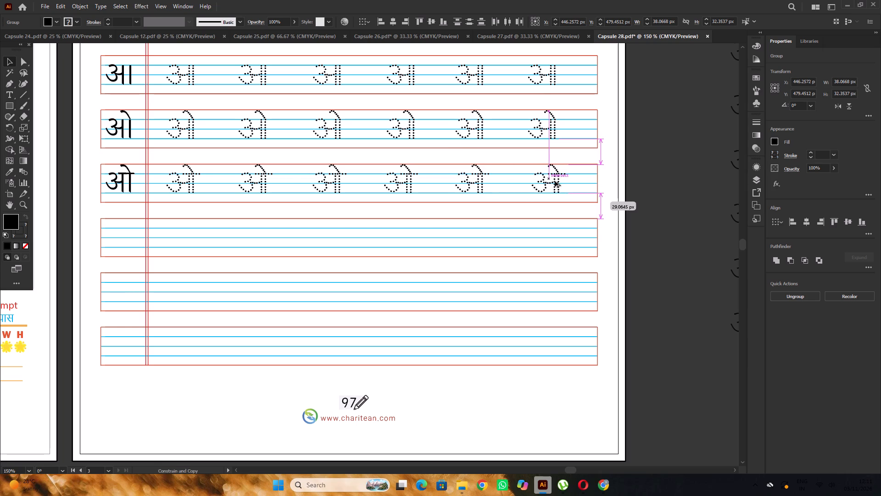
{"action": "left_click_drag", "start_coordinate": [555, 181], "coordinate": [555, 181]}
Move the seventh row's last dotted ओ slightly left to line up with the letter above, and deselect it.
{"action": "scroll", "coordinate": [510, 180], "scroll_direction": "down", "scroll_amount": 3, "text": "alt"}
{"action": "scroll", "coordinate": [551, 173], "scroll_direction": "up", "scroll_amount": 5, "text": "alt"}
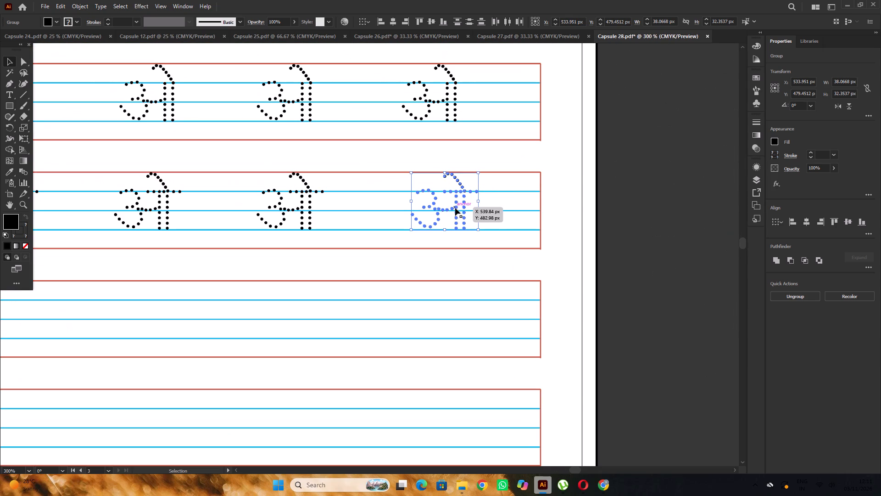
{"action": "left_click_drag", "start_coordinate": [455, 208], "coordinate": [446, 208]}
{"action": "scroll", "coordinate": [446, 207], "scroll_direction": "down", "scroll_amount": 3, "text": "alt"}
{"action": "left_click", "coordinate": [529, 177]}
Look over all three pages of Capsule 28.
{"action": "scroll", "coordinate": [529, 177], "scroll_direction": "down", "scroll_amount": 4, "text": "alt"}
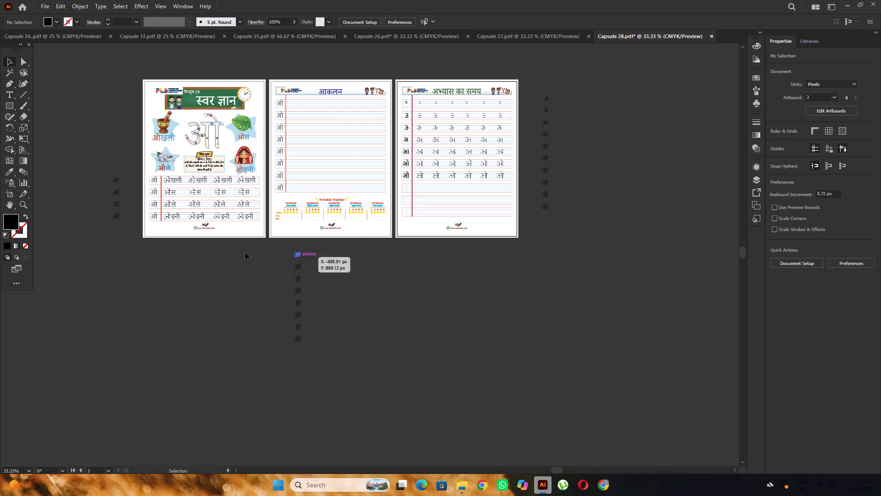
{"action": "scroll", "coordinate": [143, 243], "scroll_direction": "up", "scroll_amount": 1, "text": "alt"}
{"action": "scroll", "coordinate": [265, 215], "scroll_direction": "up", "scroll_amount": 3, "text": "alt"}
{"action": "scroll", "coordinate": [193, 227], "scroll_direction": "down", "scroll_amount": 4, "text": "alt"}
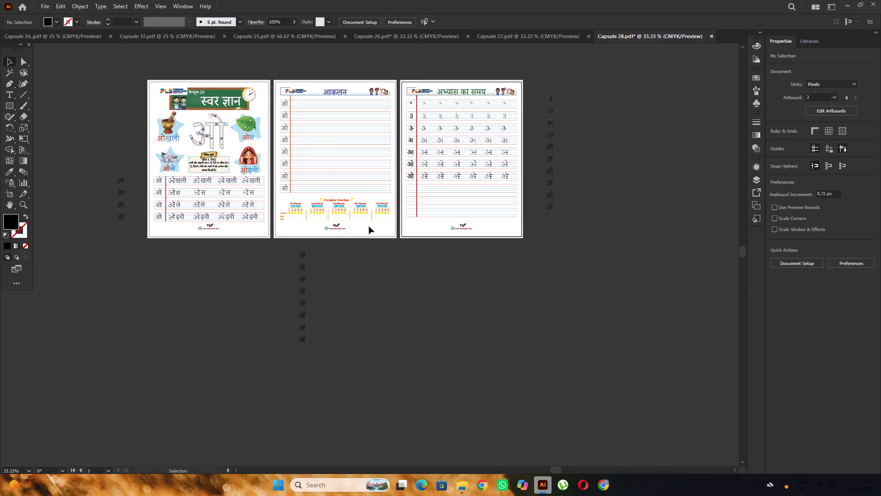
{"action": "scroll", "coordinate": [375, 225], "scroll_direction": "up", "scroll_amount": 2, "text": "alt"}
{"action": "scroll", "coordinate": [429, 231], "scroll_direction": "down", "scroll_amount": 4, "text": "alt"}
{"action": "key", "text": "space"}
{"action": "left_click_drag", "start_coordinate": [455, 269], "coordinate": [472, 293]}
{"action": "left_click", "coordinate": [484, 290]}
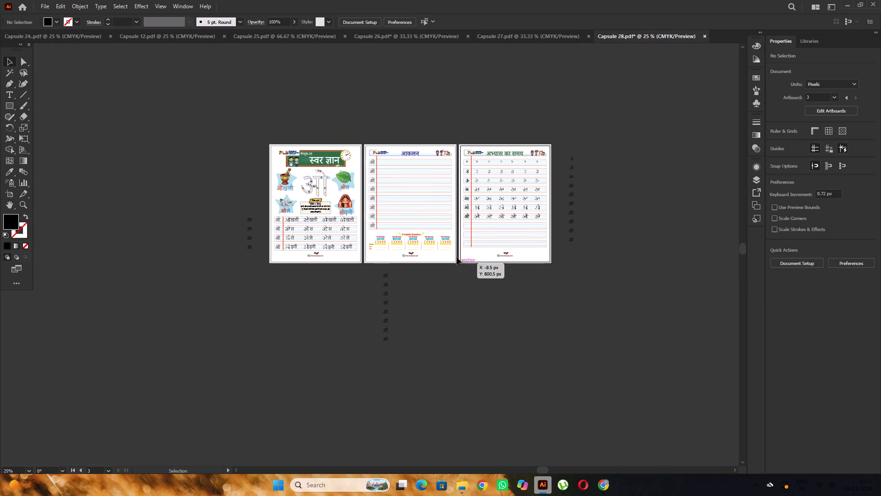
{"action": "scroll", "coordinate": [319, 163], "scroll_direction": "up", "scroll_amount": 2}
{"action": "scroll", "coordinate": [322, 175], "scroll_direction": "up", "scroll_amount": 4, "text": "alt"}
{"action": "scroll", "coordinate": [315, 193], "scroll_direction": "down", "scroll_amount": 4, "text": "alt"}
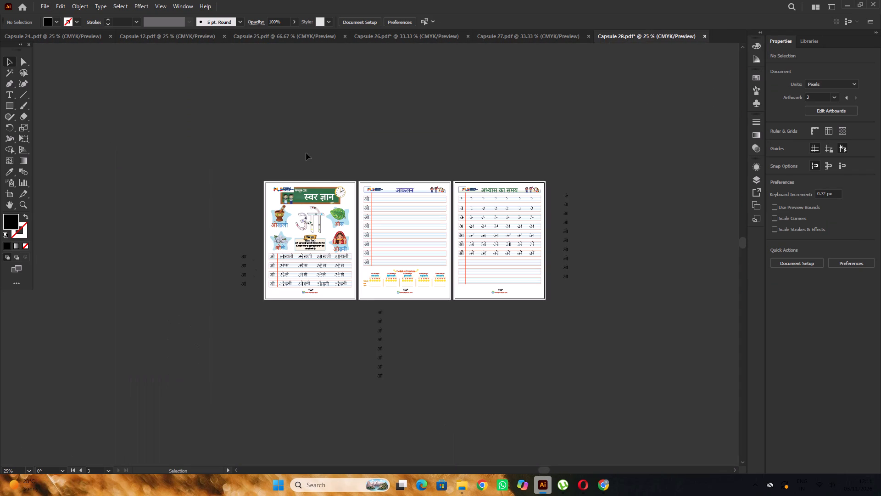
Set the number 28 in the first page's कैप्सूल-28 heading to the Sassoon Primary font.
{"action": "left_click", "coordinate": [306, 152]}
{"action": "scroll", "coordinate": [308, 191], "scroll_direction": "up", "scroll_amount": 6, "text": "alt"}
{"action": "left_click", "coordinate": [294, 195]}
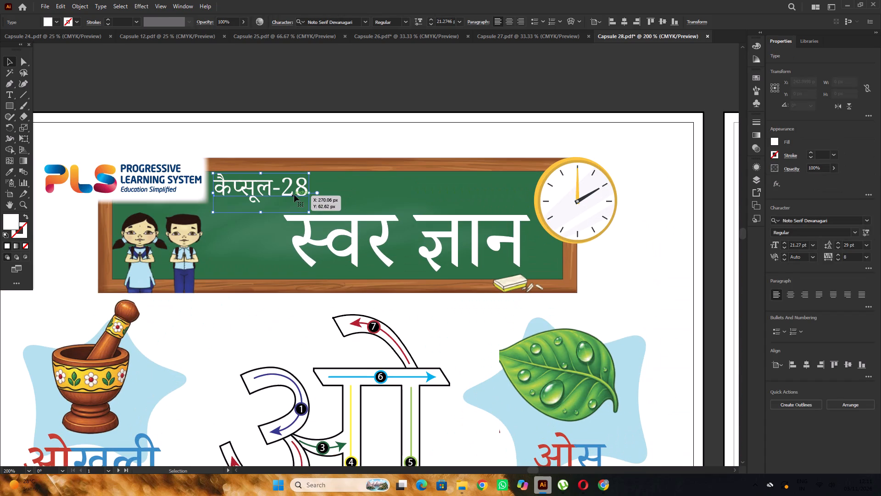
{"action": "scroll", "coordinate": [294, 195], "scroll_direction": "down", "scroll_amount": 2, "text": "alt"}
{"action": "triple_click", "coordinate": [289, 185]}
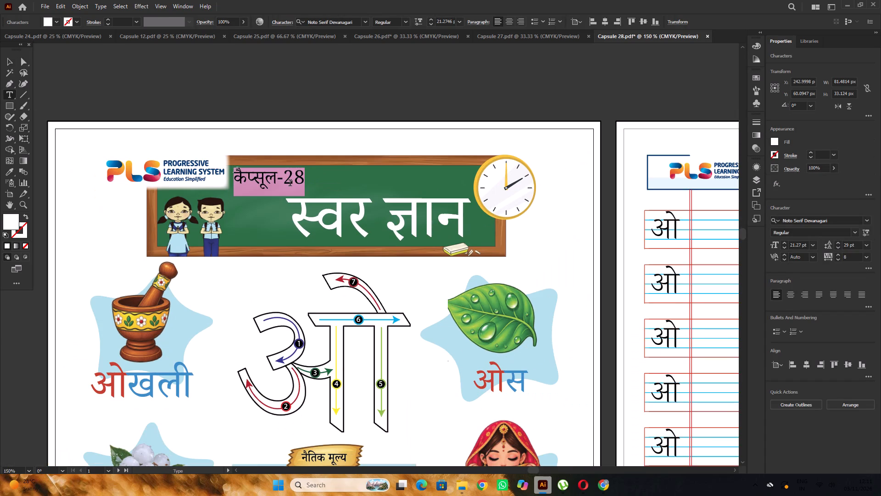
{"action": "left_click", "coordinate": [289, 183]}
{"action": "left_click_drag", "start_coordinate": [286, 183], "coordinate": [325, 185]}
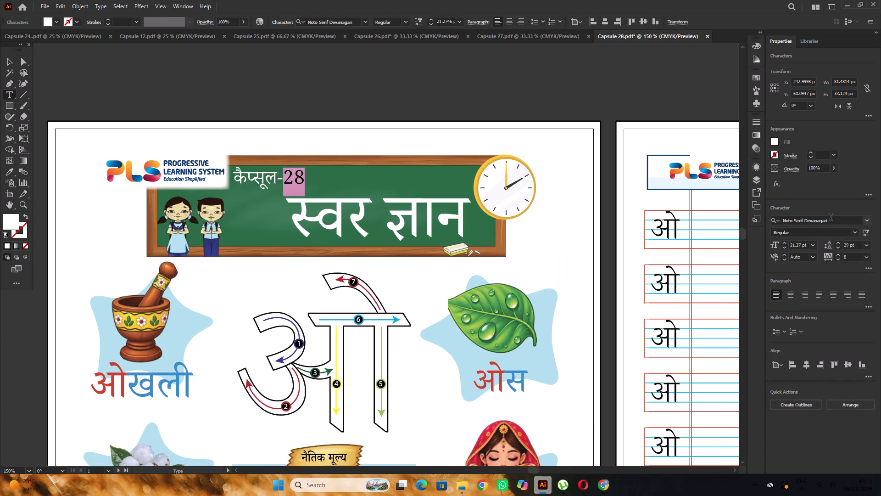
{"action": "left_click", "coordinate": [832, 218]}
{"action": "key", "text": "s"}
{"action": "key", "text": "a"}
{"action": "key", "text": "s"}
{"action": "left_click", "coordinate": [697, 281]}
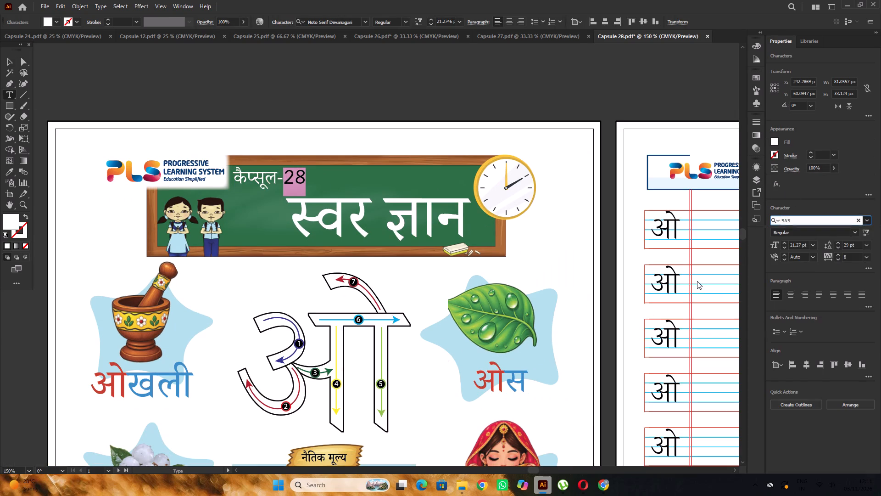
Check the heading number's lettering in Capsule 27 and Capsule 12.
{"action": "left_click", "coordinate": [501, 40]}
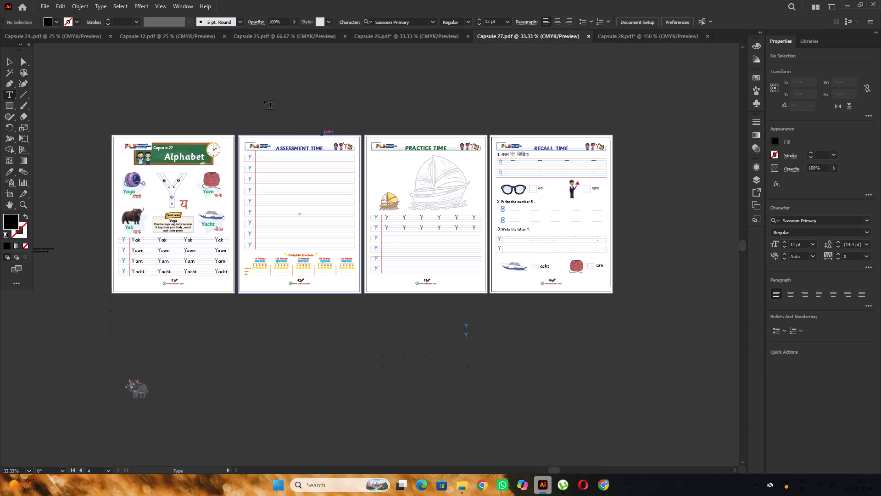
{"action": "left_click", "coordinate": [152, 40]}
{"action": "scroll", "coordinate": [130, 147], "scroll_direction": "up", "scroll_amount": 2, "text": "alt"}
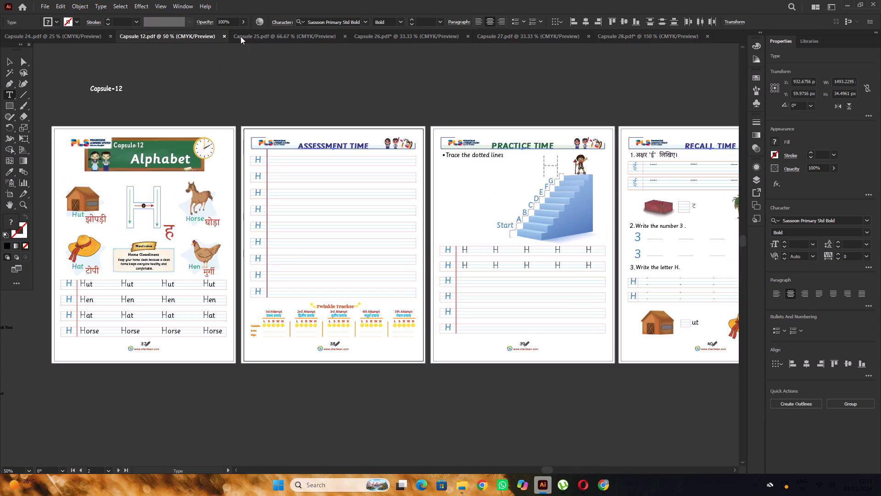
In Capsule 25, set the number 25 in the first page's कैप्सूल-25 heading to the Sassoon Primary font.
{"action": "left_click", "coordinate": [246, 38]}
{"action": "scroll", "coordinate": [256, 100], "scroll_direction": "up", "scroll_amount": 6}
{"action": "scroll", "coordinate": [268, 92], "scroll_direction": "up", "scroll_amount": 2, "text": "alt"}
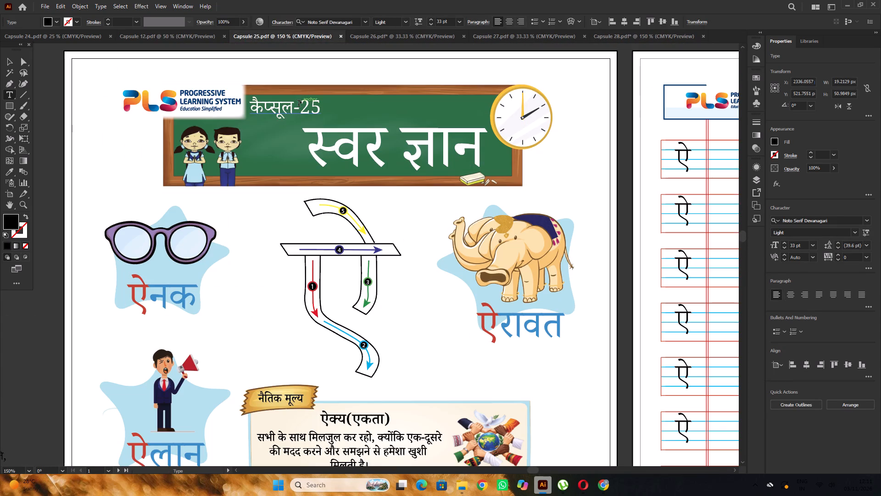
{"action": "left_click_drag", "start_coordinate": [301, 106], "coordinate": [344, 107]}
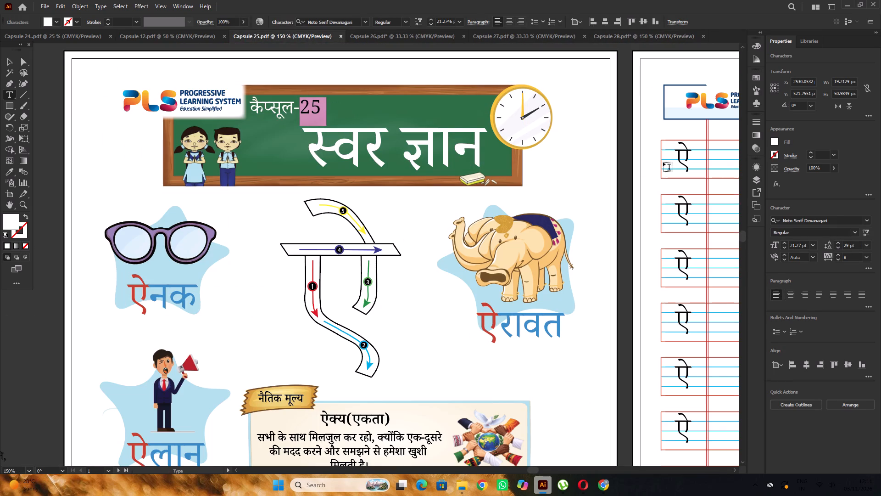
{"action": "scroll", "coordinate": [343, 108], "scroll_direction": "down", "scroll_amount": 2, "text": "alt"}
{"action": "scroll", "coordinate": [390, 105], "scroll_direction": "up", "scroll_amount": 2}
{"action": "scroll", "coordinate": [253, 101], "scroll_direction": "down", "scroll_amount": 2, "text": "alt"}
{"action": "scroll", "coordinate": [340, 116], "scroll_direction": "up", "scroll_amount": 1, "text": "alt"}
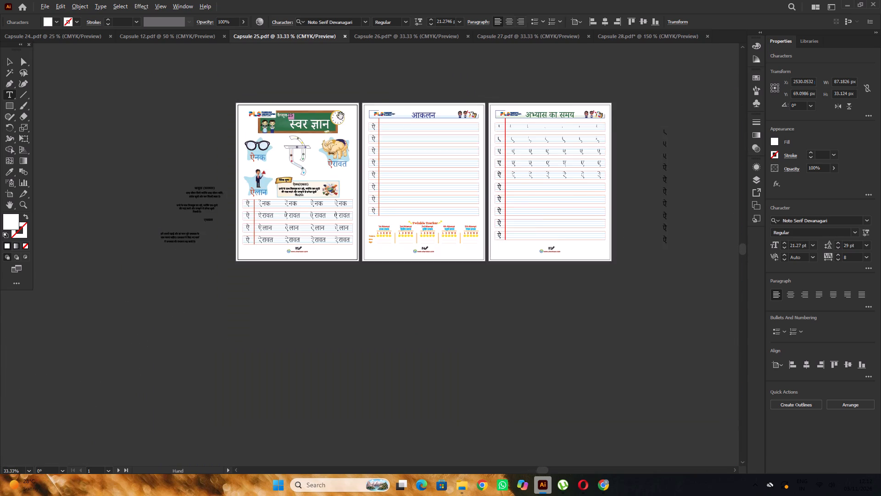
{"action": "scroll", "coordinate": [340, 116], "scroll_direction": "up", "scroll_amount": 1, "text": "alt"}
{"action": "scroll", "coordinate": [309, 114], "scroll_direction": "down", "scroll_amount": 1, "text": "alt"}
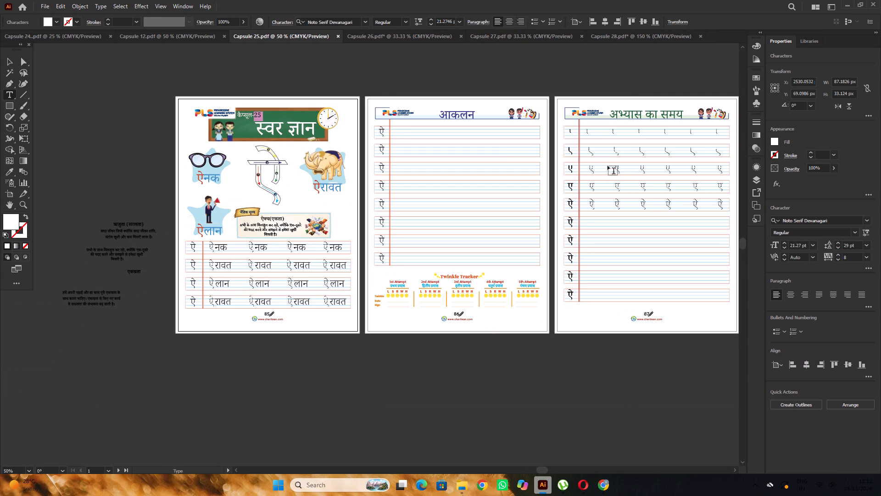
{"action": "scroll", "coordinate": [639, 149], "scroll_direction": "up", "scroll_amount": 1, "text": "alt"}
{"action": "scroll", "coordinate": [624, 149], "scroll_direction": "down", "scroll_amount": 1, "text": "alt"}
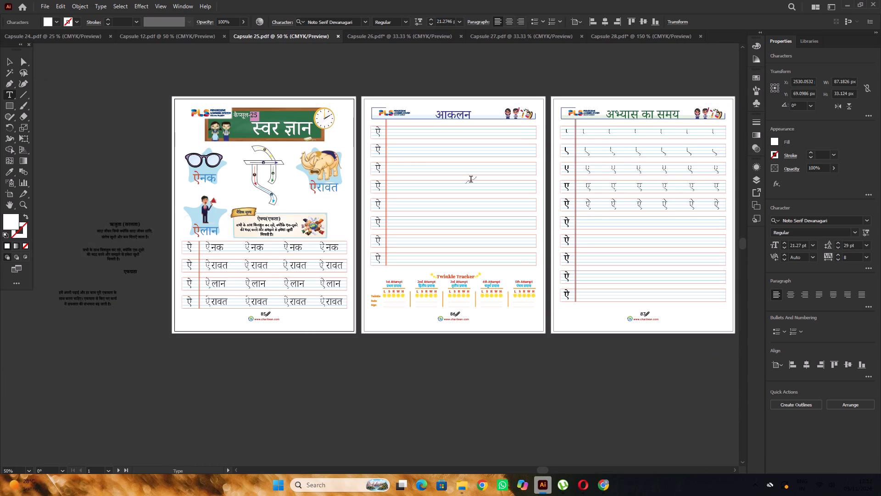
{"action": "scroll", "coordinate": [592, 208], "scroll_direction": "up", "scroll_amount": 2, "text": "alt"}
{"action": "scroll", "coordinate": [576, 197], "scroll_direction": "down", "scroll_amount": 3, "text": "alt"}
{"action": "scroll", "coordinate": [365, 157], "scroll_direction": "up", "scroll_amount": 7, "text": "alt"}
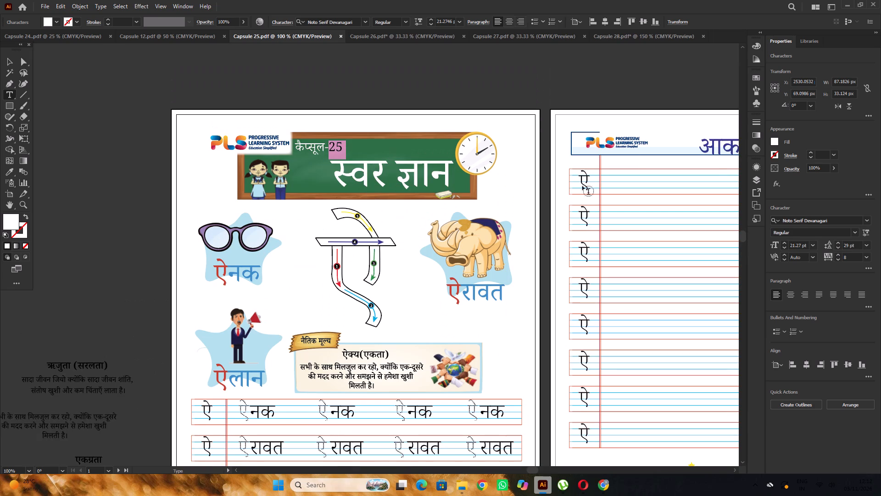
{"action": "left_click", "coordinate": [839, 220]}
{"action": "type", "text": "SA"}
{"action": "key", "text": "s"}
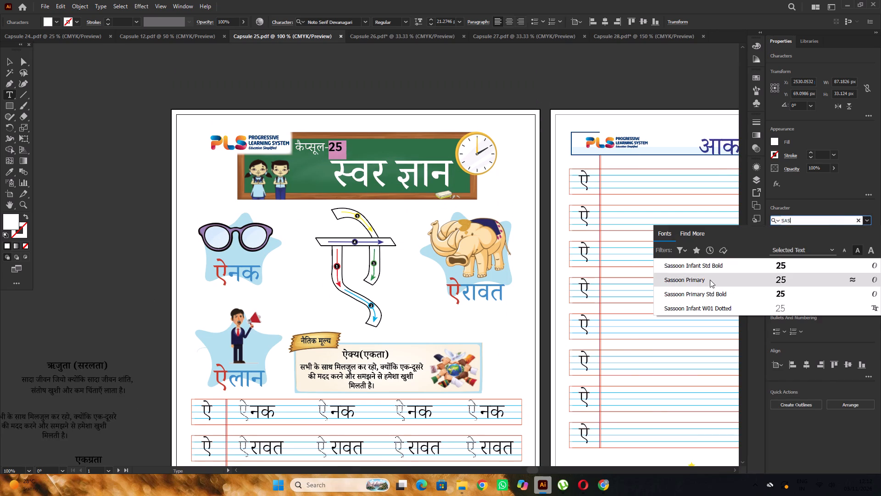
{"action": "left_click", "coordinate": [710, 280]}
{"action": "left_click", "coordinate": [5, 62]}
{"action": "left_click", "coordinate": [109, 84]}
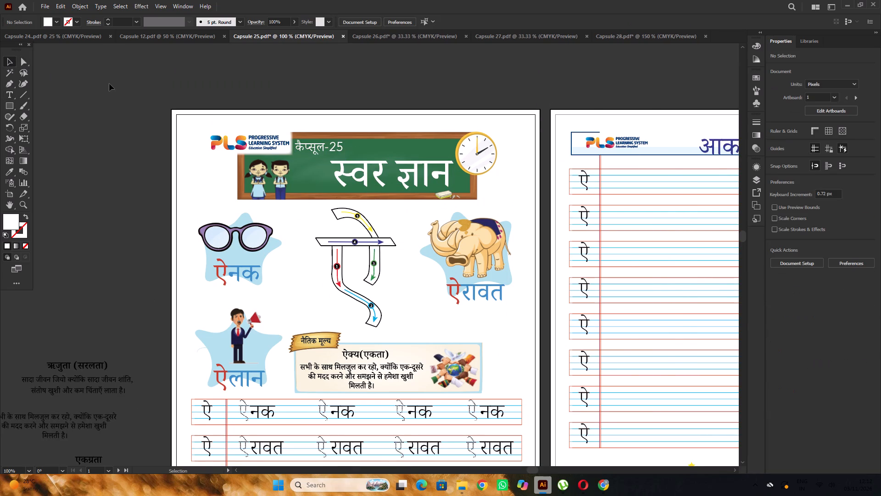
Check the font of the number 24 in Capsule 24's heading, and look at Capsule 12 for comparison.
{"action": "scroll", "coordinate": [109, 84], "scroll_direction": "down", "scroll_amount": 1, "text": "alt"}
{"action": "left_click", "coordinate": [68, 36]}
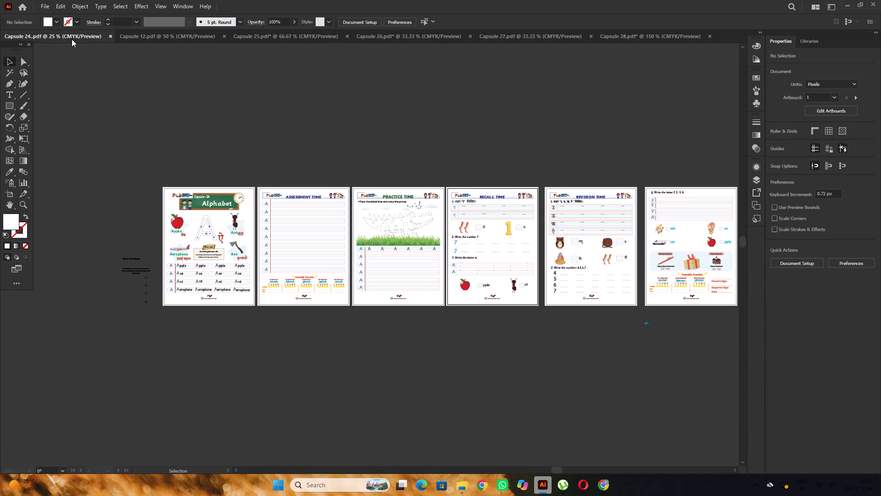
{"action": "scroll", "coordinate": [201, 199], "scroll_direction": "up", "scroll_amount": 5, "text": "alt"}
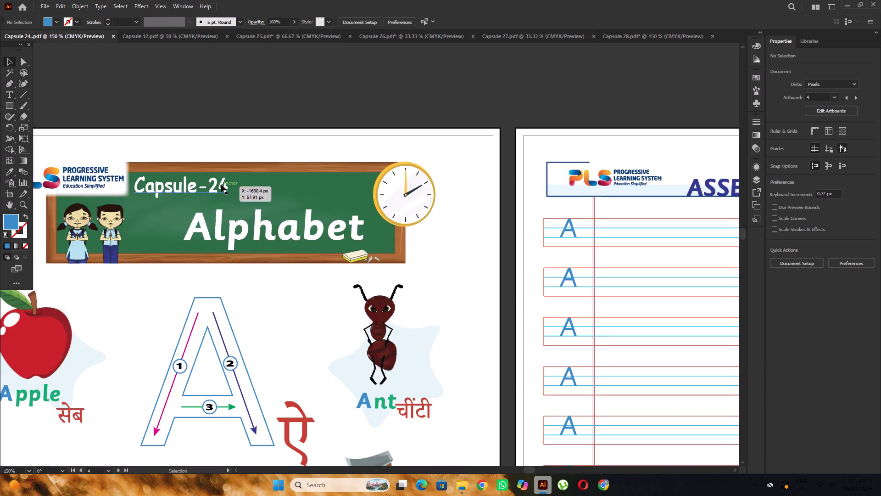
{"action": "scroll", "coordinate": [221, 185], "scroll_direction": "down", "scroll_amount": 2, "text": "alt"}
{"action": "scroll", "coordinate": [207, 206], "scroll_direction": "up", "scroll_amount": 4, "text": "alt"}
{"action": "double_click", "coordinate": [255, 128]}
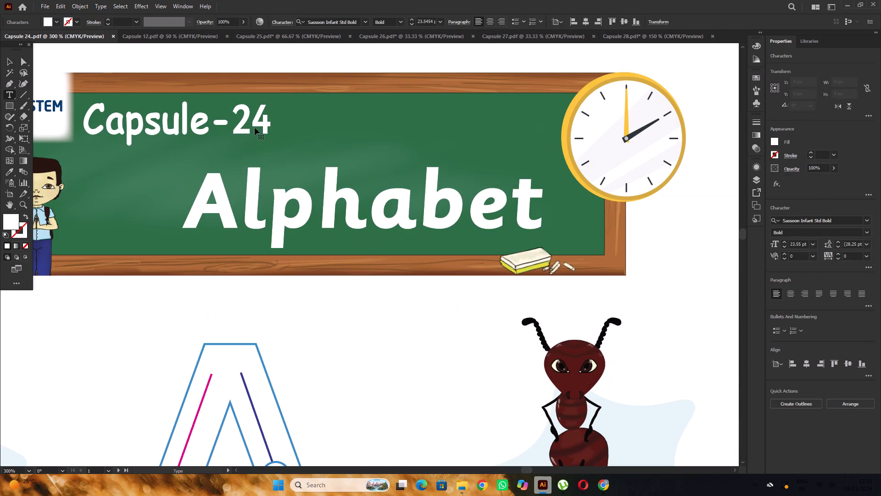
{"action": "left_click_drag", "start_coordinate": [235, 132], "coordinate": [301, 135]}
{"action": "scroll", "coordinate": [291, 160], "scroll_direction": "down", "scroll_amount": 2, "text": "alt"}
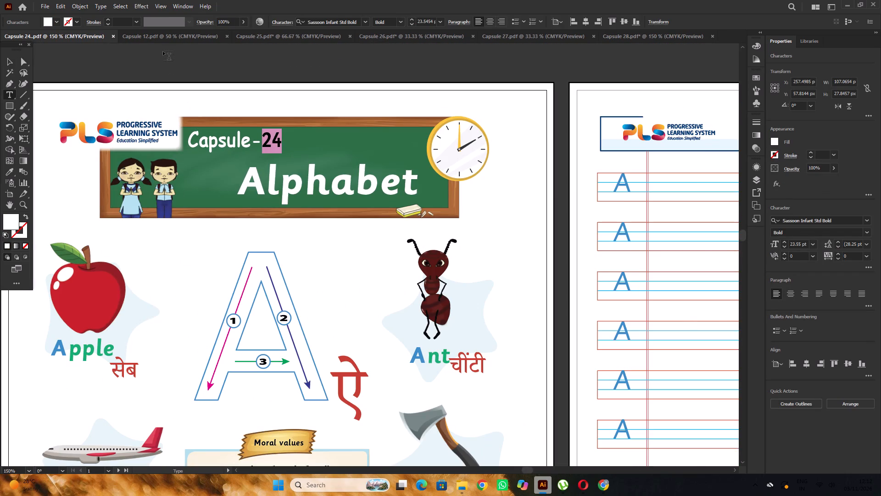
{"action": "left_click", "coordinate": [165, 42]}
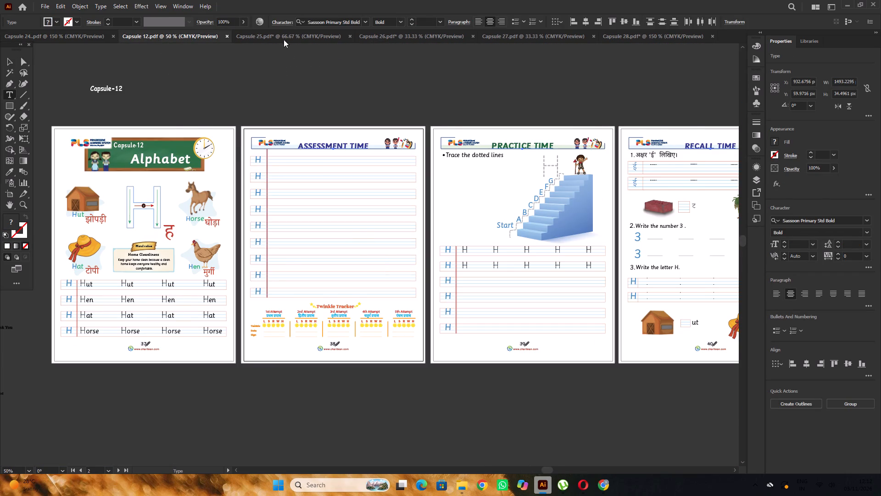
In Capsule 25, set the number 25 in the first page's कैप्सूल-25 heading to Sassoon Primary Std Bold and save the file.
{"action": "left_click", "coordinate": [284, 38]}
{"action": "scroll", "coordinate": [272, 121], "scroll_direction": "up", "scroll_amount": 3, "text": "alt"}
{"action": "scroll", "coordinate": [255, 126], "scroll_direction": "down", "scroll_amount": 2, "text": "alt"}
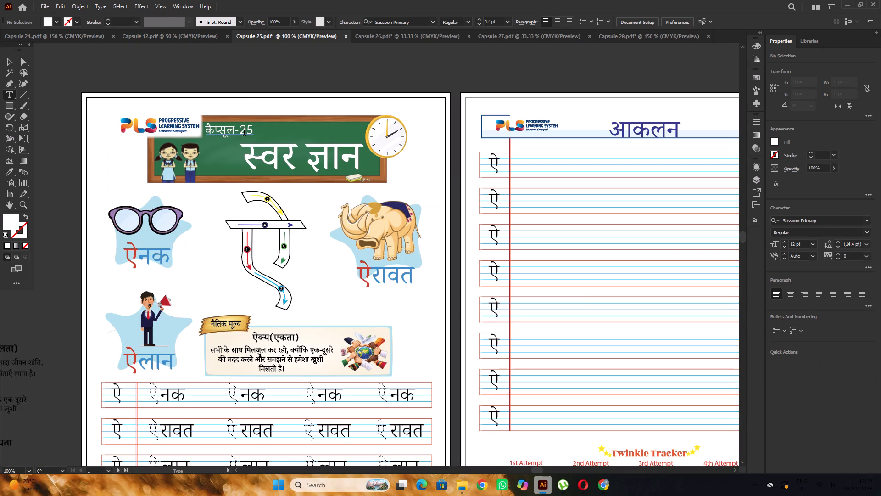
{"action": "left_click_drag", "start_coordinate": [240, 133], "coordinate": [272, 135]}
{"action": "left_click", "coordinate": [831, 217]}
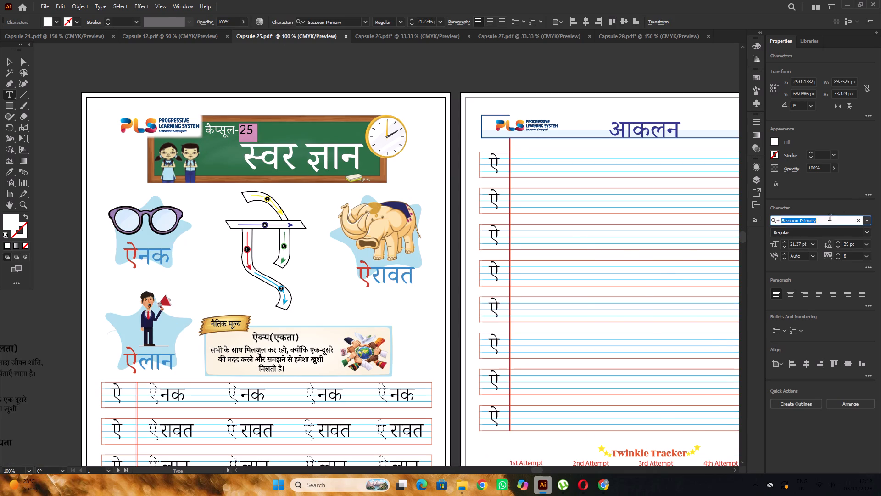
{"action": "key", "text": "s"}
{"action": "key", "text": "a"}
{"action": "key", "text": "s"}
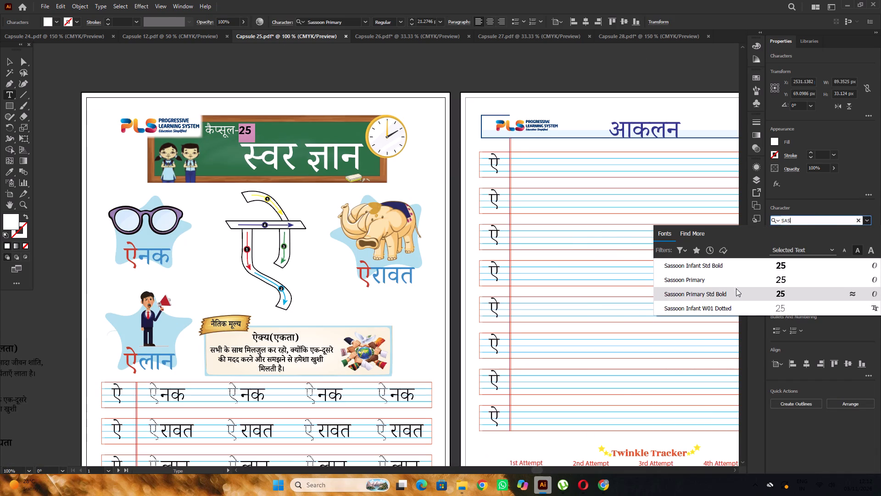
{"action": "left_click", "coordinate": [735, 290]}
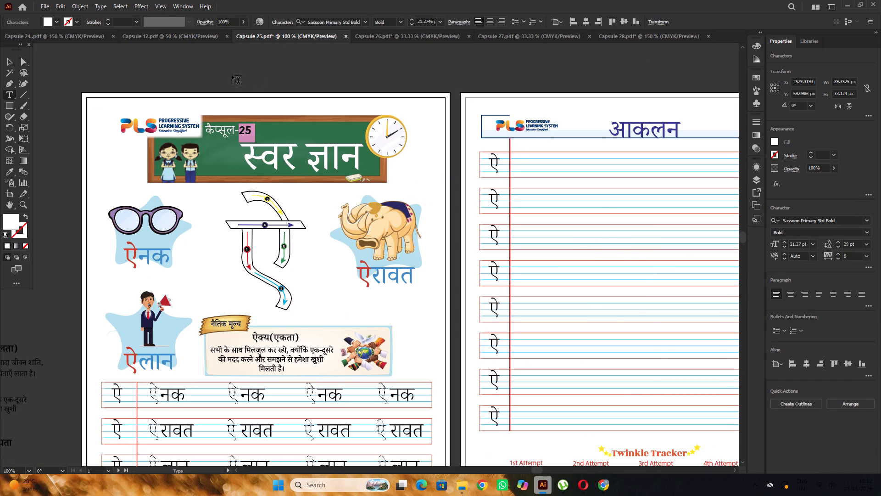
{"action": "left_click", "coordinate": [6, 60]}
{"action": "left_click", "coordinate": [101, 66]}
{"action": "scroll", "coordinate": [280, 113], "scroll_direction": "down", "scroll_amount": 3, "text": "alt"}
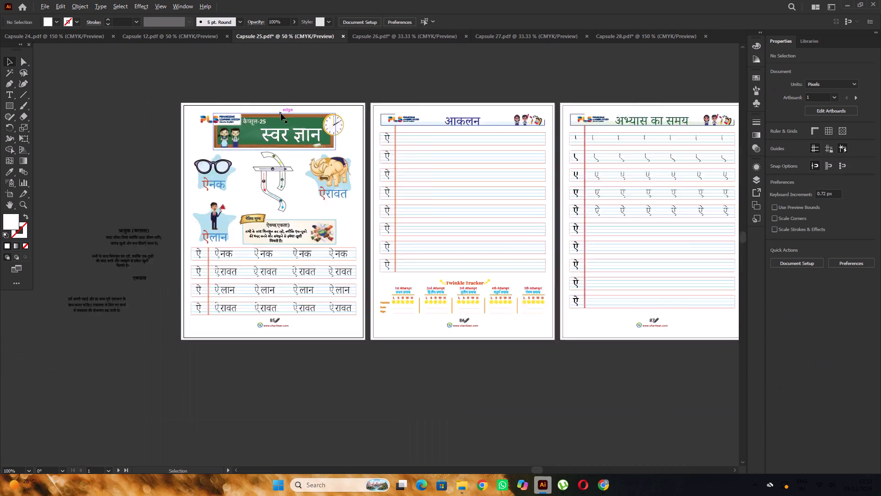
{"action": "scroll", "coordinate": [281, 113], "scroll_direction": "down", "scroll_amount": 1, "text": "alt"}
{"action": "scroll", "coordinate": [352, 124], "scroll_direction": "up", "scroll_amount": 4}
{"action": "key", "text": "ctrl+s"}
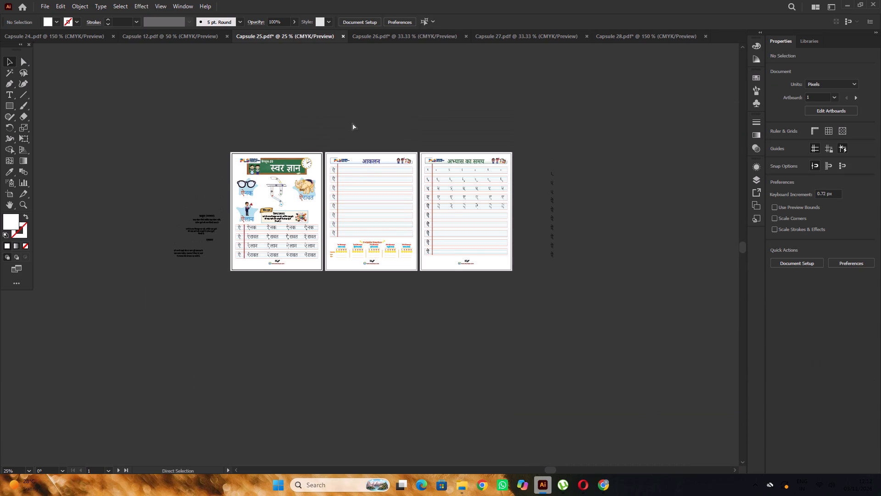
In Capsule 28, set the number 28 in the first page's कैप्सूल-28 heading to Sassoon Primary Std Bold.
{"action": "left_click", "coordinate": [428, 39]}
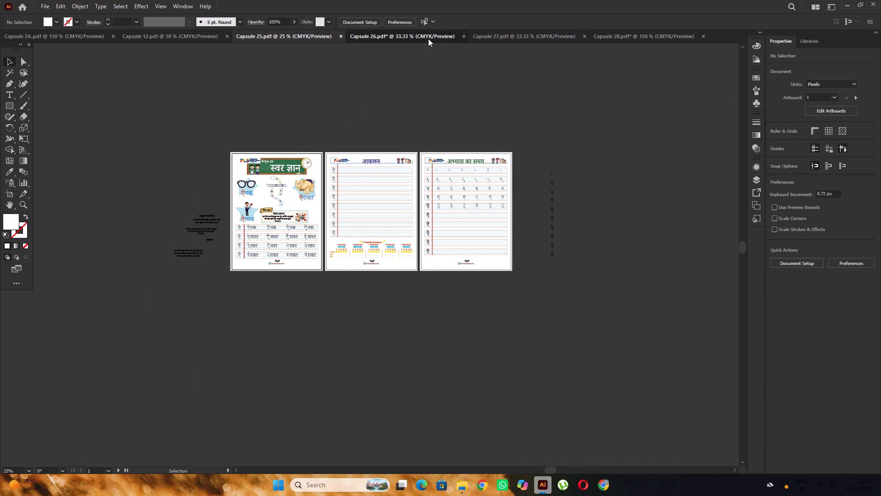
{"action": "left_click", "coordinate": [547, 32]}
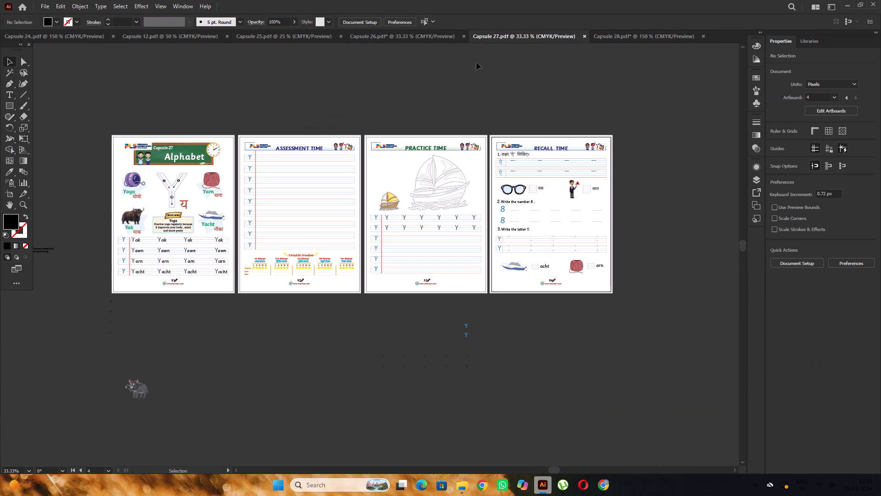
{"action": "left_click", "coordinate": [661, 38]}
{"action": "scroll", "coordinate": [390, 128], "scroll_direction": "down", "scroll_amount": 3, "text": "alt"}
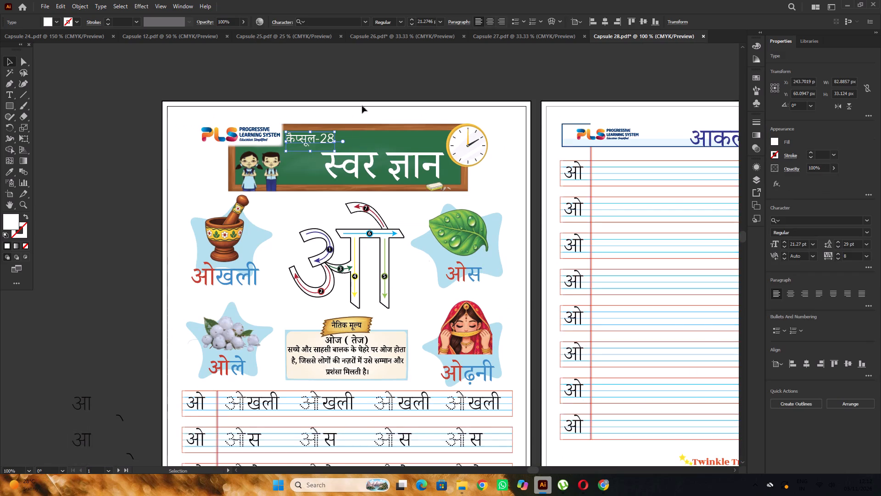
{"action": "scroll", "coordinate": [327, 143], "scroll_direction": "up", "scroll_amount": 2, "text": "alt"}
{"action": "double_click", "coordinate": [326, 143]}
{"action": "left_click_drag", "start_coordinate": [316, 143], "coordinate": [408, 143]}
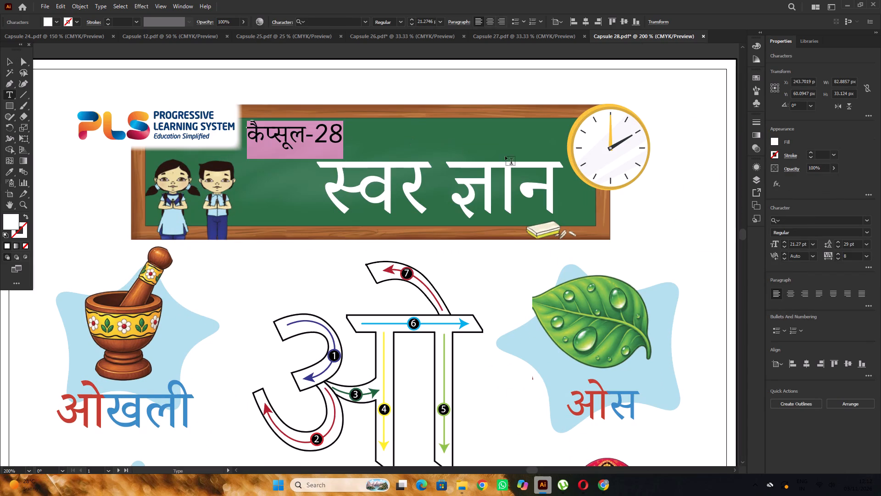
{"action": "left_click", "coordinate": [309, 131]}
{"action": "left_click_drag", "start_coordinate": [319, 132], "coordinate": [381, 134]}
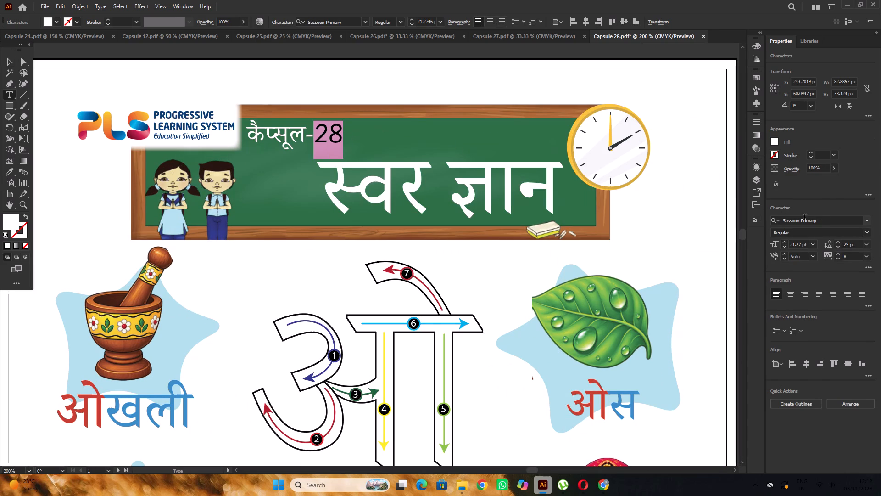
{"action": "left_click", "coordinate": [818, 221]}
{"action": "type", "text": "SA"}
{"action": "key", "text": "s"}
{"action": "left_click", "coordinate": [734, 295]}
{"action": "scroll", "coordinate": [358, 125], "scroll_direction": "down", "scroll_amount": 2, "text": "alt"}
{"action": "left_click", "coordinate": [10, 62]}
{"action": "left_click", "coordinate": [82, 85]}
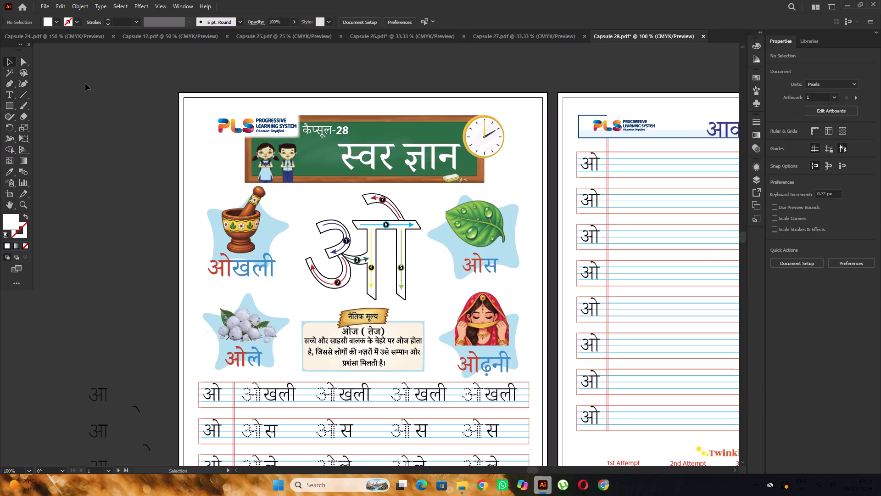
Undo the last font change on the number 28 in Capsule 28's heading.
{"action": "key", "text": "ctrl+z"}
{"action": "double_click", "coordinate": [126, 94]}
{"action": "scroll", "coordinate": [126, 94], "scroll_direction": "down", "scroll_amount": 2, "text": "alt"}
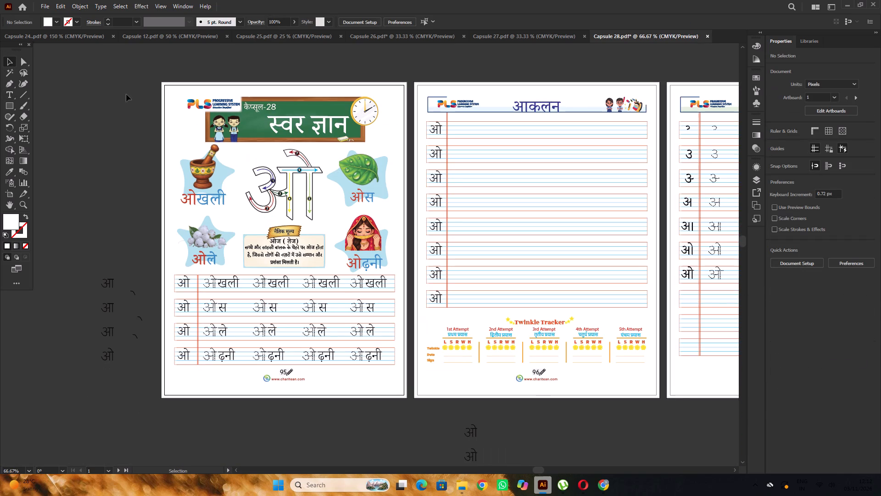
In Capsule 25, set the number 25 in the कैप्सूल-25 heading to the regular Sassoon Primary font and save the file.
{"action": "left_click", "coordinate": [129, 37]}
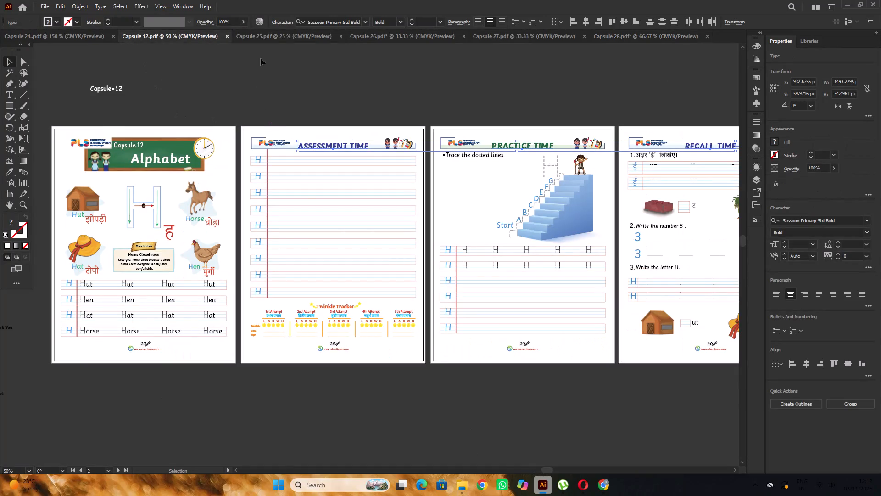
{"action": "left_click", "coordinate": [262, 43]}
{"action": "scroll", "coordinate": [278, 154], "scroll_direction": "up", "scroll_amount": 6, "text": "alt"}
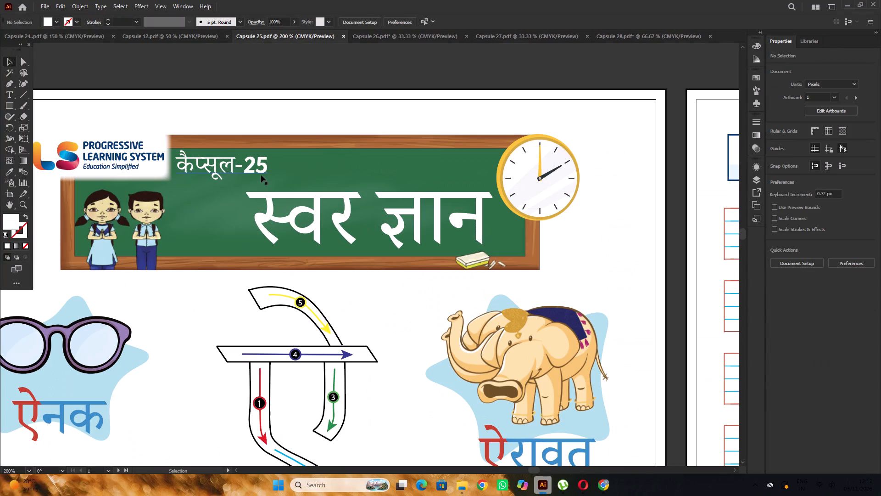
{"action": "left_click", "coordinate": [261, 175]}
{"action": "key", "text": "t"}
{"action": "left_click_drag", "start_coordinate": [264, 163], "coordinate": [250, 179]}
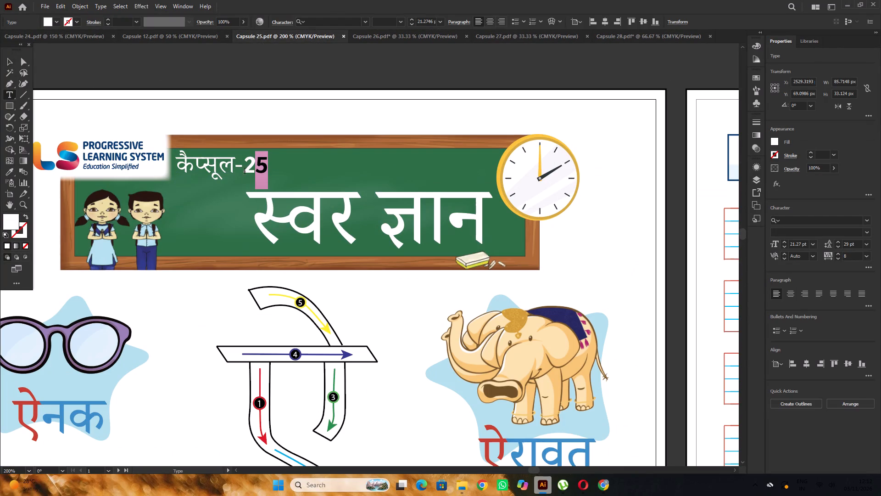
{"action": "left_click_drag", "start_coordinate": [246, 172], "coordinate": [299, 169]}
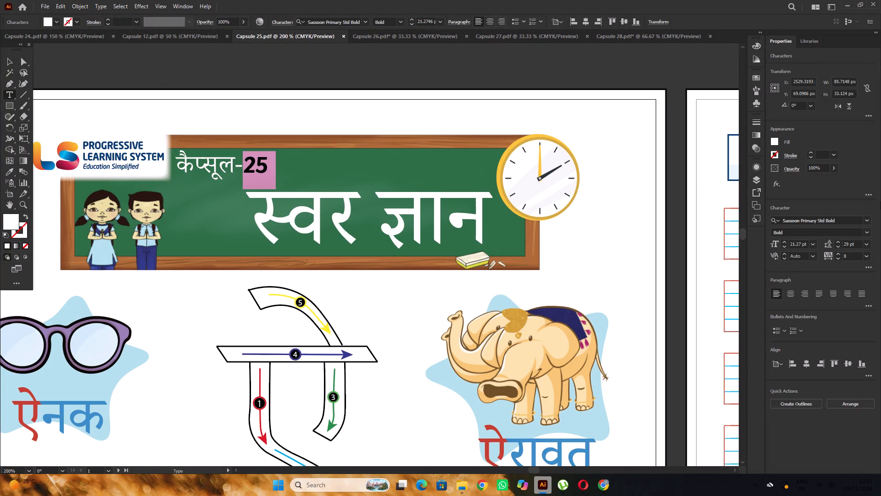
{"action": "left_click", "coordinate": [840, 221]}
{"action": "key", "text": "s"}
{"action": "type", "text": "AS"}
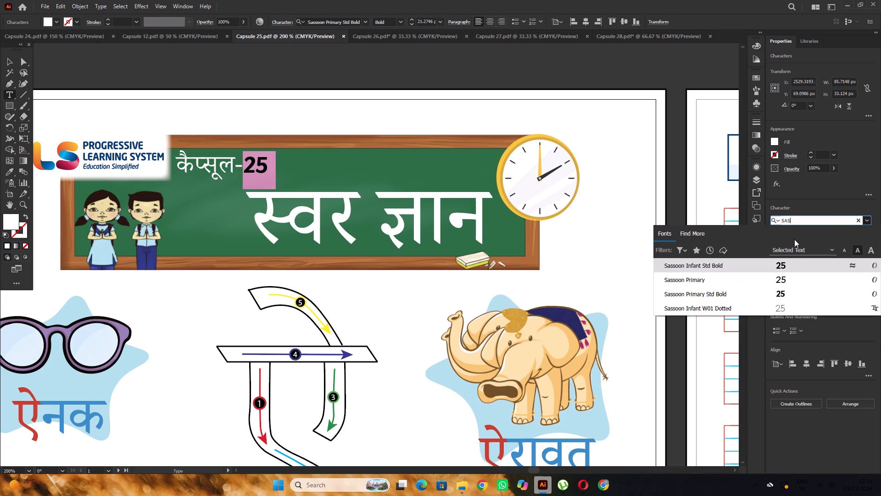
{"action": "left_click", "coordinate": [732, 280]}
{"action": "left_click", "coordinate": [8, 63]}
{"action": "left_click_drag", "start_coordinate": [196, 62], "coordinate": [202, 60]}
{"action": "scroll", "coordinate": [354, 104], "scroll_direction": "down", "scroll_amount": 4, "text": "alt"}
{"action": "key", "text": "ctrl+s"}
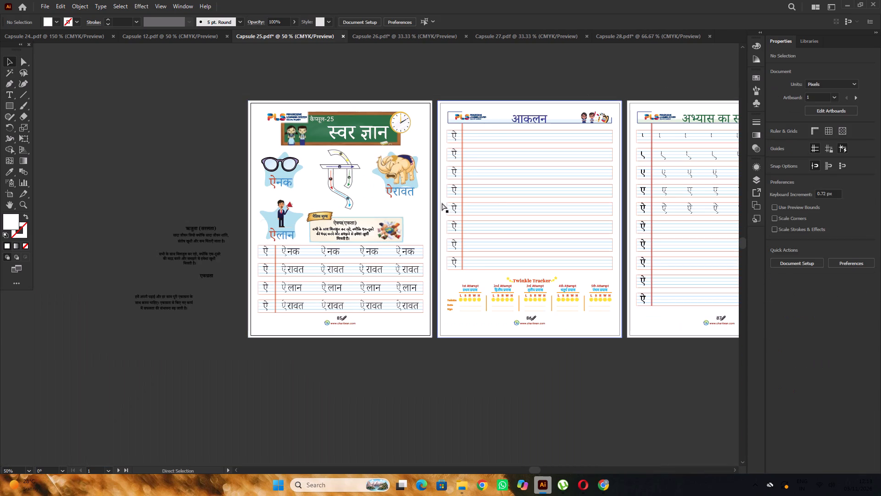
Save the Capsule 28 document.
{"action": "left_click", "coordinate": [618, 38]}
{"action": "scroll", "coordinate": [308, 149], "scroll_direction": "down", "scroll_amount": 1, "text": "alt"}
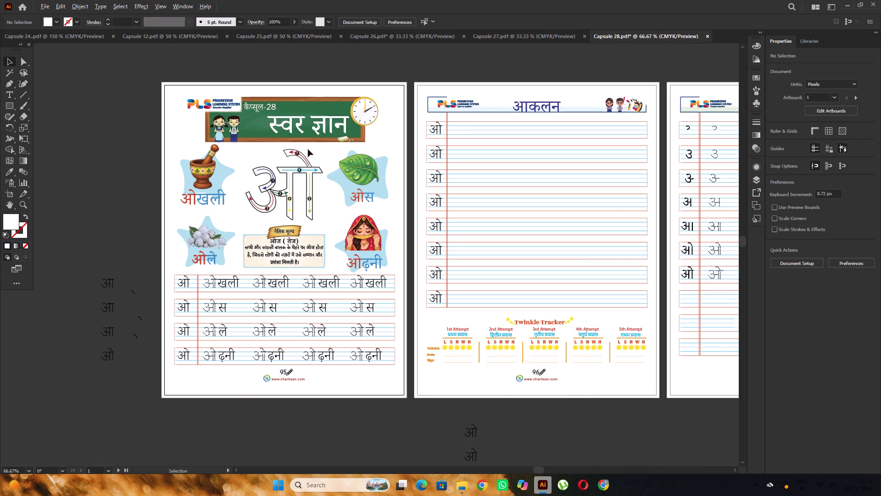
{"action": "scroll", "coordinate": [308, 149], "scroll_direction": "down", "scroll_amount": 1, "text": "alt"}
{"action": "scroll", "coordinate": [308, 149], "scroll_direction": "up", "scroll_amount": 3}
{"action": "left_click", "coordinate": [328, 98]}
{"action": "key", "text": "ctrl+s"}
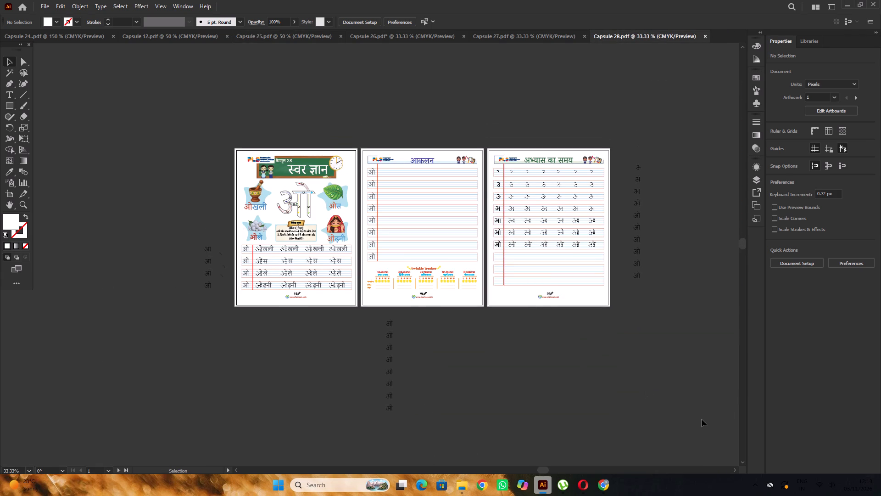
{"action": "left_click", "coordinate": [382, 122]}
Open the saved Capsule 28 PDF from the PRINT A 1 folder in Edge and review its pages.
{"action": "left_click", "coordinate": [425, 448]}
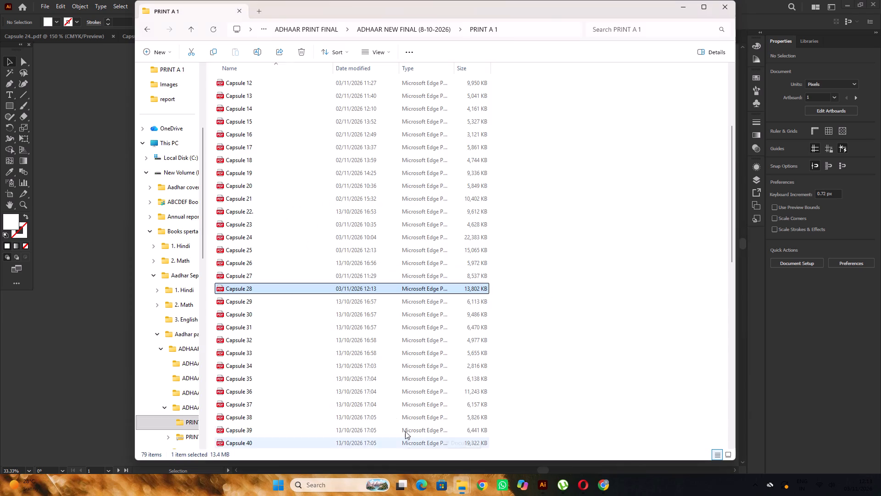
{"action": "double_click", "coordinate": [344, 286]}
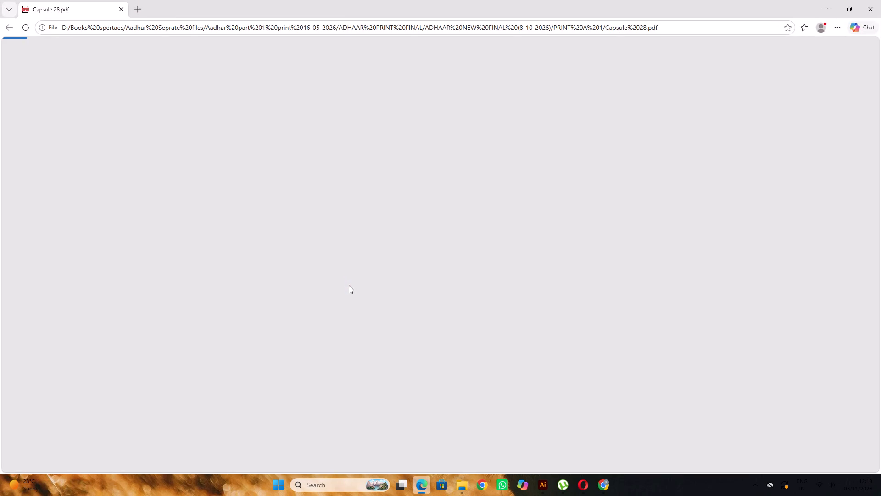
{"action": "scroll", "coordinate": [314, 268], "scroll_direction": "down", "scroll_amount": 4}
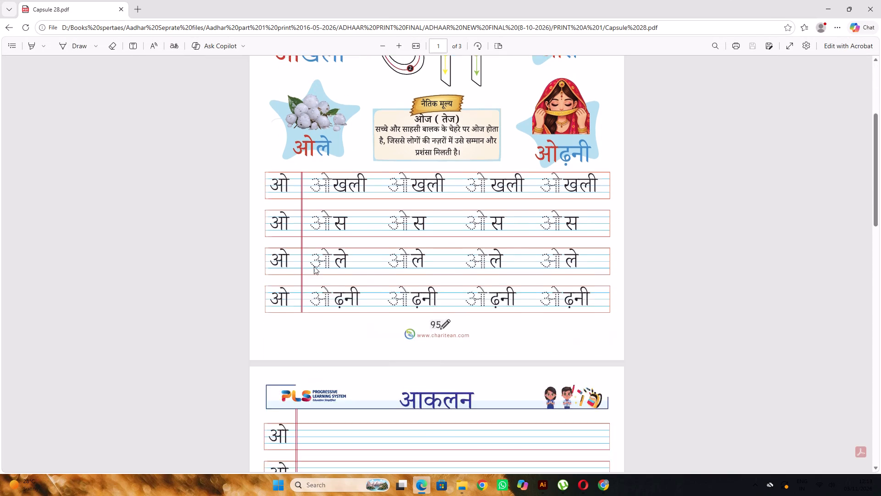
{"action": "scroll", "coordinate": [314, 266], "scroll_direction": "down", "scroll_amount": 3}
{"action": "scroll", "coordinate": [314, 265], "scroll_direction": "up", "scroll_amount": 4}
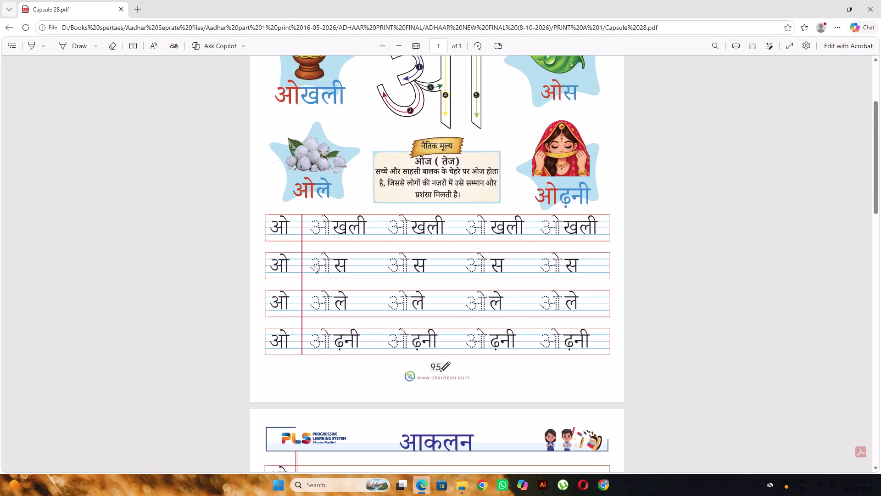
{"action": "scroll", "coordinate": [314, 265], "scroll_direction": "down", "scroll_amount": 11}
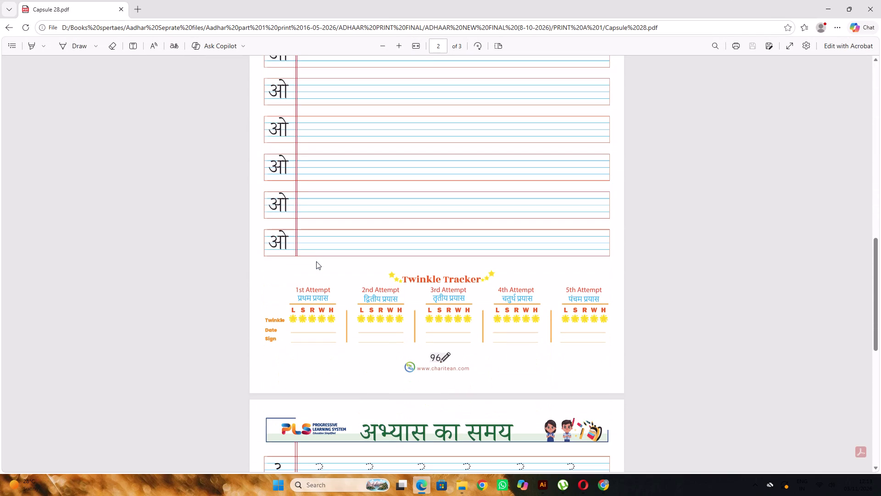
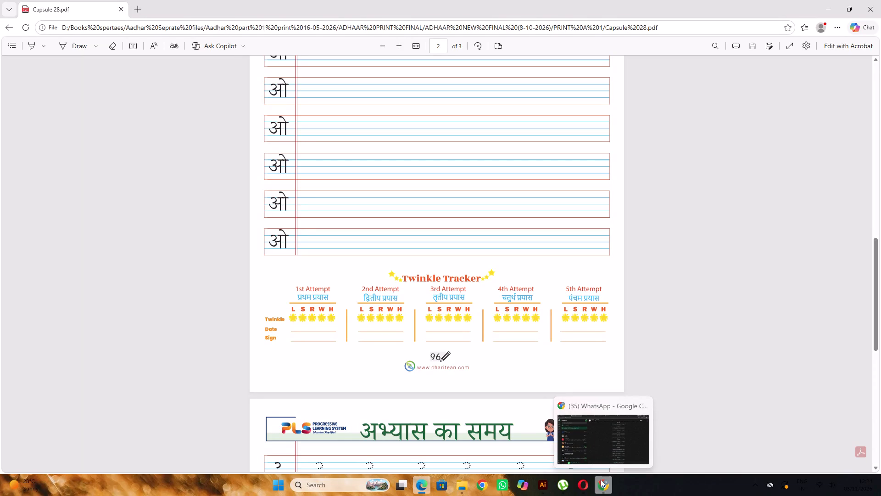
Check the last practice page of the Capsule 28 PDF down to its end.
{"action": "left_click", "coordinate": [696, 277]}
{"action": "scroll", "coordinate": [543, 288], "scroll_direction": "down", "scroll_amount": 7}
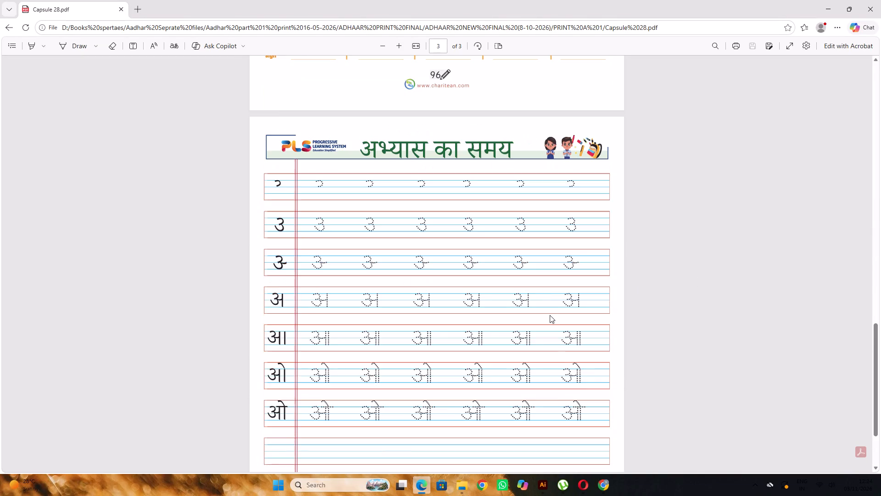
{"action": "scroll", "coordinate": [558, 381], "scroll_direction": "down", "scroll_amount": 8}
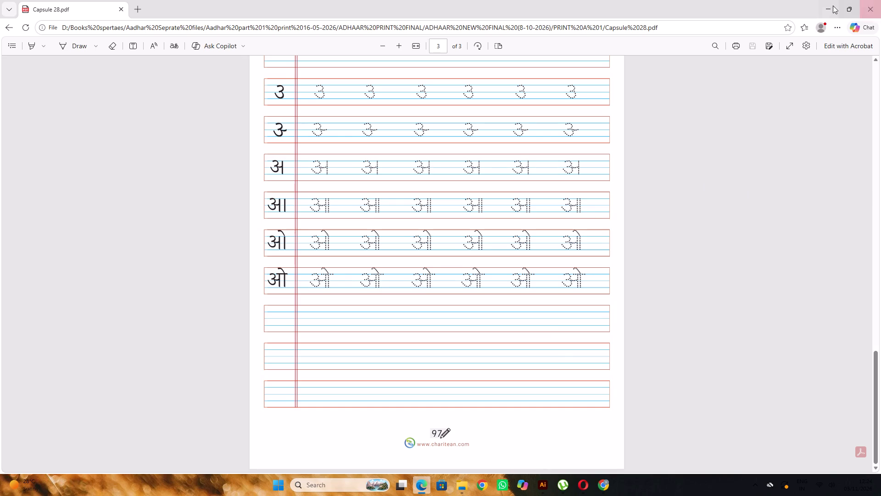
In Illustrator, copy the solid ओ on page 97 straight down into the first empty ruled row and align it with the lines.
{"action": "left_click", "coordinate": [825, 6]}
{"action": "left_click", "coordinate": [680, 8]}
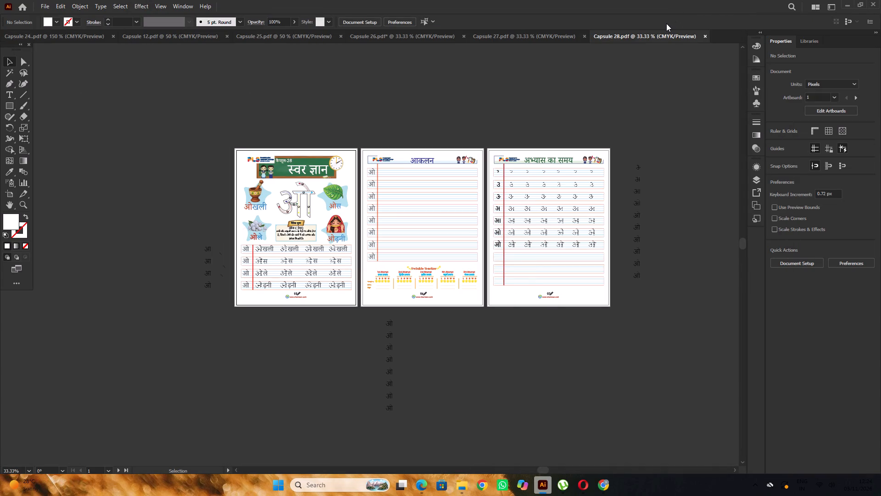
{"action": "scroll", "coordinate": [644, 33], "scroll_direction": "down", "scroll_amount": 10}
{"action": "scroll", "coordinate": [539, 163], "scroll_direction": "up", "scroll_amount": 3, "text": "alt"}
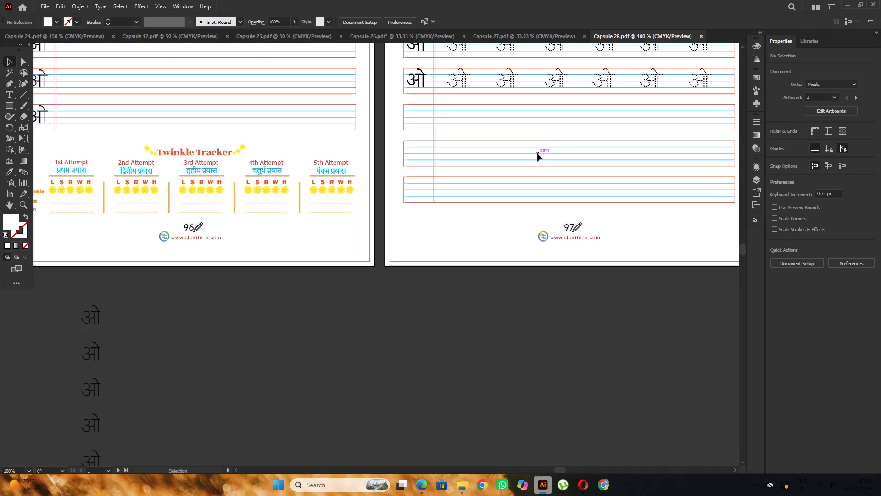
{"action": "scroll", "coordinate": [537, 154], "scroll_direction": "up", "scroll_amount": 4, "text": "alt"}
{"action": "scroll", "coordinate": [428, 151], "scroll_direction": "up", "scroll_amount": 3, "text": "alt"}
{"action": "left_click_drag", "start_coordinate": [414, 88], "coordinate": [415, 188], "text": "alt+shift"}
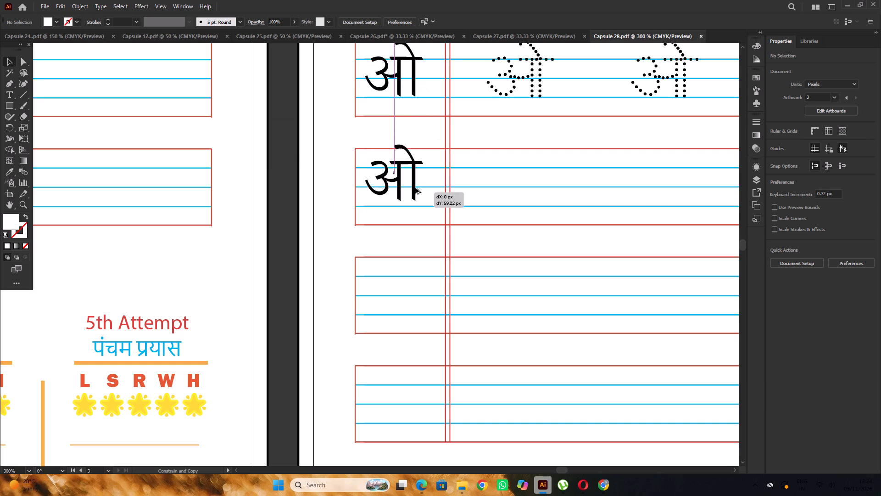
{"action": "left_click_drag", "start_coordinate": [415, 188], "coordinate": [417, 198], "text": "alt+shift"}
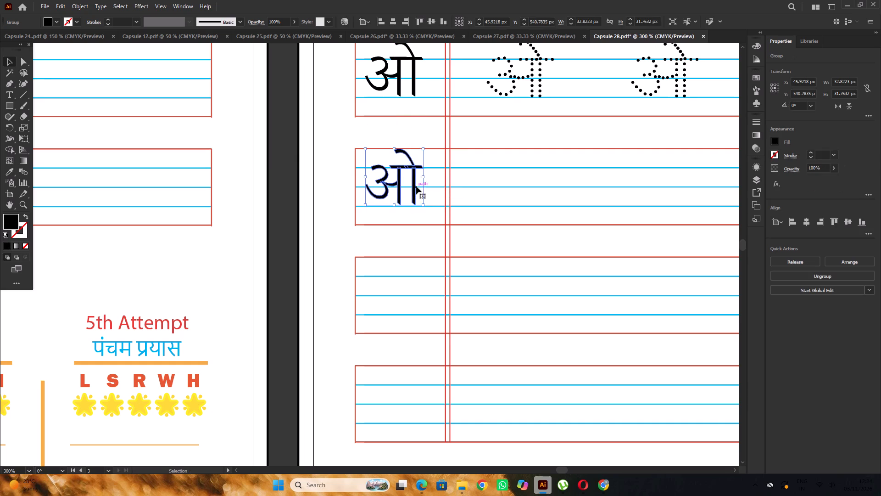
Copy the solid ओ into the remaining two empty rows at the bottom of page 97.
{"action": "left_click_drag", "start_coordinate": [416, 186], "coordinate": [414, 298], "text": "alt"}
{"action": "scroll", "coordinate": [402, 247], "scroll_direction": "down", "scroll_amount": 7, "text": "alt"}
{"action": "scroll", "coordinate": [401, 237], "scroll_direction": "up", "scroll_amount": 2, "text": "alt"}
{"action": "left_click_drag", "start_coordinate": [410, 207], "coordinate": [407, 270], "text": "alt+shift"}
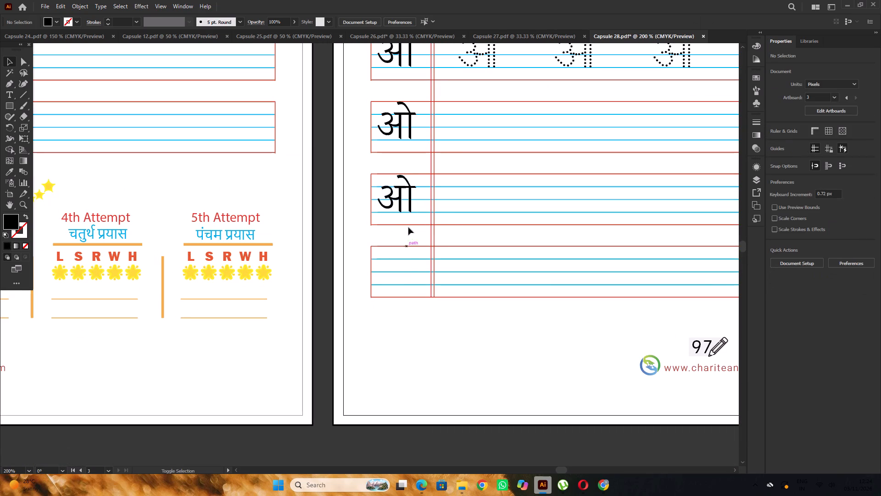
{"action": "left_click", "coordinate": [408, 210]}
{"action": "left_click_drag", "start_coordinate": [412, 205], "coordinate": [411, 278], "text": "alt"}
{"action": "scroll", "coordinate": [406, 245], "scroll_direction": "down", "scroll_amount": 4, "text": "alt"}
{"action": "left_click", "coordinate": [518, 331]}
{"action": "scroll", "coordinate": [524, 323], "scroll_direction": "down", "scroll_amount": 2, "text": "alt"}
{"action": "key", "text": "space"}
{"action": "left_click_drag", "start_coordinate": [519, 328], "coordinate": [530, 327]}
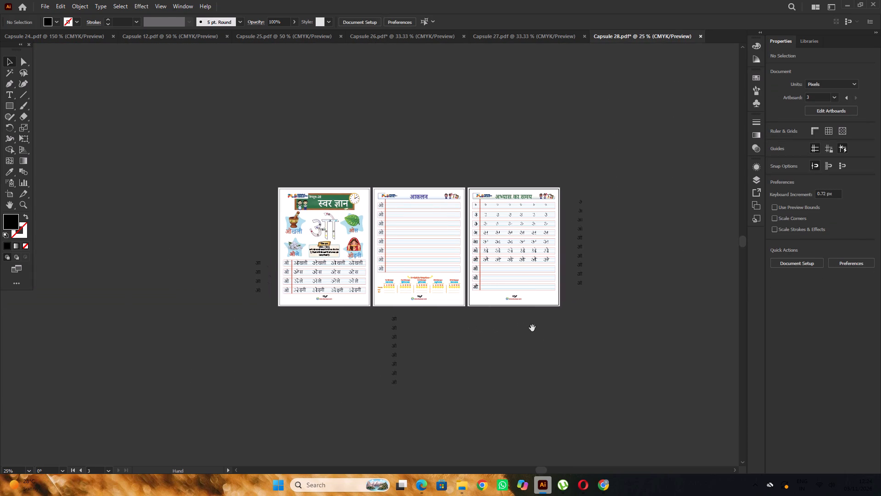
Save Capsule 28.pdf.
{"action": "key", "text": "ctrl+s"}
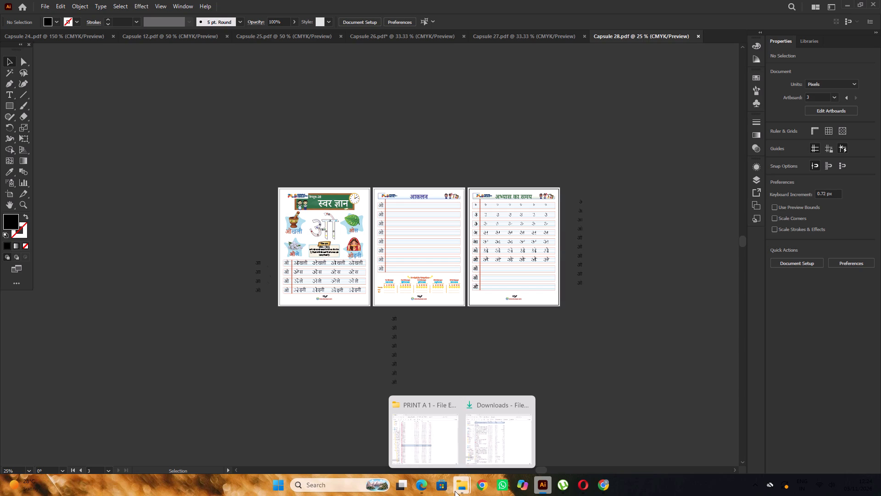
Open the saved Capsule 28 PDF from the PRINT A 1 folder and check all three pages, then close it.
{"action": "left_click", "coordinate": [411, 455]}
{"action": "scroll", "coordinate": [328, 258], "scroll_direction": "down", "scroll_amount": 4}
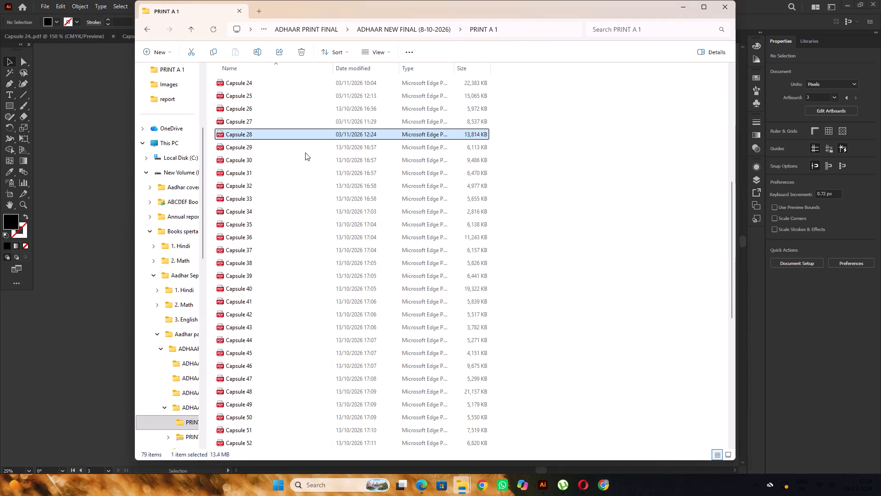
{"action": "double_click", "coordinate": [309, 131]}
{"action": "scroll", "coordinate": [363, 174], "scroll_direction": "down", "scroll_amount": 6}
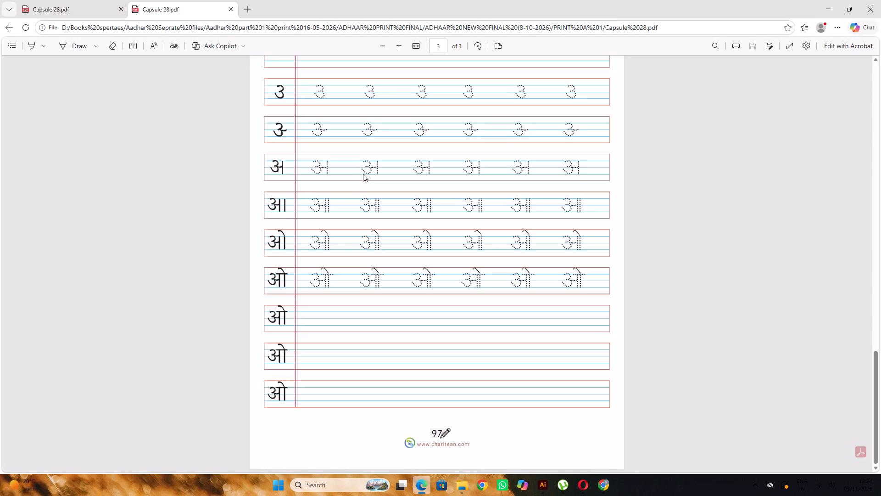
{"action": "scroll", "coordinate": [363, 174], "scroll_direction": "up", "scroll_amount": 9}
{"action": "scroll", "coordinate": [363, 174], "scroll_direction": "down", "scroll_amount": 11}
{"action": "scroll", "coordinate": [362, 174], "scroll_direction": "up", "scroll_amount": 11}
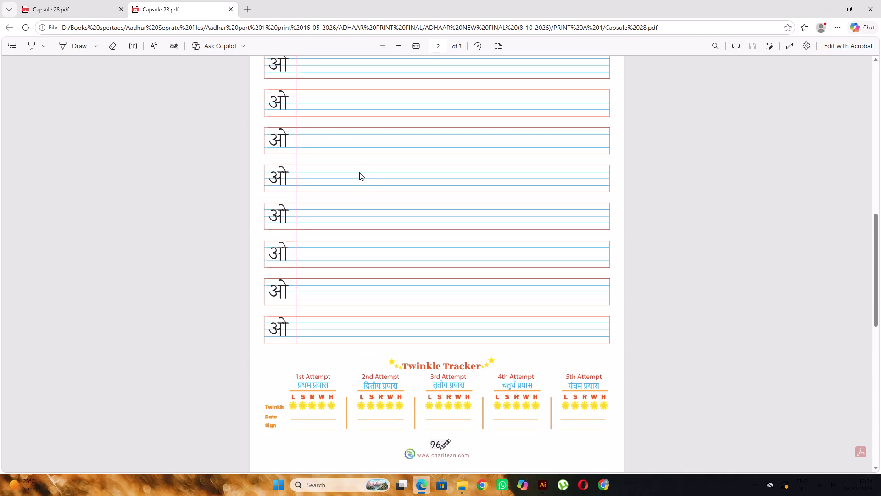
{"action": "scroll", "coordinate": [359, 172], "scroll_direction": "up", "scroll_amount": 10}
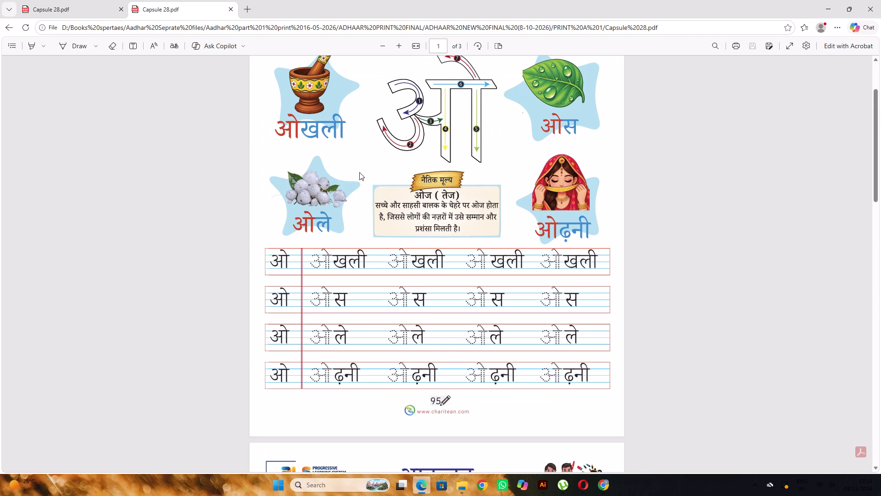
{"action": "scroll", "coordinate": [359, 172], "scroll_direction": "up", "scroll_amount": 4}
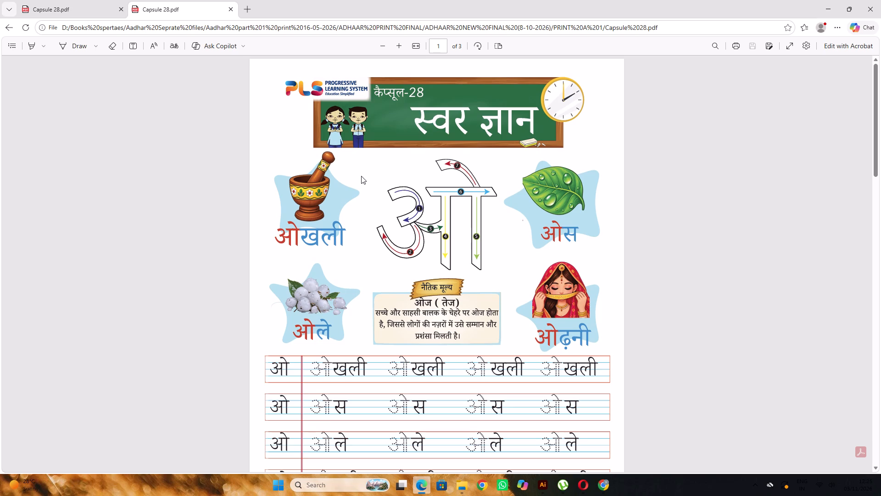
{"action": "scroll", "coordinate": [361, 176], "scroll_direction": "down", "scroll_amount": 6}
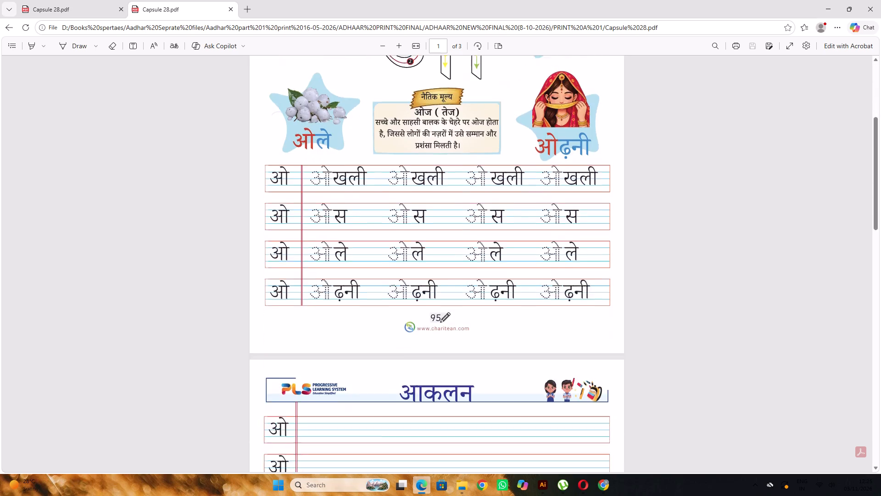
{"action": "scroll", "coordinate": [362, 176], "scroll_direction": "up", "scroll_amount": 10}
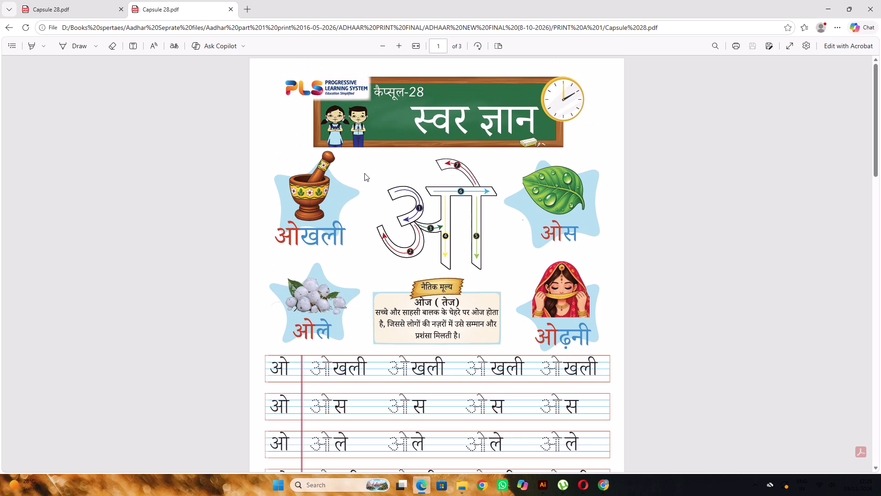
{"action": "left_click", "coordinate": [880, 0]}
Look through the capsule files in the PRINT A 1 folder and return to Illustrator.
{"action": "scroll", "coordinate": [461, 194], "scroll_direction": "down", "scroll_amount": 2}
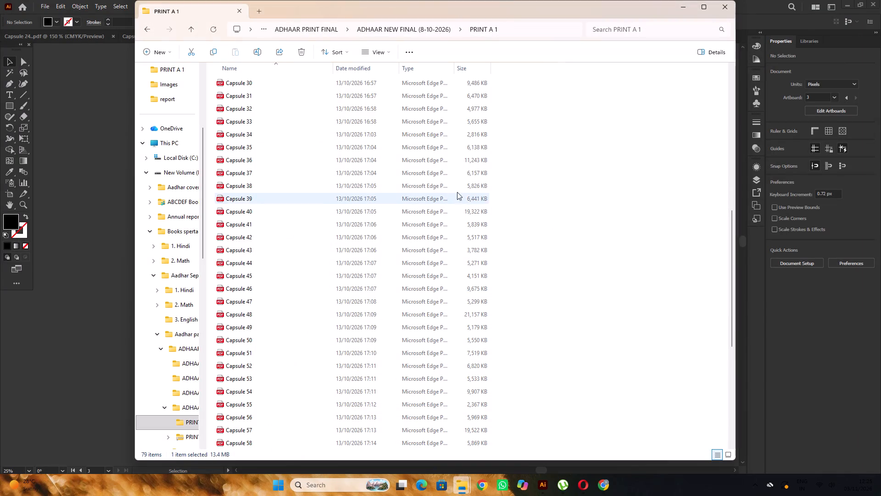
{"action": "scroll", "coordinate": [507, 169], "scroll_direction": "up", "scroll_amount": 8}
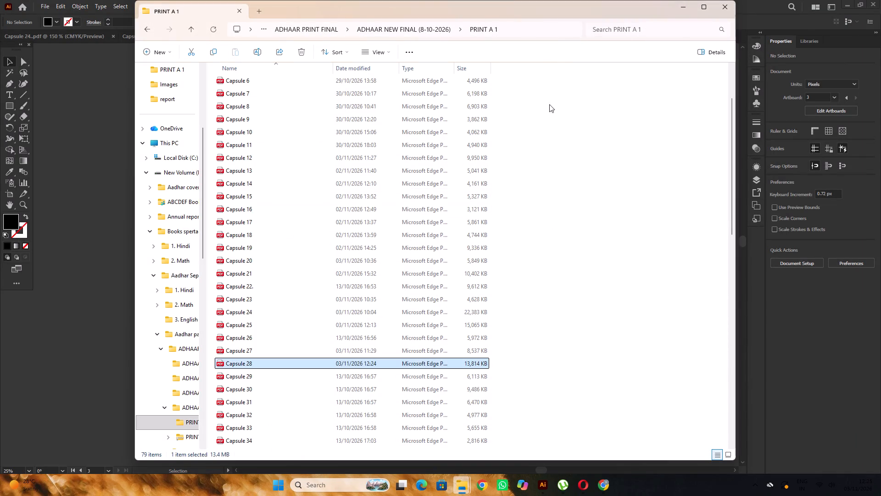
{"action": "left_click", "coordinate": [679, 6]}
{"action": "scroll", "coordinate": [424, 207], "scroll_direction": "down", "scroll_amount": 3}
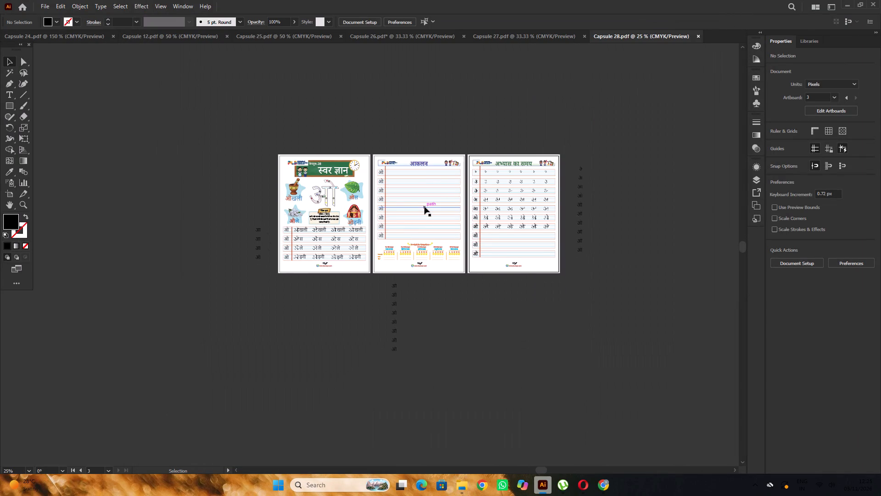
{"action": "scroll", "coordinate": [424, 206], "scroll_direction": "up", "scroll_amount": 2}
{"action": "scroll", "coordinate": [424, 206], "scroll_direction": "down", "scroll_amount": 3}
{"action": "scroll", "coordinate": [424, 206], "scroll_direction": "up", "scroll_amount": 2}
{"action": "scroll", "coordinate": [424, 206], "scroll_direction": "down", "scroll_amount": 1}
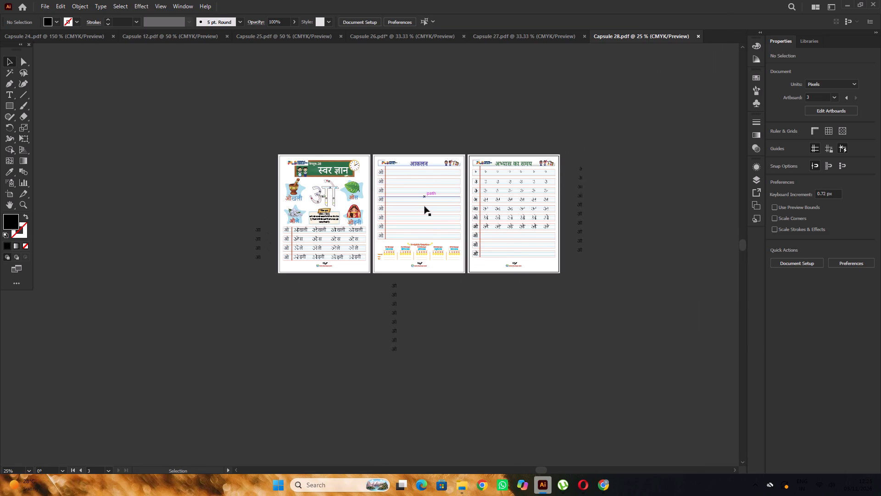
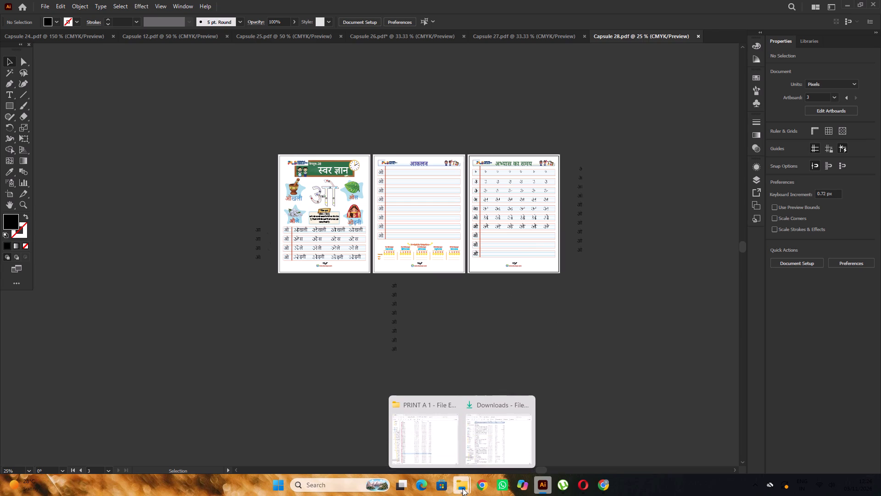
Open the Capsule 26 PDF from the PRINT A 1 folder, check its number 8 pages, and close it.
{"action": "left_click", "coordinate": [446, 450]}
{"action": "left_click", "coordinate": [320, 372]}
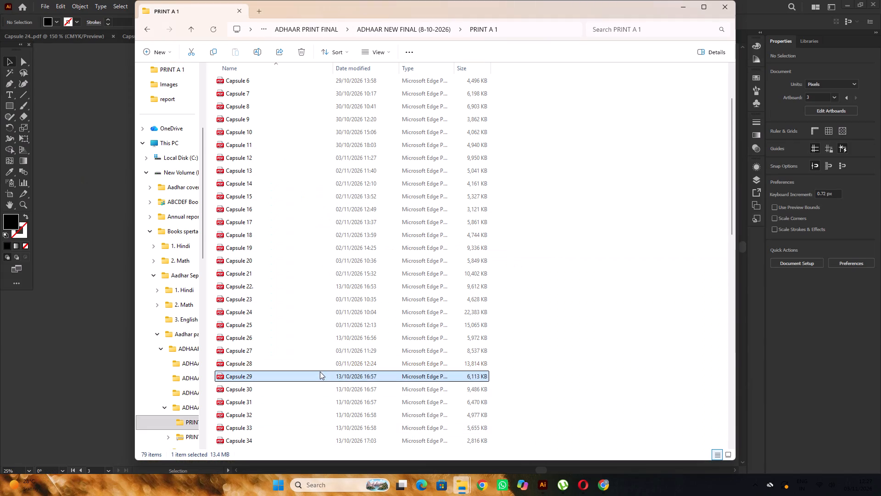
{"action": "right_click", "coordinate": [320, 372]}
{"action": "left_click", "coordinate": [286, 336]}
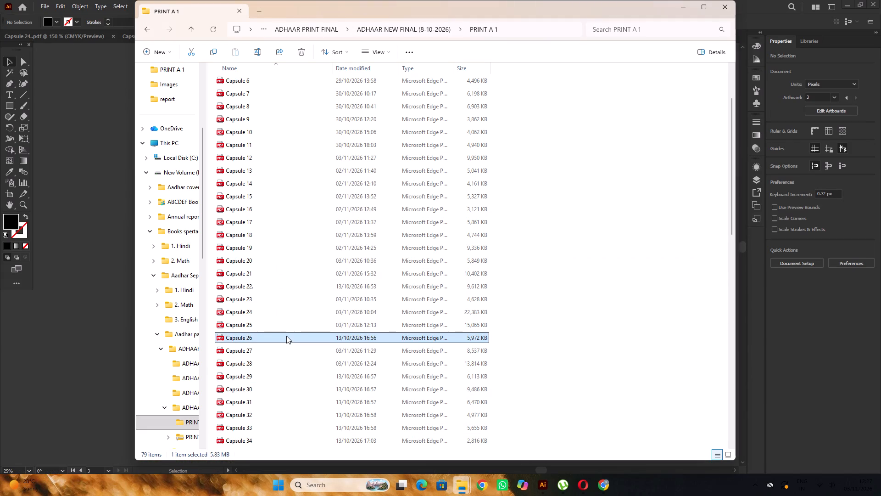
{"action": "right_click", "coordinate": [286, 336]}
{"action": "double_click", "coordinate": [272, 335]}
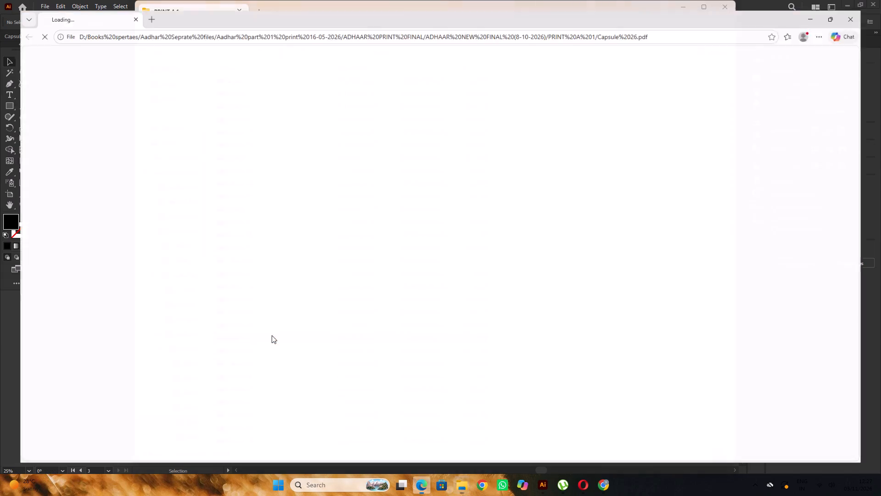
{"action": "scroll", "coordinate": [299, 320], "scroll_direction": "down", "scroll_amount": 9}
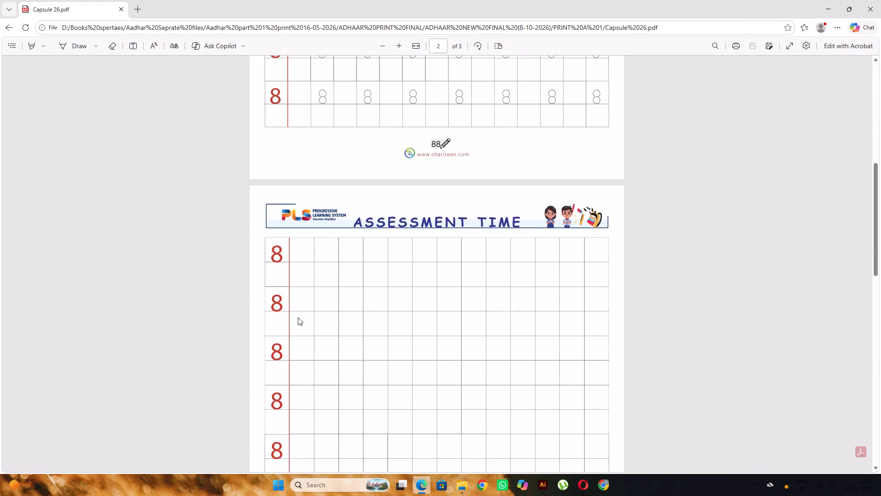
{"action": "scroll", "coordinate": [298, 317], "scroll_direction": "down", "scroll_amount": 2}
{"action": "left_click", "coordinate": [869, 5]}
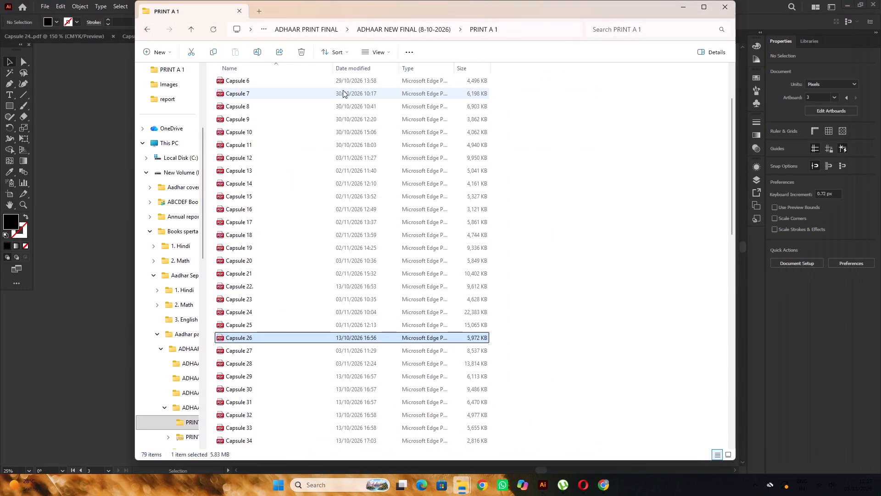
{"action": "left_click", "coordinate": [679, 8]}
Switch to the open Capsule 26.pdf document in Illustrator and save its pending changes.
{"action": "left_click", "coordinate": [387, 35]}
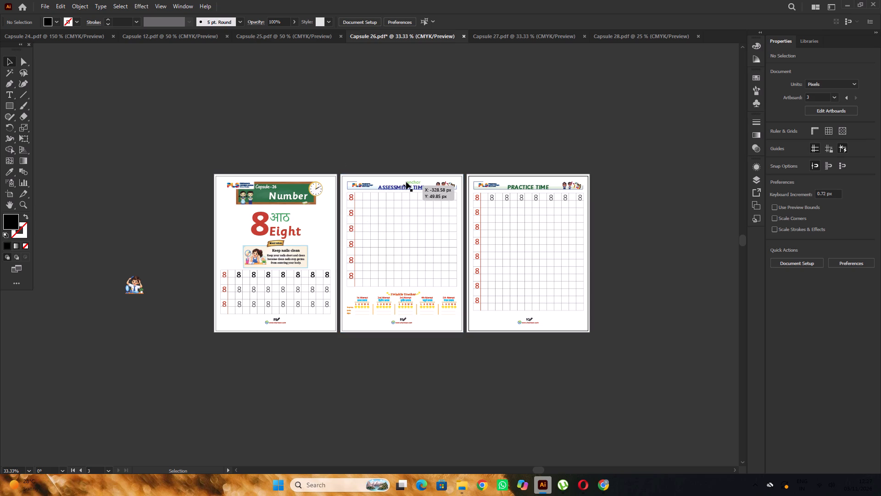
{"action": "left_click", "coordinate": [376, 147]}
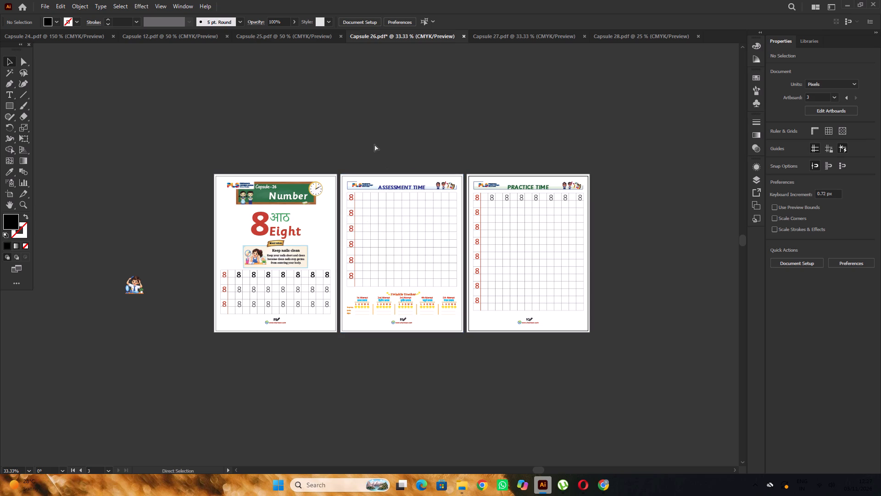
{"action": "key", "text": "ctrl+s"}
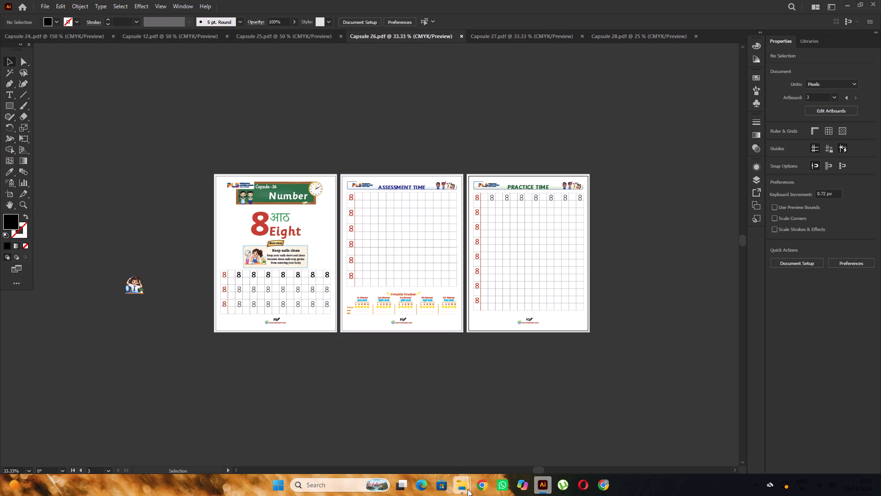
Open Capsule 29 from the PRINT A 1 folder in Illustrator.
{"action": "left_click", "coordinate": [434, 433]}
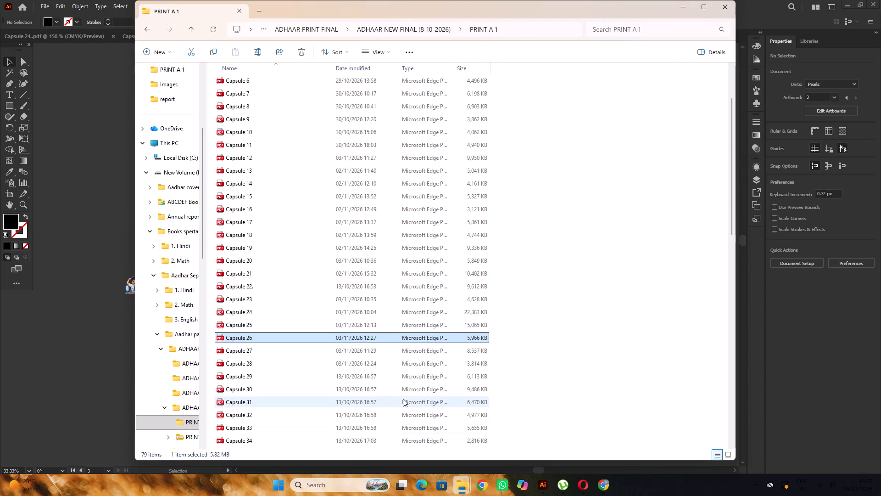
{"action": "scroll", "coordinate": [371, 333], "scroll_direction": "down", "scroll_amount": 2}
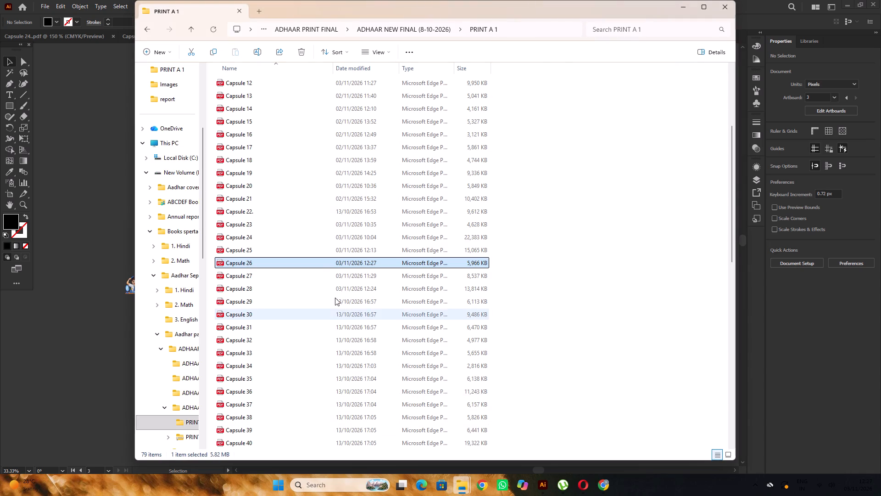
{"action": "left_click", "coordinate": [318, 300]}
{"action": "right_click", "coordinate": [318, 300]}
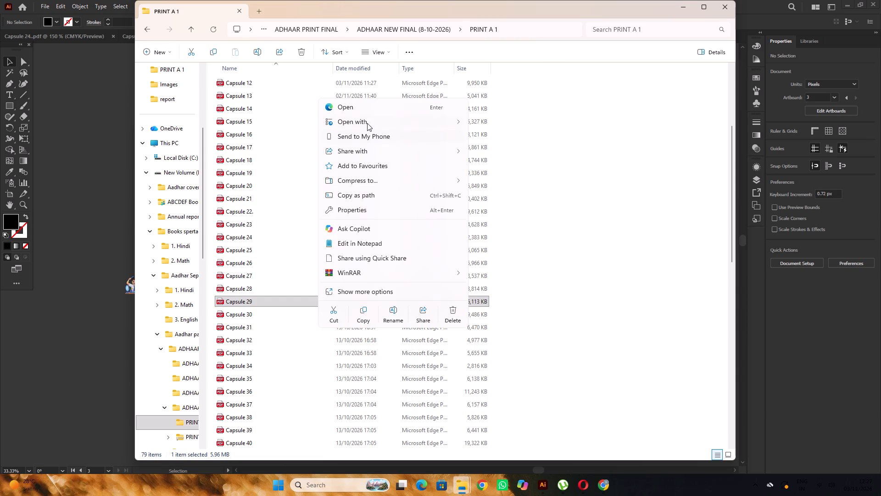
{"action": "left_click", "coordinate": [545, 126]}
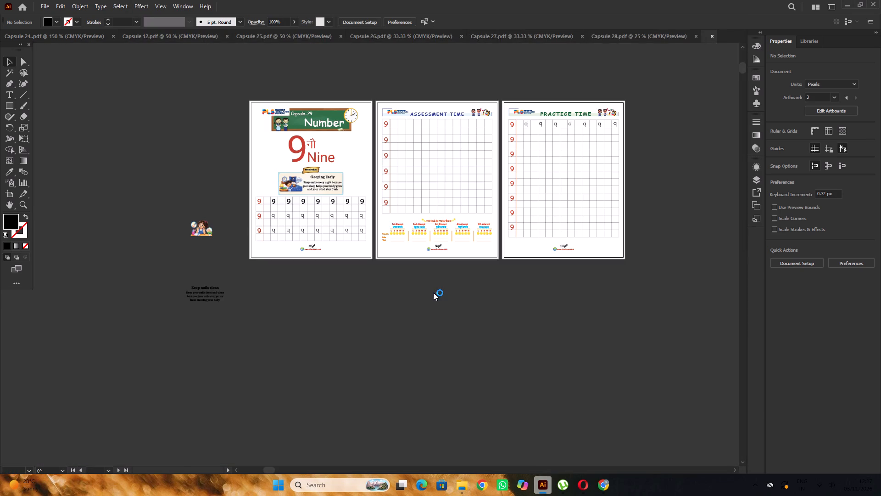
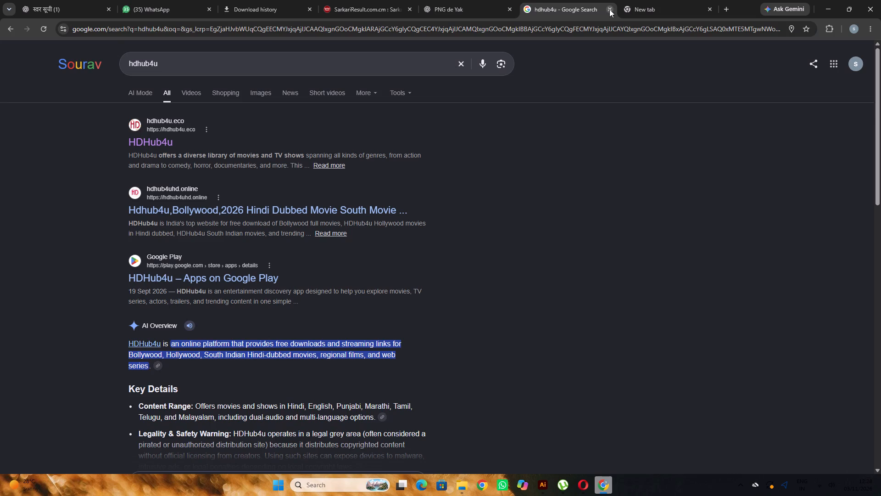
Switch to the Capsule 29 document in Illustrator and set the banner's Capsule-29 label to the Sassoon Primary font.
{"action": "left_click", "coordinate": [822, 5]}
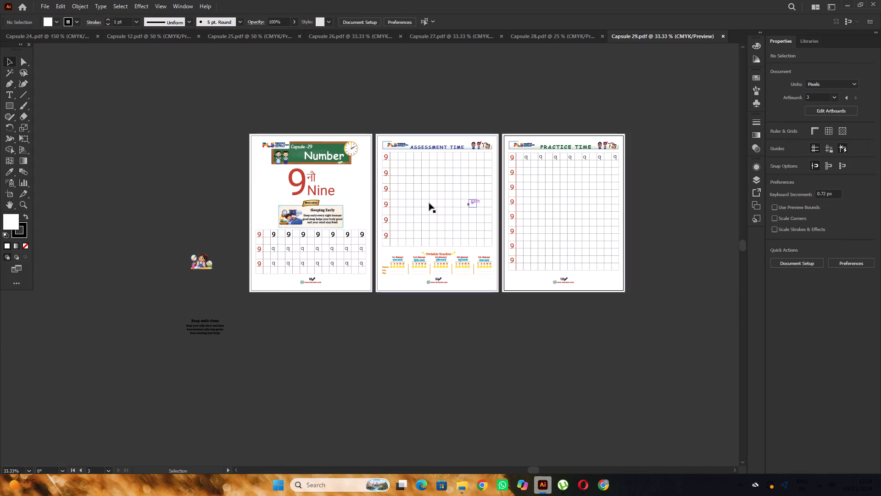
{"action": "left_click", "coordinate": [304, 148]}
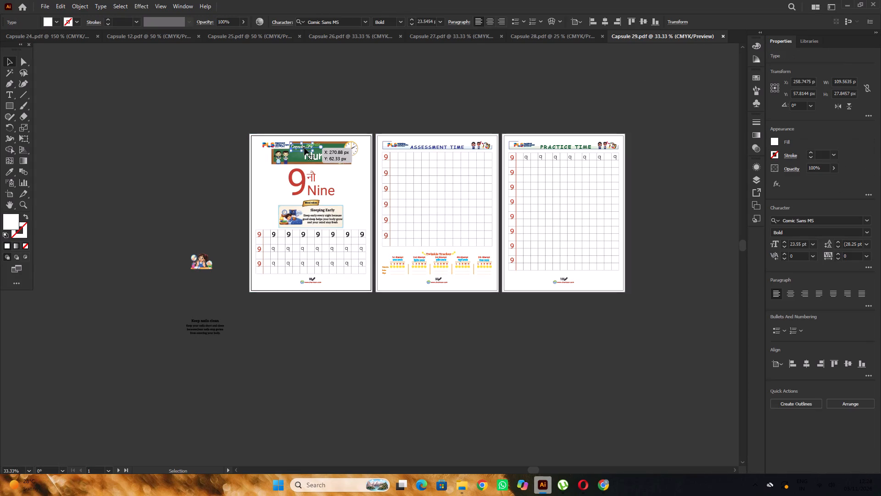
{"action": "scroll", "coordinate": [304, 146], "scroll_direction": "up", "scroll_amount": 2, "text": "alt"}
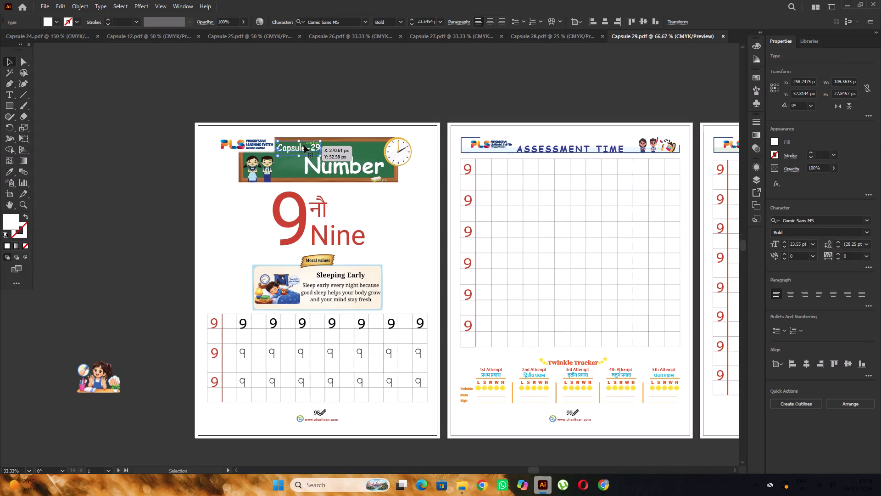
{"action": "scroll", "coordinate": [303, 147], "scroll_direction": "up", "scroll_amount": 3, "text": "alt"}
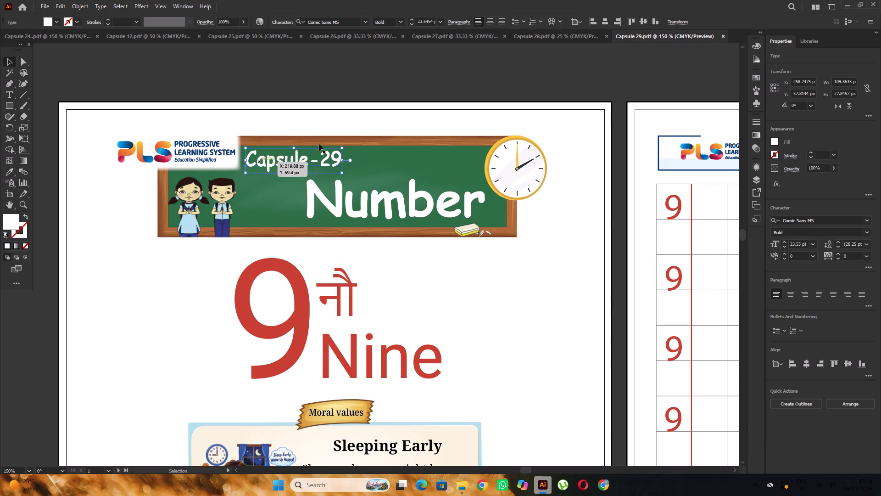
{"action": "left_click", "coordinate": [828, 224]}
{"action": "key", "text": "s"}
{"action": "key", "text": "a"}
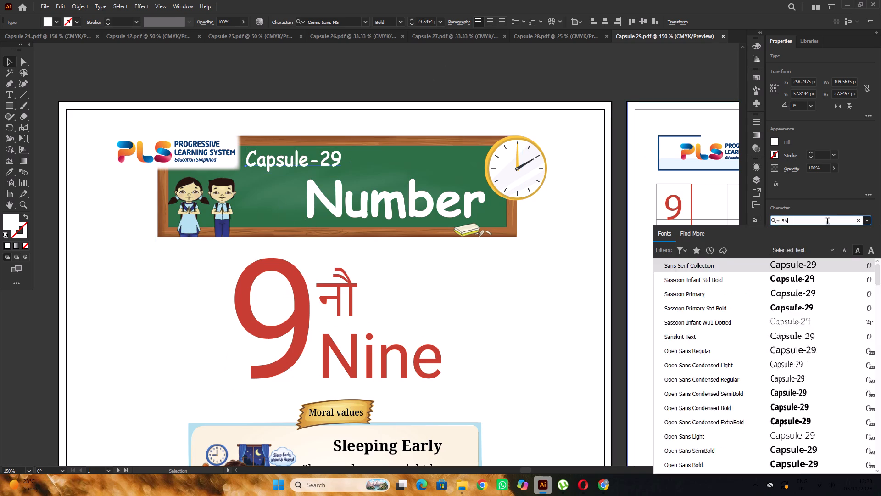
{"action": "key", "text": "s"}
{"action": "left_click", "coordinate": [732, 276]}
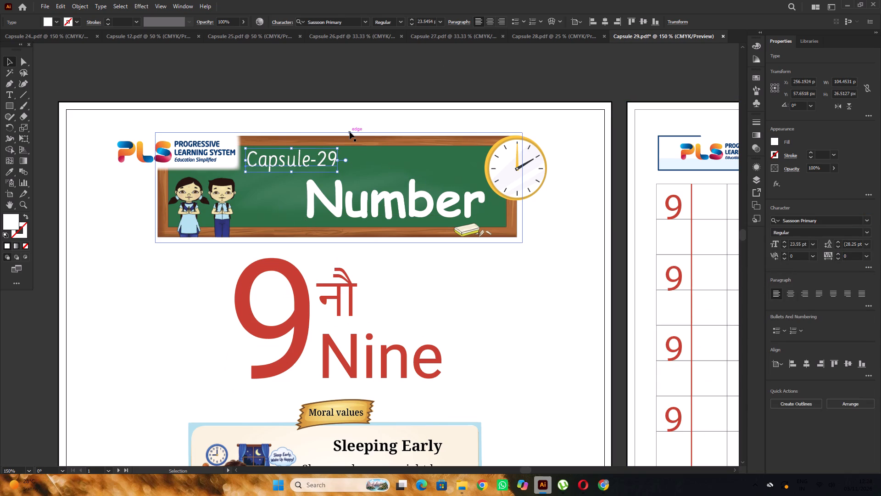
Delete the Capsule-29 label from the first page's chalkboard banner.
{"action": "key", "text": "Delete"}
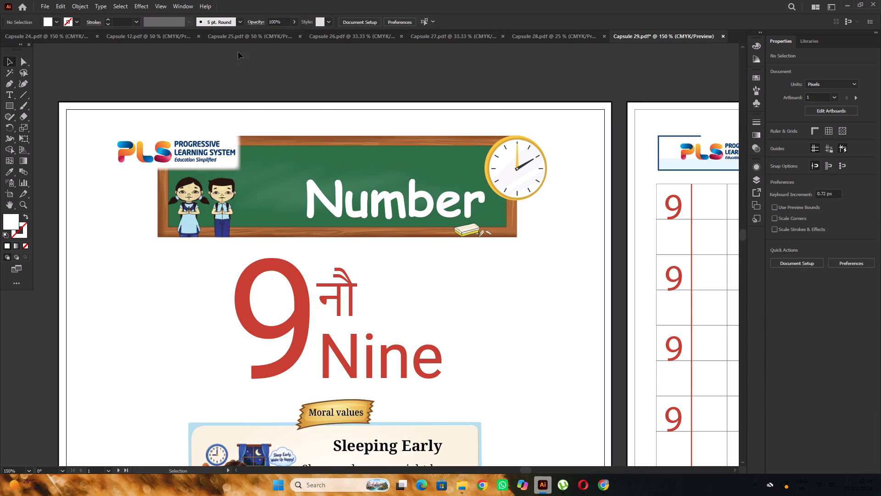
Go to the Capsule 26 document and examine the font used in the word and number of its banner label.
{"action": "left_click", "coordinate": [237, 35]}
{"action": "left_click", "coordinate": [346, 35]}
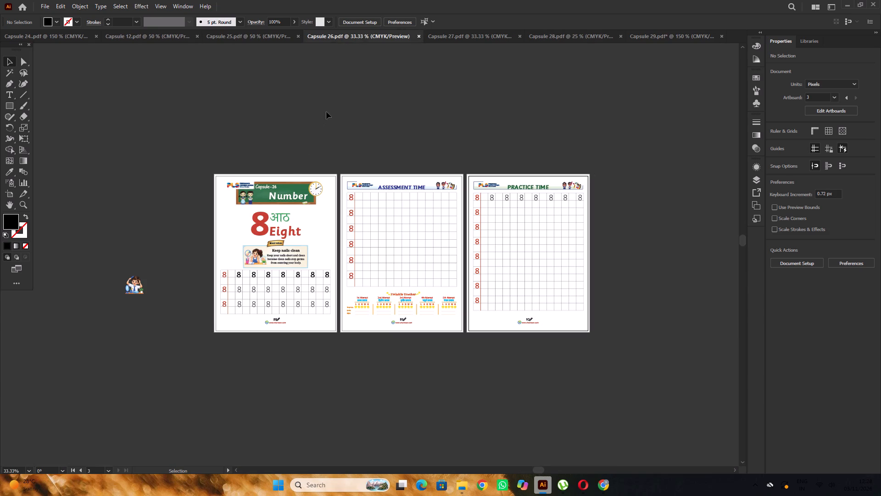
{"action": "scroll", "coordinate": [270, 195], "scroll_direction": "up", "scroll_amount": 3, "text": "alt"}
{"action": "left_click", "coordinate": [274, 168]}
{"action": "key", "text": "ctrl+c"}
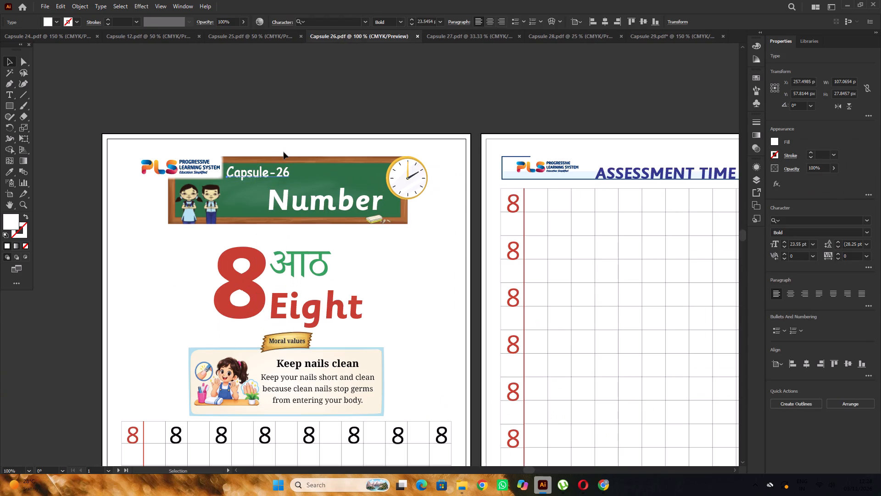
{"action": "left_click", "coordinate": [342, 120]}
{"action": "left_click", "coordinate": [309, 126]}
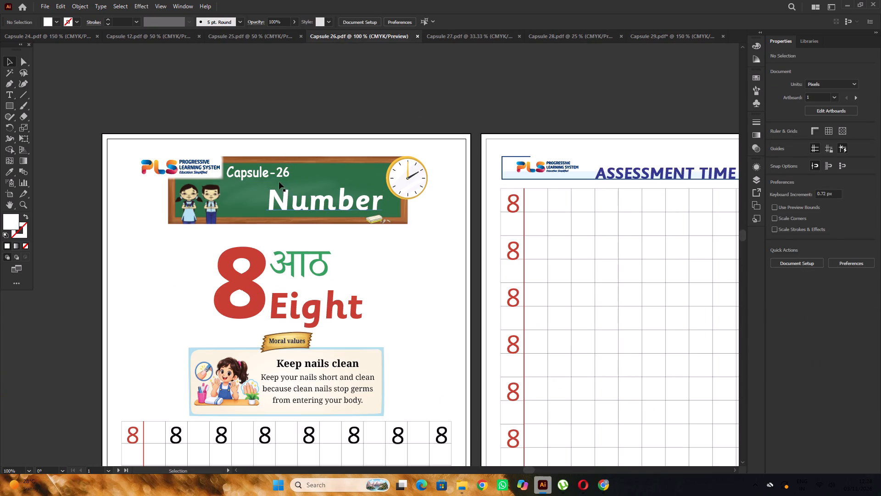
{"action": "left_click", "coordinate": [278, 179]}
{"action": "scroll", "coordinate": [288, 171], "scroll_direction": "up", "scroll_amount": 2, "text": "alt"}
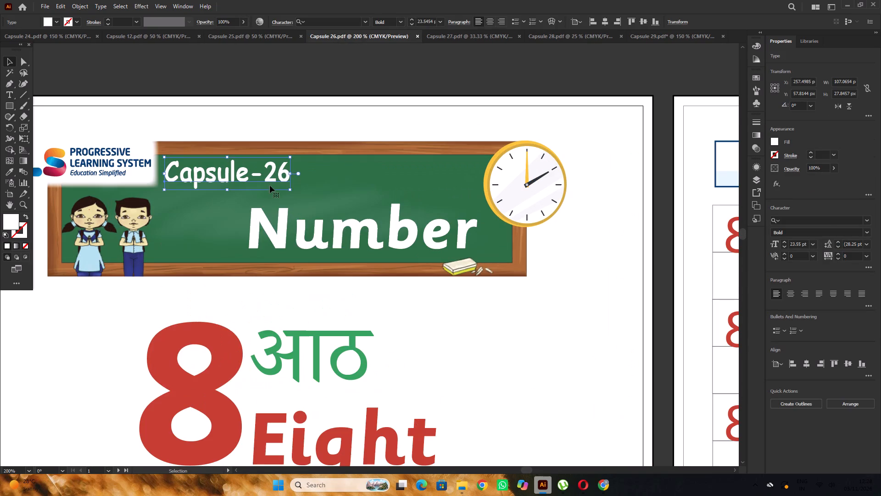
{"action": "triple_click", "coordinate": [277, 179]}
{"action": "scroll", "coordinate": [277, 179], "scroll_direction": "down", "scroll_amount": 1, "text": "alt"}
{"action": "left_click", "coordinate": [277, 176]}
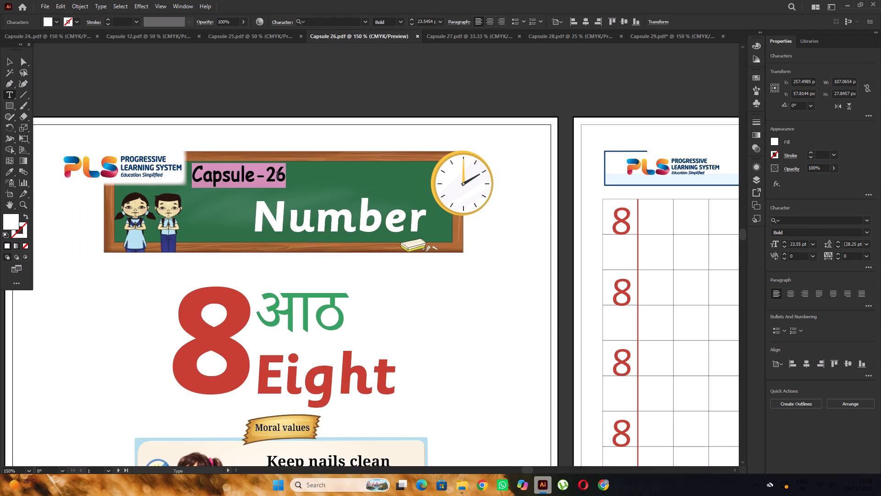
{"action": "left_click_drag", "start_coordinate": [269, 180], "coordinate": [287, 180]}
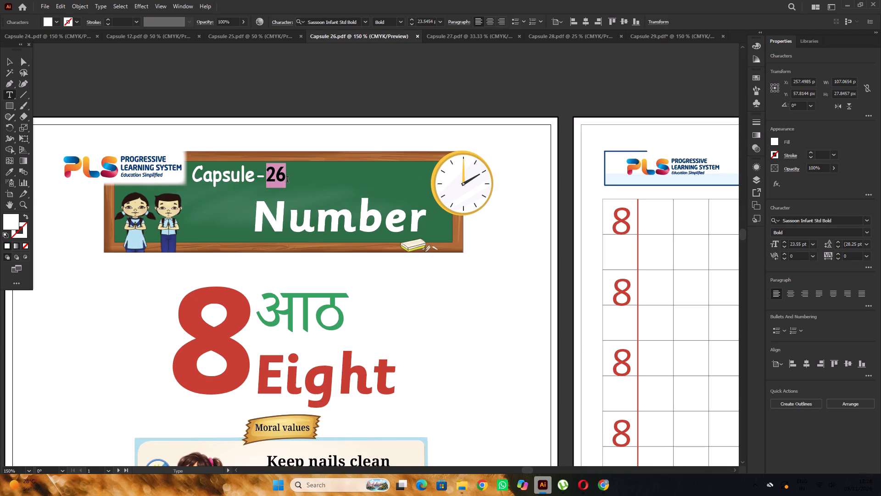
Set the word "Capsule" in the Capsule-26 banner label to the Sassoon Infant Std Bold font.
{"action": "scroll", "coordinate": [287, 180], "scroll_direction": "down", "scroll_amount": 2, "text": "alt"}
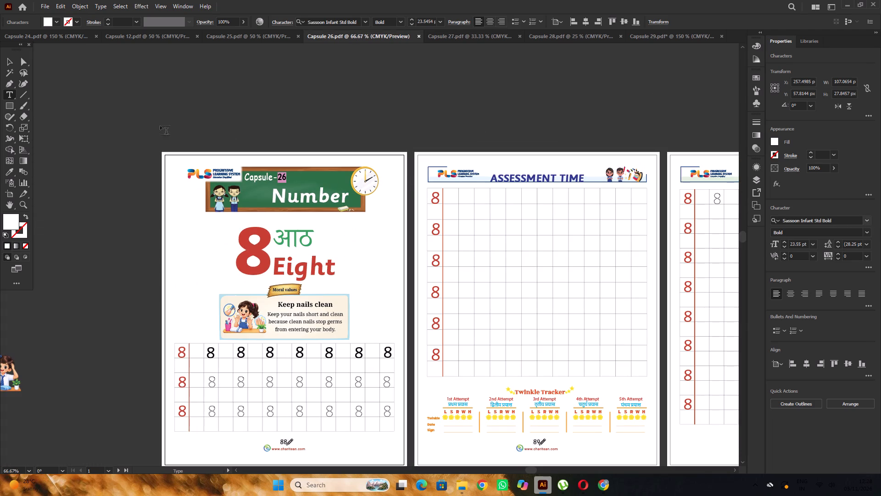
{"action": "scroll", "coordinate": [288, 187], "scroll_direction": "up", "scroll_amount": 2, "text": "alt"}
{"action": "left_click_drag", "start_coordinate": [253, 171], "coordinate": [207, 177]}
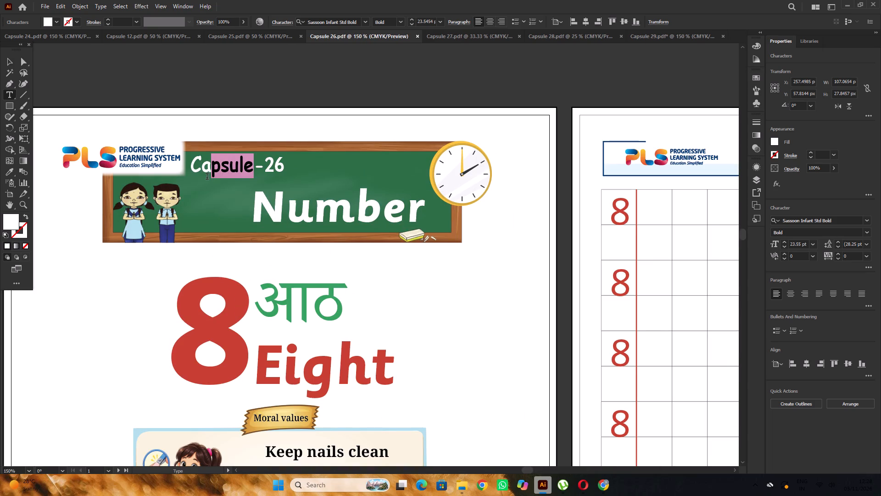
{"action": "left_click_drag", "start_coordinate": [207, 177], "coordinate": [190, 178]}
{"action": "left_click", "coordinate": [825, 225]}
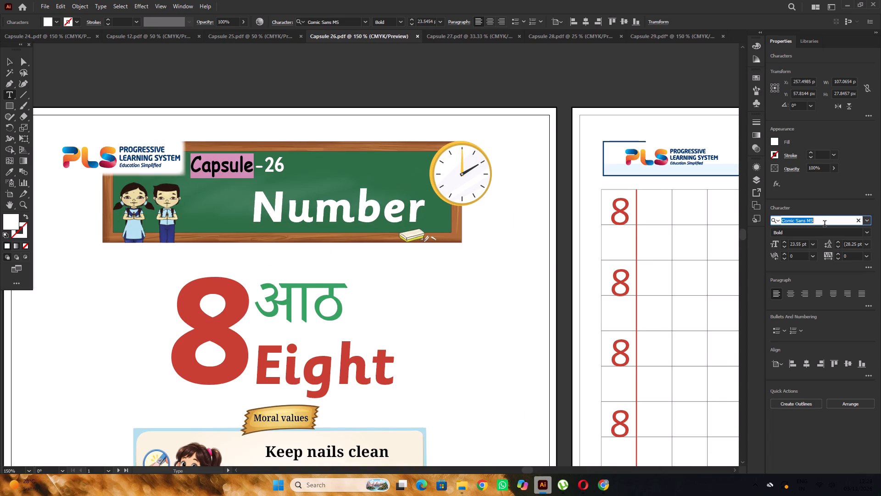
{"action": "key", "text": "s"}
{"action": "key", "text": "a"}
{"action": "key", "text": "s"}
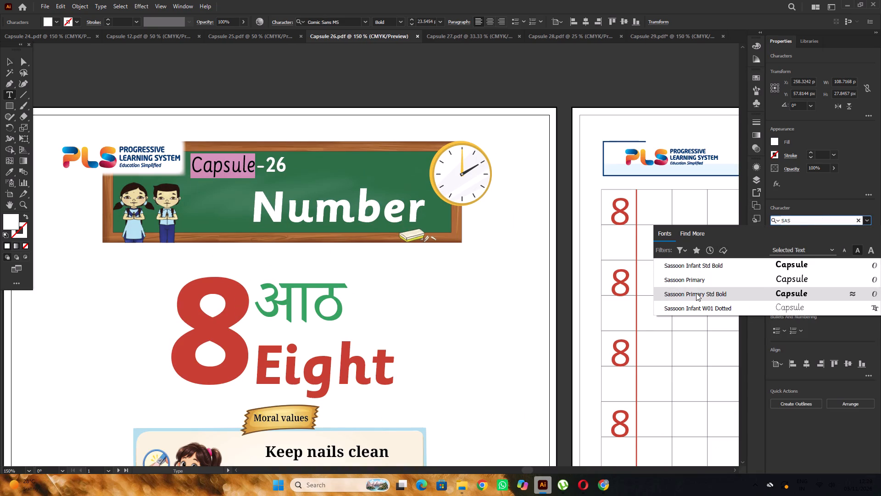
{"action": "left_click", "coordinate": [703, 263]}
{"action": "scroll", "coordinate": [324, 173], "scroll_direction": "down", "scroll_amount": 1, "text": "alt"}
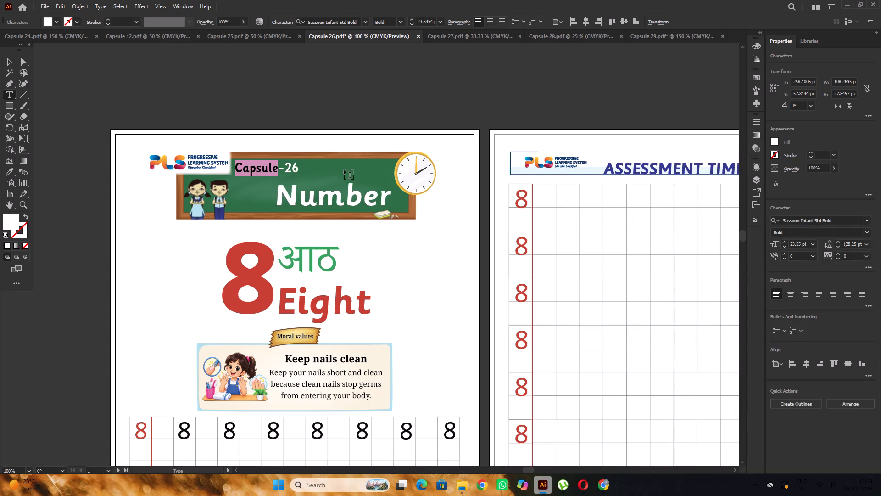
{"action": "left_click", "coordinate": [7, 61]}
{"action": "left_click", "coordinate": [175, 70]}
{"action": "left_click", "coordinate": [293, 173]}
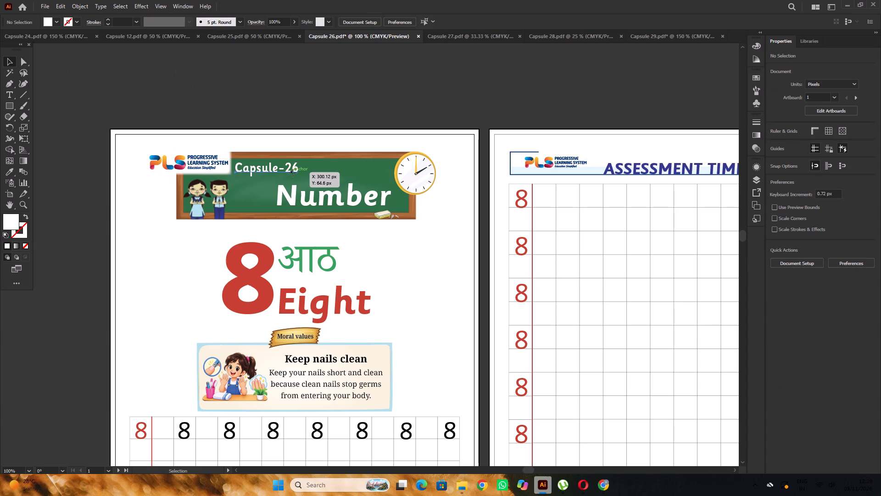
Save the Capsule 26 document.
{"action": "scroll", "coordinate": [288, 148], "scroll_direction": "down", "scroll_amount": 2, "text": "alt"}
{"action": "left_click", "coordinate": [314, 102]}
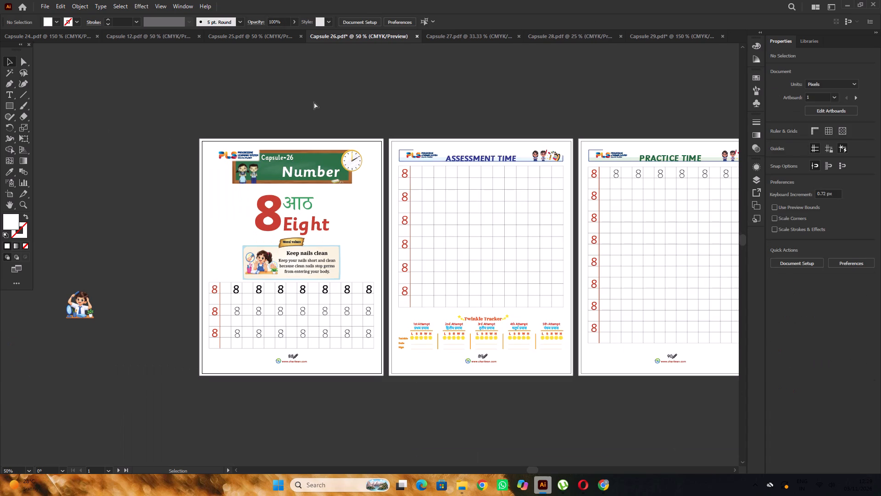
{"action": "key", "text": "ctrl+s"}
{"action": "left_click", "coordinate": [314, 102]}
Copy the Capsule-26 banner label and paste it in the same place on the first page of Capsule 29.
{"action": "scroll", "coordinate": [311, 177], "scroll_direction": "up", "scroll_amount": 2, "text": "alt"}
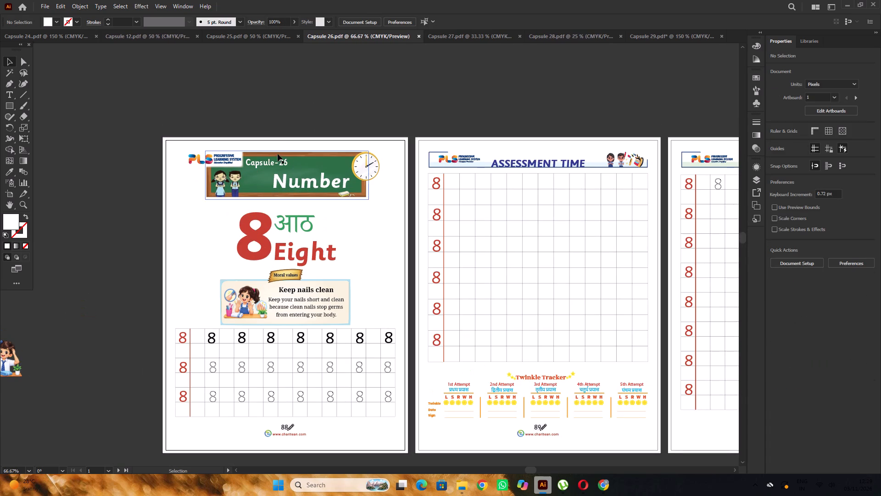
{"action": "left_click", "coordinate": [271, 164]}
{"action": "scroll", "coordinate": [283, 162], "scroll_direction": "up", "scroll_amount": 2, "text": "alt"}
{"action": "scroll", "coordinate": [281, 160], "scroll_direction": "down", "scroll_amount": 1, "text": "alt"}
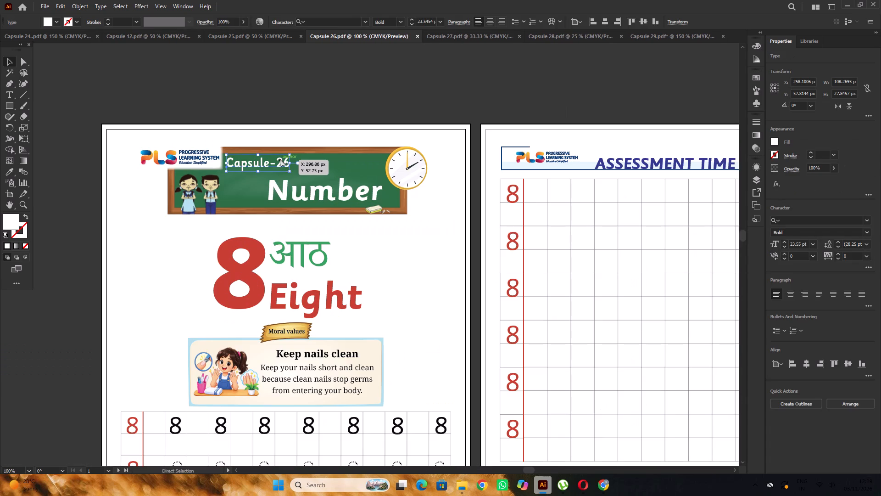
{"action": "key", "text": "ctrl+c"}
{"action": "left_click", "coordinate": [657, 36]}
{"action": "left_click", "coordinate": [344, 163]}
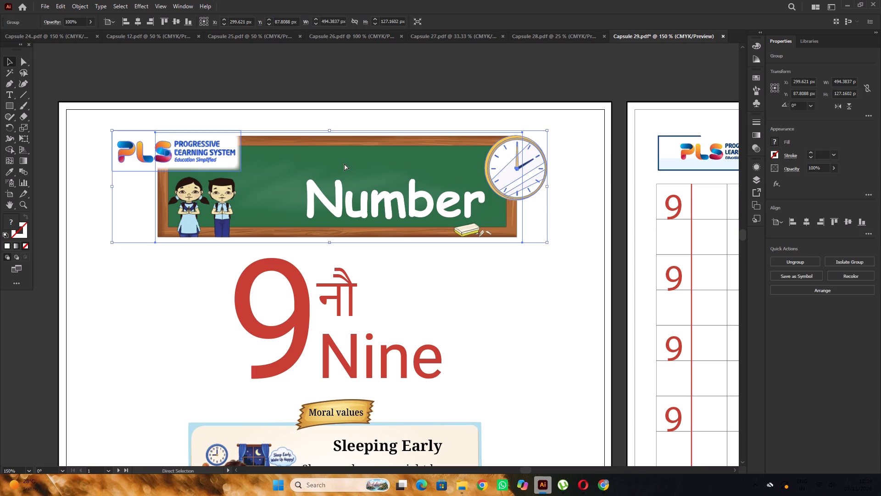
{"action": "key", "text": "ctrl+f"}
{"action": "scroll", "coordinate": [344, 163], "scroll_direction": "down", "scroll_amount": 3, "text": "alt"}
{"action": "scroll", "coordinate": [338, 166], "scroll_direction": "up", "scroll_amount": 3, "text": "alt"}
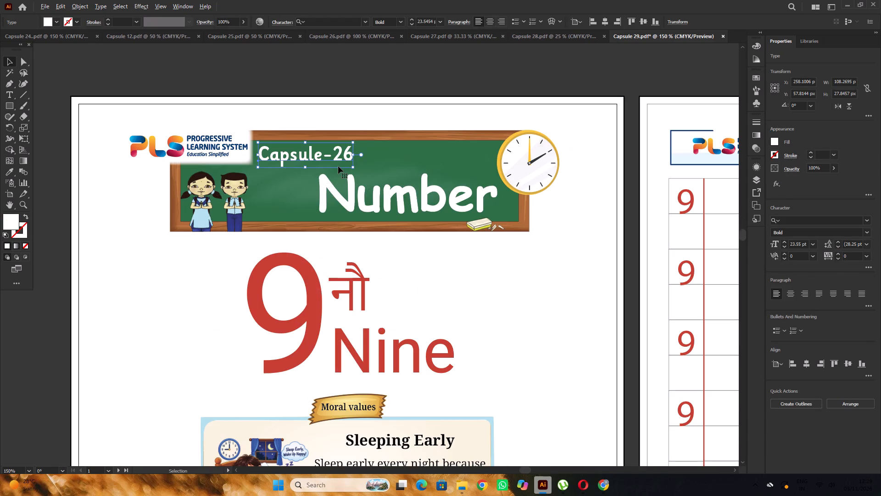
Change the pasted banner label to read Capsule-29.
{"action": "key", "text": "t"}
{"action": "left_click_drag", "start_coordinate": [345, 156], "coordinate": [362, 156]}
{"action": "key", "text": "9"}
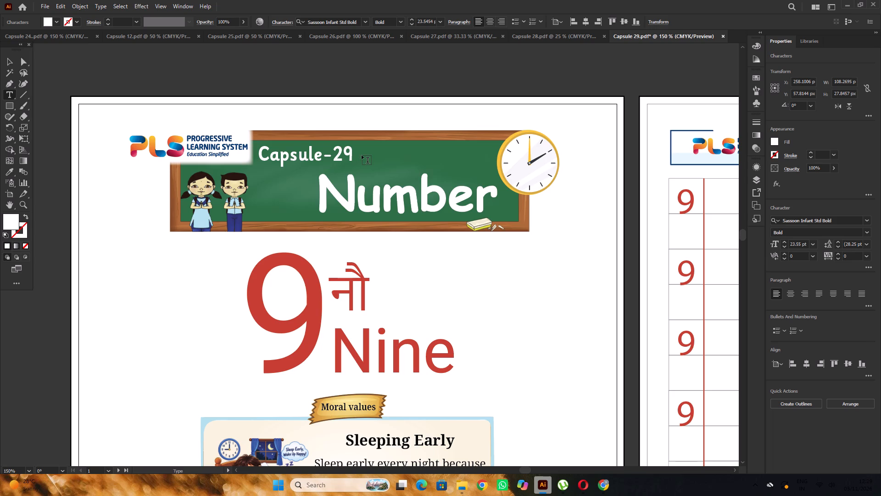
{"action": "scroll", "coordinate": [362, 155], "scroll_direction": "down", "scroll_amount": 2, "text": "alt"}
{"action": "scroll", "coordinate": [388, 158], "scroll_direction": "up", "scroll_amount": 3, "text": "alt"}
{"action": "scroll", "coordinate": [295, 151], "scroll_direction": "down", "scroll_amount": 2, "text": "alt"}
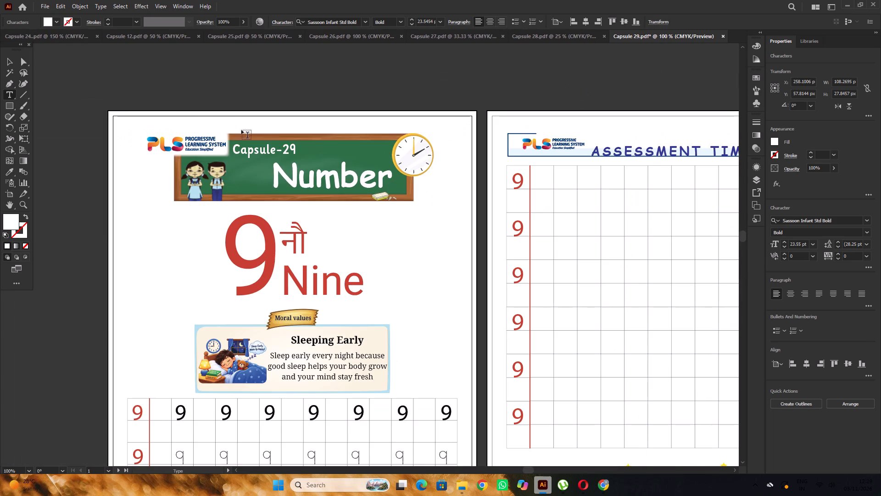
{"action": "left_click", "coordinate": [8, 61]}
{"action": "left_click", "coordinate": [206, 81]}
{"action": "scroll", "coordinate": [212, 83], "scroll_direction": "down", "scroll_amount": 3, "text": "alt"}
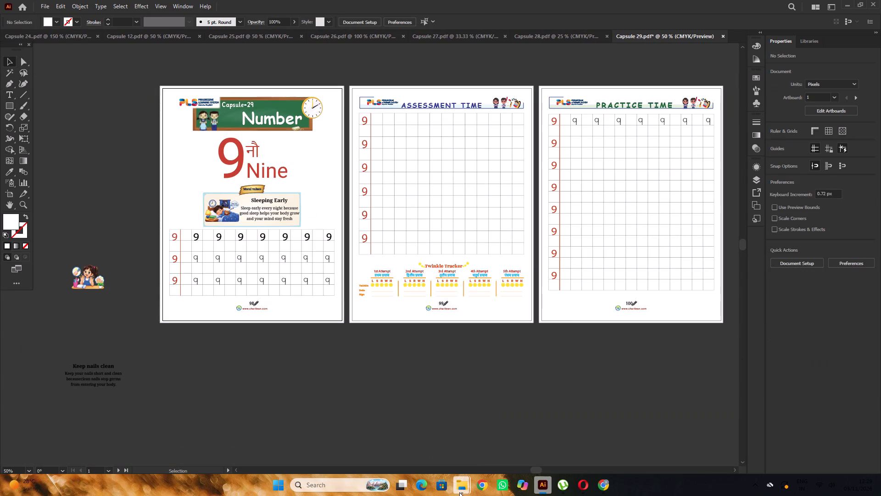
Switch to File Explorer and browse drive D to the PRINT FINAL folder inside Adhar part 2 new ( 14-10-2026).
{"action": "left_click", "coordinate": [570, 415]}
{"action": "left_click", "coordinate": [847, 2]}
{"action": "left_click", "coordinate": [681, 8]}
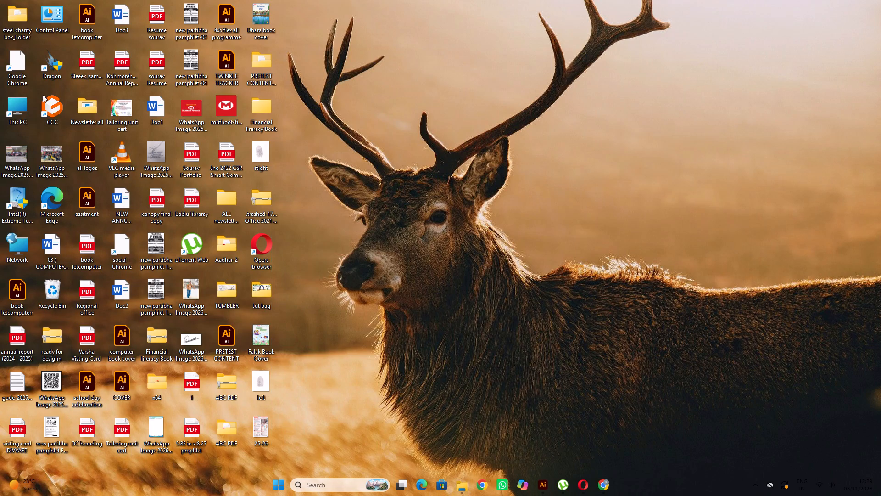
{"action": "double_click", "coordinate": [12, 97]}
{"action": "double_click", "coordinate": [435, 85]}
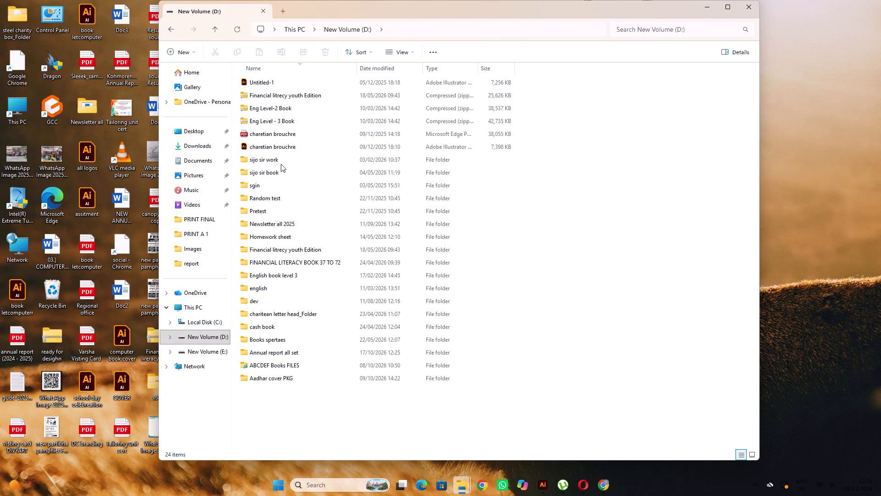
{"action": "double_click", "coordinate": [290, 342]}
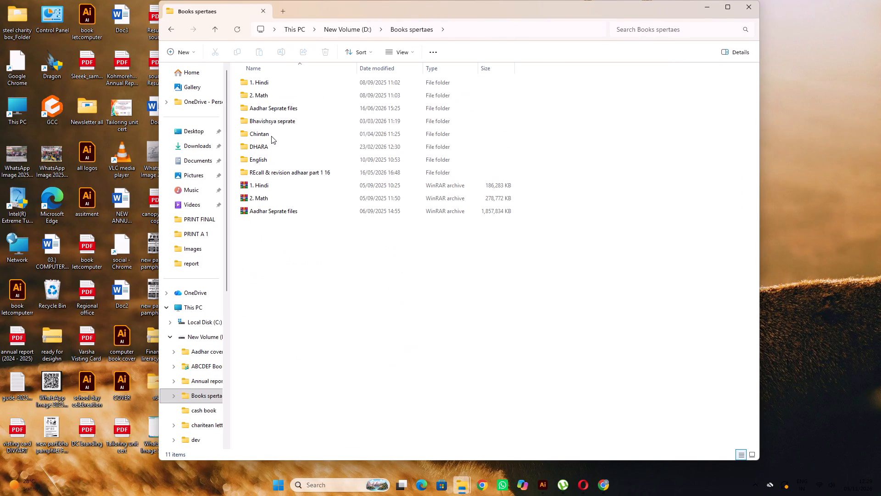
{"action": "double_click", "coordinate": [277, 112]}
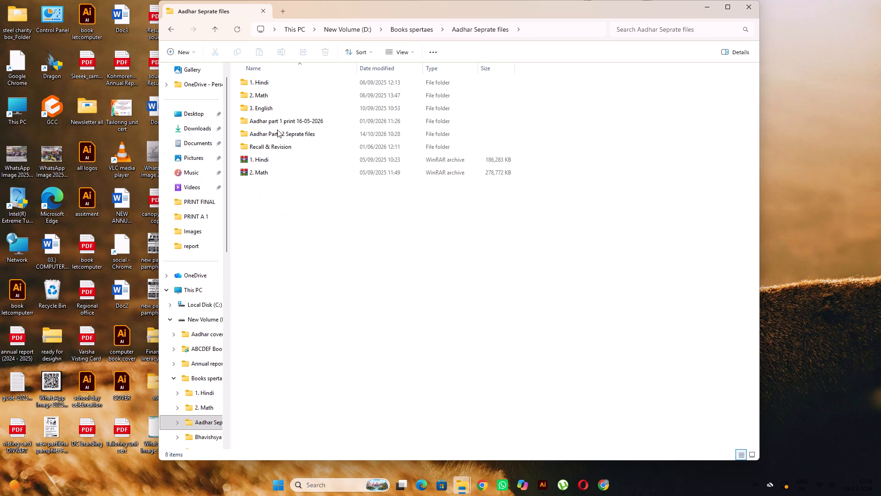
{"action": "double_click", "coordinate": [278, 133]}
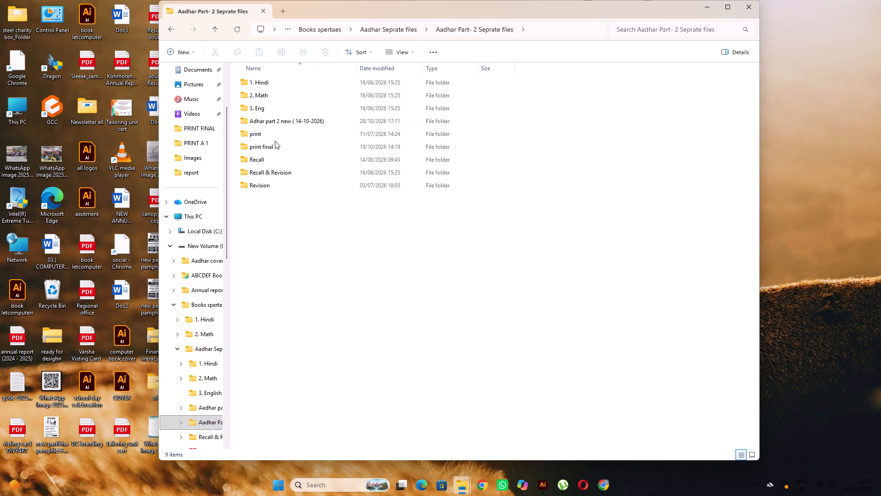
{"action": "left_click", "coordinate": [274, 147]}
{"action": "double_click", "coordinate": [275, 122]}
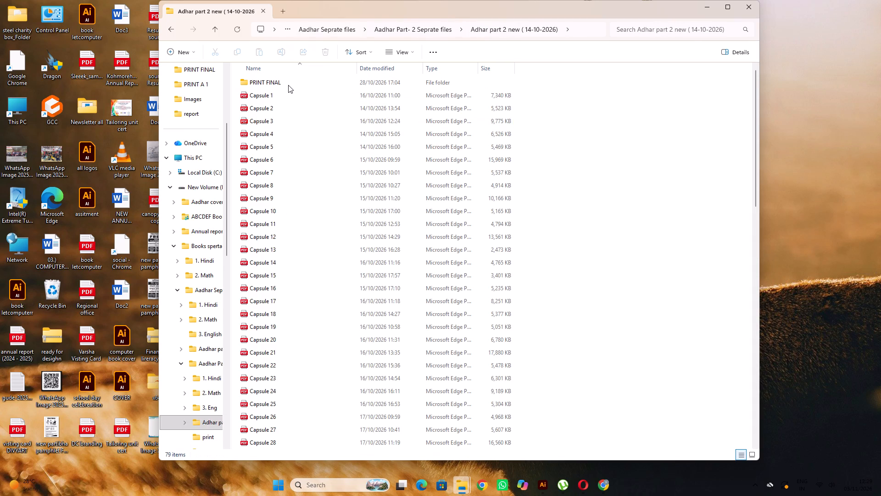
{"action": "double_click", "coordinate": [288, 85]}
Open the Capsule 29 PDF from the PRINT FINAL folder in Illustrator.
{"action": "scroll", "coordinate": [299, 274], "scroll_direction": "down", "scroll_amount": 6}
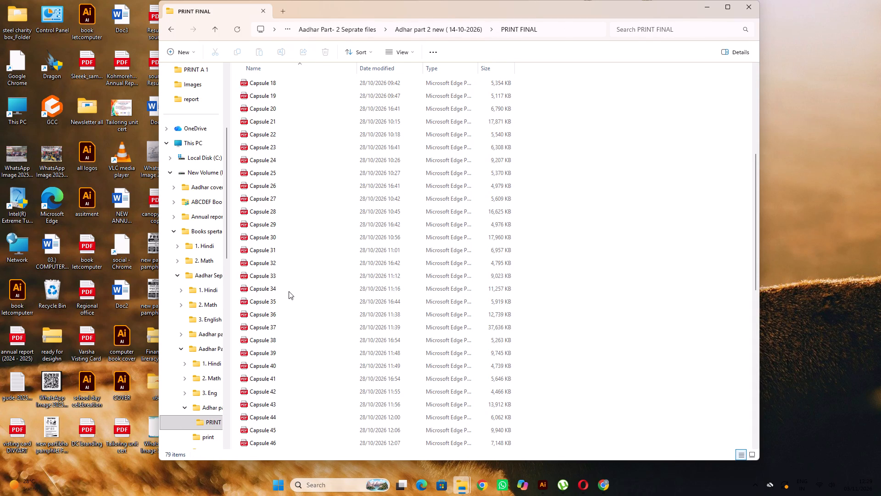
{"action": "left_click", "coordinate": [291, 225]}
{"action": "right_click", "coordinate": [291, 225]}
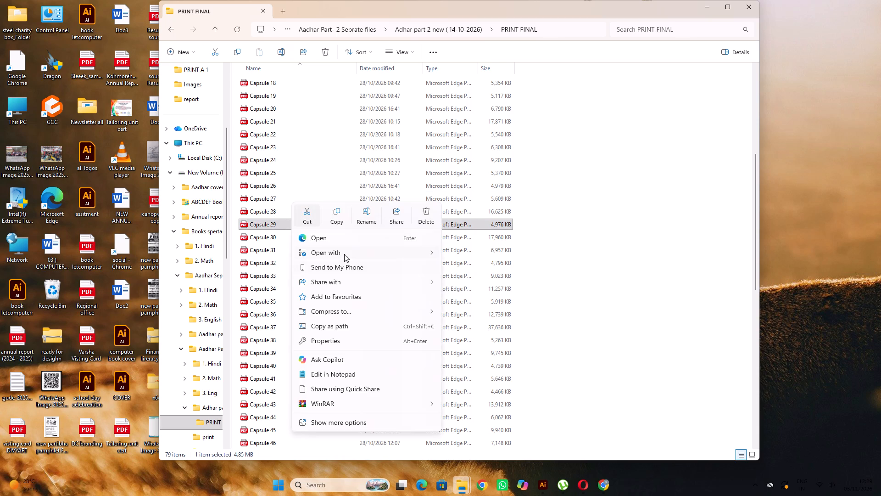
{"action": "left_click", "coordinate": [483, 251]}
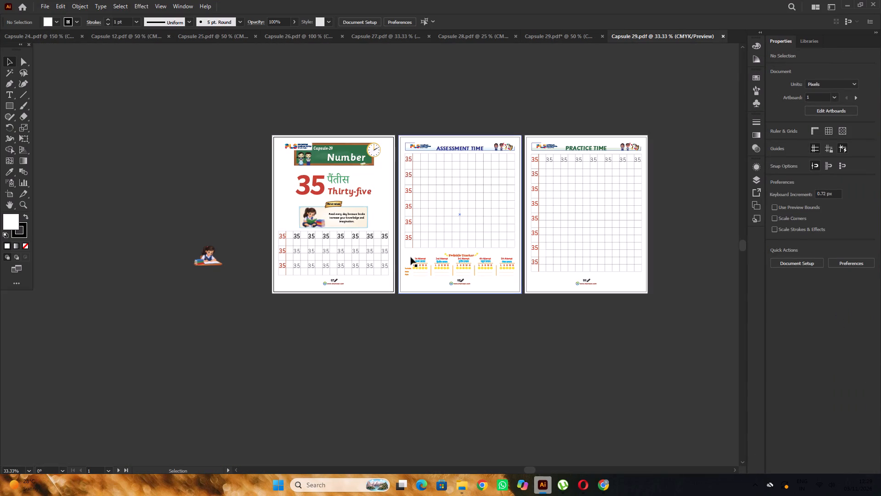
Copy the Capsule-29 banner label from the first page of the number 35 document.
{"action": "scroll", "coordinate": [336, 156], "scroll_direction": "up", "scroll_amount": 3, "text": "alt"}
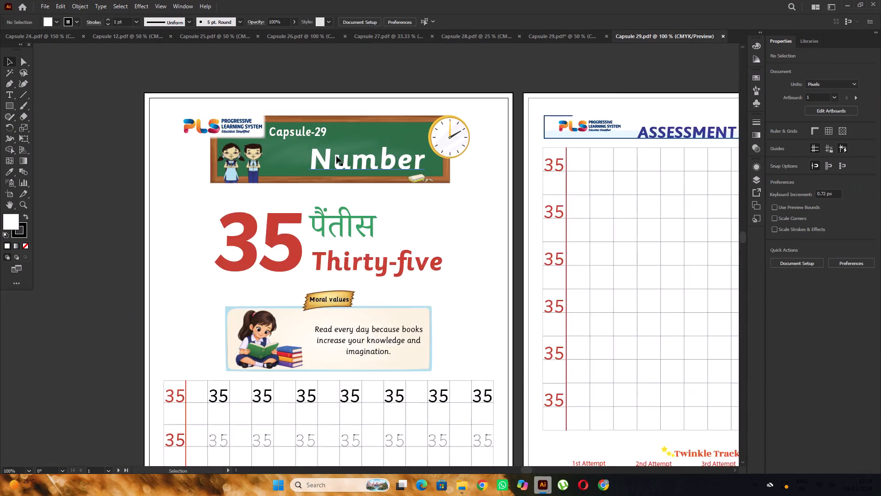
{"action": "scroll", "coordinate": [336, 156], "scroll_direction": "up", "scroll_amount": 2, "text": "alt"}
{"action": "triple_click", "coordinate": [307, 108]}
{"action": "left_click", "coordinate": [299, 110]}
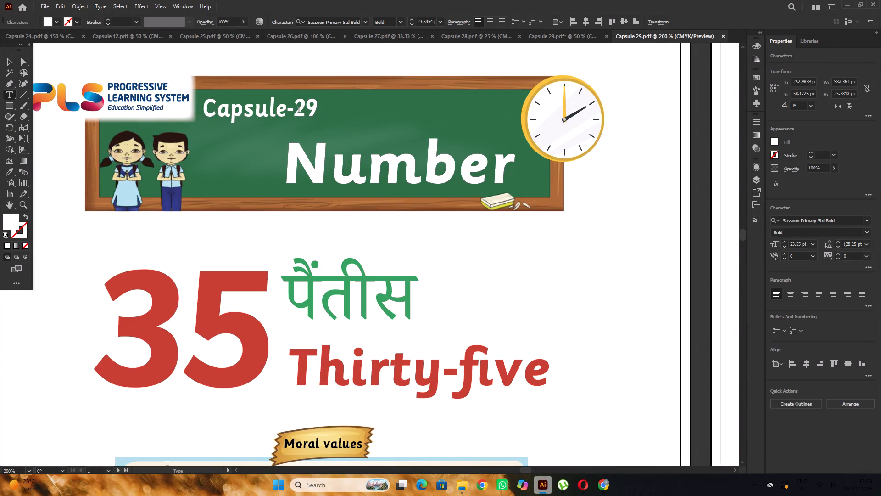
{"action": "left_click_drag", "start_coordinate": [299, 111], "coordinate": [335, 112]}
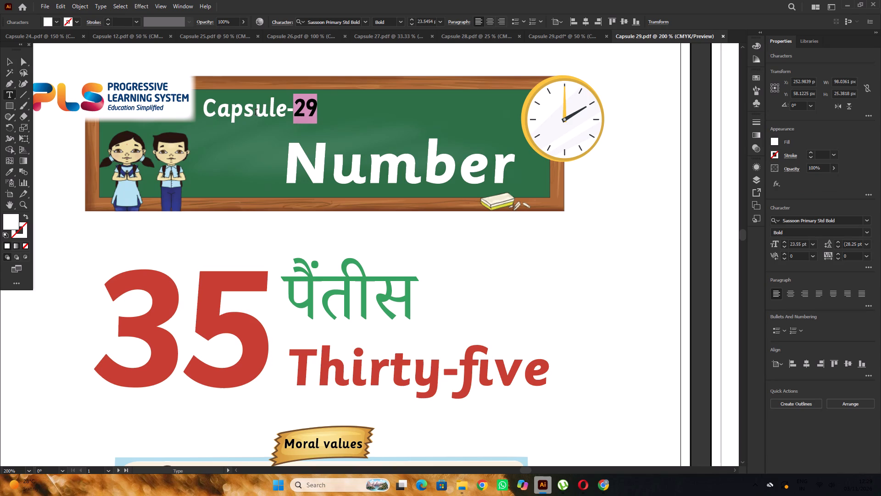
{"action": "left_click", "coordinate": [4, 63]}
{"action": "key", "text": "ctrl+c"}
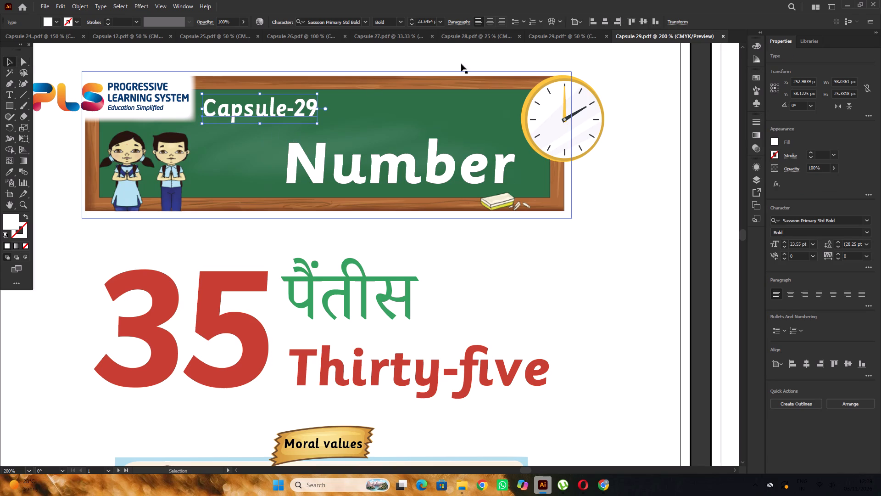
Replace the banner label on the number 9 document's first page with the copied Capsule-29 label, pasted in the same place.
{"action": "left_click", "coordinate": [572, 35]}
{"action": "left_click", "coordinate": [238, 105]}
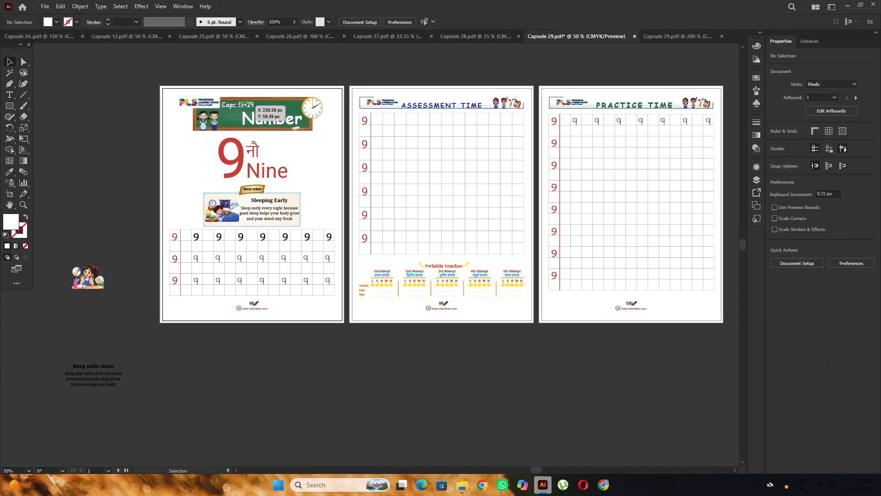
{"action": "scroll", "coordinate": [238, 105], "scroll_direction": "up", "scroll_amount": 2, "text": "alt"}
{"action": "key", "text": "Delete"}
{"action": "key", "text": "ctrl+f"}
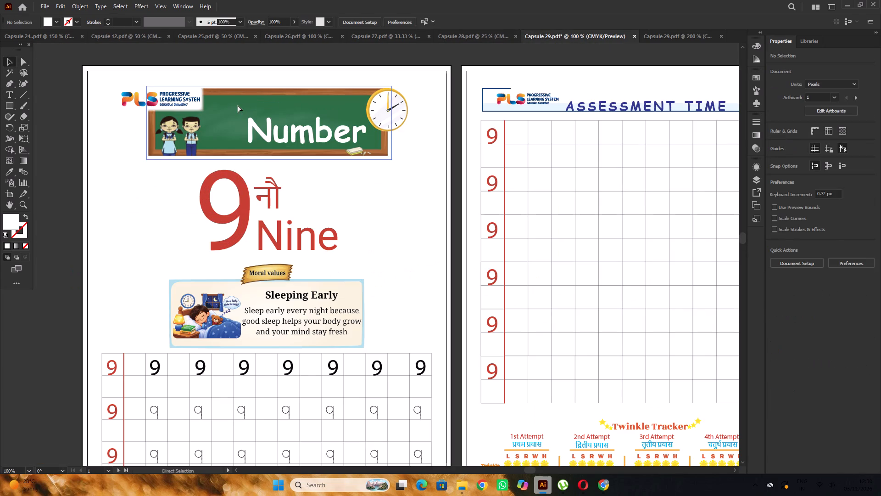
{"action": "scroll", "coordinate": [251, 101], "scroll_direction": "up", "scroll_amount": 2, "text": "alt"}
{"action": "double_click", "coordinate": [261, 106]}
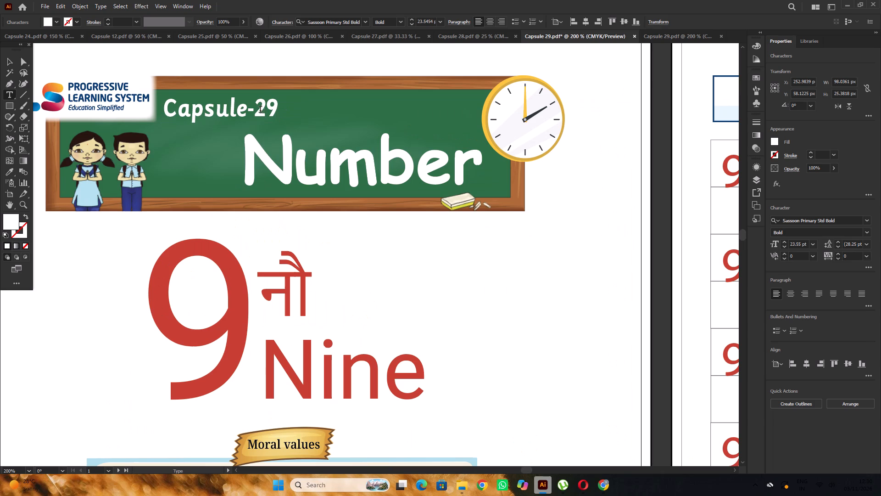
{"action": "left_click_drag", "start_coordinate": [258, 111], "coordinate": [283, 110]}
{"action": "scroll", "coordinate": [324, 115], "scroll_direction": "down", "scroll_amount": 2, "text": "alt"}
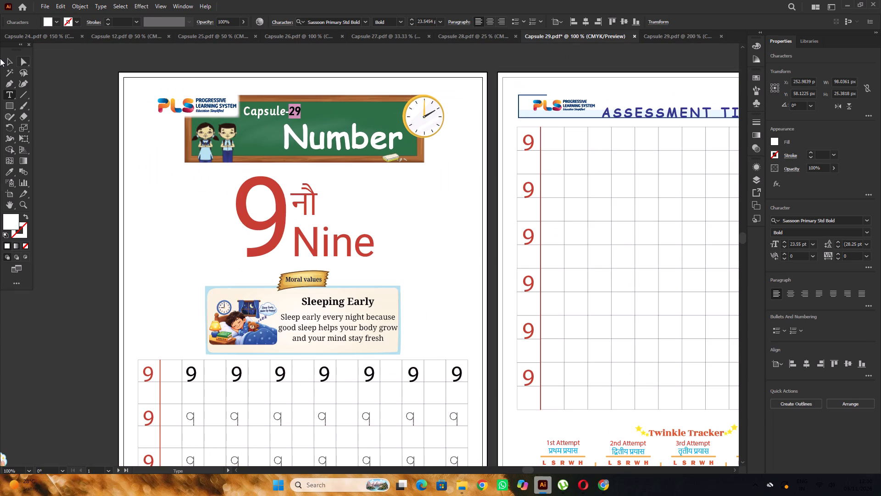
{"action": "left_click", "coordinate": [12, 62]}
{"action": "left_click", "coordinate": [57, 75]}
Examine how the large 35 in the number 35 document is styled, for comparison with the large 9.
{"action": "scroll", "coordinate": [57, 75], "scroll_direction": "down", "scroll_amount": 2, "text": "alt"}
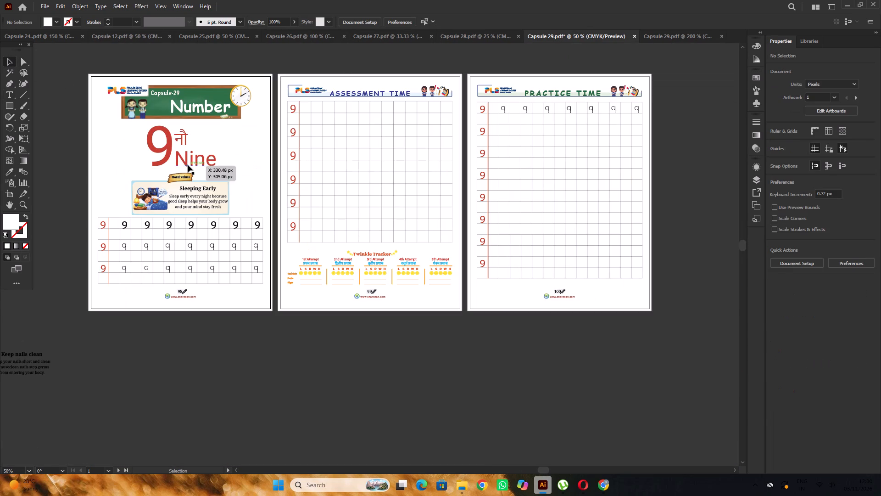
{"action": "scroll", "coordinate": [158, 151], "scroll_direction": "up", "scroll_amount": 2, "text": "alt"}
{"action": "scroll", "coordinate": [364, 147], "scroll_direction": "down", "scroll_amount": 2, "text": "alt"}
{"action": "left_click", "coordinate": [229, 140]}
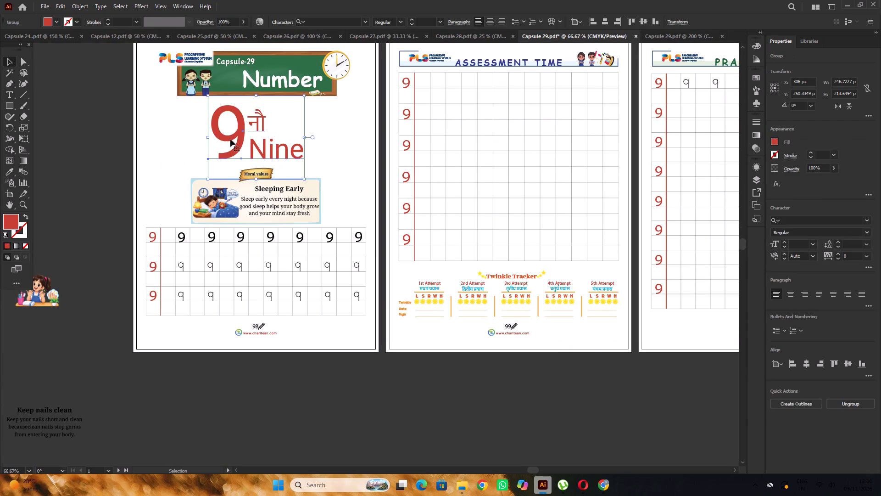
{"action": "left_click", "coordinate": [665, 37]}
{"action": "scroll", "coordinate": [311, 181], "scroll_direction": "down", "scroll_amount": 4, "text": "alt"}
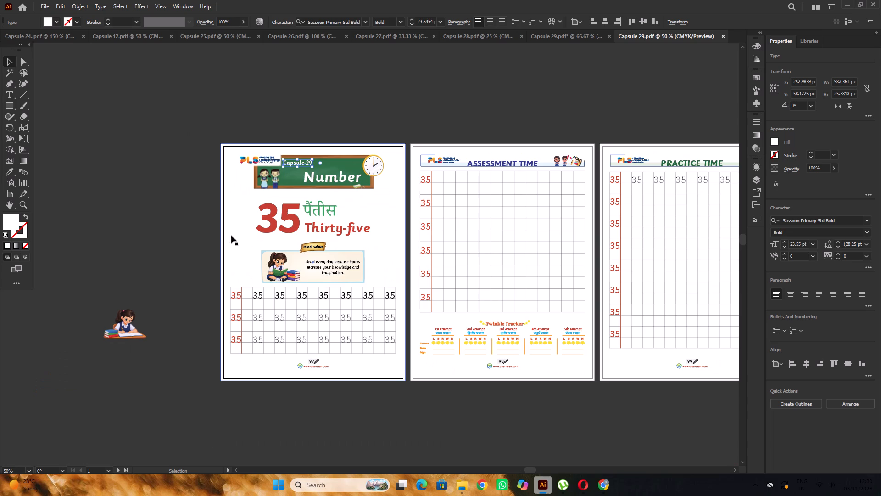
{"action": "left_click", "coordinate": [281, 222]}
{"action": "double_click", "coordinate": [281, 222]}
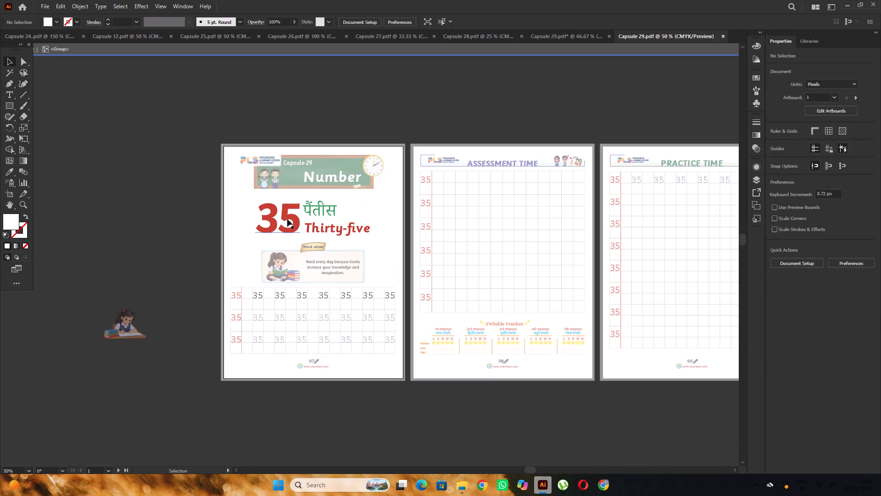
{"action": "left_click", "coordinate": [287, 219]}
{"action": "double_click", "coordinate": [184, 189]}
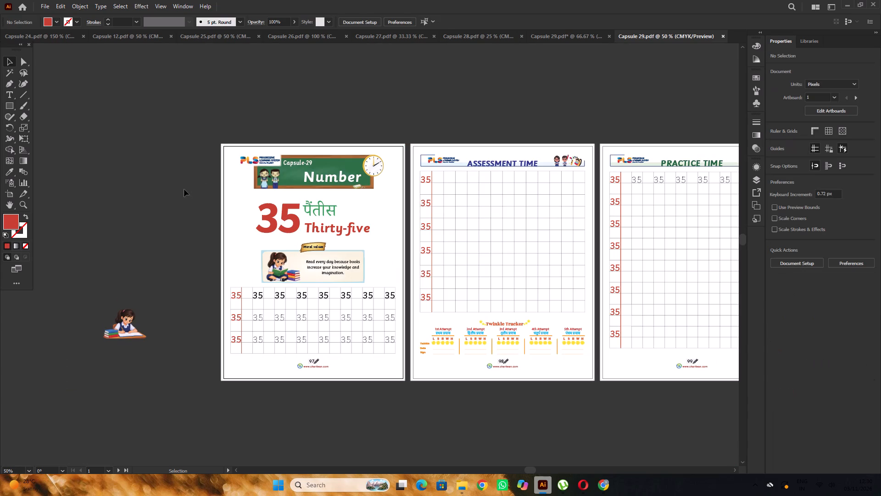
Set the large red 9 on the number 9 document's first page to the Sassoon Primary Std Bold font.
{"action": "left_click", "coordinate": [540, 37]}
{"action": "triple_click", "coordinate": [224, 136]}
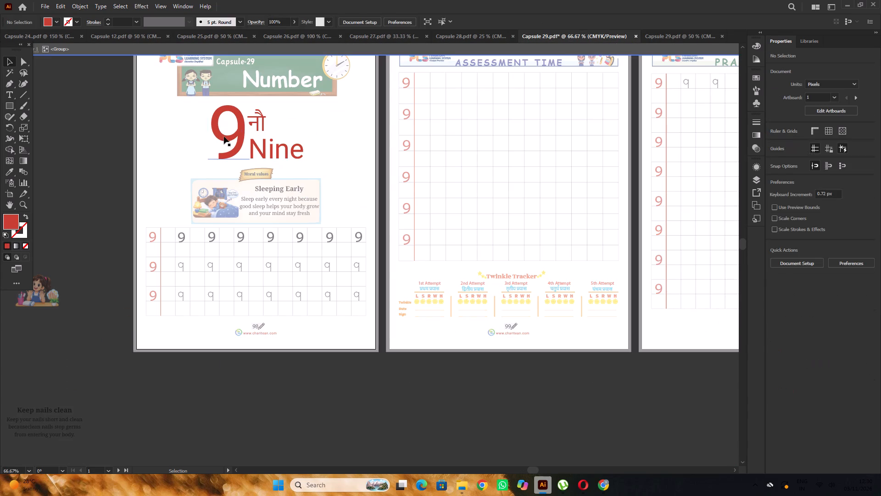
{"action": "left_click", "coordinate": [807, 222]}
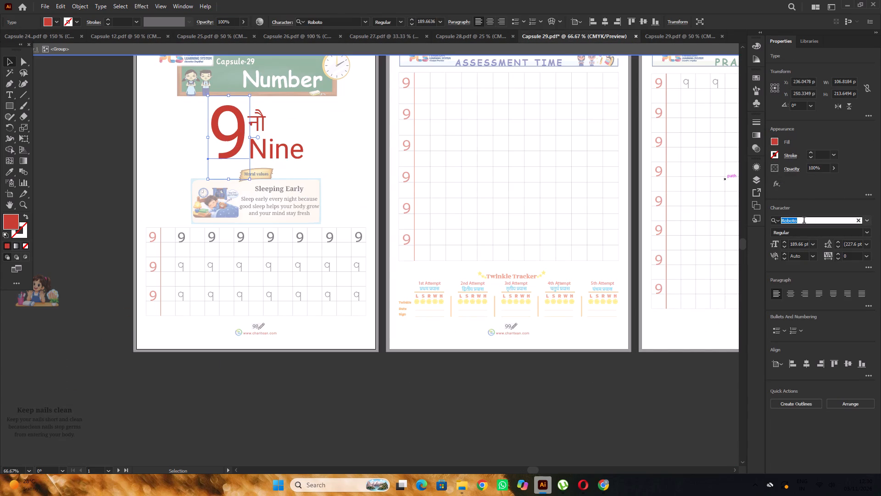
{"action": "key", "text": "s"}
{"action": "key", "text": "a"}
{"action": "key", "text": "s"}
{"action": "left_click", "coordinate": [714, 292]}
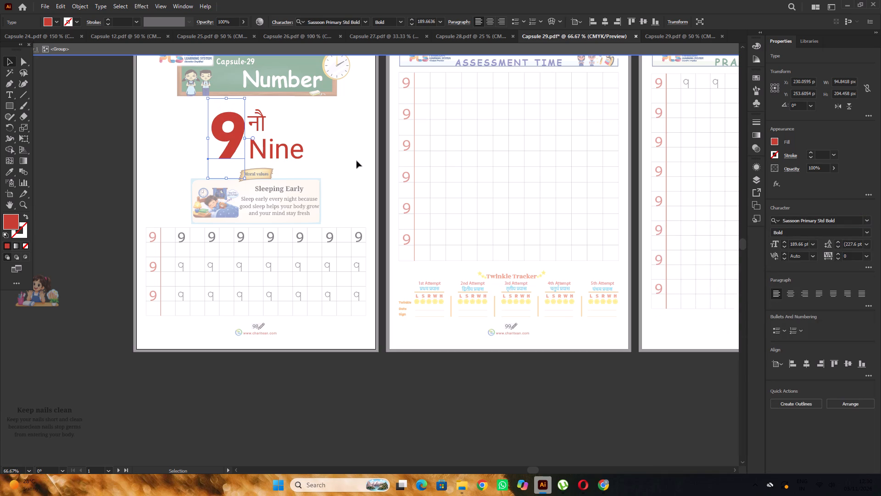
{"action": "double_click", "coordinate": [84, 148]}
Copy the 35 पैंतीस Thirty-five heading group into the number 9 document and place it on the pasteboard beside the first page.
{"action": "left_click", "coordinate": [266, 120]}
{"action": "left_click", "coordinate": [259, 121]}
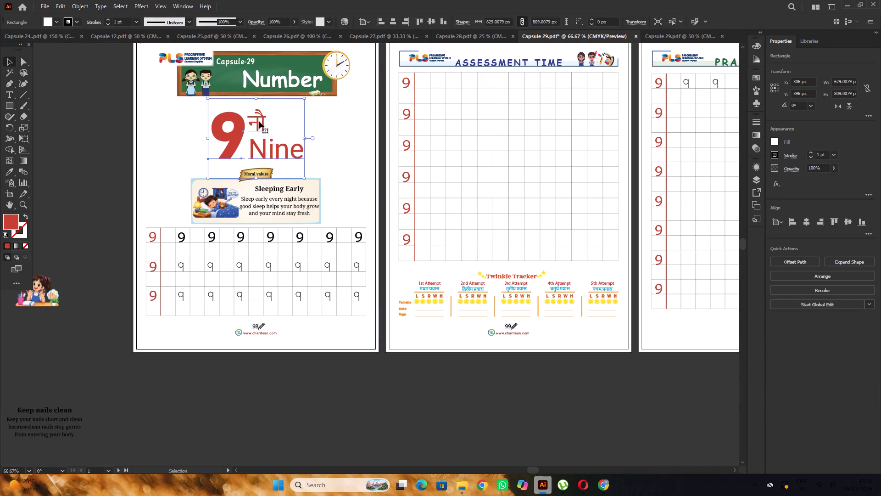
{"action": "scroll", "coordinate": [269, 122], "scroll_direction": "up", "scroll_amount": 2}
{"action": "left_click", "coordinate": [78, 113]}
{"action": "left_click", "coordinate": [651, 38]}
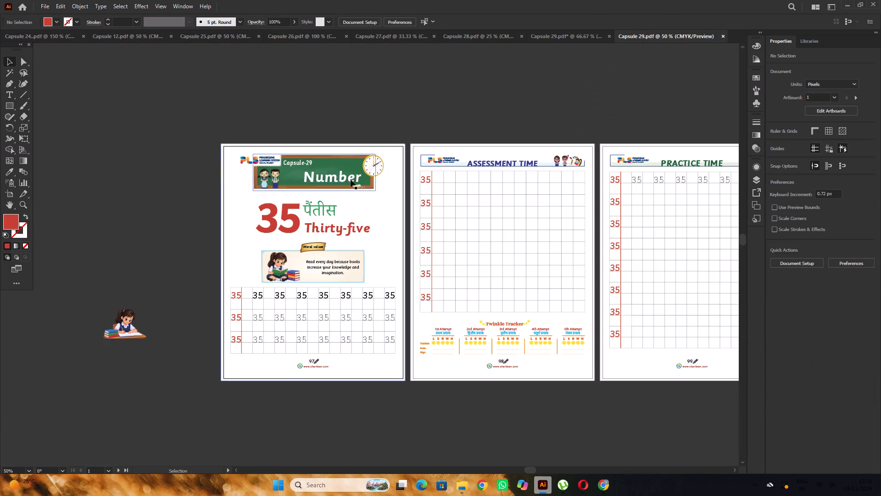
{"action": "left_click", "coordinate": [325, 207]}
{"action": "key", "text": "ctrl+c"}
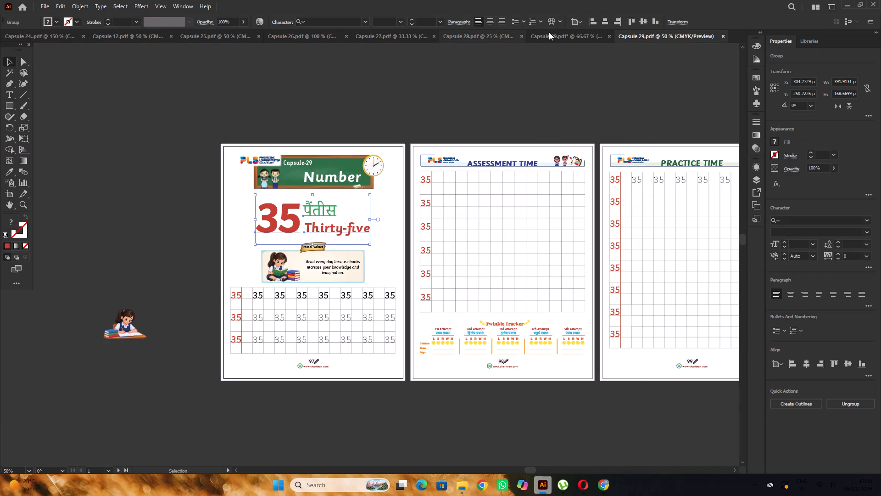
{"action": "left_click", "coordinate": [549, 32]}
{"action": "key", "text": "ctrl+f"}
{"action": "scroll", "coordinate": [355, 152], "scroll_direction": "down", "scroll_amount": 2}
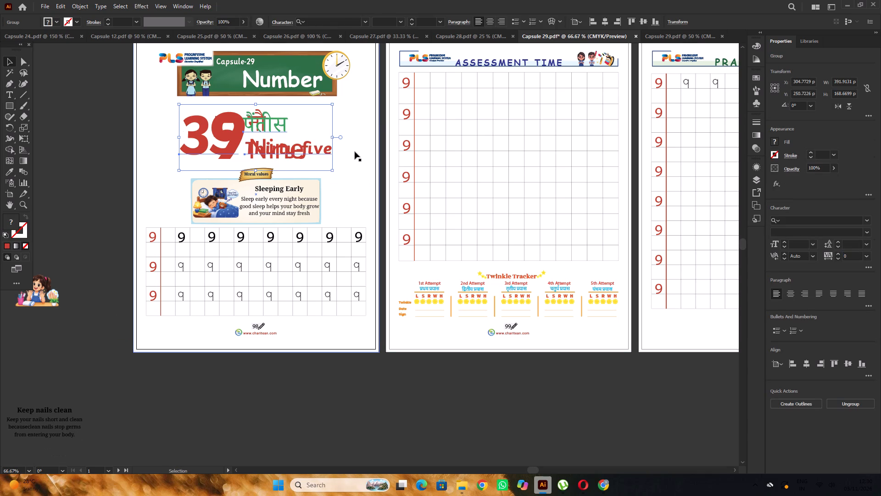
{"action": "scroll", "coordinate": [355, 152], "scroll_direction": "down", "scroll_amount": 1}
{"action": "scroll", "coordinate": [329, 145], "scroll_direction": "down", "scroll_amount": 1, "text": "alt"}
{"action": "left_click_drag", "start_coordinate": [290, 121], "coordinate": [122, 124]}
{"action": "left_click", "coordinate": [128, 102]}
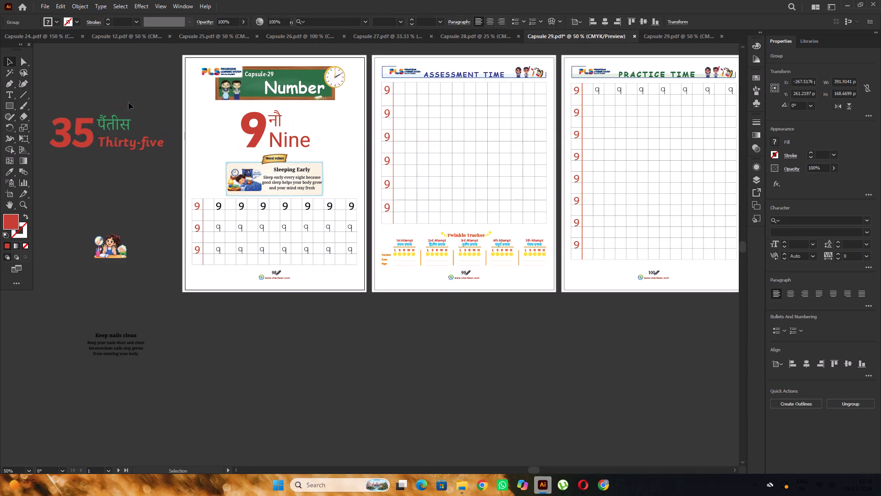
Match the Hindi word नौ to the पैंतीस sample with the Eyedropper, giving it green Noto Serif Devanagari Regular at 57.75 pt.
{"action": "scroll", "coordinate": [290, 121], "scroll_direction": "up", "scroll_amount": 1, "text": "alt"}
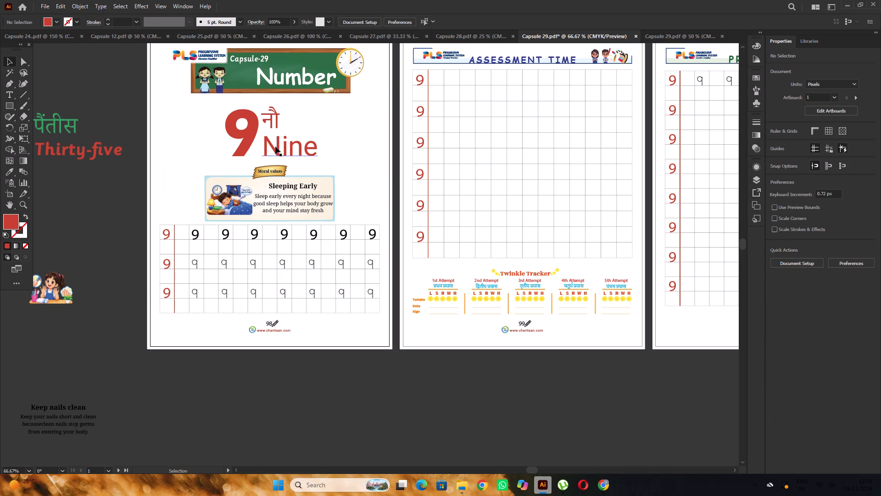
{"action": "scroll", "coordinate": [277, 145], "scroll_direction": "down", "scroll_amount": 1, "text": "alt"}
{"action": "scroll", "coordinate": [264, 134], "scroll_direction": "up", "scroll_amount": 2}
{"action": "key", "text": "t"}
{"action": "left_click_drag", "start_coordinate": [273, 139], "coordinate": [273, 140]}
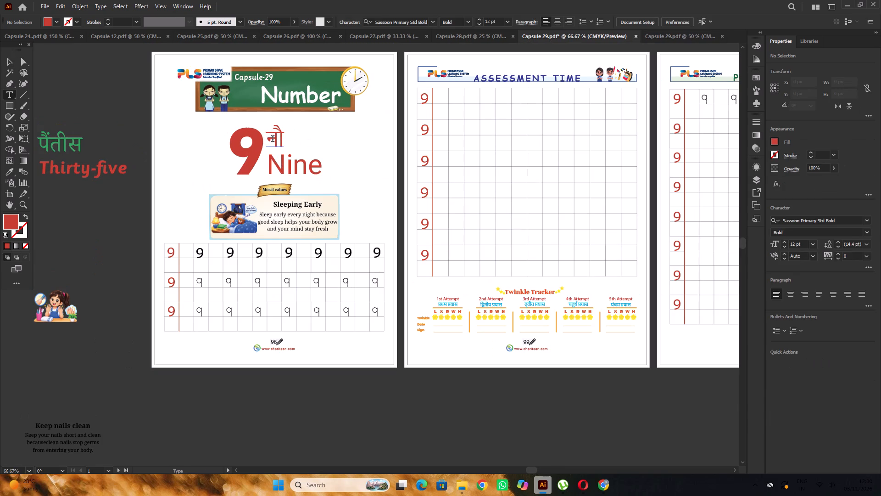
{"action": "left_click_drag", "start_coordinate": [273, 140], "coordinate": [314, 142]}
{"action": "left_click", "coordinate": [268, 131]}
{"action": "left_click_drag", "start_coordinate": [269, 132], "coordinate": [296, 130]}
{"action": "scroll", "coordinate": [301, 130], "scroll_direction": "down", "scroll_amount": 1, "text": "alt"}
{"action": "scroll", "coordinate": [160, 131], "scroll_direction": "up", "scroll_amount": 2, "text": "alt"}
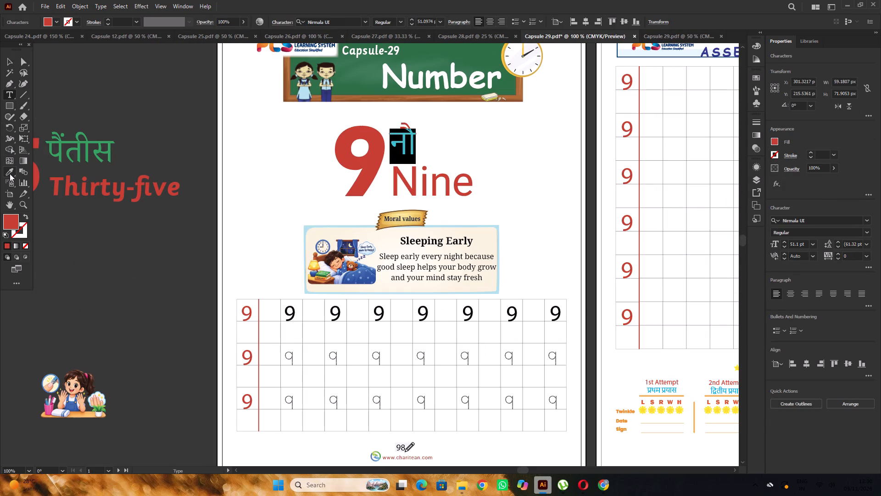
{"action": "left_click", "coordinate": [9, 174]}
{"action": "scroll", "coordinate": [108, 148], "scroll_direction": "up", "scroll_amount": 4, "text": "alt"}
{"action": "left_click", "coordinate": [114, 158]}
{"action": "scroll", "coordinate": [115, 158], "scroll_direction": "down", "scroll_amount": 4, "text": "alt"}
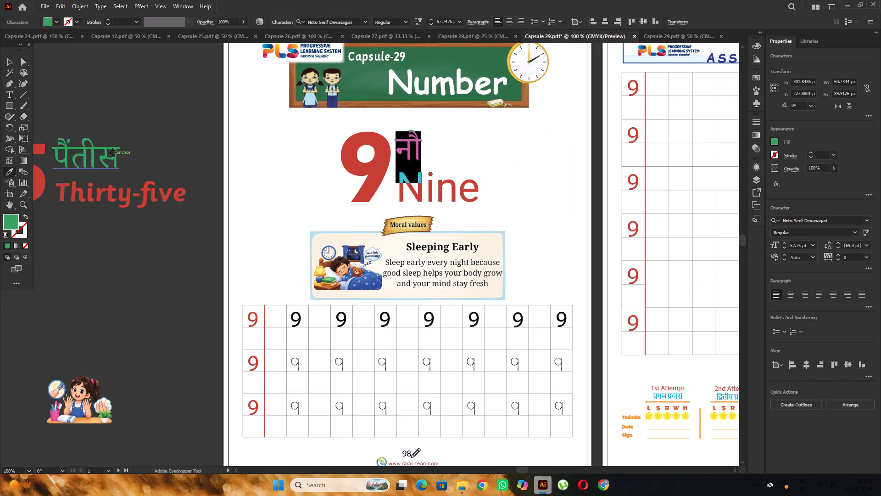
Match the word Nine to the Thirty-five sample with the Eyedropper, giving it red Sassoon Primary Std Bold at 49 pt.
{"action": "left_click", "coordinate": [10, 59]}
{"action": "left_click", "coordinate": [77, 85]}
{"action": "scroll", "coordinate": [77, 85], "scroll_direction": "down", "scroll_amount": 1, "text": "alt"}
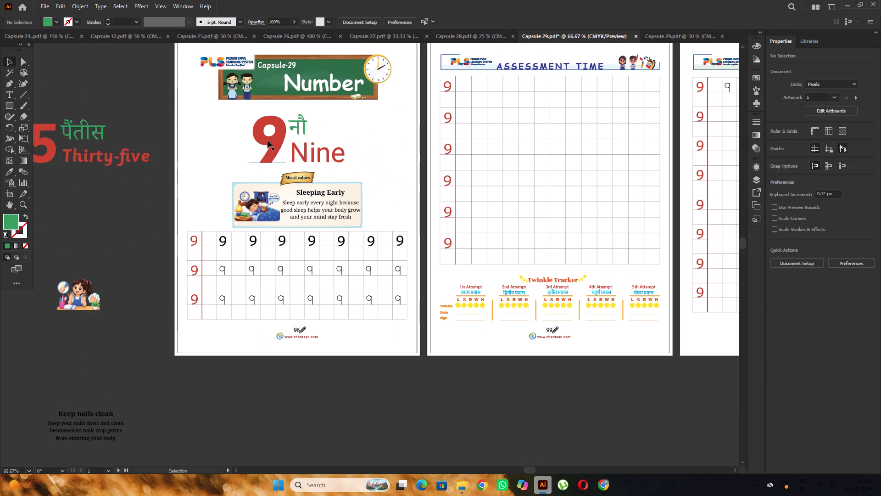
{"action": "left_click", "coordinate": [305, 153]}
{"action": "left_click", "coordinate": [305, 153]}
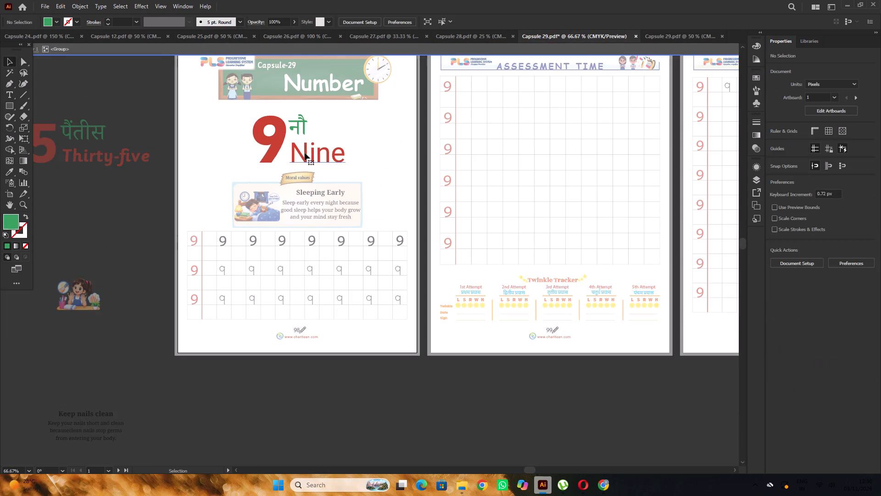
{"action": "left_click", "coordinate": [305, 153]}
{"action": "left_click", "coordinate": [8, 172]}
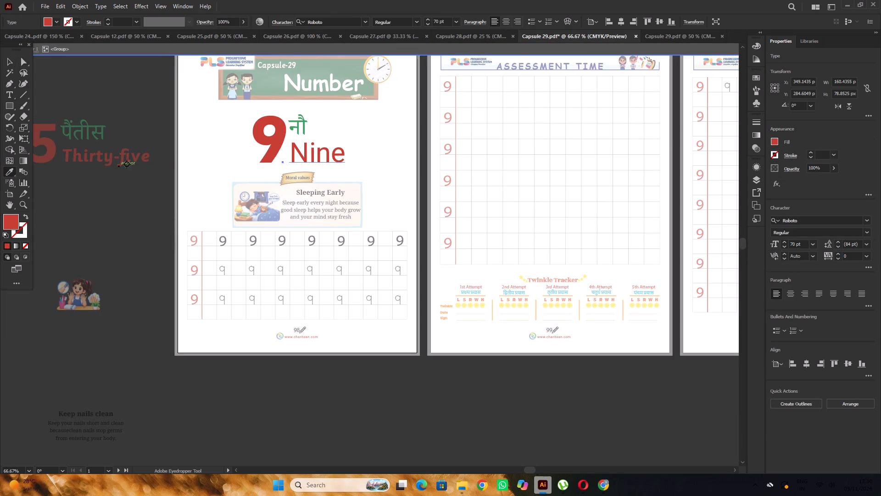
{"action": "left_click", "coordinate": [109, 155]}
{"action": "left_click", "coordinate": [9, 58]}
{"action": "triple_click", "coordinate": [65, 87]}
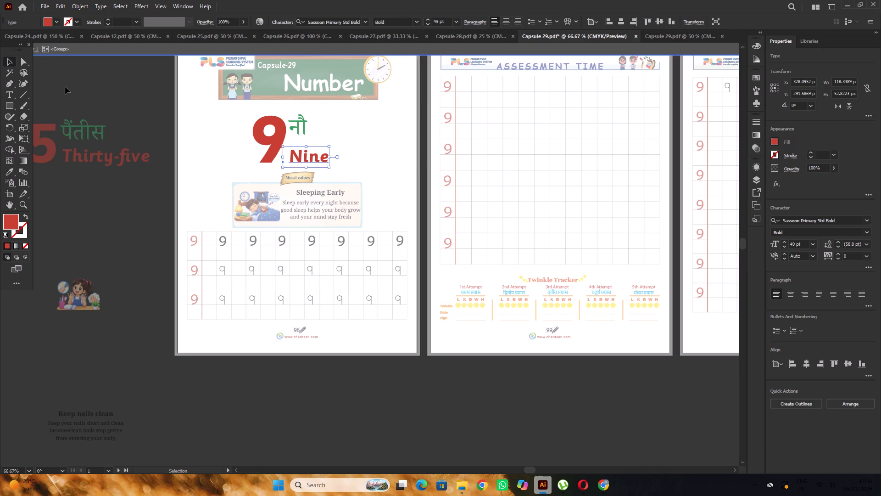
Move the word Nine slightly up within the 9 heading group and slightly increase its font size.
{"action": "left_click", "coordinate": [299, 151]}
{"action": "scroll", "coordinate": [301, 153], "scroll_direction": "up", "scroll_amount": 1, "text": "alt"}
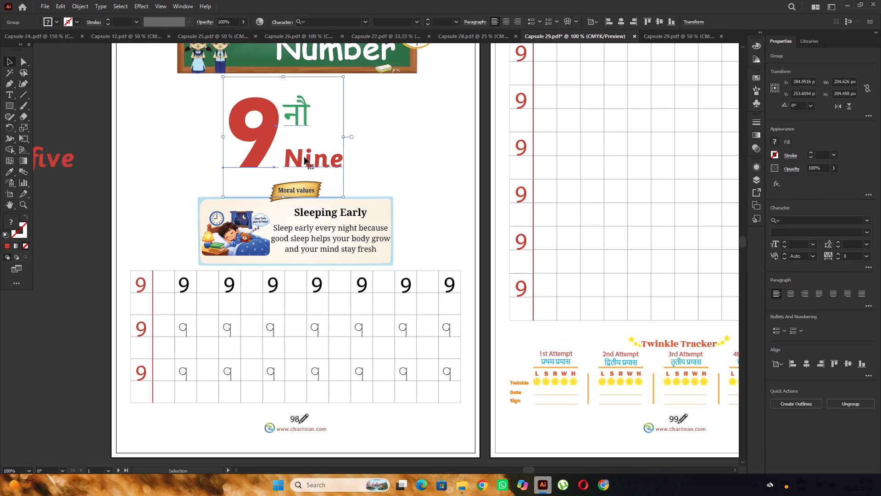
{"action": "left_click", "coordinate": [304, 157]}
{"action": "left_click", "coordinate": [304, 157]}
{"action": "left_click", "coordinate": [310, 161]}
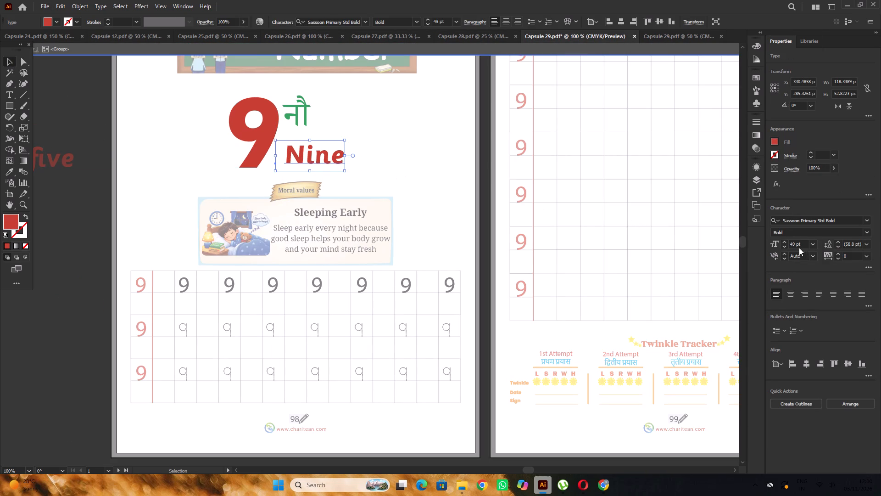
{"action": "left_click", "coordinate": [786, 244]}
{"action": "scroll", "coordinate": [399, 178], "scroll_direction": "down", "scroll_amount": 2, "text": "alt"}
{"action": "double_click", "coordinate": [163, 132]}
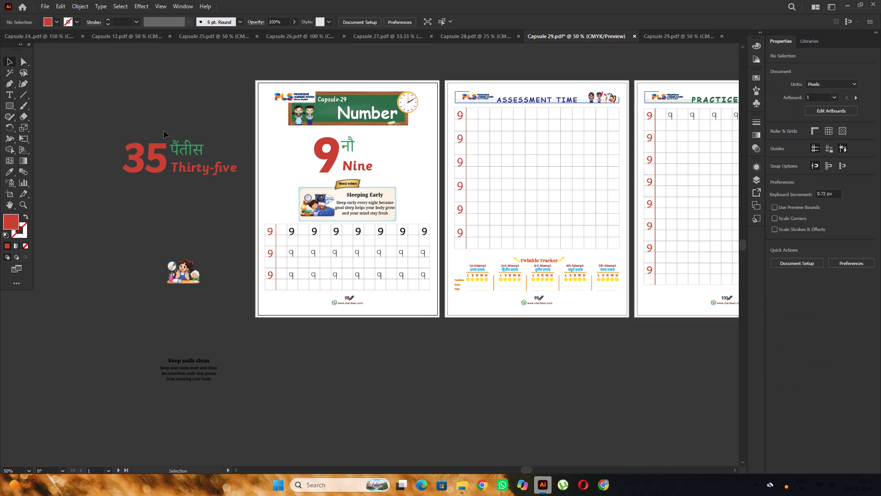
Center the 9 नौ Nine heading group horizontally on the first page.
{"action": "left_click", "coordinate": [357, 161]}
{"action": "scroll", "coordinate": [355, 158], "scroll_direction": "up", "scroll_amount": 1, "text": "alt"}
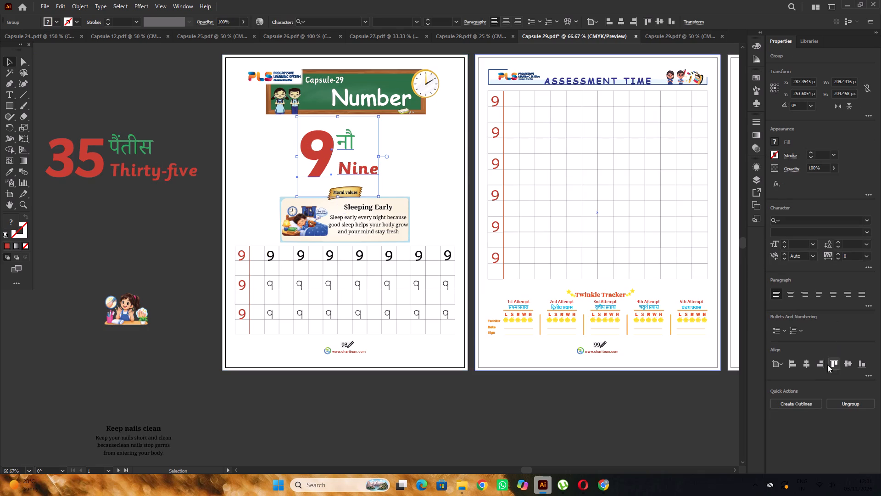
{"action": "left_click", "coordinate": [809, 364]}
{"action": "left_click", "coordinate": [169, 103]}
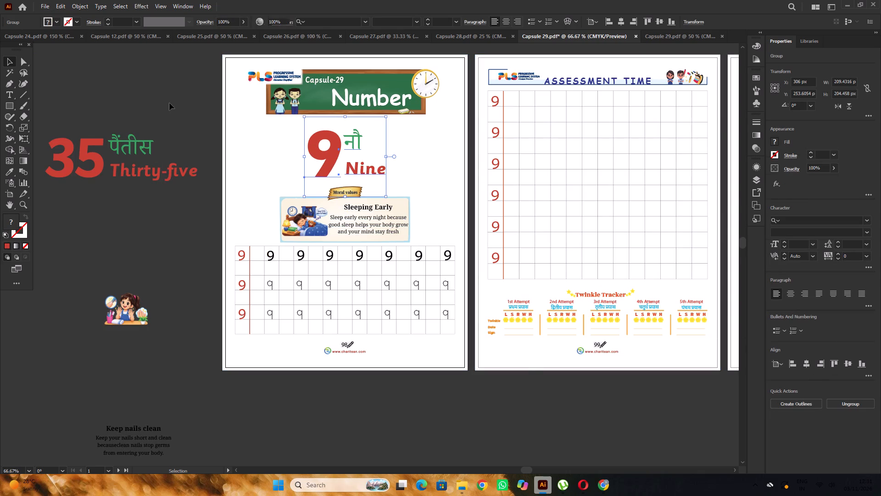
Ungroup the number 9 practice grid on the first page.
{"action": "scroll", "coordinate": [169, 103], "scroll_direction": "down", "scroll_amount": 1, "text": "alt"}
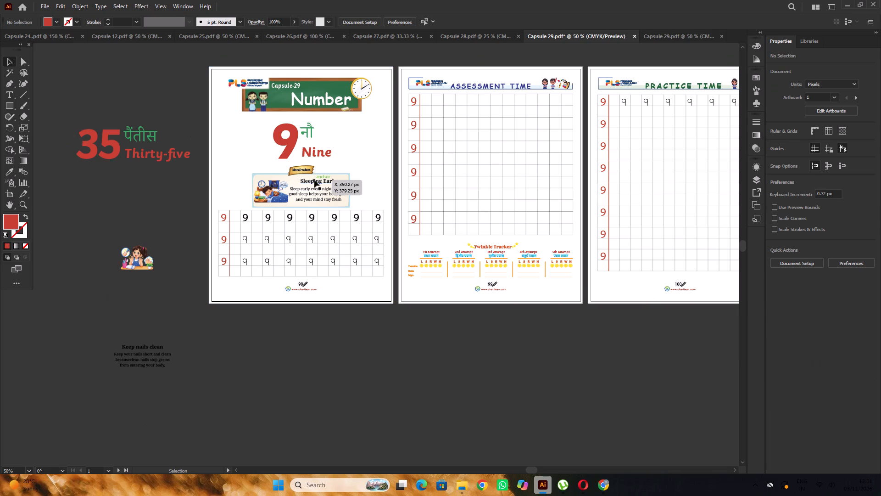
{"action": "scroll", "coordinate": [317, 180], "scroll_direction": "down", "scroll_amount": 2, "text": "alt"}
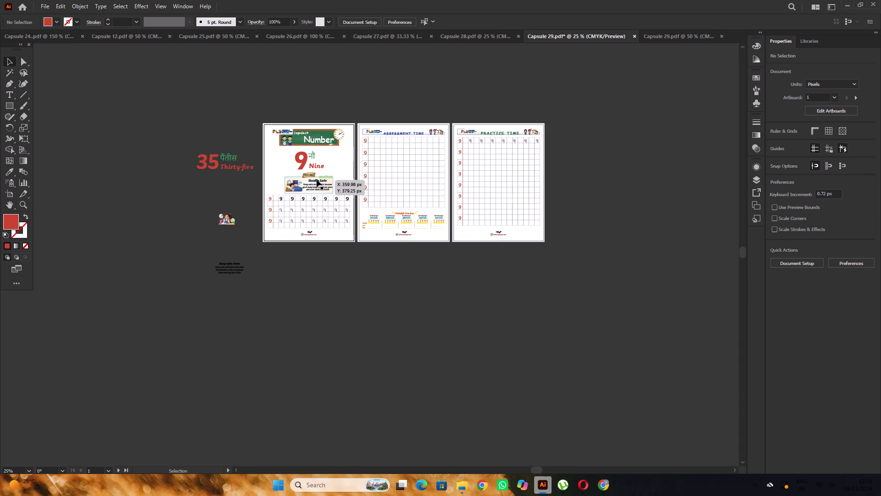
{"action": "scroll", "coordinate": [317, 180], "scroll_direction": "down", "scroll_amount": 1, "text": "alt"}
{"action": "scroll", "coordinate": [300, 200], "scroll_direction": "up", "scroll_amount": 4, "text": "alt"}
{"action": "left_click", "coordinate": [222, 158]}
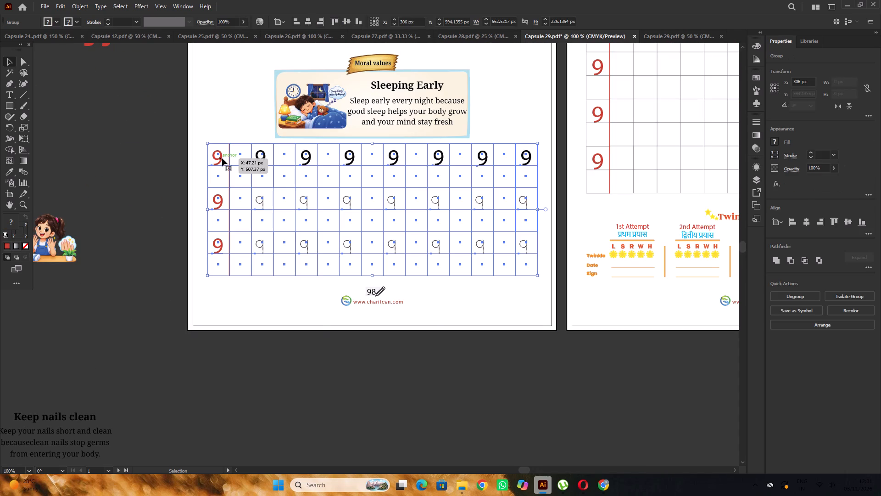
{"action": "right_click", "coordinate": [222, 158]}
{"action": "left_click", "coordinate": [272, 286]}
{"action": "left_click", "coordinate": [121, 160]}
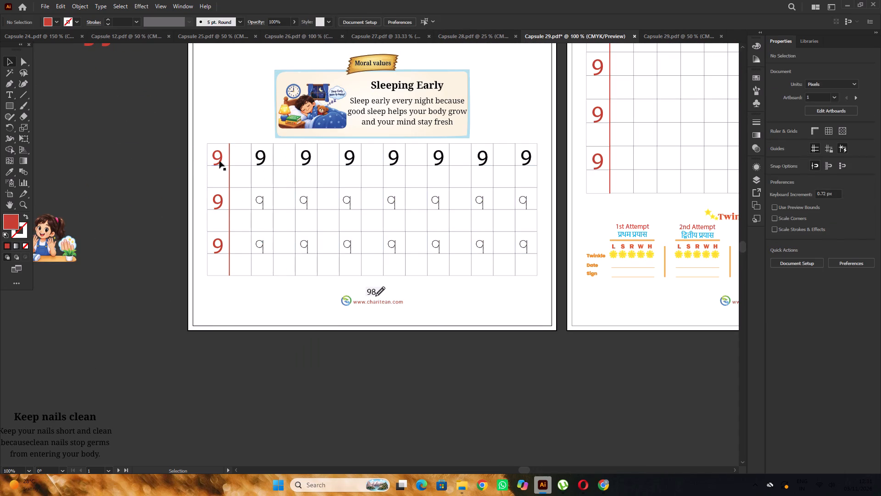
Set the three red 9s in the grid's first column to Sassoon Primary, the font of the number 35 document's practice numerals.
{"action": "left_click", "coordinate": [219, 161]}
{"action": "left_click", "coordinate": [223, 203], "text": "shift"}
{"action": "left_click", "coordinate": [219, 247], "text": "shift"}
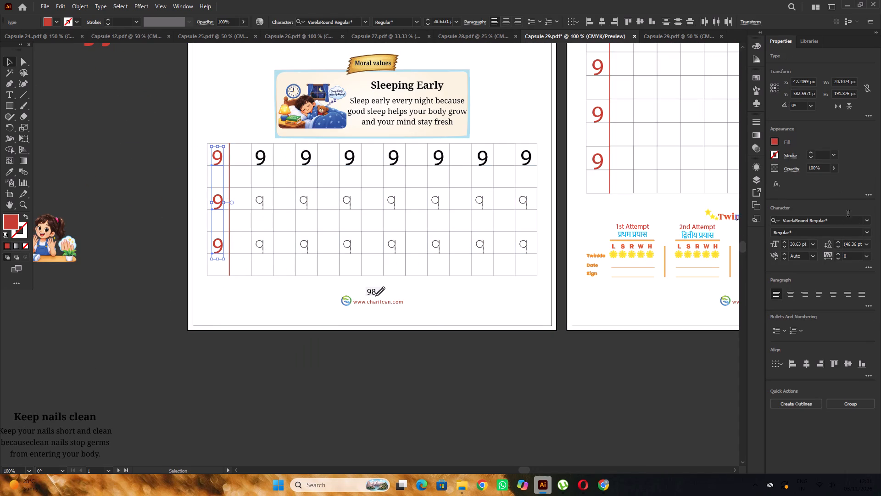
{"action": "left_click", "coordinate": [833, 222]}
{"action": "scroll", "coordinate": [475, 162], "scroll_direction": "down", "scroll_amount": 2, "text": "alt"}
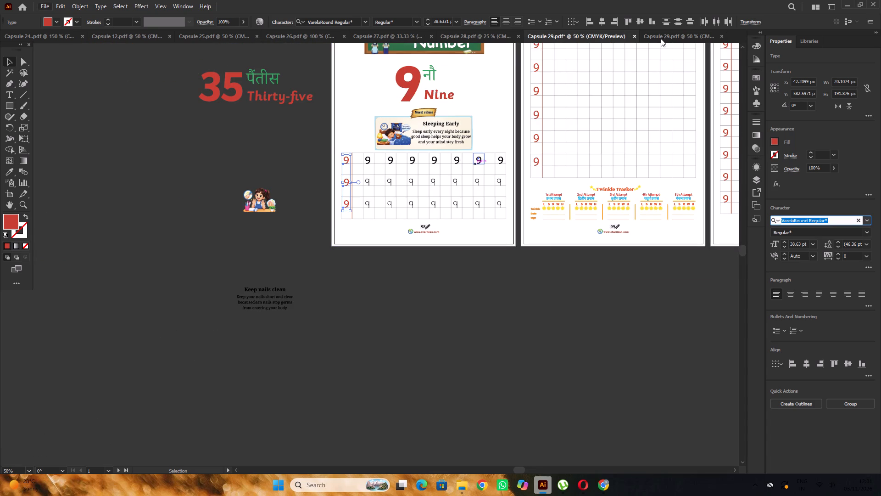
{"action": "left_click", "coordinate": [668, 38]}
{"action": "scroll", "coordinate": [355, 231], "scroll_direction": "down", "scroll_amount": 5}
{"action": "scroll", "coordinate": [294, 247], "scroll_direction": "up", "scroll_amount": 3, "text": "alt"}
{"action": "left_click", "coordinate": [323, 231]}
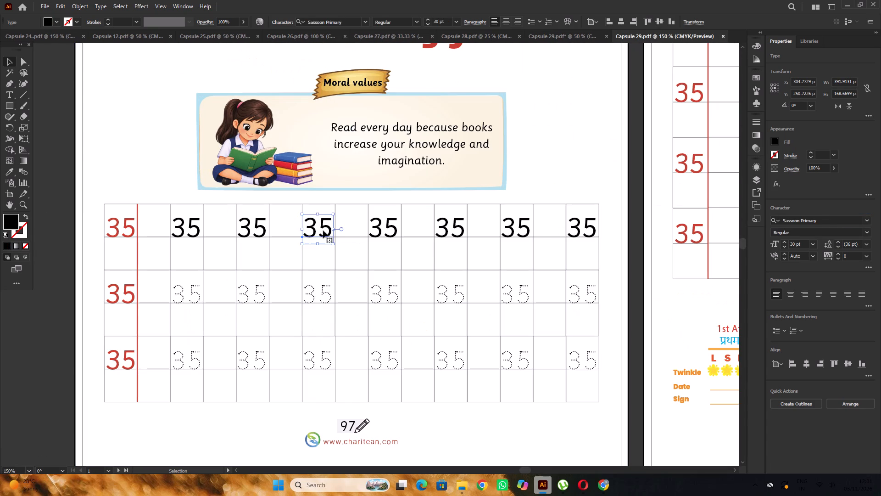
{"action": "scroll", "coordinate": [480, 211], "scroll_direction": "down", "scroll_amount": 2, "text": "alt"}
{"action": "left_click", "coordinate": [563, 39]}
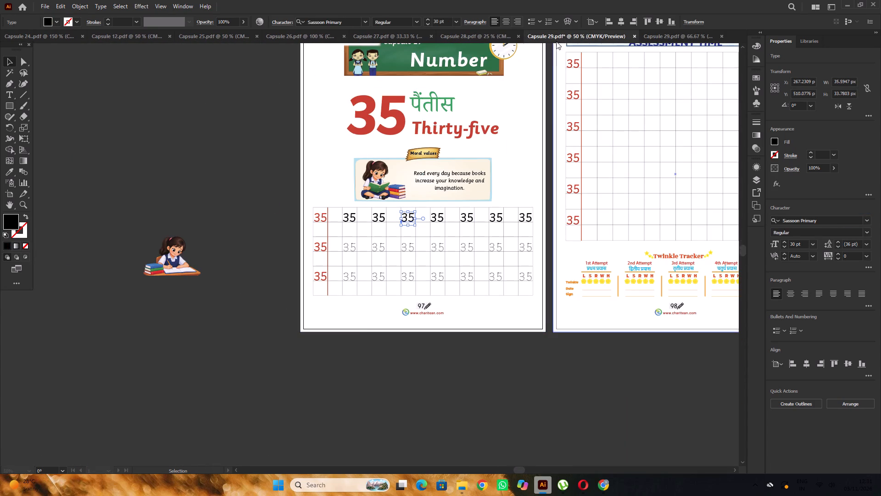
{"action": "scroll", "coordinate": [363, 171], "scroll_direction": "up", "scroll_amount": 1, "text": "alt"}
{"action": "left_click", "coordinate": [846, 225]}
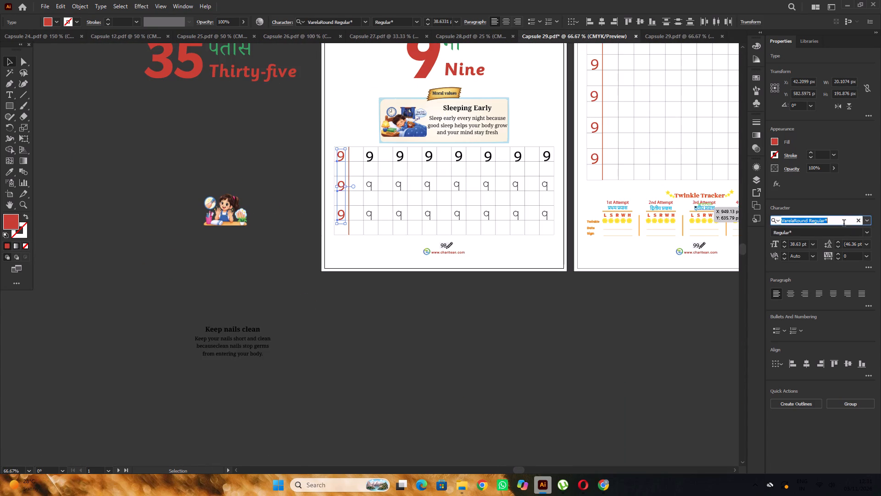
{"action": "type", "text": "SAS"}
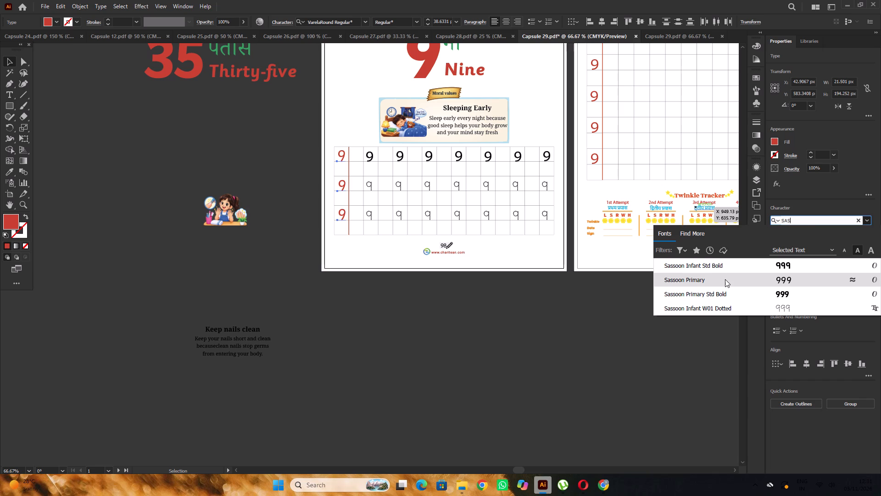
{"action": "left_click", "coordinate": [725, 279]}
{"action": "left_click", "coordinate": [262, 162]}
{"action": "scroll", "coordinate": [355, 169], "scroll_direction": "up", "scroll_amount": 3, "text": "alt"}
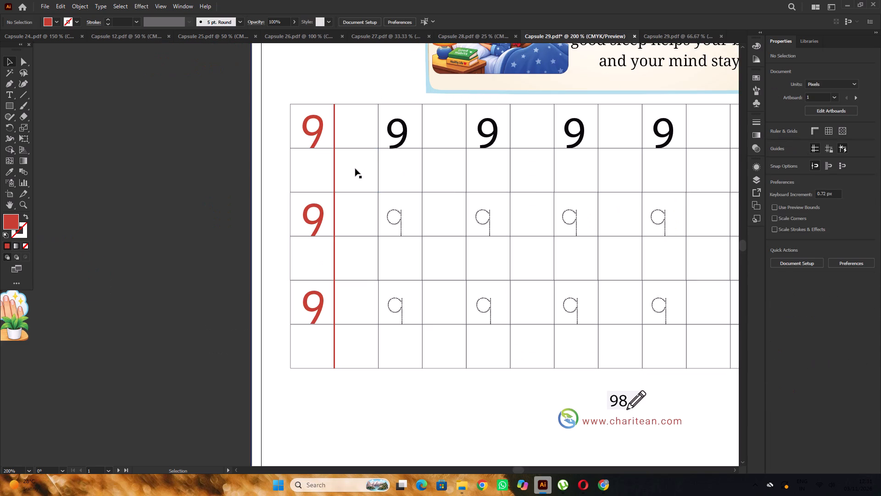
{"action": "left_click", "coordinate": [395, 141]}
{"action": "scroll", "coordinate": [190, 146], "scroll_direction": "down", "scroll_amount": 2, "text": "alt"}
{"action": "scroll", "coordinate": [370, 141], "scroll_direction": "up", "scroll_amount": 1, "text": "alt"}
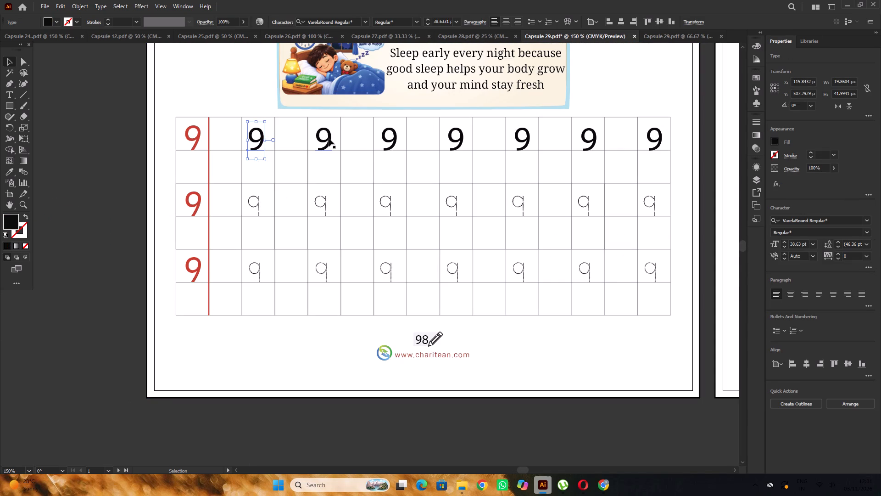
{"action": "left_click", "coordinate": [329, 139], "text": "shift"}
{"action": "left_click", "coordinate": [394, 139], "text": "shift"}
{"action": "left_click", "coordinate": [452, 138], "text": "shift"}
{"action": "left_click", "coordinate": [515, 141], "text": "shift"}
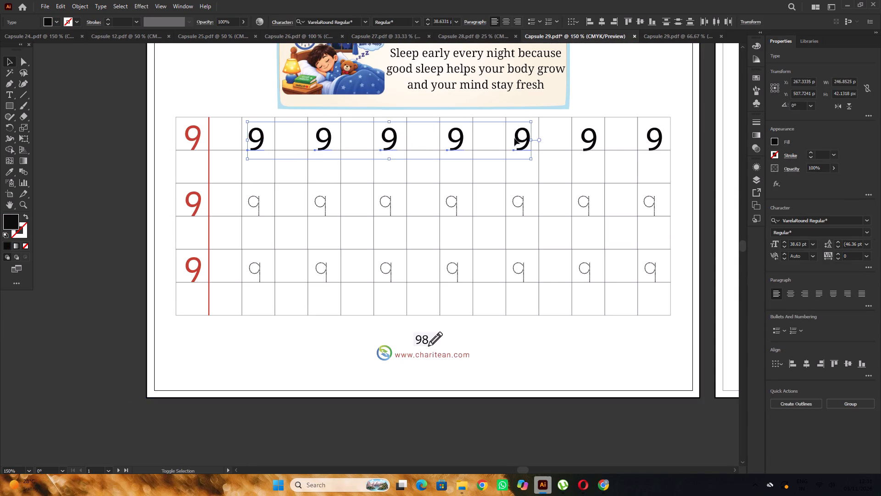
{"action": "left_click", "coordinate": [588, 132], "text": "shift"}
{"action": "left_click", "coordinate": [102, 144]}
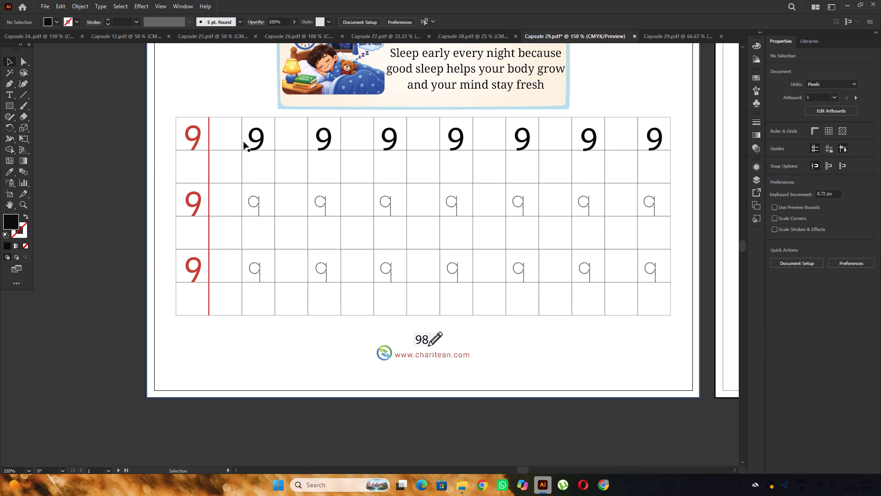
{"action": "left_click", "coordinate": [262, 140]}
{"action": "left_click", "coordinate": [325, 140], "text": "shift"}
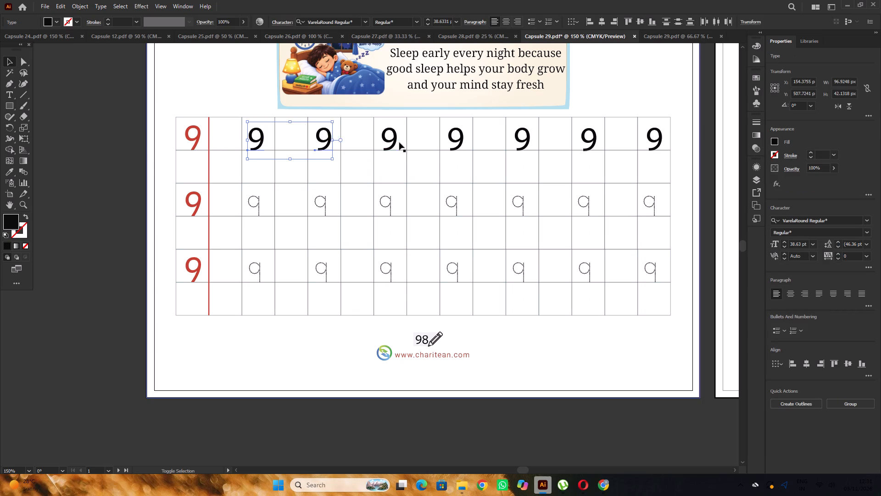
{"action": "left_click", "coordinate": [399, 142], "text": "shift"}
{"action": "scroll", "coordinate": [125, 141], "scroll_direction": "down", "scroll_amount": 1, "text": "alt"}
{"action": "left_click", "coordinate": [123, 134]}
Lock the white bordered background of the first page.
{"action": "scroll", "coordinate": [123, 134], "scroll_direction": "up", "scroll_amount": 3}
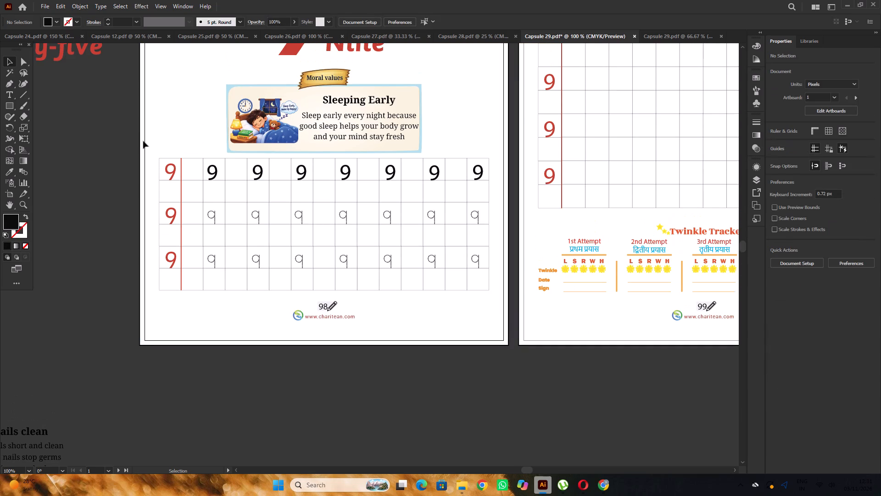
{"action": "left_click", "coordinate": [170, 134]}
{"action": "key", "text": "ctrl+2"}
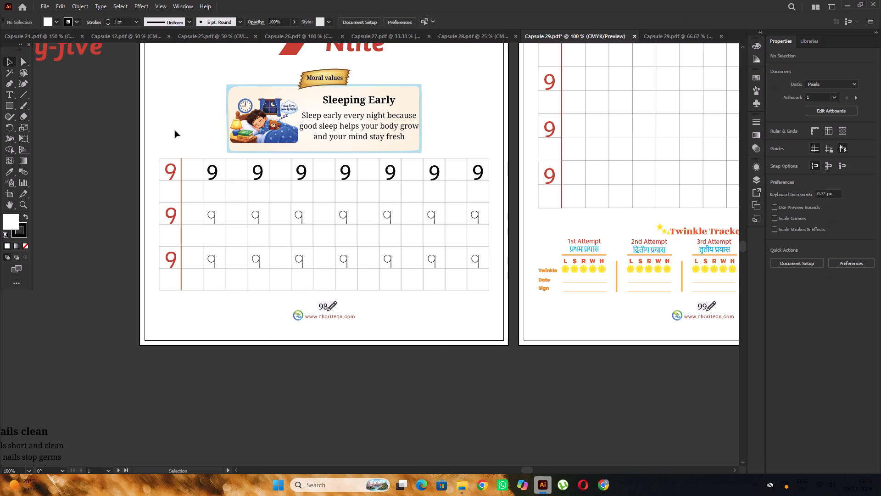
Set the seven black 9s in the practice grid's top row to the Sassoon Primary font.
{"action": "left_click", "coordinate": [213, 174]}
{"action": "left_click", "coordinate": [258, 172], "text": "shift"}
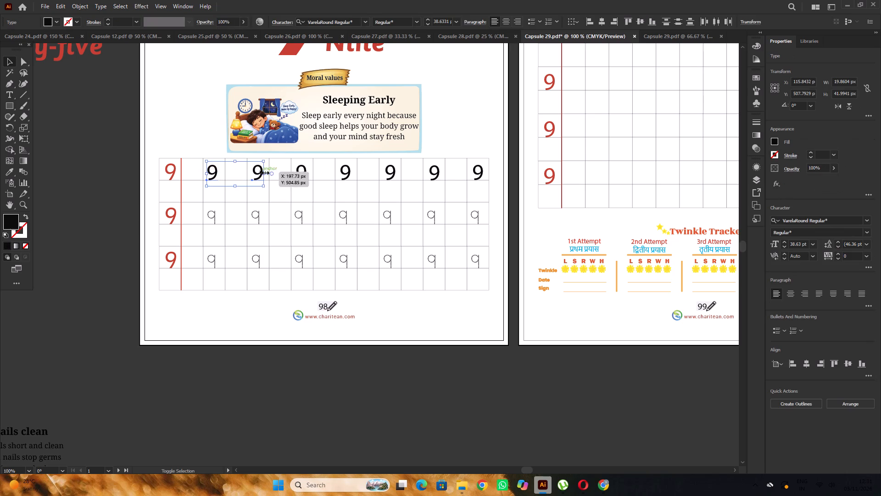
{"action": "left_click", "coordinate": [300, 171], "text": "shift"}
{"action": "left_click", "coordinate": [345, 173], "text": "shift"}
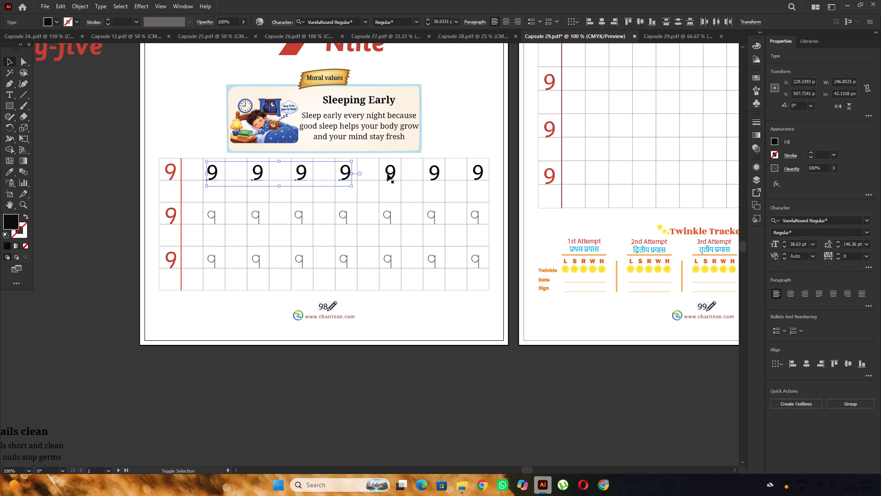
{"action": "left_click", "coordinate": [390, 173], "text": "shift"}
{"action": "left_click", "coordinate": [434, 175], "text": "shift"}
{"action": "left_click", "coordinate": [481, 175], "text": "shift"}
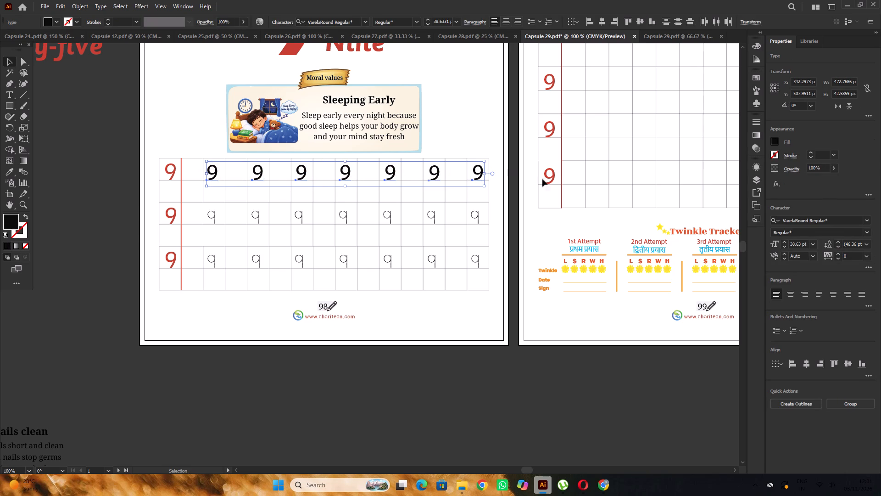
{"action": "left_click", "coordinate": [834, 223]}
{"action": "type", "text": "SA"}
{"action": "key", "text": "s"}
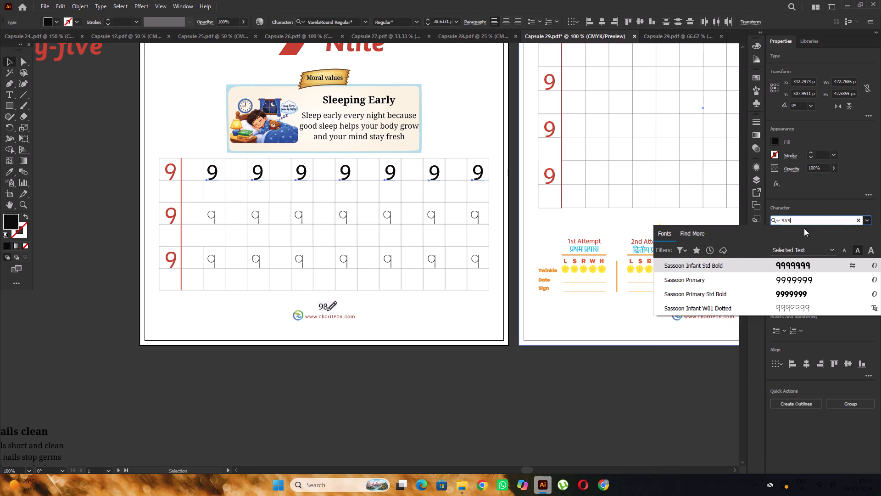
{"action": "left_click", "coordinate": [727, 276]}
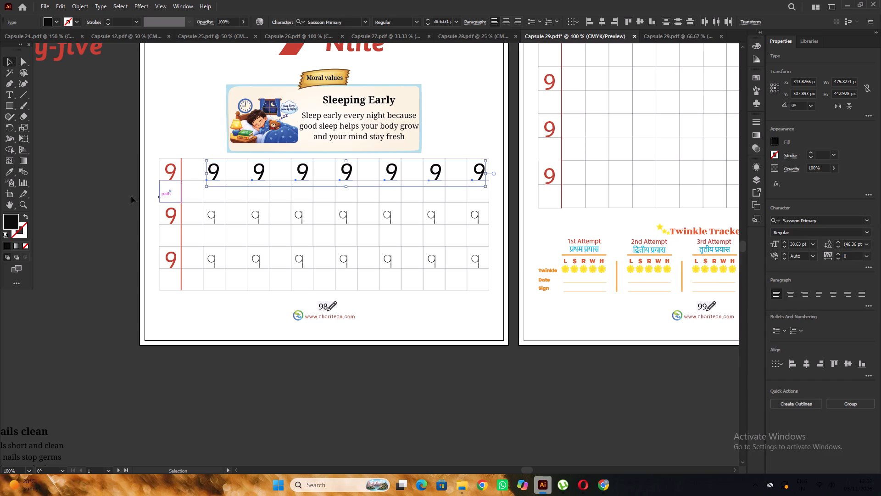
{"action": "left_click", "coordinate": [101, 185]}
Set the seven dotted 9s in the practice grid's second row of numerals to the Sassoon Infant W01 Dotted font.
{"action": "scroll", "coordinate": [101, 184], "scroll_direction": "down", "scroll_amount": 4}
{"action": "scroll", "coordinate": [196, 184], "scroll_direction": "up", "scroll_amount": 1, "text": "alt"}
{"action": "left_click", "coordinate": [223, 168]}
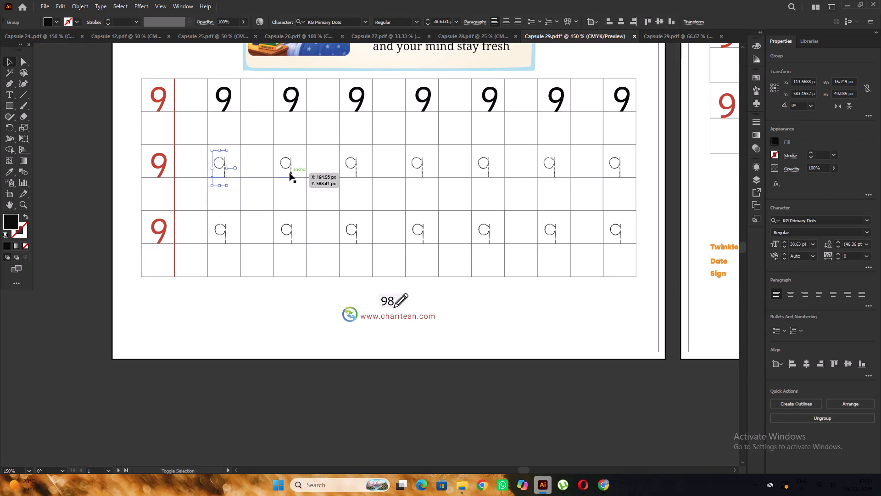
{"action": "left_click", "coordinate": [291, 170], "text": "shift"}
{"action": "left_click", "coordinate": [352, 168], "text": "shift"}
{"action": "left_click", "coordinate": [420, 167], "text": "shift"}
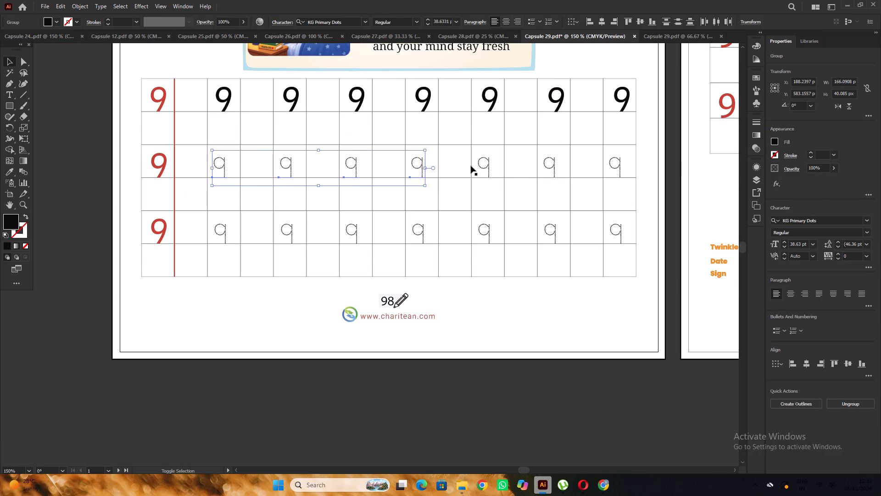
{"action": "left_click", "coordinate": [488, 167], "text": "shift"}
{"action": "left_click", "coordinate": [548, 165], "text": "shift"}
{"action": "left_click", "coordinate": [612, 165], "text": "shift"}
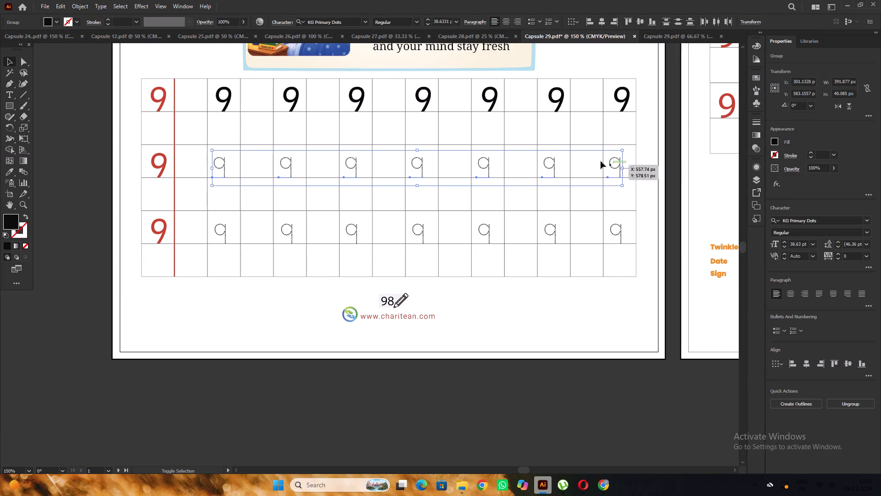
{"action": "left_click", "coordinate": [829, 220]}
{"action": "type", "text": "SA"}
{"action": "key", "text": "s"}
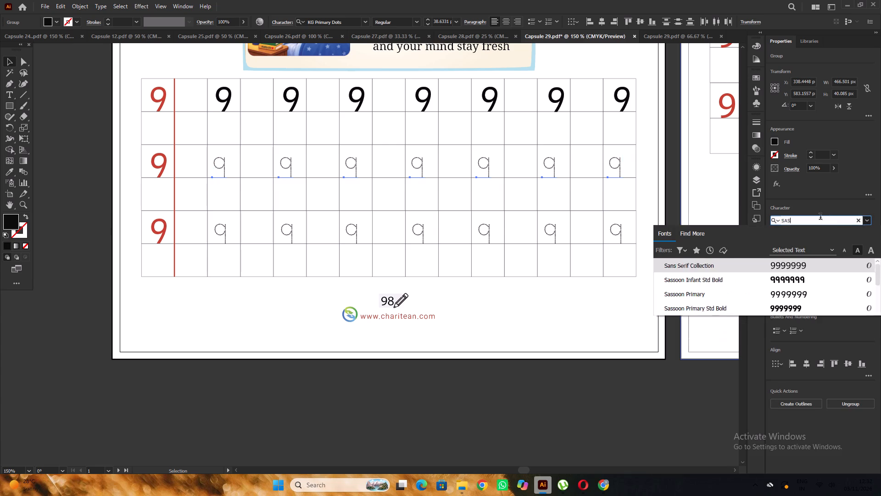
{"action": "left_click", "coordinate": [723, 311]}
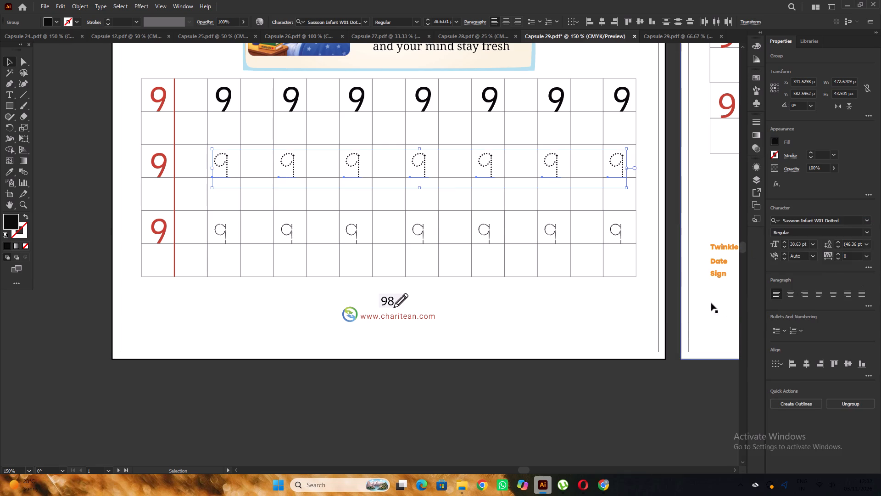
{"action": "left_click", "coordinate": [112, 157]}
{"action": "left_click", "coordinate": [100, 147]}
Match the seven dotted 9s in the grid's third row of numerals to the second row's Sassoon Infant W01 Dotted style using the Eyedropper.
{"action": "scroll", "coordinate": [100, 147], "scroll_direction": "down", "scroll_amount": 2}
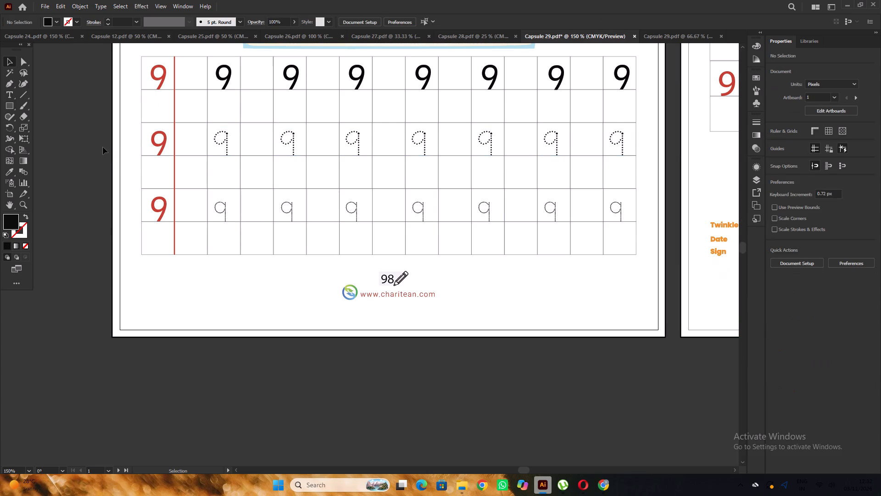
{"action": "left_click", "coordinate": [226, 209]}
{"action": "left_click", "coordinate": [290, 212], "text": "shift"}
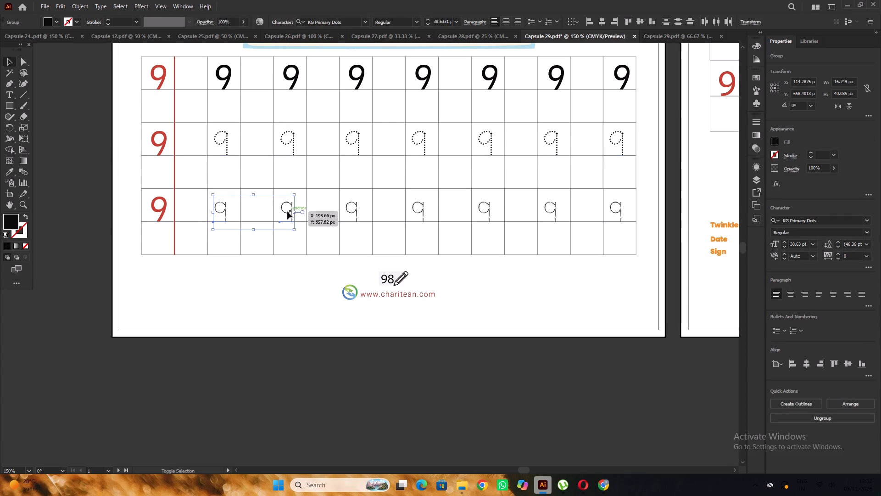
{"action": "left_click", "coordinate": [357, 215], "text": "shift"}
{"action": "left_click", "coordinate": [421, 210], "text": "shift"}
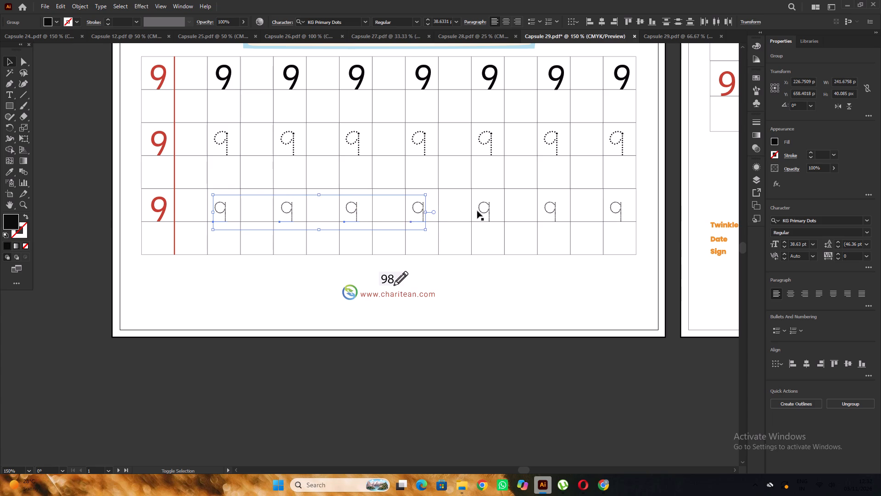
{"action": "left_click", "coordinate": [477, 211], "text": "shift"}
{"action": "left_click", "coordinate": [544, 212], "text": "shift"}
{"action": "left_click", "coordinate": [624, 211], "text": "shift"}
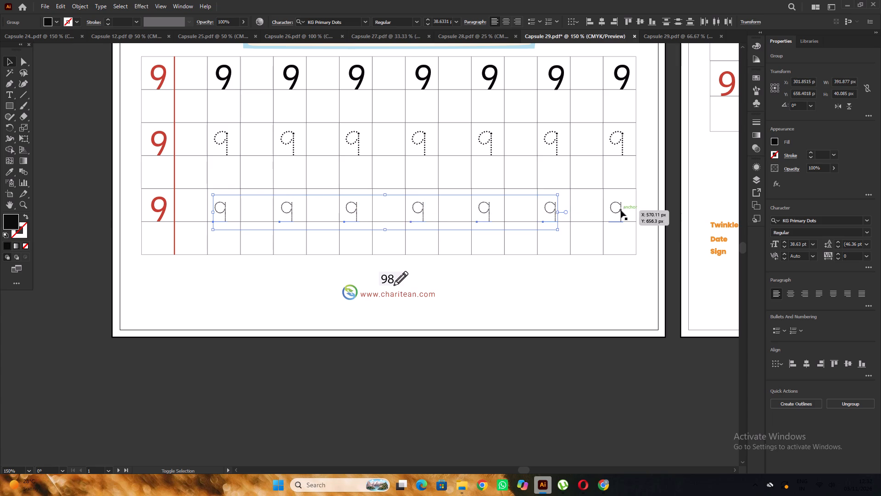
{"action": "left_click", "coordinate": [621, 210], "text": "shift"}
{"action": "left_click", "coordinate": [9, 171]}
{"action": "scroll", "coordinate": [174, 149], "scroll_direction": "up", "scroll_amount": 2, "text": "alt"}
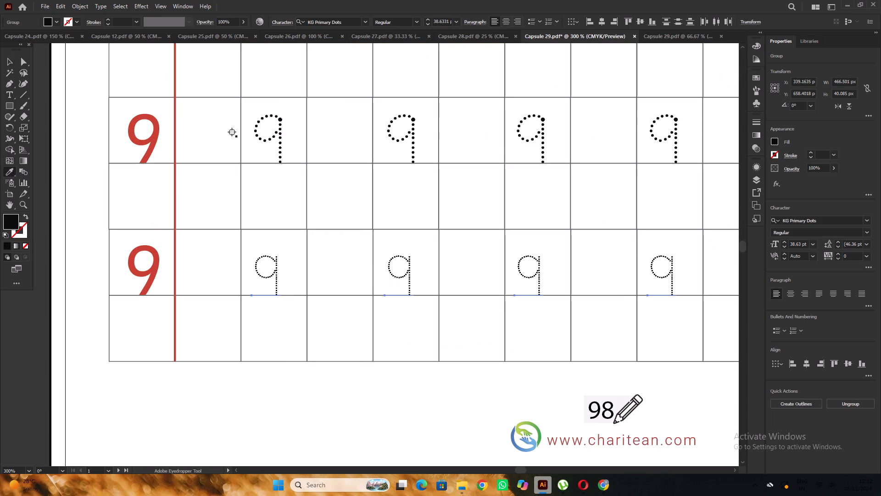
{"action": "left_click", "coordinate": [273, 136]}
{"action": "scroll", "coordinate": [273, 136], "scroll_direction": "down", "scroll_amount": 2, "text": "alt"}
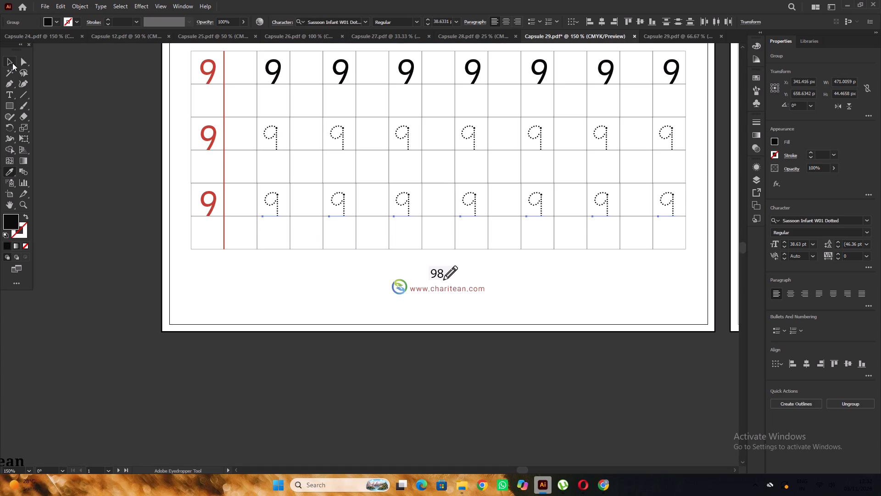
{"action": "left_click", "coordinate": [11, 61]}
{"action": "left_click", "coordinate": [81, 103]}
{"action": "left_click", "coordinate": [277, 208]}
{"action": "scroll", "coordinate": [277, 204], "scroll_direction": "up", "scroll_amount": 2}
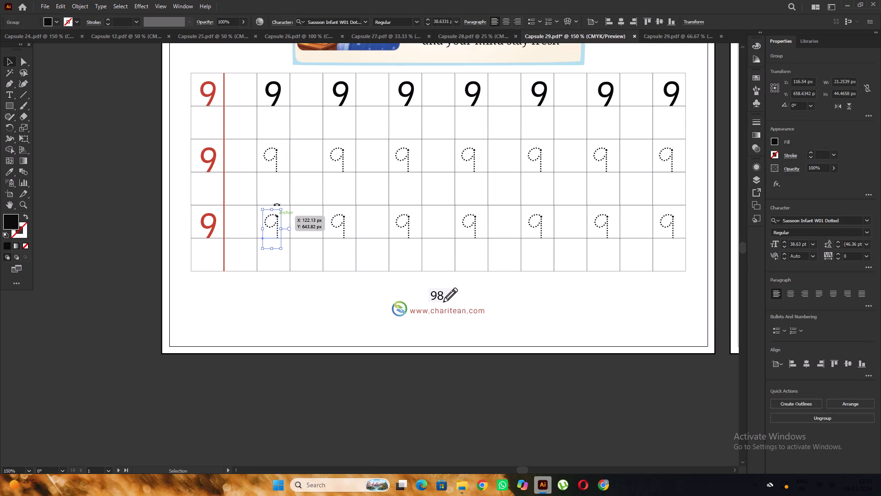
{"action": "left_click", "coordinate": [274, 152]}
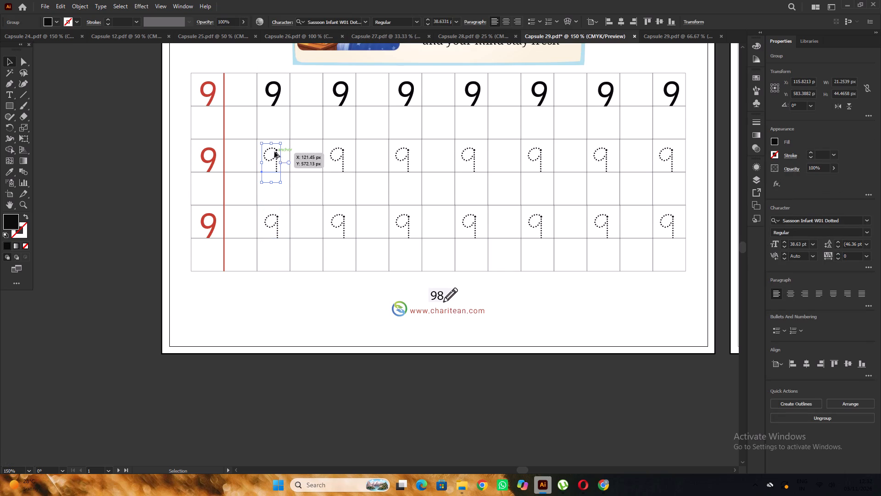
{"action": "left_click", "coordinate": [123, 147]}
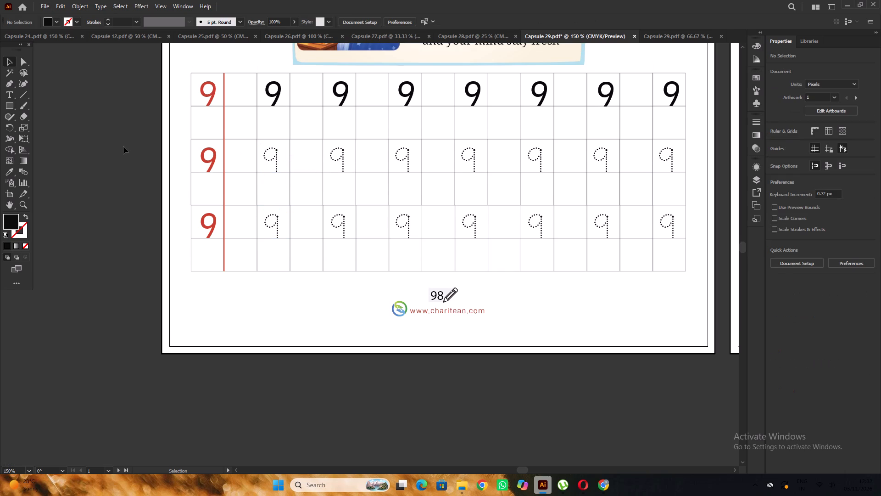
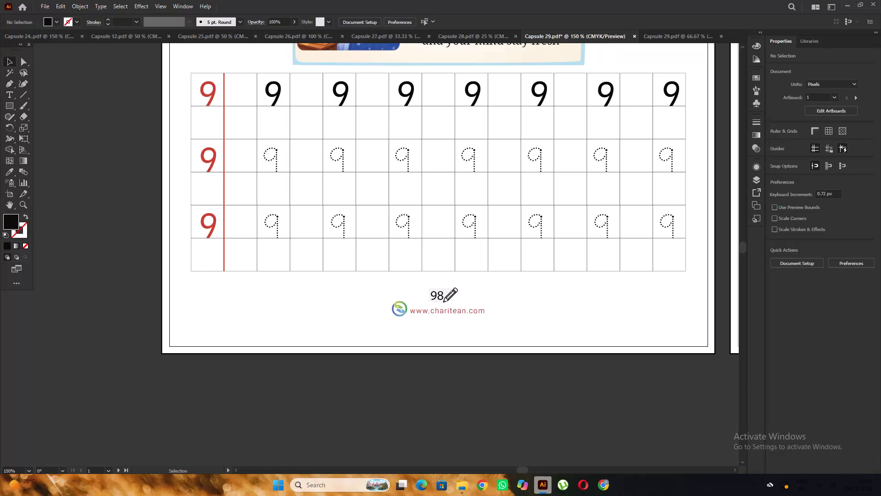
Match the six red 9s in the Assessment Time grid to the first page's red Sassoon Primary 9 using the Eyedropper.
{"action": "scroll", "coordinate": [403, 316], "scroll_direction": "down", "scroll_amount": 8}
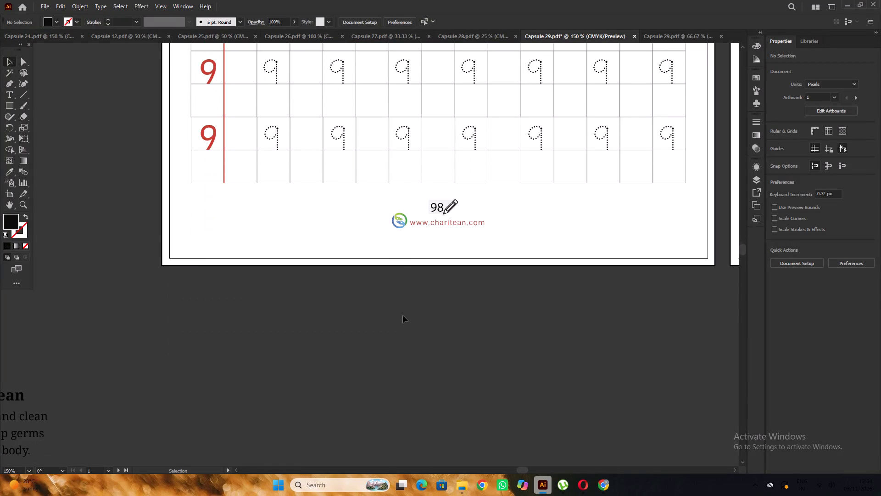
{"action": "scroll", "coordinate": [403, 313], "scroll_direction": "down", "scroll_amount": 3, "text": "alt"}
{"action": "key", "text": "space"}
{"action": "key", "text": "space"}
{"action": "key", "text": "space"}
{"action": "left_click_drag", "start_coordinate": [557, 323], "coordinate": [437, 325]}
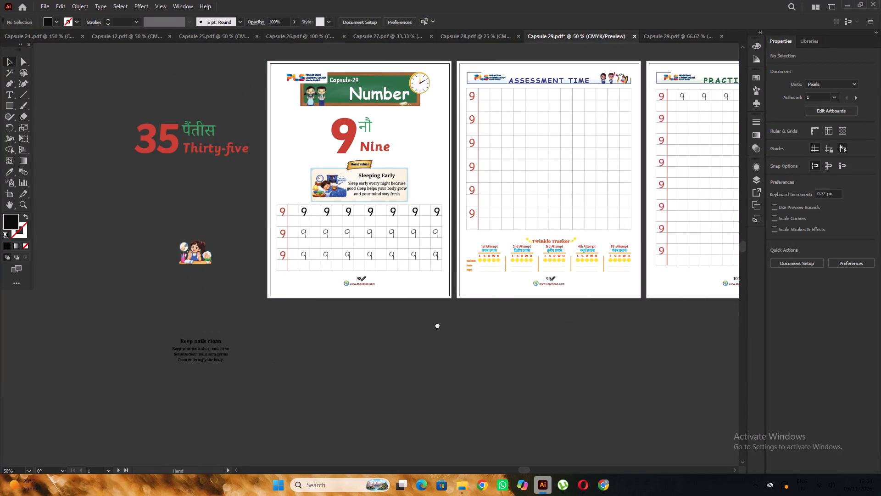
{"action": "left_click_drag", "start_coordinate": [437, 325], "coordinate": [401, 325]}
{"action": "scroll", "coordinate": [386, 96], "scroll_direction": "up", "scroll_amount": 1, "text": "alt"}
{"action": "left_click", "coordinate": [369, 98]}
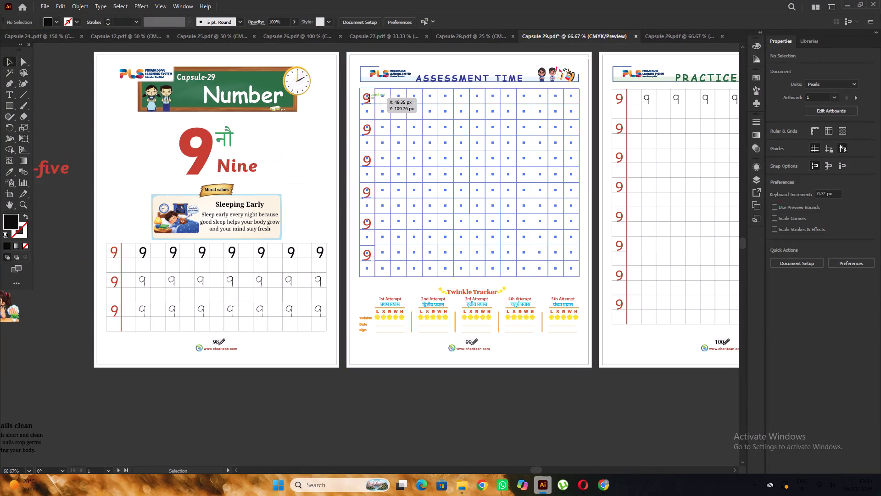
{"action": "double_click", "coordinate": [369, 98]}
{"action": "left_click", "coordinate": [370, 130], "text": "shift"}
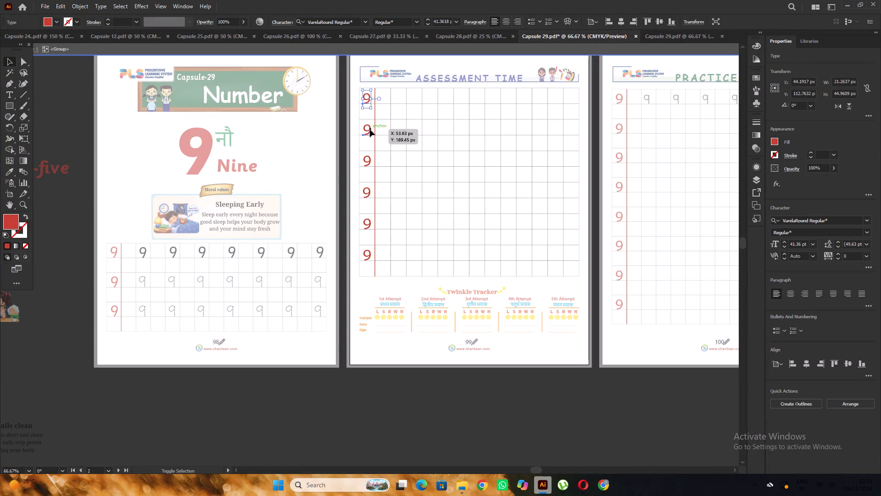
{"action": "left_click", "coordinate": [369, 162], "text": "shift"}
{"action": "left_click", "coordinate": [371, 195], "text": "shift"}
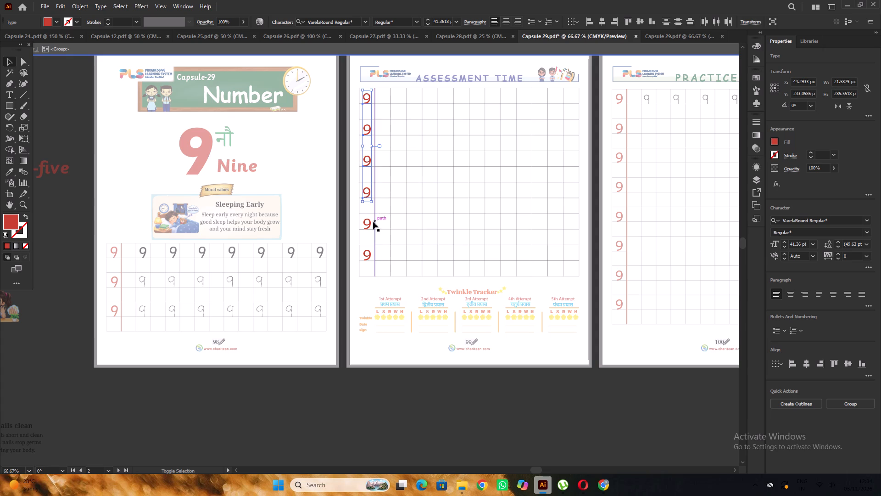
{"action": "left_click", "coordinate": [371, 221], "text": "shift"}
{"action": "left_click", "coordinate": [368, 222], "text": "shift"}
{"action": "left_click", "coordinate": [368, 257], "text": "shift"}
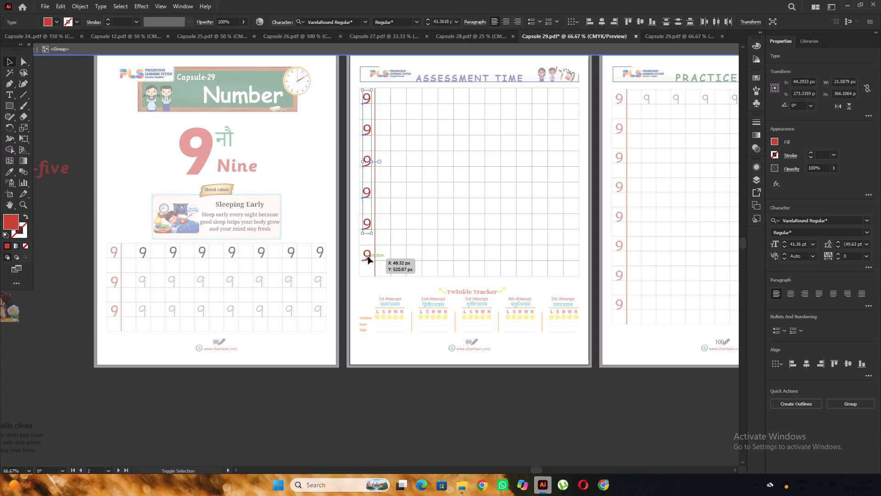
{"action": "left_click", "coordinate": [10, 171]}
{"action": "scroll", "coordinate": [117, 283], "scroll_direction": "up", "scroll_amount": 2, "text": "alt"}
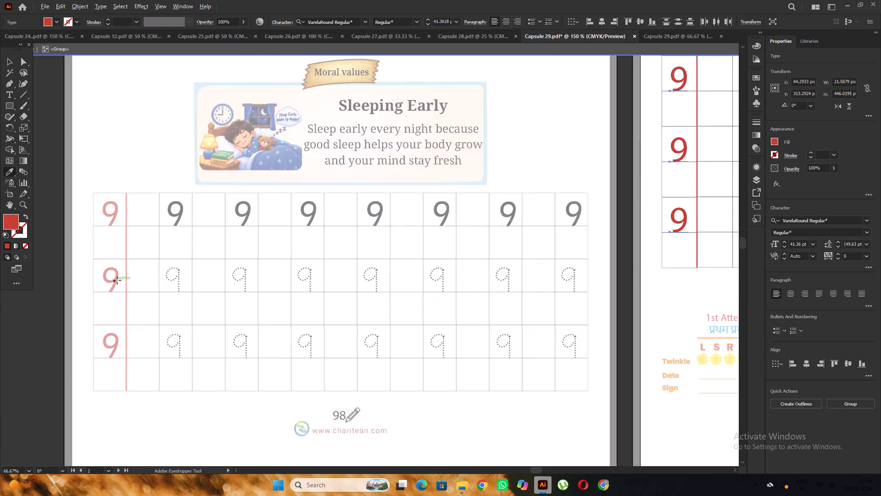
{"action": "scroll", "coordinate": [117, 280], "scroll_direction": "up", "scroll_amount": 1, "text": "alt"}
{"action": "left_click", "coordinate": [115, 192]}
{"action": "scroll", "coordinate": [127, 228], "scroll_direction": "down", "scroll_amount": 4, "text": "alt"}
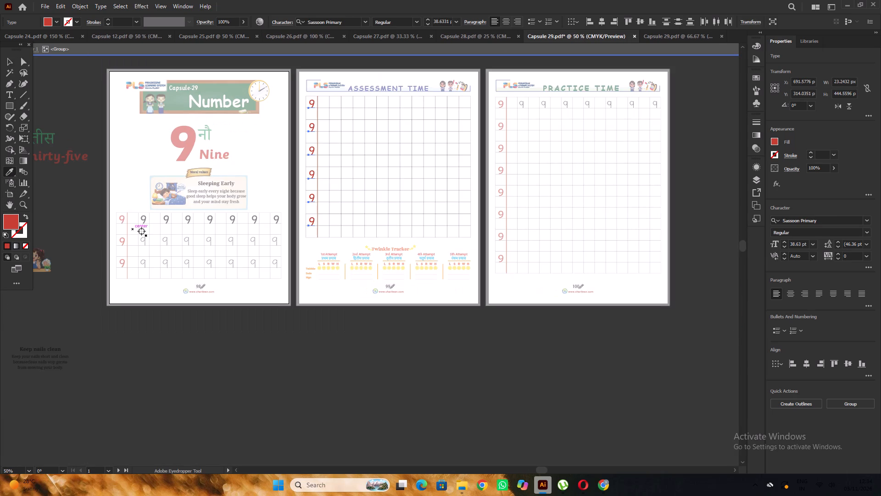
{"action": "scroll", "coordinate": [130, 218], "scroll_direction": "up", "scroll_amount": 3}
{"action": "left_click", "coordinate": [11, 61]}
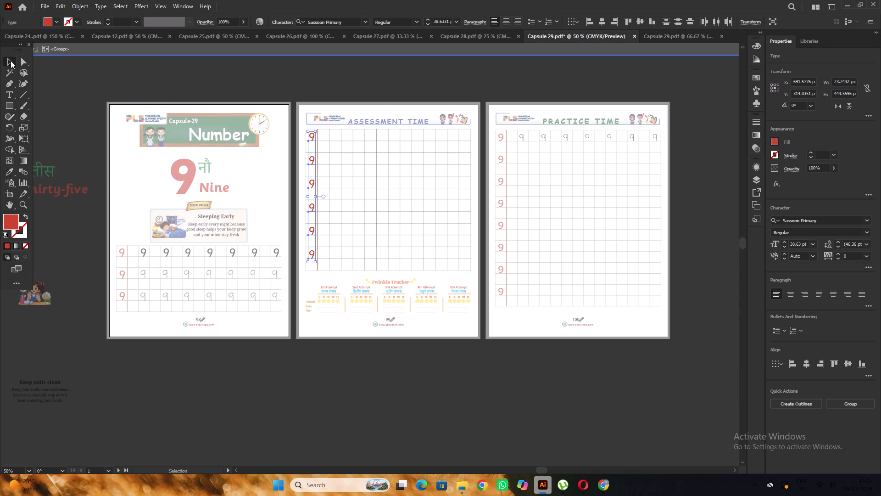
{"action": "left_click", "coordinate": [30, 80]}
{"action": "triple_click", "coordinate": [52, 85]}
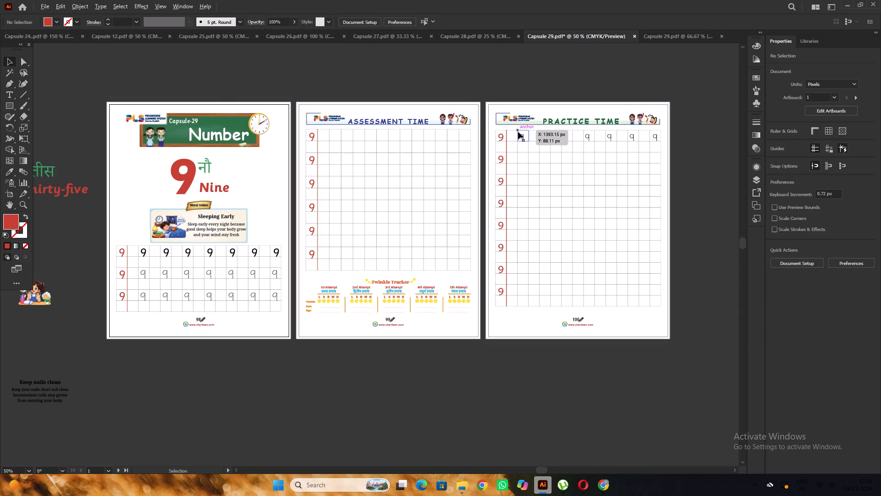
Match the eight red 9s in the Practice Time grid's first column to the Assessment Time page's Sassoon Primary style using the Eyedropper.
{"action": "scroll", "coordinate": [518, 132], "scroll_direction": "up", "scroll_amount": 2, "text": "alt"}
{"action": "double_click", "coordinate": [495, 149]}
{"action": "left_click", "coordinate": [496, 150]}
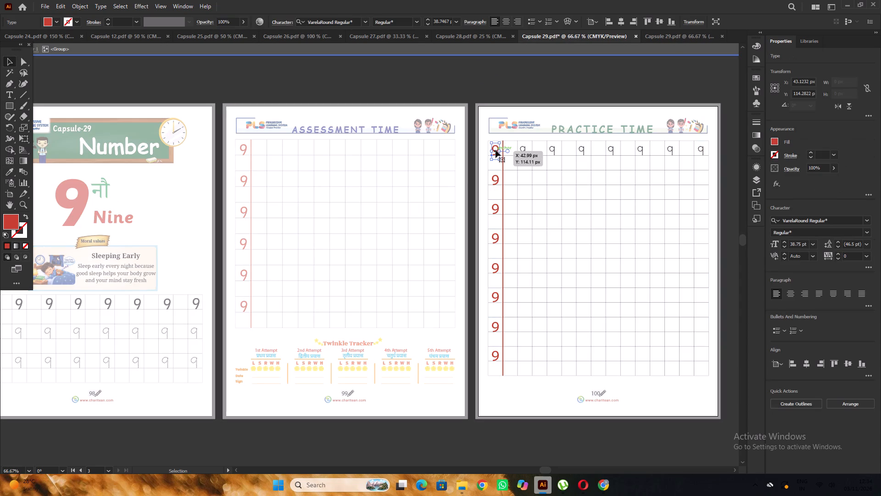
{"action": "scroll", "coordinate": [496, 149], "scroll_direction": "down", "scroll_amount": 1, "text": "alt"}
{"action": "scroll", "coordinate": [499, 161], "scroll_direction": "up", "scroll_amount": 2, "text": "alt"}
{"action": "left_click", "coordinate": [496, 186], "text": "shift"}
{"action": "scroll", "coordinate": [499, 155], "scroll_direction": "down", "scroll_amount": 5}
{"action": "left_click", "coordinate": [492, 163], "text": "shift"}
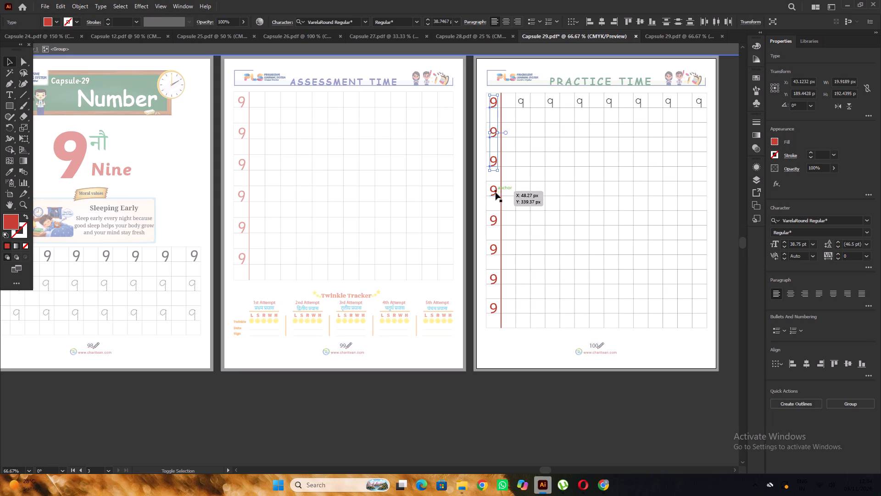
{"action": "left_click", "coordinate": [496, 192], "text": "shift"}
{"action": "left_click", "coordinate": [494, 219], "text": "shift"}
{"action": "left_click", "coordinate": [494, 247], "text": "shift"}
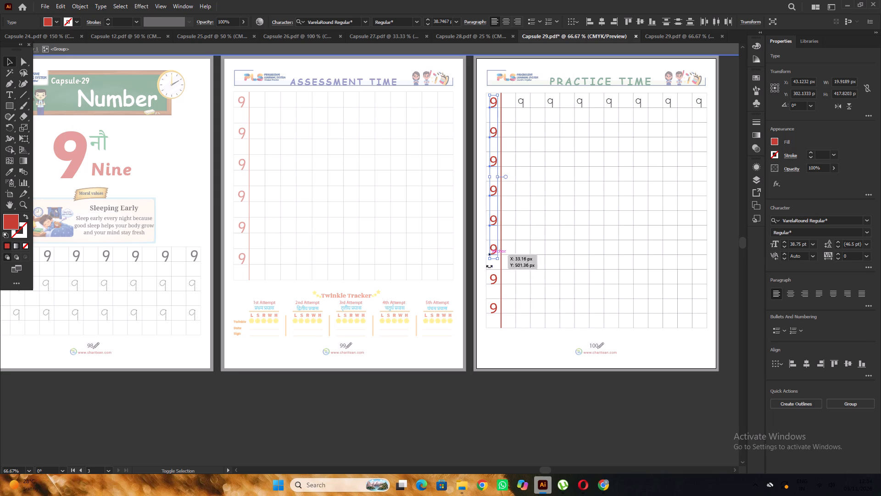
{"action": "left_click", "coordinate": [495, 276], "text": "shift"}
{"action": "left_click", "coordinate": [494, 309], "text": "shift"}
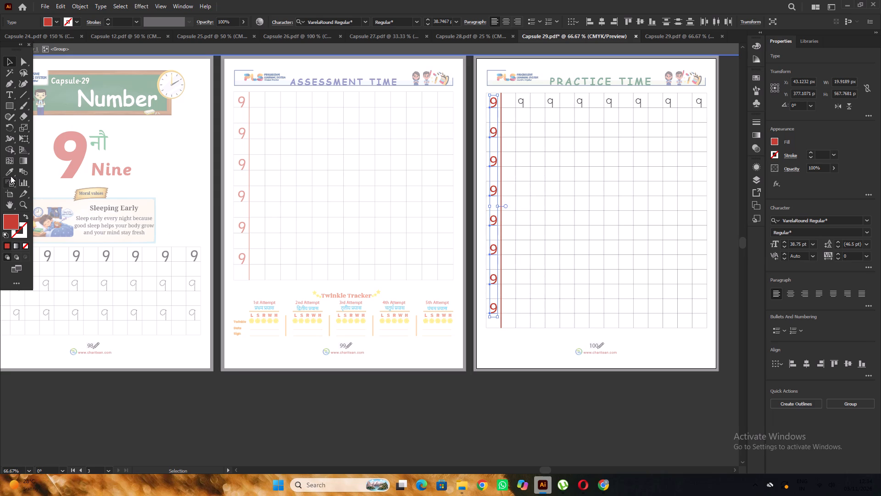
{"action": "left_click", "coordinate": [10, 172]}
{"action": "left_click", "coordinate": [245, 259]}
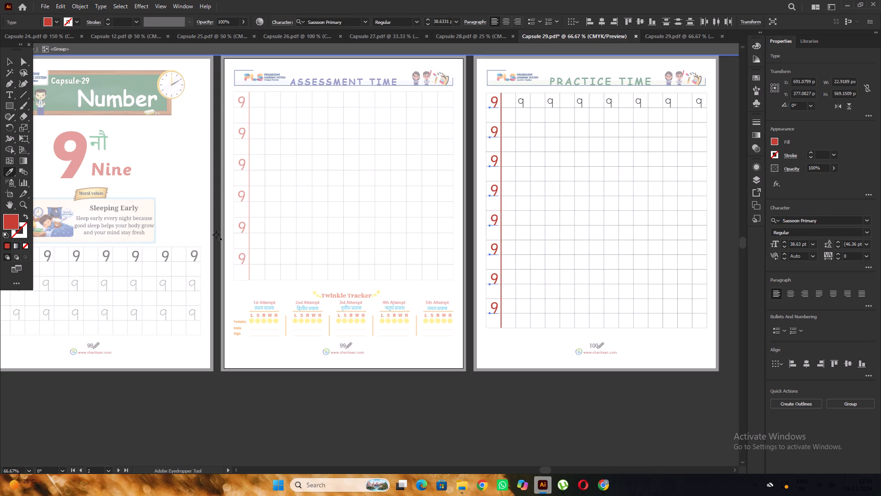
{"action": "left_click", "coordinate": [8, 62]}
{"action": "scroll", "coordinate": [293, 168], "scroll_direction": "down", "scroll_amount": 4, "text": "alt"}
{"action": "scroll", "coordinate": [391, 146], "scroll_direction": "up", "scroll_amount": 4, "text": "alt"}
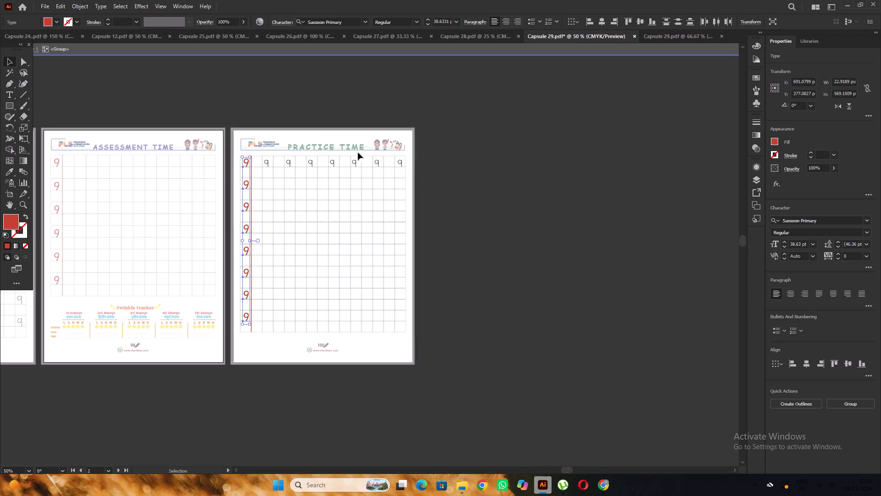
{"action": "scroll", "coordinate": [358, 152], "scroll_direction": "up", "scroll_amount": 2, "text": "alt"}
{"action": "triple_click", "coordinate": [566, 186]}
Match the seven dotted 9s in the Practice Time grid's top row to the first page's Sassoon Infant W01 Dotted style using the Eyedropper.
{"action": "scroll", "coordinate": [566, 185], "scroll_direction": "down", "scroll_amount": 2, "text": "alt"}
{"action": "scroll", "coordinate": [365, 200], "scroll_direction": "up", "scroll_amount": 1, "text": "alt"}
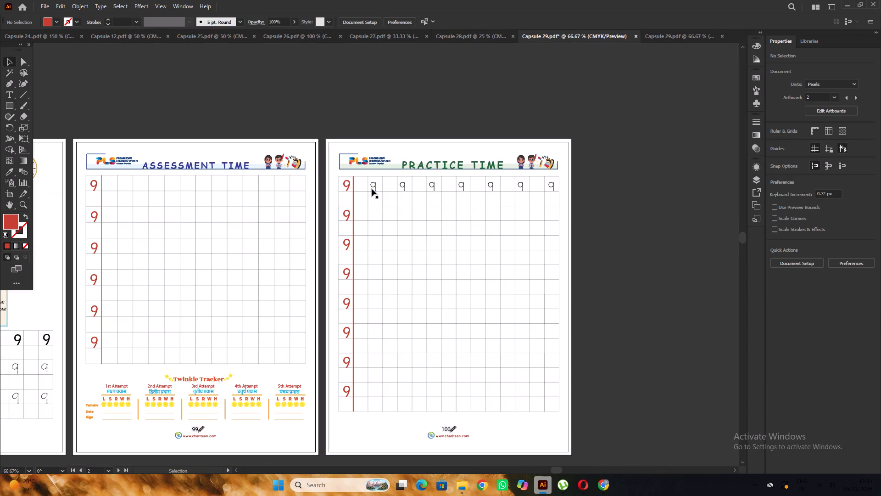
{"action": "left_click", "coordinate": [374, 186]}
{"action": "right_click", "coordinate": [378, 185]}
{"action": "left_click", "coordinate": [691, 172]}
{"action": "scroll", "coordinate": [397, 180], "scroll_direction": "up", "scroll_amount": 1, "text": "alt"}
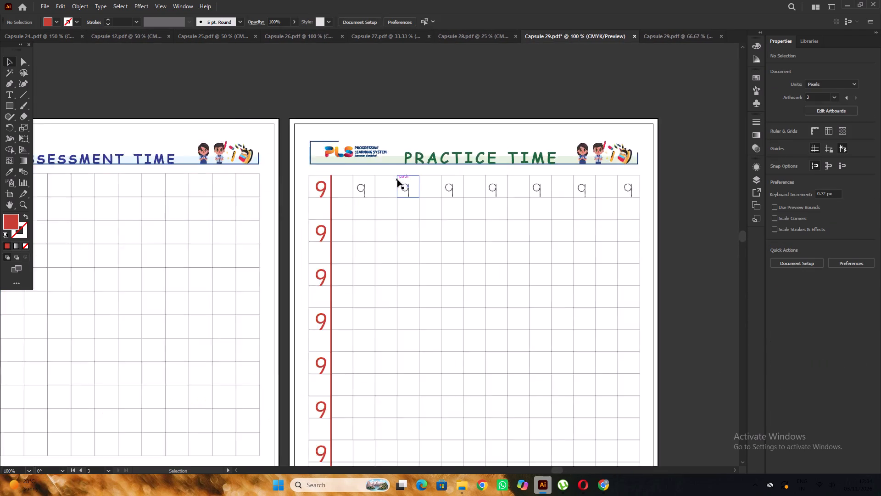
{"action": "scroll", "coordinate": [397, 180], "scroll_direction": "up", "scroll_amount": 1, "text": "alt"}
{"action": "triple_click", "coordinate": [346, 197]}
{"action": "scroll", "coordinate": [443, 196], "scroll_direction": "down", "scroll_amount": 3, "text": "alt"}
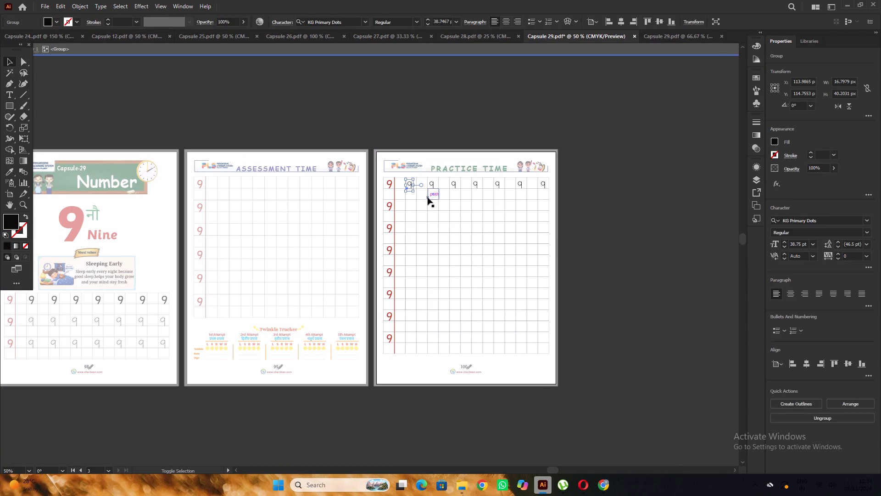
{"action": "left_click", "coordinate": [433, 185], "text": "shift"}
{"action": "left_click", "coordinate": [456, 185], "text": "shift"}
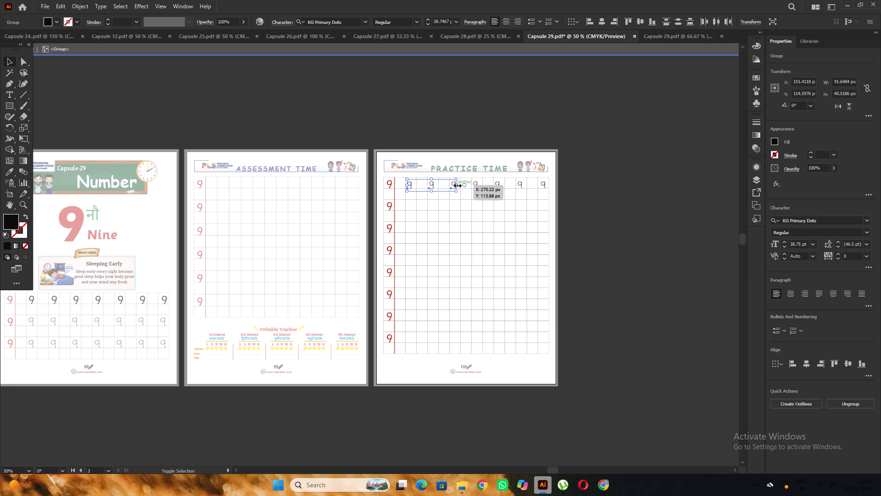
{"action": "left_click", "coordinate": [478, 185], "text": "shift"}
{"action": "left_click", "coordinate": [497, 185], "text": "shift"}
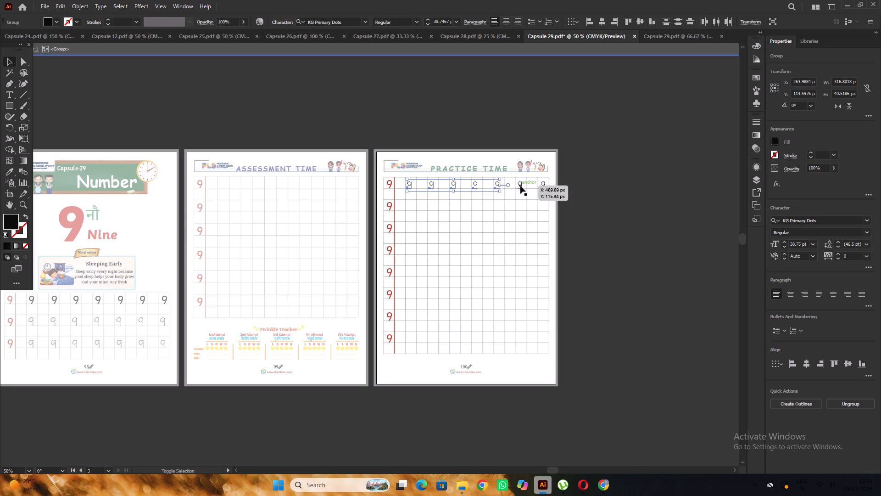
{"action": "left_click", "coordinate": [520, 186], "text": "shift"}
{"action": "left_click", "coordinate": [546, 184], "text": "shift"}
{"action": "scroll", "coordinate": [547, 184], "scroll_direction": "down", "scroll_amount": 2, "text": "alt"}
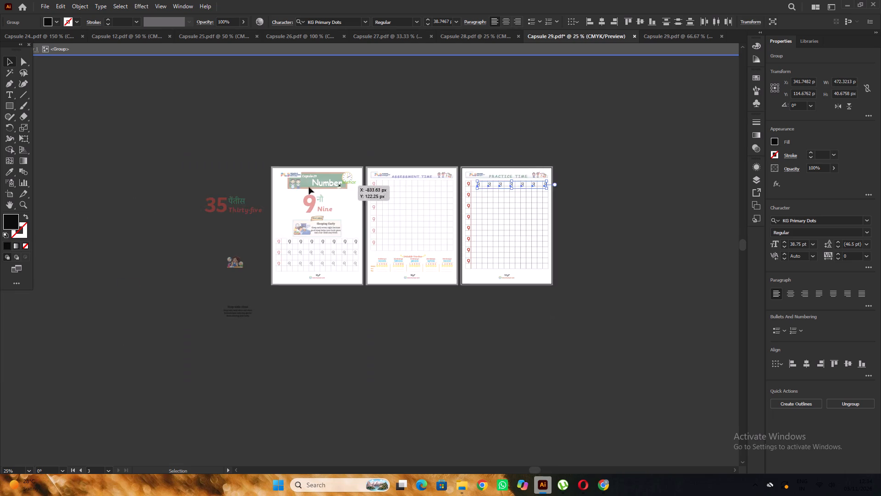
{"action": "scroll", "coordinate": [293, 187], "scroll_direction": "up", "scroll_amount": 2, "text": "alt"}
{"action": "left_click", "coordinate": [12, 169]}
{"action": "scroll", "coordinate": [411, 289], "scroll_direction": "down", "scroll_amount": 5}
{"action": "scroll", "coordinate": [424, 259], "scroll_direction": "up", "scroll_amount": 3, "text": "alt"}
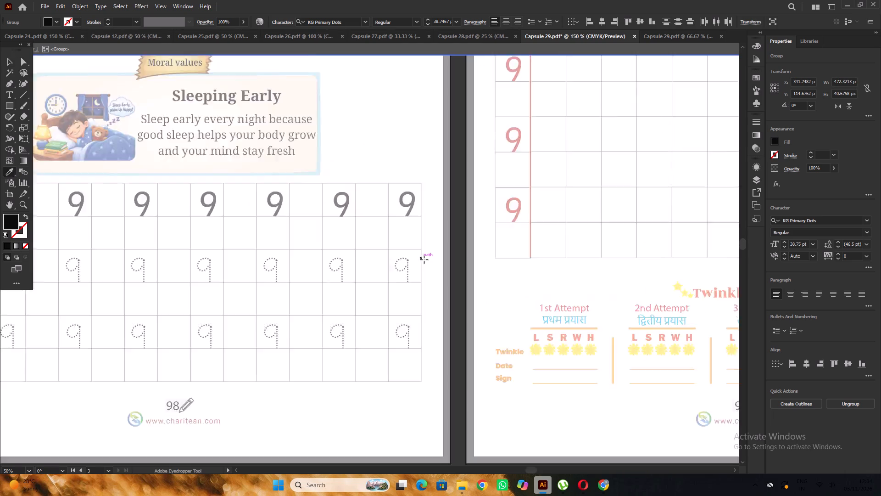
{"action": "scroll", "coordinate": [424, 259], "scroll_direction": "up", "scroll_amount": 2, "text": "alt"}
{"action": "left_click", "coordinate": [391, 269]}
{"action": "scroll", "coordinate": [337, 256], "scroll_direction": "down", "scroll_amount": 7, "text": "alt"}
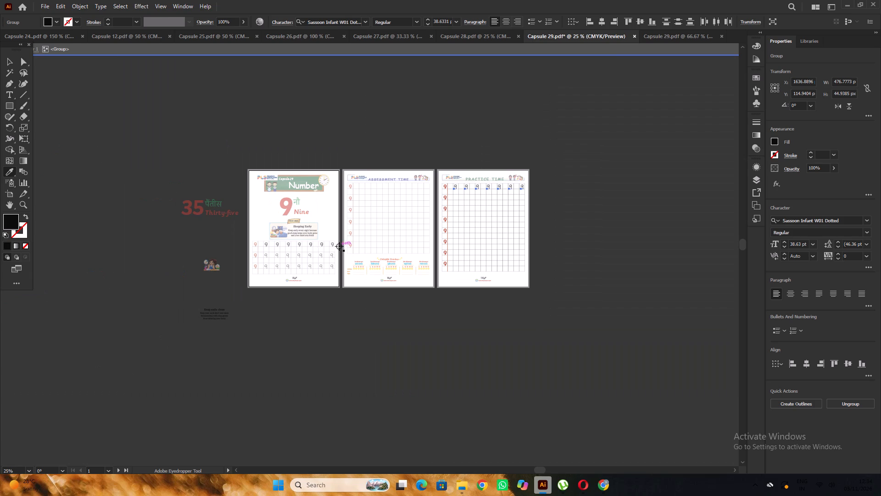
{"action": "scroll", "coordinate": [342, 231], "scroll_direction": "up", "scroll_amount": 2}
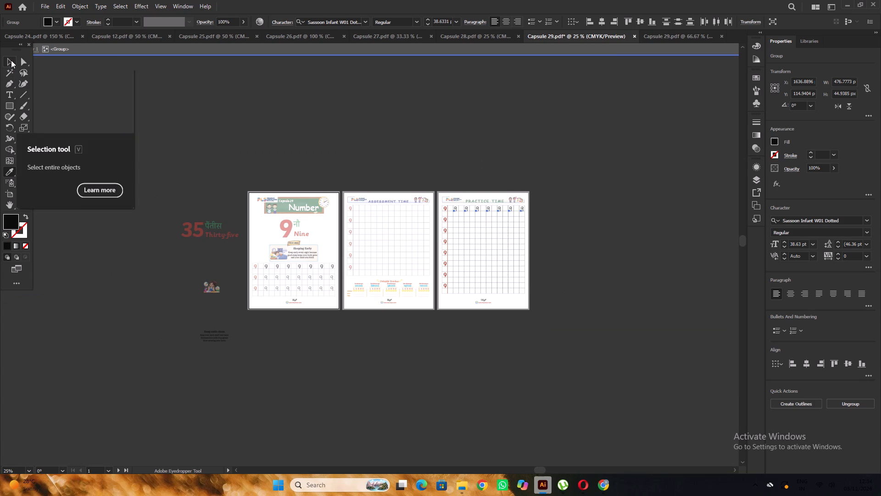
{"action": "left_click", "coordinate": [11, 60]}
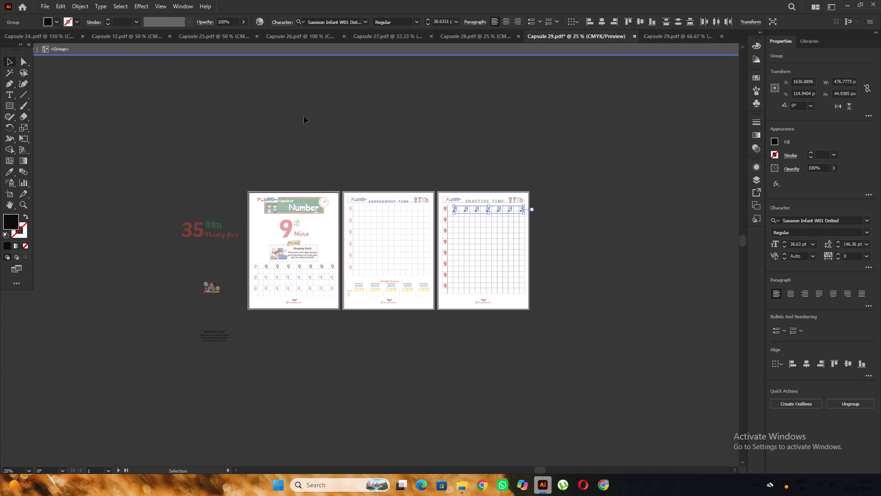
{"action": "triple_click", "coordinate": [304, 116]}
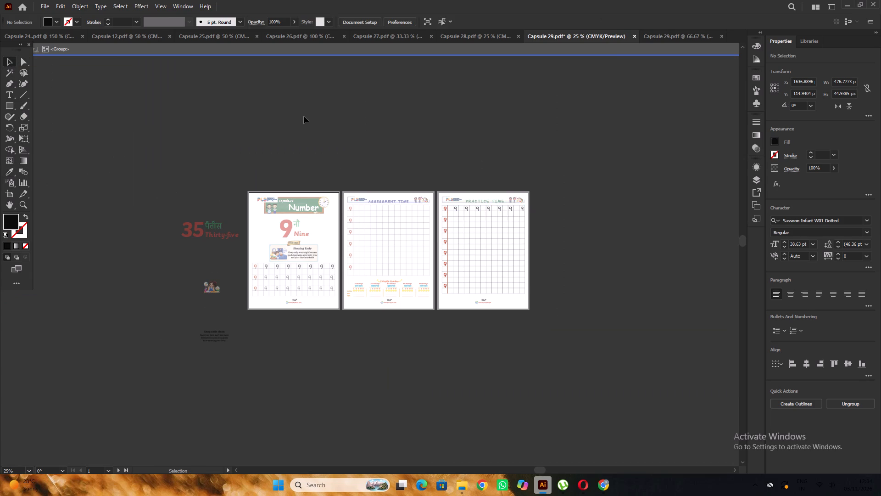
Delete the Comic Sans MS ASSESSMENT TIME and PRACTICE TIME headings from the second and third pages.
{"action": "scroll", "coordinate": [475, 180], "scroll_direction": "down", "scroll_amount": 3}
{"action": "scroll", "coordinate": [471, 172], "scroll_direction": "up", "scroll_amount": 2, "text": "alt"}
{"action": "left_click", "coordinate": [322, 162]}
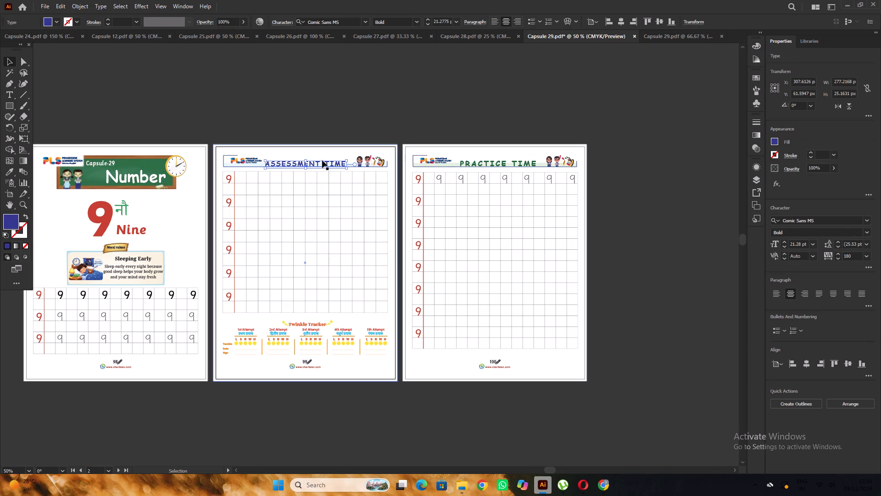
{"action": "left_click", "coordinate": [493, 165], "text": "shift"}
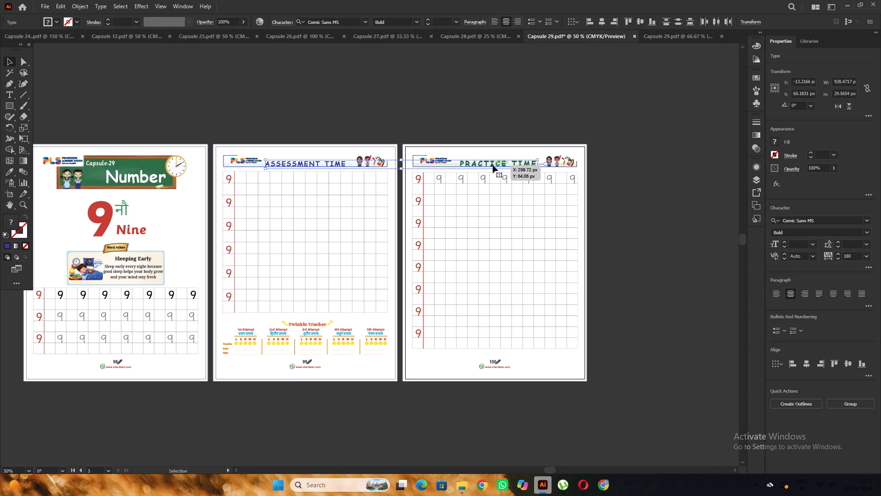
{"action": "key", "text": "Delete"}
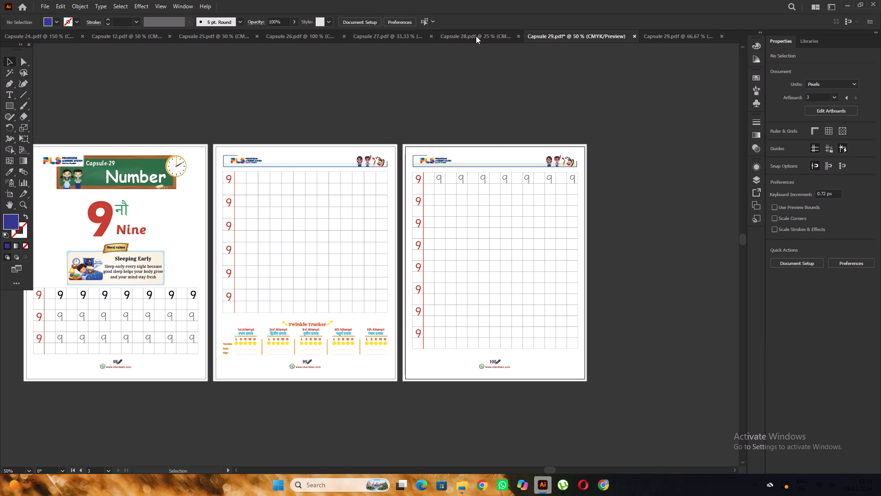
Copy the Sassoon Primary Std Bold ASSESSMENT TIME and PRACTICE TIME headings from the Capsule 26 document.
{"action": "left_click", "coordinate": [283, 36]}
{"action": "scroll", "coordinate": [255, 145], "scroll_direction": "down", "scroll_amount": 3, "text": "alt"}
{"action": "left_click", "coordinate": [328, 112]}
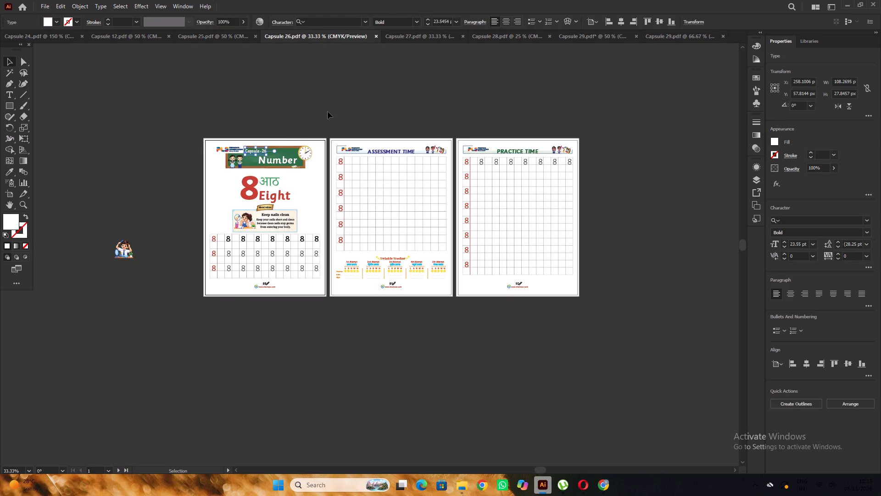
{"action": "scroll", "coordinate": [436, 135], "scroll_direction": "up", "scroll_amount": 1, "text": "alt"}
{"action": "left_click", "coordinate": [398, 159]}
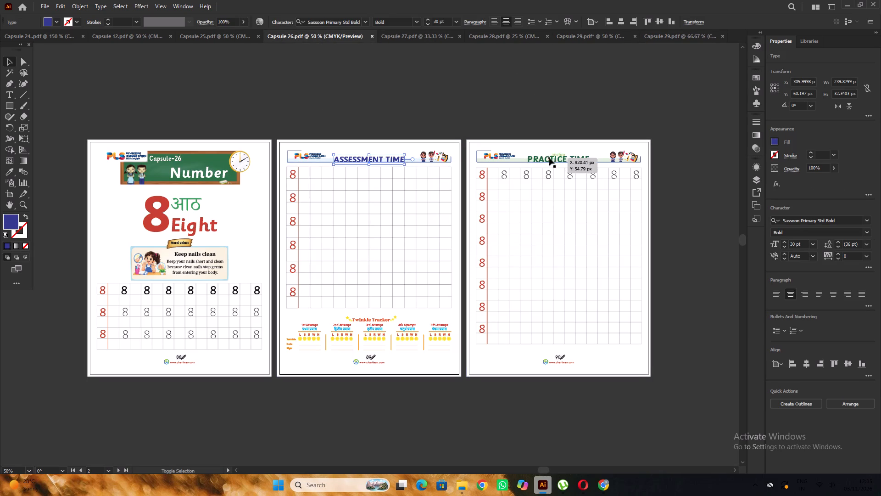
{"action": "left_click", "coordinate": [549, 158], "text": "shift"}
{"action": "key", "text": "ctrl+c"}
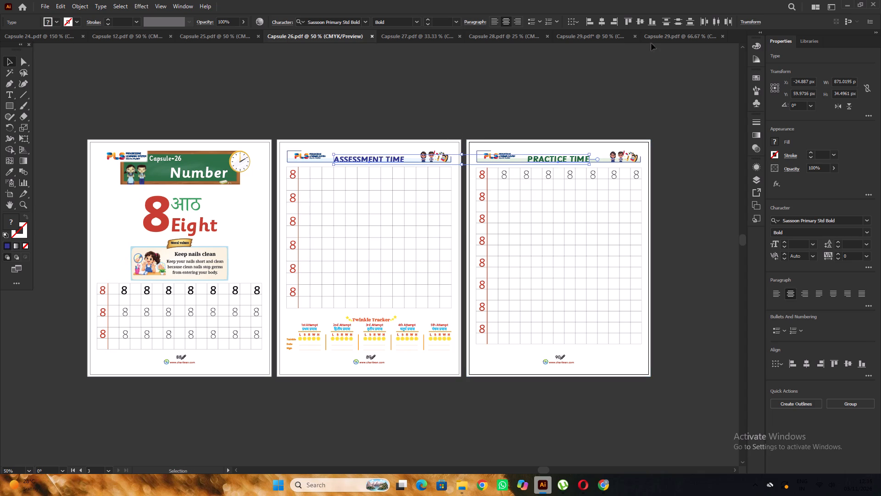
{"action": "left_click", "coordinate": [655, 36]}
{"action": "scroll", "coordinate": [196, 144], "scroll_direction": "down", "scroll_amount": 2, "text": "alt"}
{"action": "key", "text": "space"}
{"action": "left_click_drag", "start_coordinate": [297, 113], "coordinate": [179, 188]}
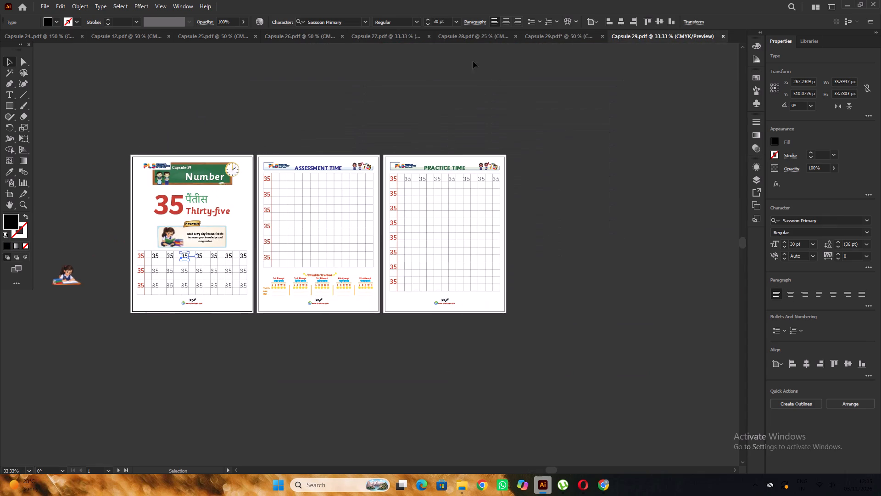
Paste the copied ASSESSMENT TIME and PRACTICE TIME headings in front in number 9's Capsule 29 document and bring them to the front.
{"action": "left_click", "coordinate": [579, 28]}
{"action": "left_click", "coordinate": [562, 40]}
{"action": "left_click", "coordinate": [491, 153]}
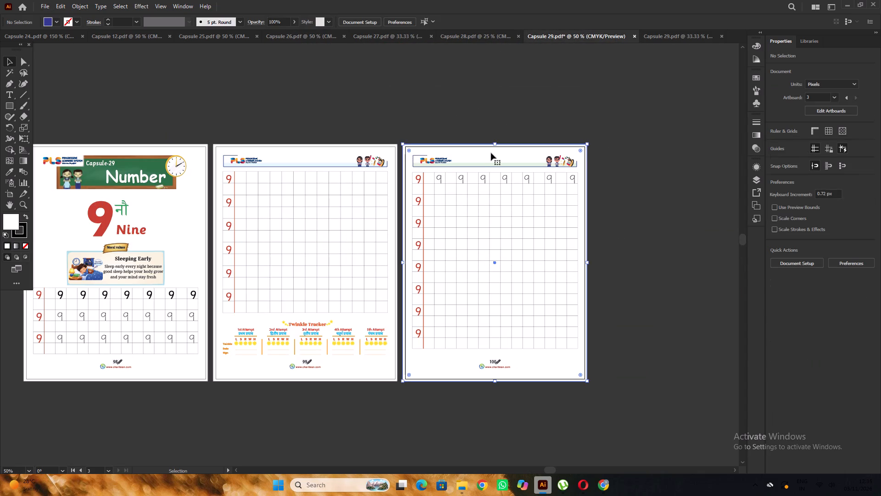
{"action": "key", "text": "ctrl+f"}
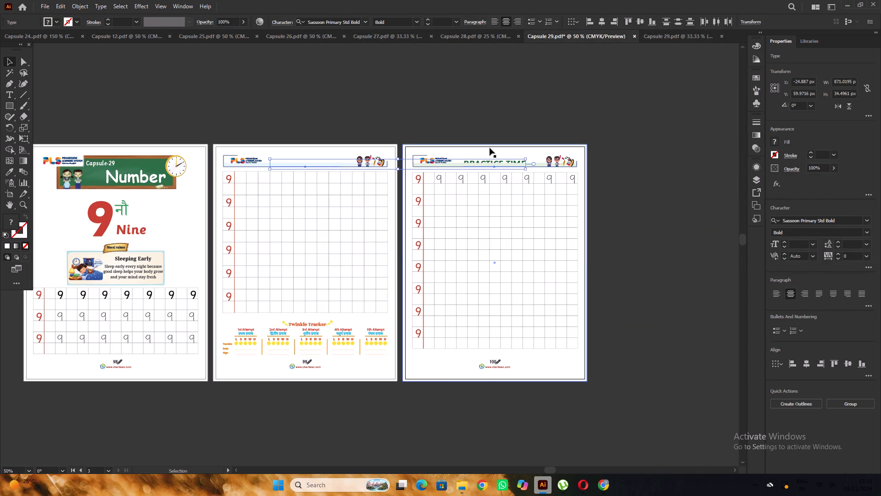
{"action": "key", "text": "ctrl+shift+bracketright"}
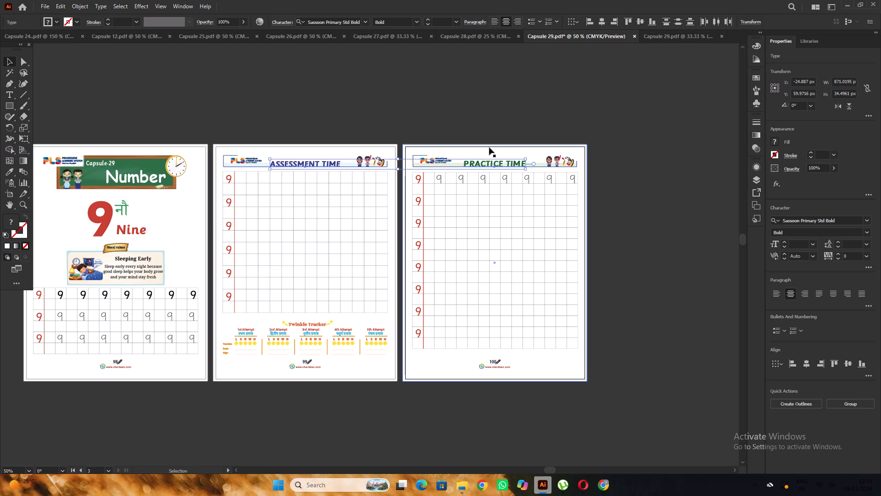
{"action": "left_click", "coordinate": [488, 129]}
Set the first page's footer page number 98 to the Sassoon Primary font.
{"action": "scroll", "coordinate": [485, 125], "scroll_direction": "down", "scroll_amount": 4}
{"action": "scroll", "coordinate": [449, 220], "scroll_direction": "down", "scroll_amount": 2, "text": "alt"}
{"action": "key", "text": "space"}
{"action": "left_click_drag", "start_coordinate": [329, 273], "coordinate": [394, 214]}
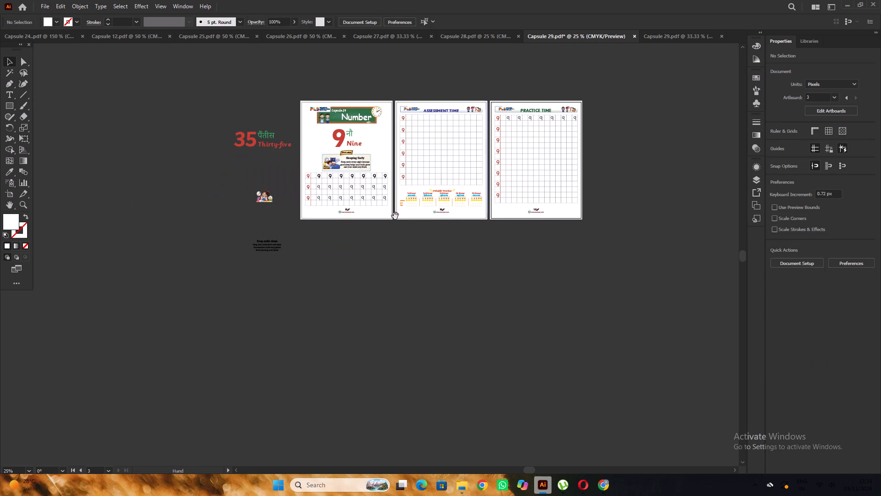
{"action": "left_click", "coordinate": [402, 270]}
{"action": "scroll", "coordinate": [350, 213], "scroll_direction": "up", "scroll_amount": 5, "text": "alt"}
{"action": "key", "text": "t"}
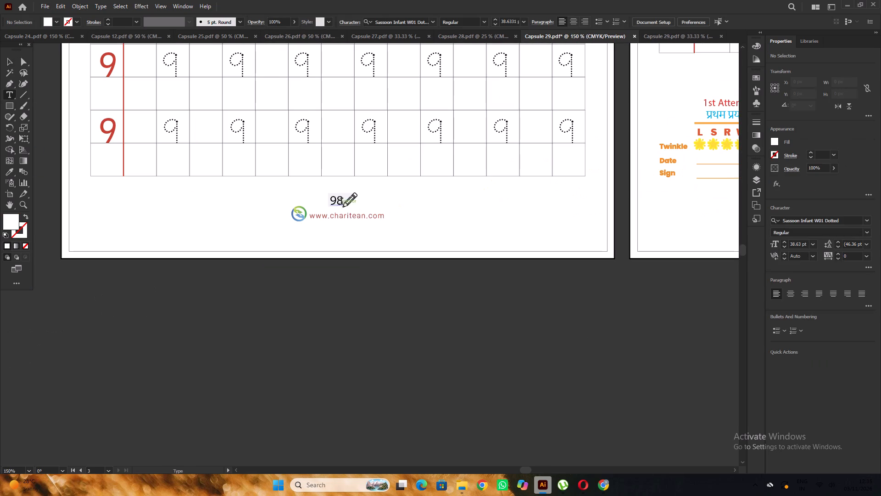
{"action": "left_click_drag", "start_coordinate": [341, 202], "coordinate": [329, 206]}
{"action": "left_click", "coordinate": [825, 223]}
{"action": "key", "text": "s"}
{"action": "key", "text": "a"}
{"action": "key", "text": "s"}
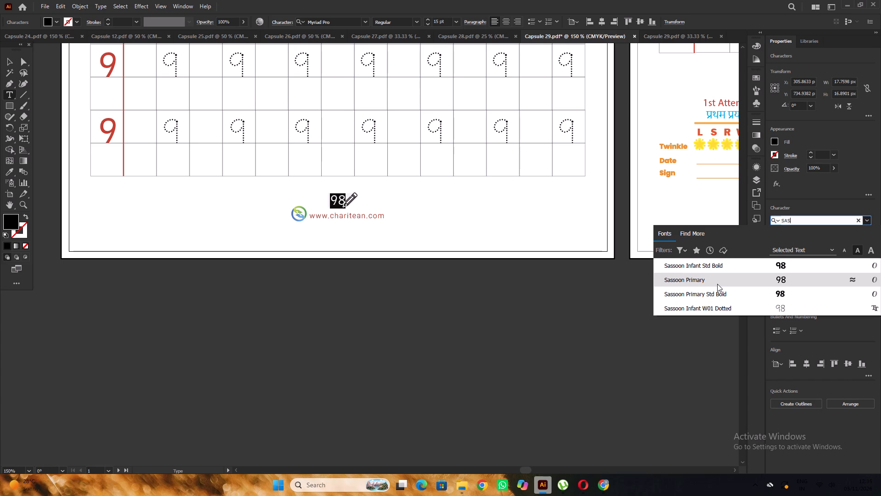
{"action": "scroll", "coordinate": [717, 284], "scroll_direction": "up", "scroll_amount": 1}
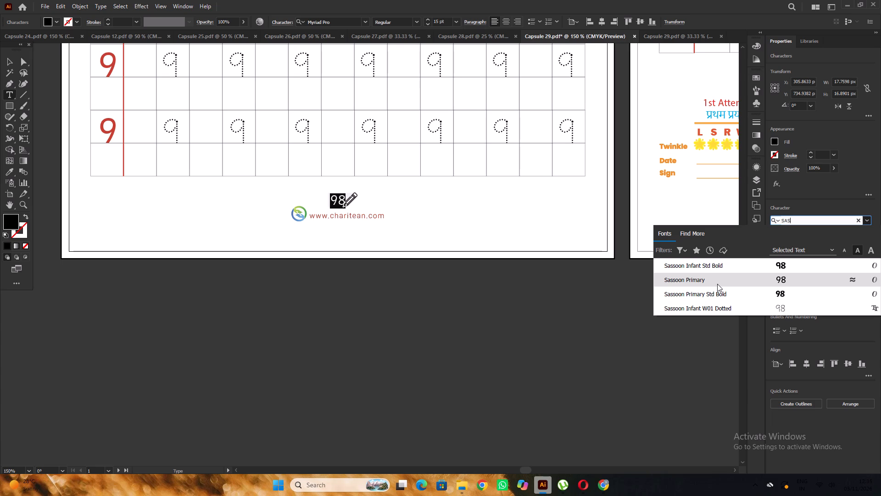
{"action": "left_click", "coordinate": [717, 284]}
{"action": "scroll", "coordinate": [144, 151], "scroll_direction": "down", "scroll_amount": 1, "text": "alt"}
{"action": "left_click", "coordinate": [11, 65]}
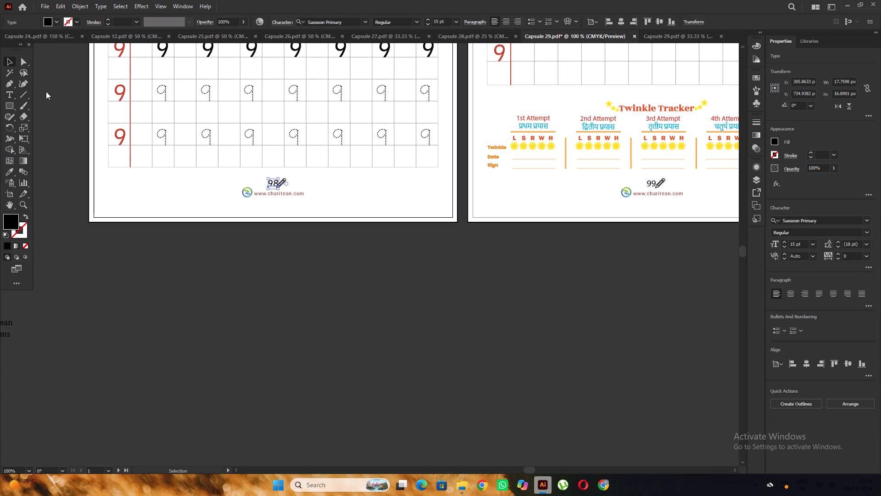
Isolate the page number 98 within its footer group and shift it about 3 px left, clear of the pencil.
{"action": "left_click_drag", "start_coordinate": [374, 309], "coordinate": [374, 295]}
{"action": "scroll", "coordinate": [296, 194], "scroll_direction": "up", "scroll_amount": 2, "text": "alt"}
{"action": "scroll", "coordinate": [223, 181], "scroll_direction": "up", "scroll_amount": 3, "text": "alt"}
{"action": "left_click", "coordinate": [317, 159]}
{"action": "double_click", "coordinate": [319, 158]}
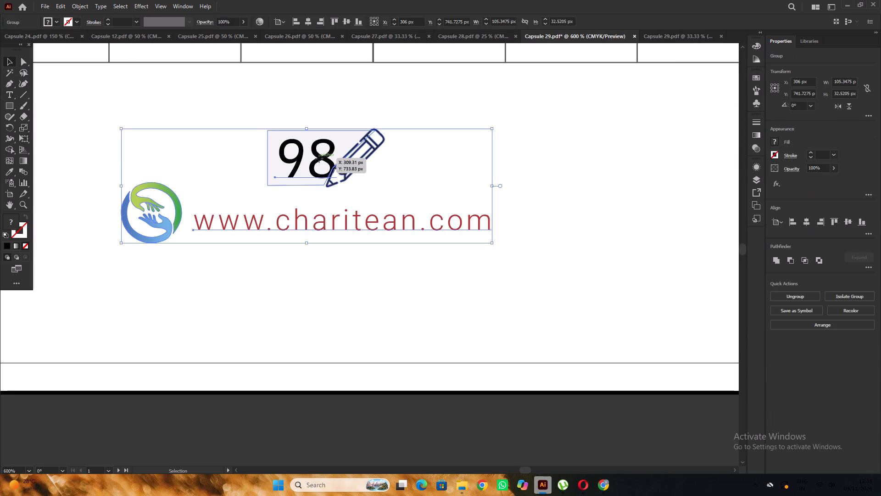
{"action": "left_click", "coordinate": [322, 157]}
{"action": "triple_click", "coordinate": [324, 157]}
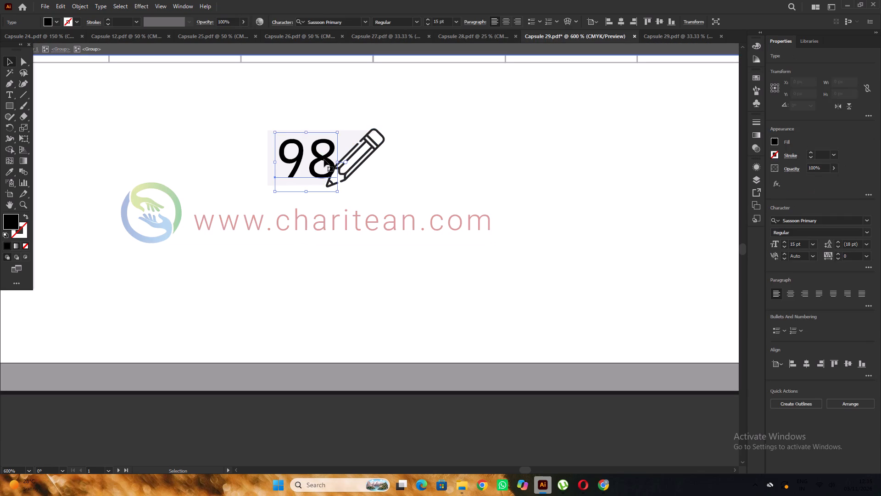
{"action": "left_click_drag", "start_coordinate": [324, 159], "coordinate": [314, 158]}
{"action": "scroll", "coordinate": [239, 140], "scroll_direction": "down", "scroll_amount": 4, "text": "alt"}
{"action": "double_click", "coordinate": [419, 259]}
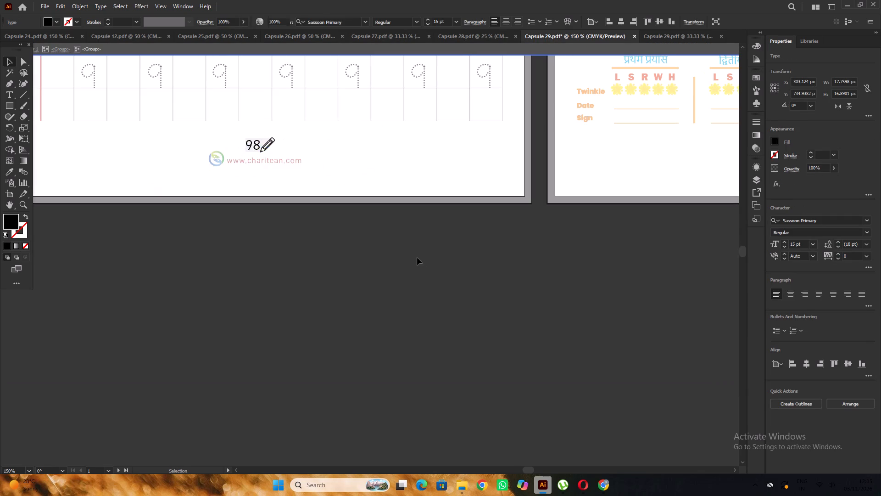
Set the Assessment Time page's footer page number 99 to the Sassoon Primary font within its group.
{"action": "scroll", "coordinate": [414, 250], "scroll_direction": "down", "scroll_amount": 3, "text": "alt"}
{"action": "key", "text": "space"}
{"action": "left_click_drag", "start_coordinate": [535, 253], "coordinate": [403, 248]}
{"action": "triple_click", "coordinate": [483, 259]}
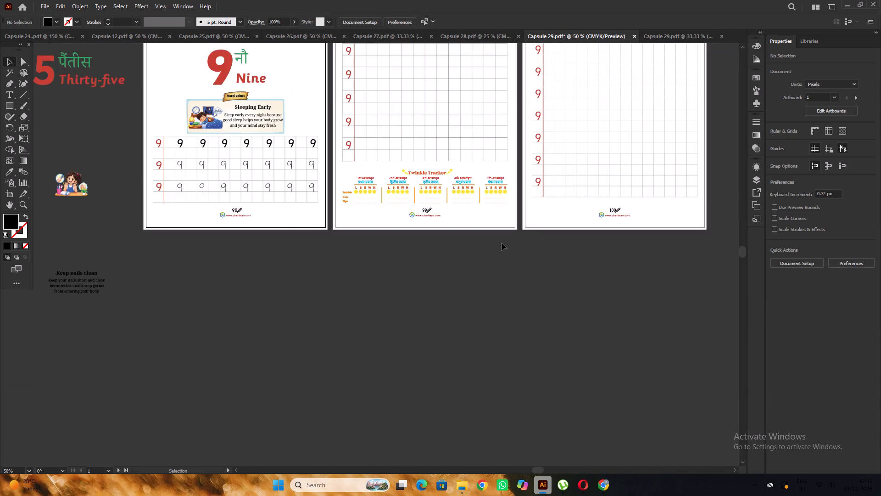
{"action": "scroll", "coordinate": [431, 197], "scroll_direction": "up", "scroll_amount": 2, "text": "alt"}
{"action": "scroll", "coordinate": [410, 205], "scroll_direction": "down", "scroll_amount": 3}
{"action": "scroll", "coordinate": [415, 202], "scroll_direction": "up", "scroll_amount": 2, "text": "alt"}
{"action": "left_click", "coordinate": [431, 182]}
{"action": "scroll", "coordinate": [432, 181], "scroll_direction": "up", "scroll_amount": 2, "text": "alt"}
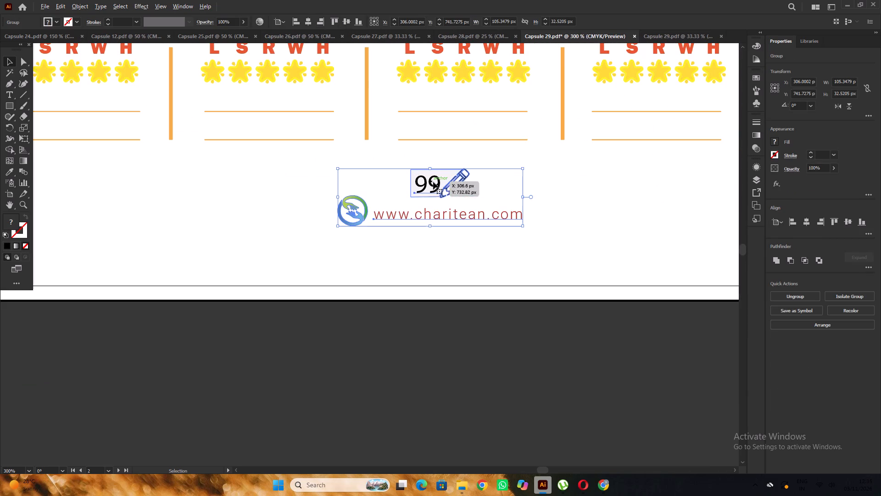
{"action": "triple_click", "coordinate": [434, 183]}
{"action": "double_click", "coordinate": [436, 183]}
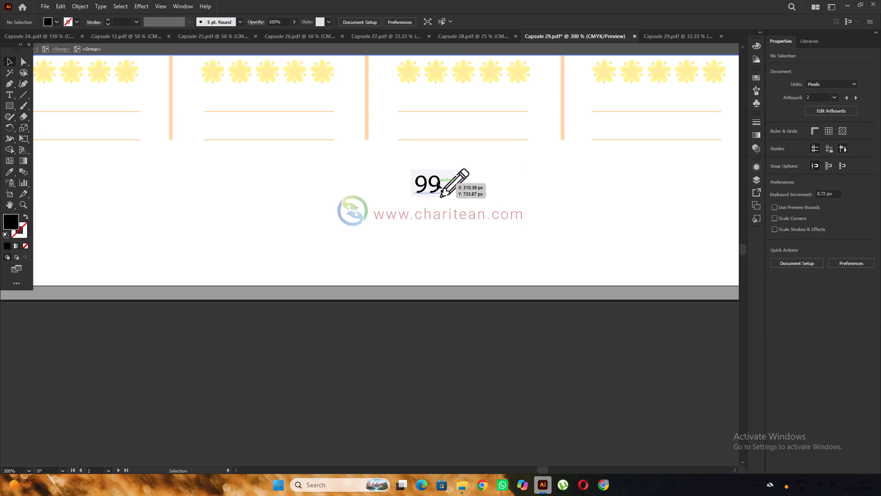
{"action": "double_click", "coordinate": [439, 181]}
{"action": "double_click", "coordinate": [437, 184]}
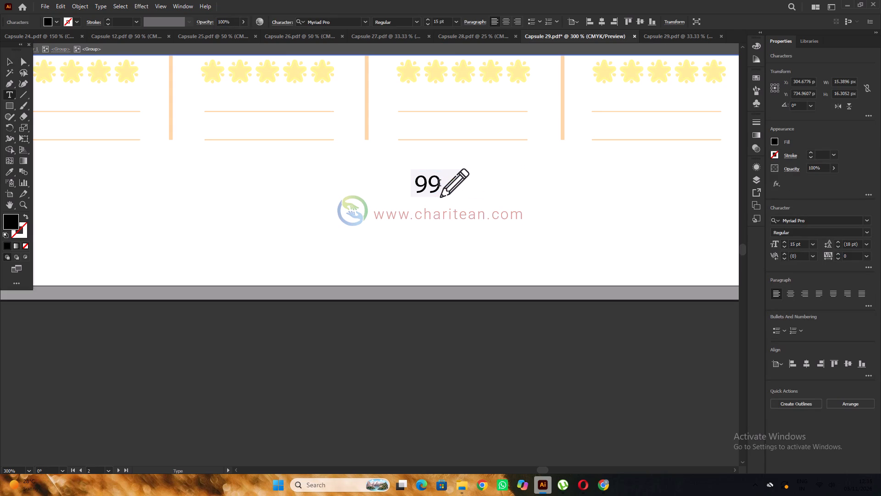
{"action": "left_click_drag", "start_coordinate": [439, 184], "coordinate": [414, 191]}
{"action": "left_click", "coordinate": [813, 224]}
{"action": "type", "text": "SA"}
{"action": "key", "text": "s"}
{"action": "left_click", "coordinate": [723, 279]}
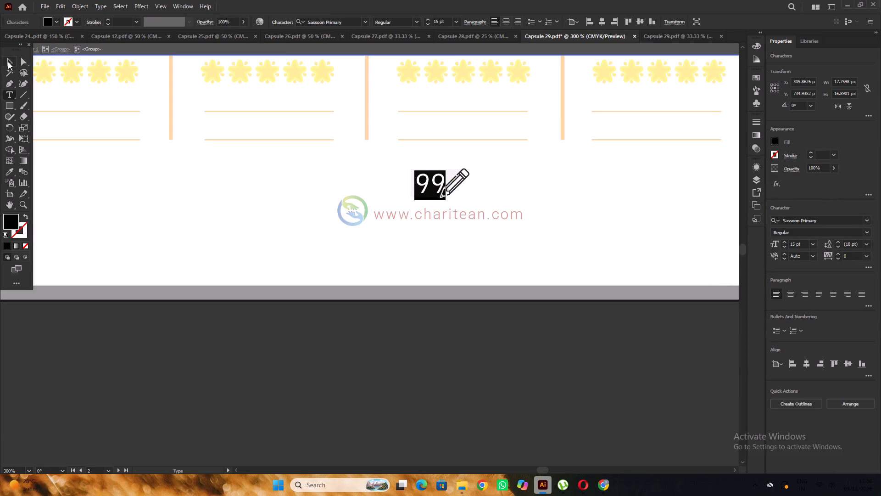
{"action": "left_click", "coordinate": [12, 61]}
Shift the page number 99 slightly left, away from the pencil, and leave the group's isolation.
{"action": "scroll", "coordinate": [407, 174], "scroll_direction": "up", "scroll_amount": 2, "text": "alt"}
{"action": "left_click", "coordinate": [473, 190]}
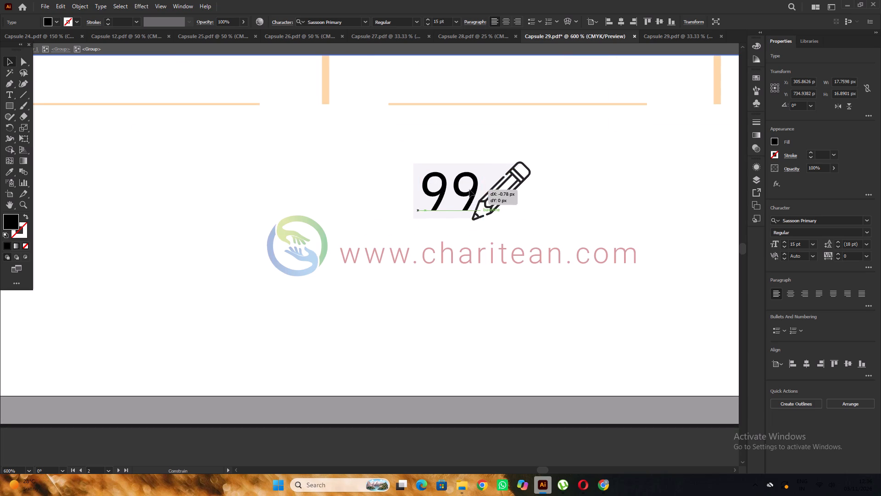
{"action": "scroll", "coordinate": [264, 140], "scroll_direction": "down", "scroll_amount": 6, "text": "alt"}
{"action": "double_click", "coordinate": [466, 220]}
Set the Practice Time page's footer page number 100 to the Sassoon Primary font.
{"action": "key", "text": "space"}
{"action": "left_click_drag", "start_coordinate": [553, 216], "coordinate": [435, 245]}
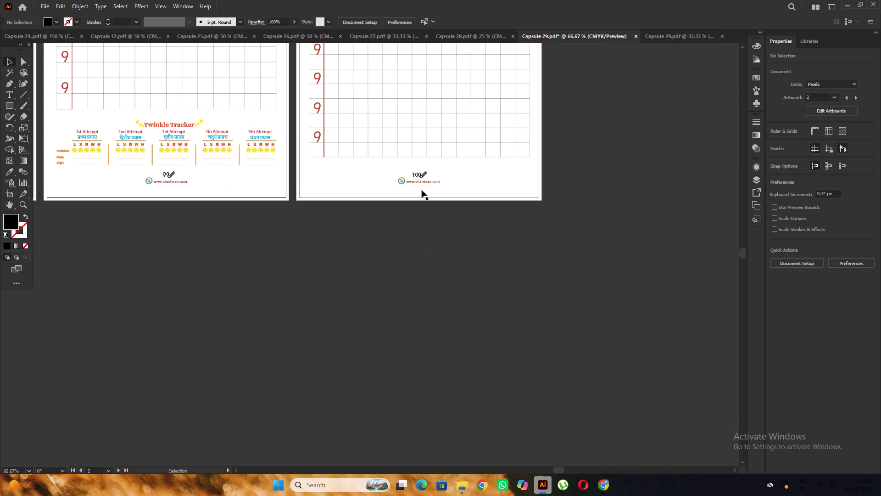
{"action": "scroll", "coordinate": [417, 179], "scroll_direction": "up", "scroll_amount": 4, "text": "alt"}
{"action": "key", "text": "t"}
{"action": "left_click_drag", "start_coordinate": [436, 165], "coordinate": [407, 170]}
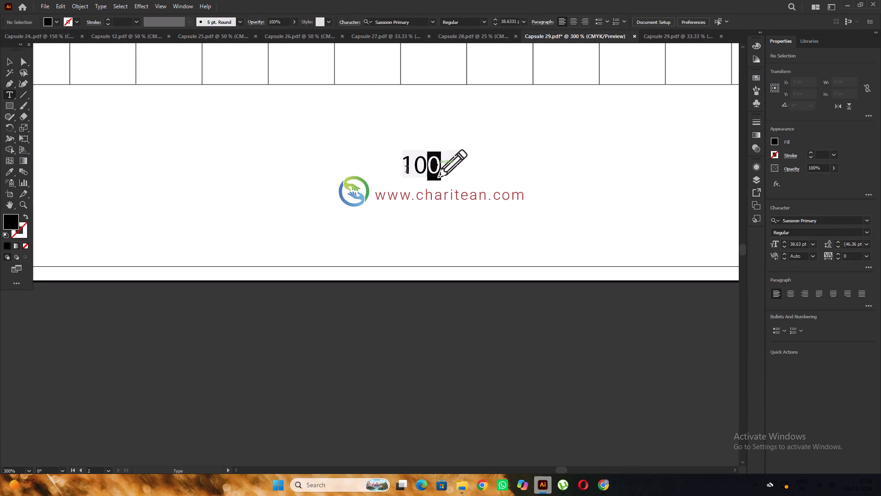
{"action": "left_click_drag", "start_coordinate": [407, 170], "coordinate": [387, 174]}
{"action": "left_click", "coordinate": [810, 224]}
{"action": "key", "text": "s"}
{"action": "key", "text": "a"}
{"action": "key", "text": "s"}
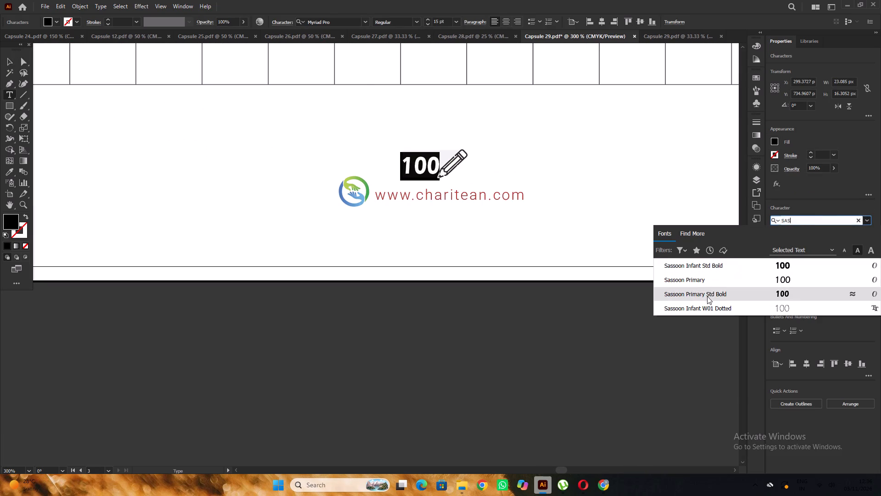
{"action": "left_click", "coordinate": [709, 278]}
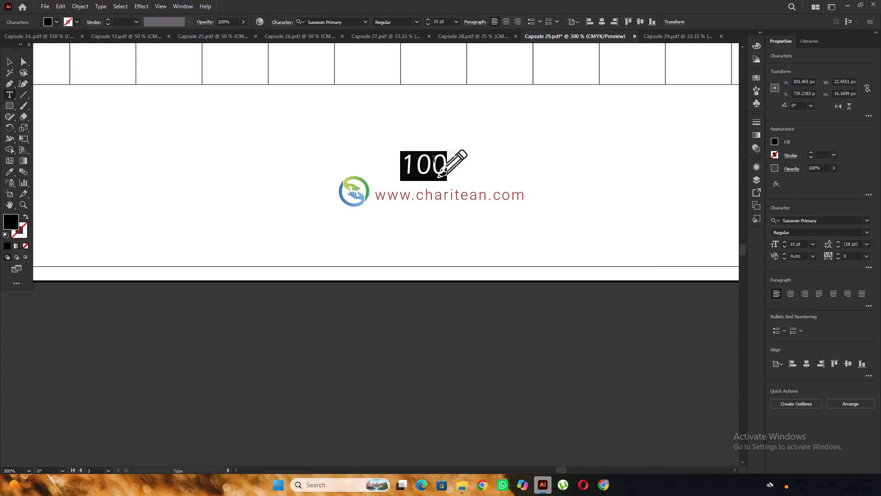
{"action": "left_click", "coordinate": [7, 57]}
Shift the page number 100 left, away from the pencil.
{"action": "scroll", "coordinate": [420, 168], "scroll_direction": "up", "scroll_amount": 4, "text": "alt"}
{"action": "left_click_drag", "start_coordinate": [440, 162], "coordinate": [413, 162]}
{"action": "scroll", "coordinate": [413, 159], "scroll_direction": "down", "scroll_amount": 1, "text": "alt"}
Isolate the pencil and shaded background group and stretch it left so the background covers the whole page number 100.
{"action": "left_click", "coordinate": [473, 128]}
{"action": "left_click", "coordinate": [480, 128]}
{"action": "triple_click", "coordinate": [480, 129]}
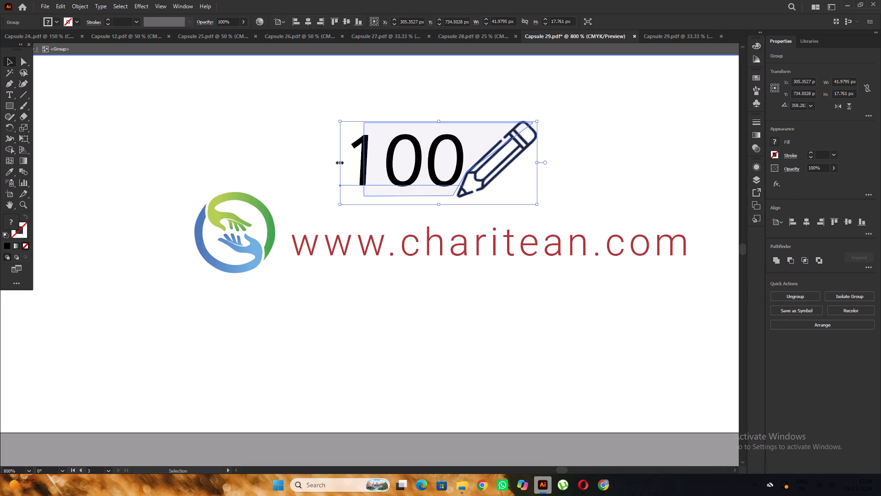
{"action": "triple_click", "coordinate": [471, 133]}
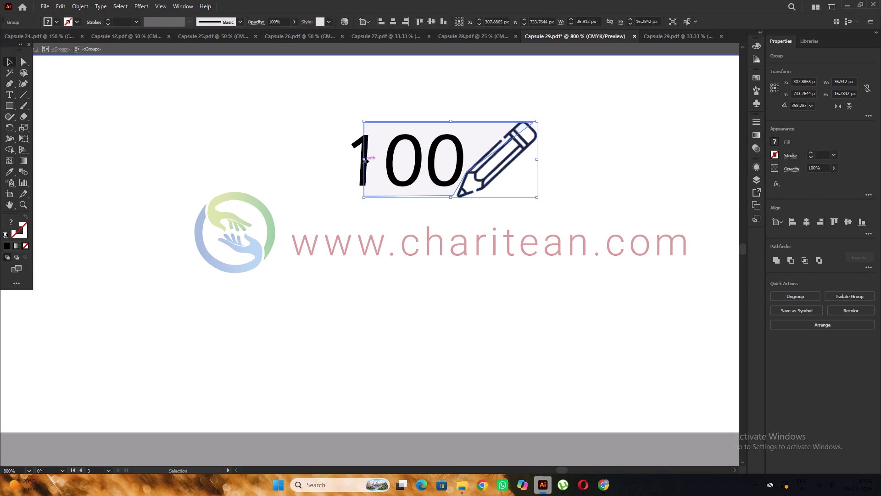
{"action": "left_click_drag", "start_coordinate": [365, 159], "coordinate": [346, 160]}
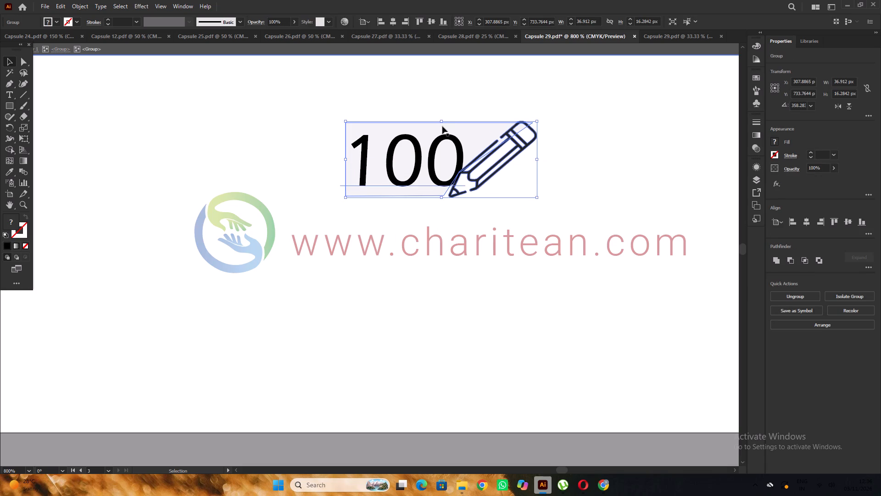
{"action": "double_click", "coordinate": [459, 91]}
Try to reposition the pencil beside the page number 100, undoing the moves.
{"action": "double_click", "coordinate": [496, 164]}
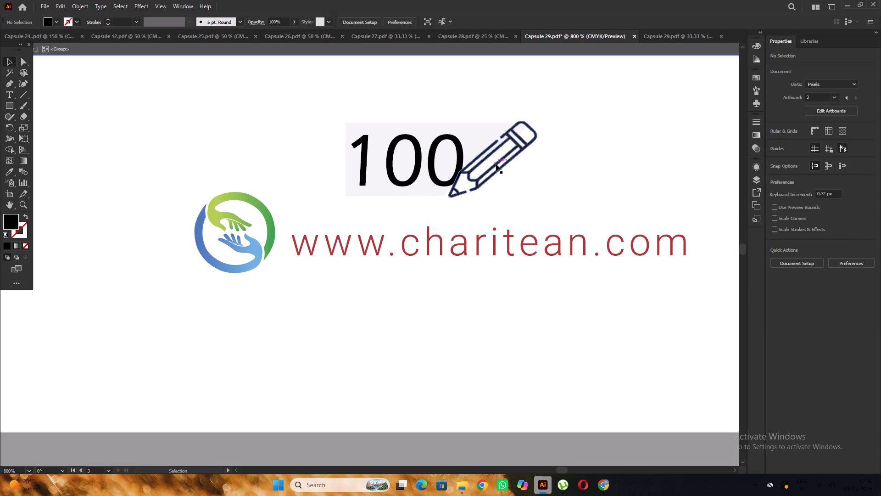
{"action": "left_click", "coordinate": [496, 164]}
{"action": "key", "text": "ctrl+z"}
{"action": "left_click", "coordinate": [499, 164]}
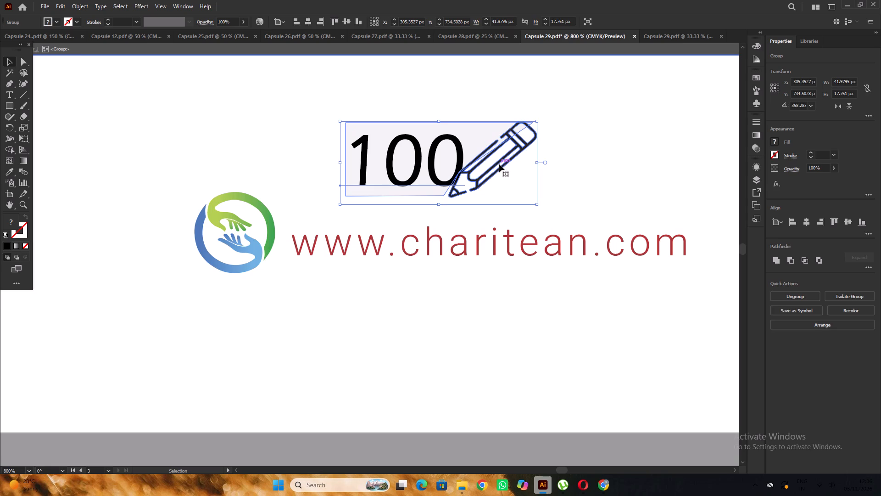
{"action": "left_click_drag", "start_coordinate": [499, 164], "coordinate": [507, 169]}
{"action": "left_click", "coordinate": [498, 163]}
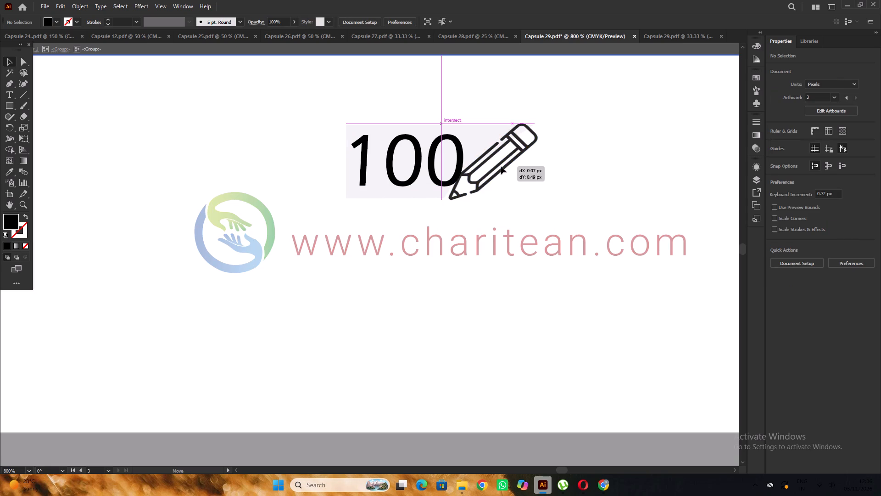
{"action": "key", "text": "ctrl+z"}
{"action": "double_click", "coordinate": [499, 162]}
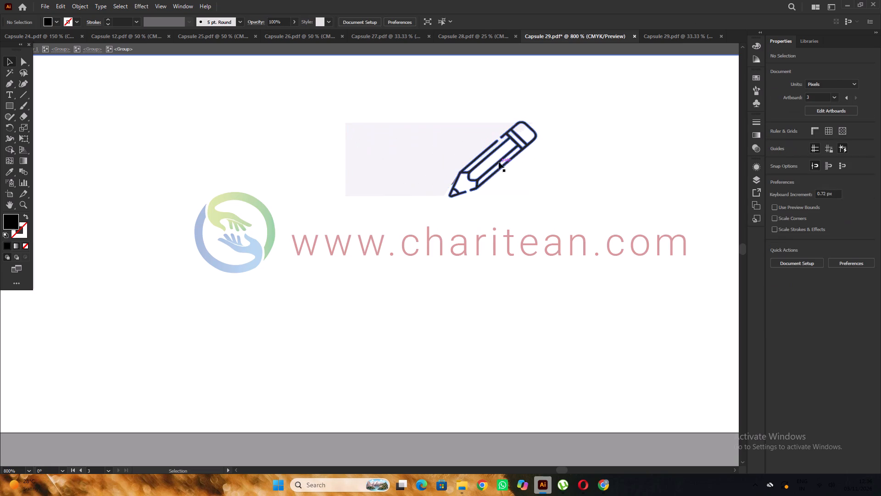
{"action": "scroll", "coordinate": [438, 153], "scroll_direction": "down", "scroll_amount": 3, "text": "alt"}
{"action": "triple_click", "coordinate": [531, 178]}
Lock the Practice Time page's background rectangle.
{"action": "scroll", "coordinate": [530, 175], "scroll_direction": "down", "scroll_amount": 3, "text": "alt"}
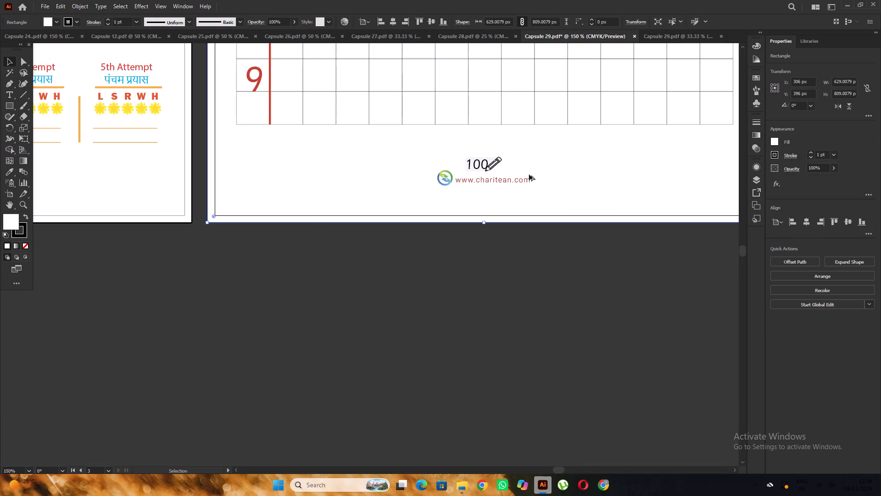
{"action": "scroll", "coordinate": [529, 175], "scroll_direction": "down", "scroll_amount": 1, "text": "alt"}
{"action": "left_click", "coordinate": [569, 227]}
{"action": "left_click", "coordinate": [579, 186]}
{"action": "scroll", "coordinate": [579, 186], "scroll_direction": "down", "scroll_amount": 2}
{"action": "key", "text": "ctrl+2"}
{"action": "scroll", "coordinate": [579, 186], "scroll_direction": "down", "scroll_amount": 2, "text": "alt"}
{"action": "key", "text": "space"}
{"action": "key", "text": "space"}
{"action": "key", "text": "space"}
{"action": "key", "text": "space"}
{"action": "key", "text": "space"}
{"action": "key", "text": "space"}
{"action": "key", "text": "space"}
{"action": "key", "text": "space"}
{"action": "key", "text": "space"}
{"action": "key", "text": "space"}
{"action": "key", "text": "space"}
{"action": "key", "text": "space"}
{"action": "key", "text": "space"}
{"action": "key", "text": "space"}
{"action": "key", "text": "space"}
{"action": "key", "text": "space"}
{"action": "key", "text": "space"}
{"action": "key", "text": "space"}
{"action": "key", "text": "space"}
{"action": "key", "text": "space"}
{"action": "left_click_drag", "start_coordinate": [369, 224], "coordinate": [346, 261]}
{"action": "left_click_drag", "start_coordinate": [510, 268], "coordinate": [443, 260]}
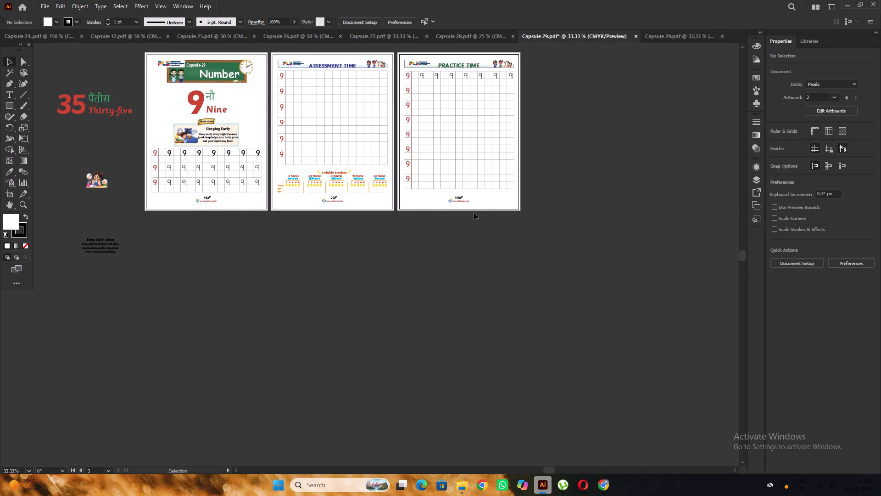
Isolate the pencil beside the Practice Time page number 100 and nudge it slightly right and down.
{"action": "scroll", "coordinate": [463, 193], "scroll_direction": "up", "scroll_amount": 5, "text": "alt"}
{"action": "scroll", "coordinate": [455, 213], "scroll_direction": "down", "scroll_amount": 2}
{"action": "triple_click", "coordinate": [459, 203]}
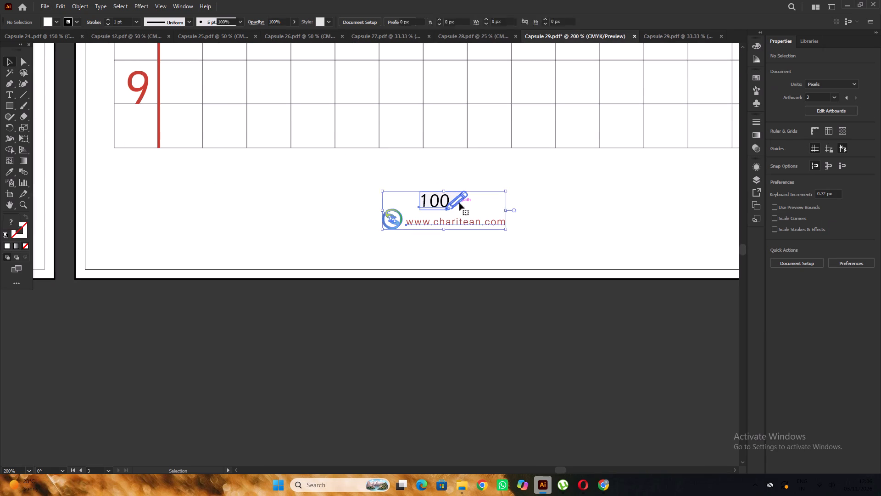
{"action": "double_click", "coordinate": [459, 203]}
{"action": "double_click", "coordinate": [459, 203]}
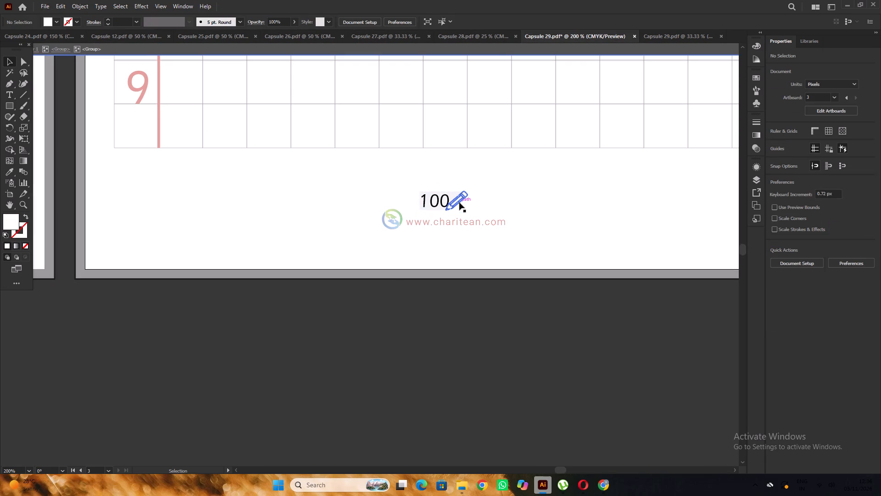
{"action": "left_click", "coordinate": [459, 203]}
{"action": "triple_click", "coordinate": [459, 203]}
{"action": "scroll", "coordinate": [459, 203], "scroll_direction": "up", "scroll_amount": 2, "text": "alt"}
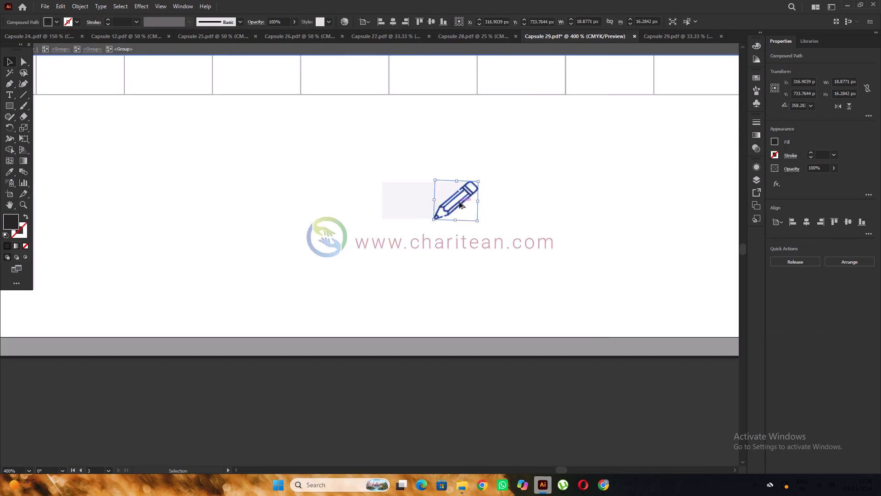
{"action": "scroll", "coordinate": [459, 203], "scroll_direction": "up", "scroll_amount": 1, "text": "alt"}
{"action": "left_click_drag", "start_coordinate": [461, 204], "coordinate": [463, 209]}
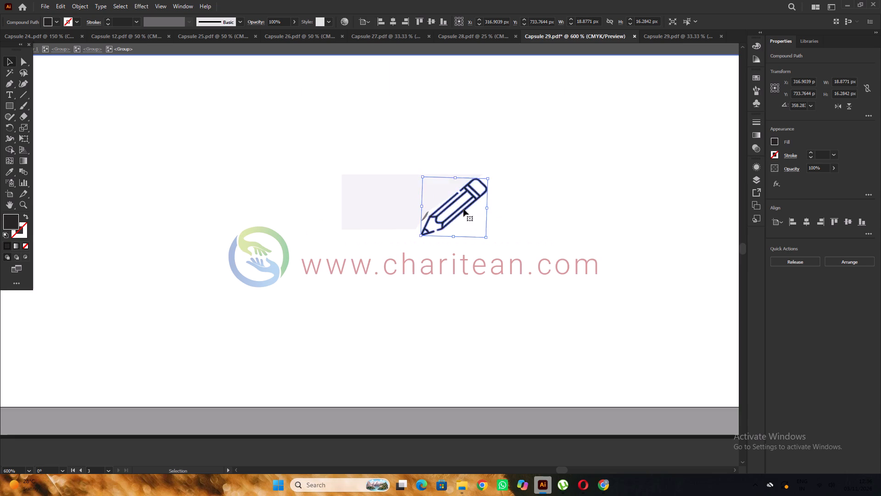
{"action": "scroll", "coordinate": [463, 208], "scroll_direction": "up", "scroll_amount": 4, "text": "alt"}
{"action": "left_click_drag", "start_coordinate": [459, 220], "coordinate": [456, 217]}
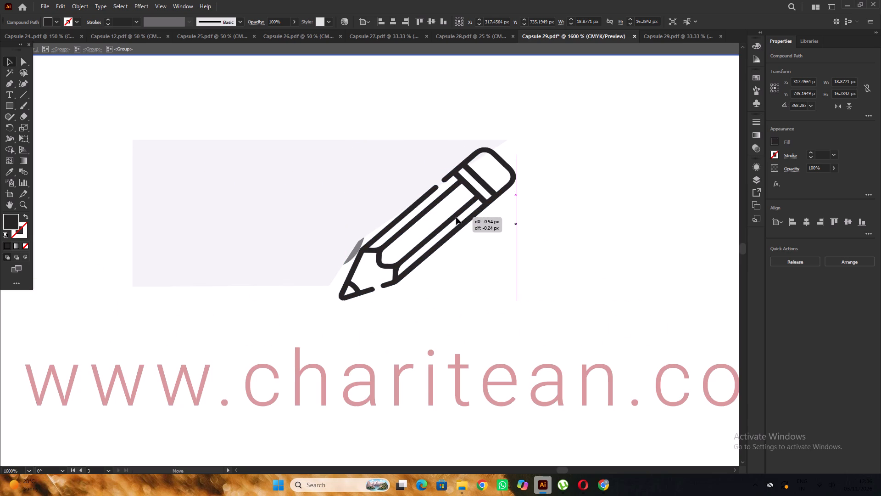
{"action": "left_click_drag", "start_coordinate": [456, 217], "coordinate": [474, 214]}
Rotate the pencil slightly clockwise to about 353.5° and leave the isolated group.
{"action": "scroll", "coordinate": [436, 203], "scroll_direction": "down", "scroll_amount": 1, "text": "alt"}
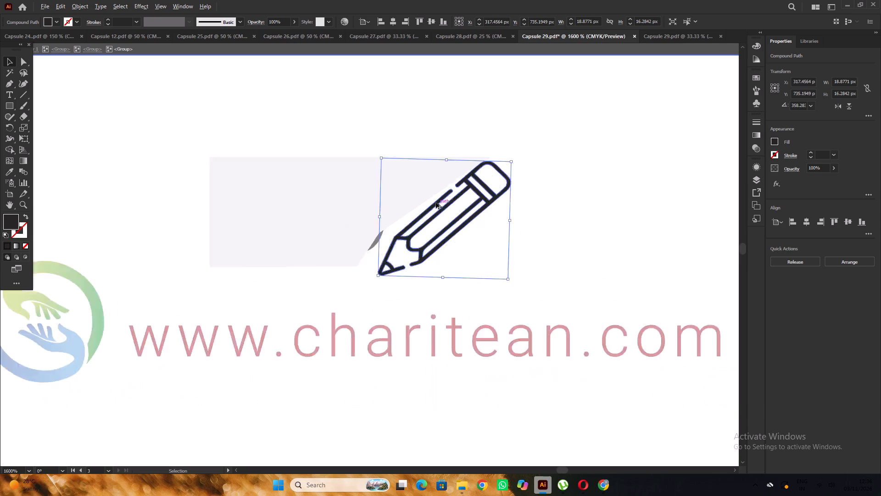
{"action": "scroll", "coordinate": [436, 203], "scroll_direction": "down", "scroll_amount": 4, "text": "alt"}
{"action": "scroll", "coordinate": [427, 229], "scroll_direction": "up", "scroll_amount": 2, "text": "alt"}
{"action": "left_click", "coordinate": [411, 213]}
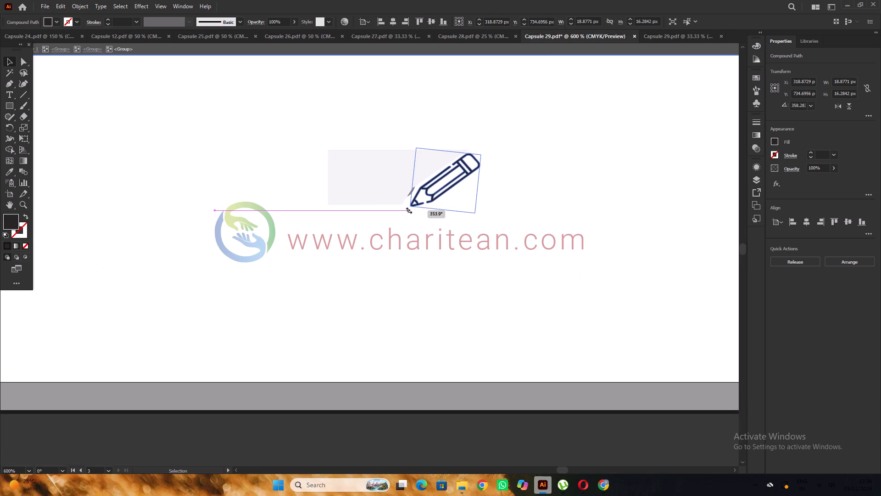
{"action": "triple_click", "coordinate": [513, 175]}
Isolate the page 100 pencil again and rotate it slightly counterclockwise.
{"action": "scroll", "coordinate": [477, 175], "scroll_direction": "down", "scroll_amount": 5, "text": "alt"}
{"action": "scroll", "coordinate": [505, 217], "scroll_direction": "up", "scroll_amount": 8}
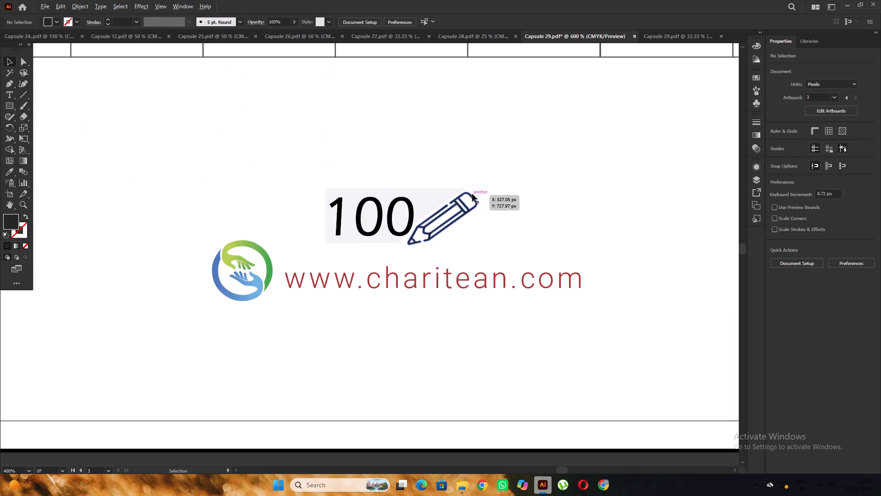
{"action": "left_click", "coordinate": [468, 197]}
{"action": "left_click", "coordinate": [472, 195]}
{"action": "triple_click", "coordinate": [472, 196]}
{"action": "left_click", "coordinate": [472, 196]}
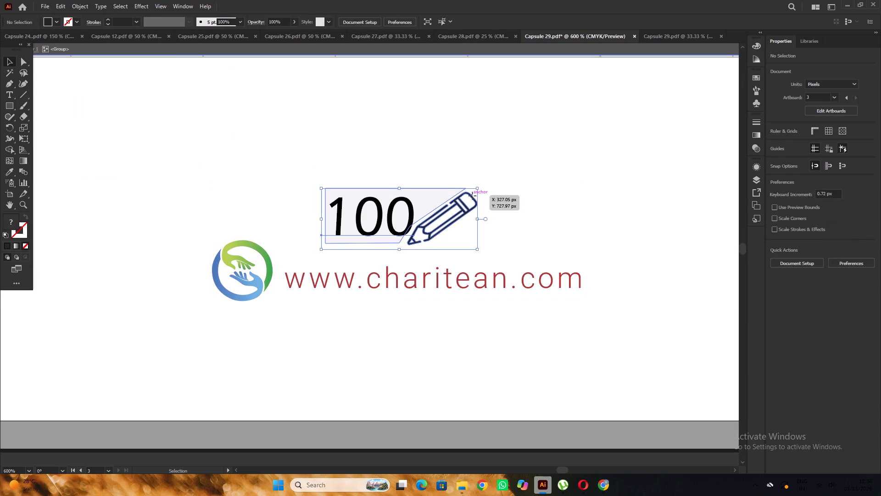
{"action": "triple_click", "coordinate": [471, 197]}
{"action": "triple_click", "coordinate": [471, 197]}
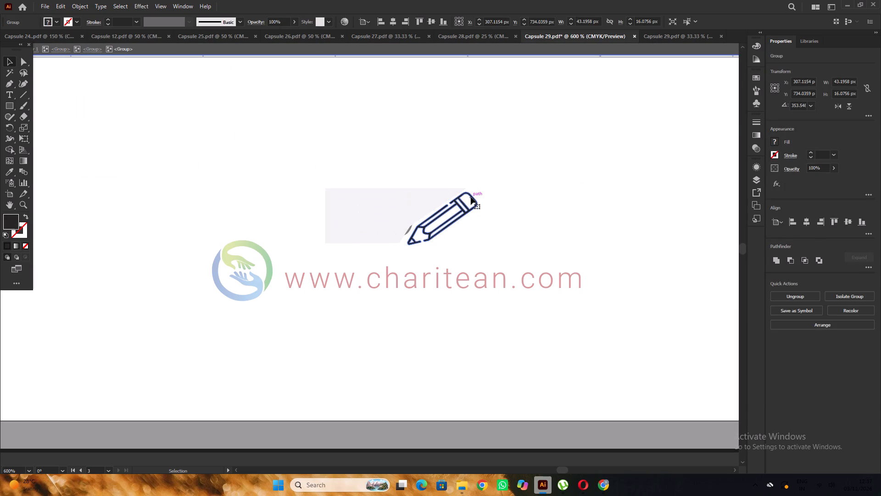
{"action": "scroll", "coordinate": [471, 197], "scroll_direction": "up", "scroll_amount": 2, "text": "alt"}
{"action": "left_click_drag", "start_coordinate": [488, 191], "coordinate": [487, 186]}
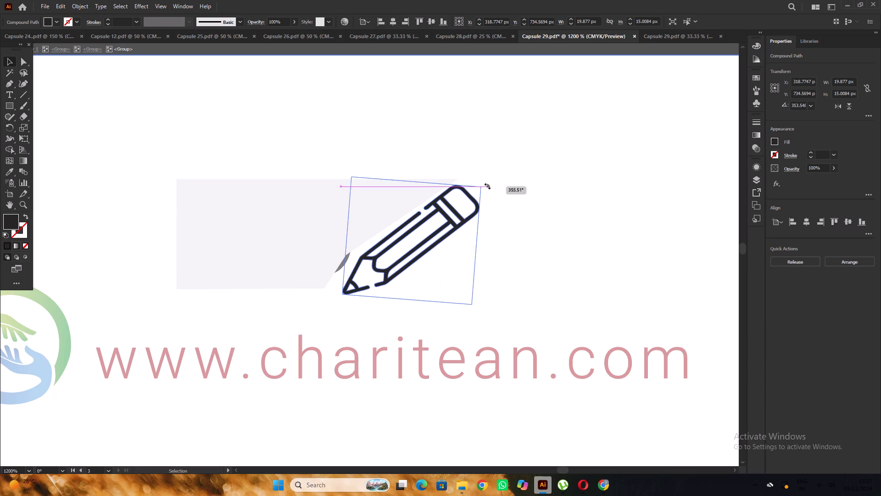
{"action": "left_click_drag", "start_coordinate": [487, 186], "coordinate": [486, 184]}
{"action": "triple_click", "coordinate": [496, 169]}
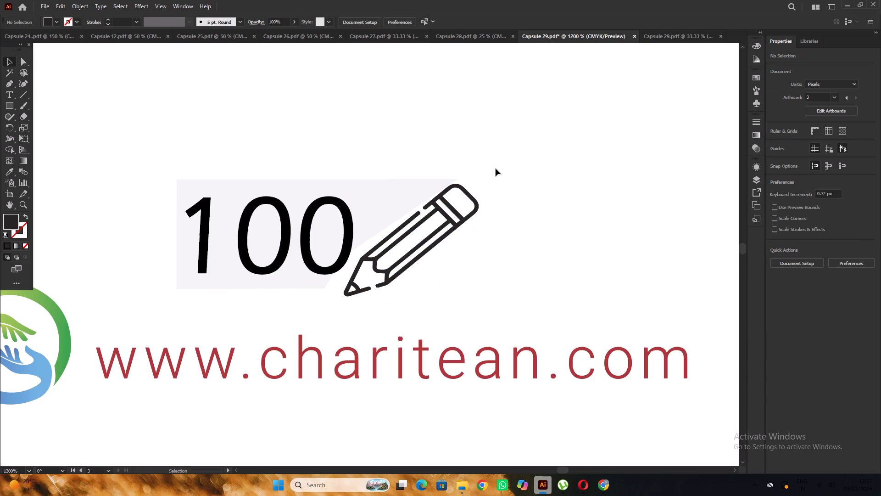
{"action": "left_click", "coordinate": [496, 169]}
Examine the page 100 footer, then the pages of the number 35 Capsule 29 file.
{"action": "scroll", "coordinate": [496, 168], "scroll_direction": "down", "scroll_amount": 7, "text": "alt"}
{"action": "left_click", "coordinate": [502, 224]}
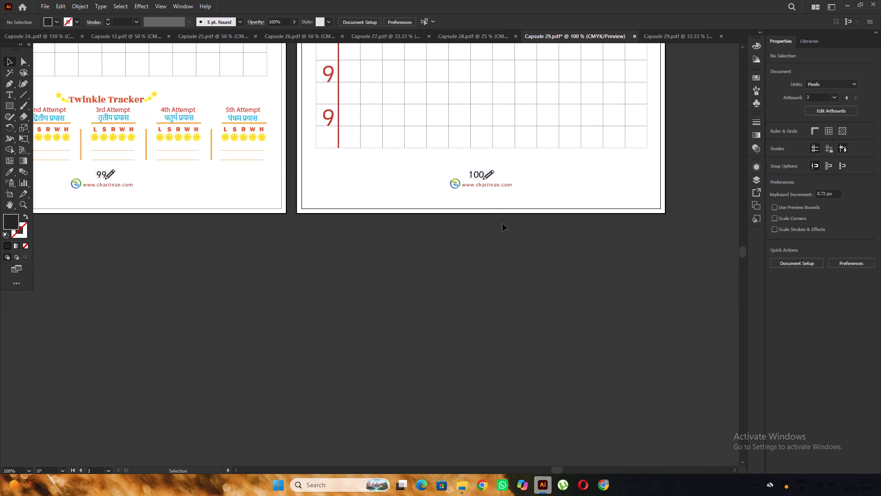
{"action": "scroll", "coordinate": [502, 224], "scroll_direction": "down", "scroll_amount": 3, "text": "alt"}
{"action": "scroll", "coordinate": [503, 222], "scroll_direction": "up", "scroll_amount": 2, "text": "alt"}
{"action": "scroll", "coordinate": [503, 222], "scroll_direction": "up", "scroll_amount": 4}
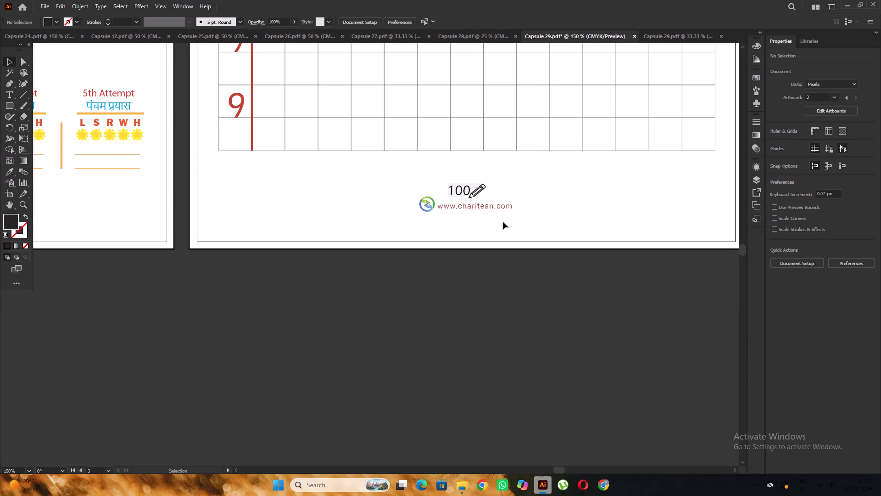
{"action": "scroll", "coordinate": [478, 210], "scroll_direction": "up", "scroll_amount": 5, "text": "alt"}
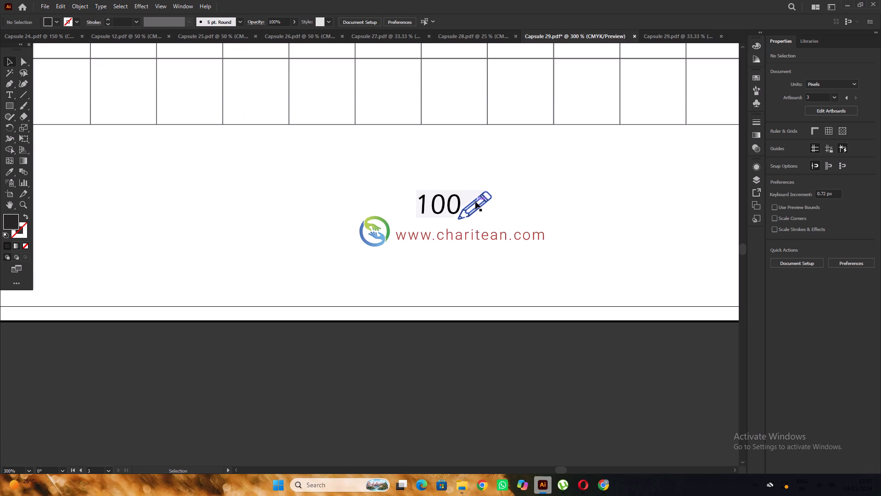
{"action": "scroll", "coordinate": [472, 200], "scroll_direction": "down", "scroll_amount": 3, "text": "alt"}
{"action": "left_click", "coordinate": [658, 37]}
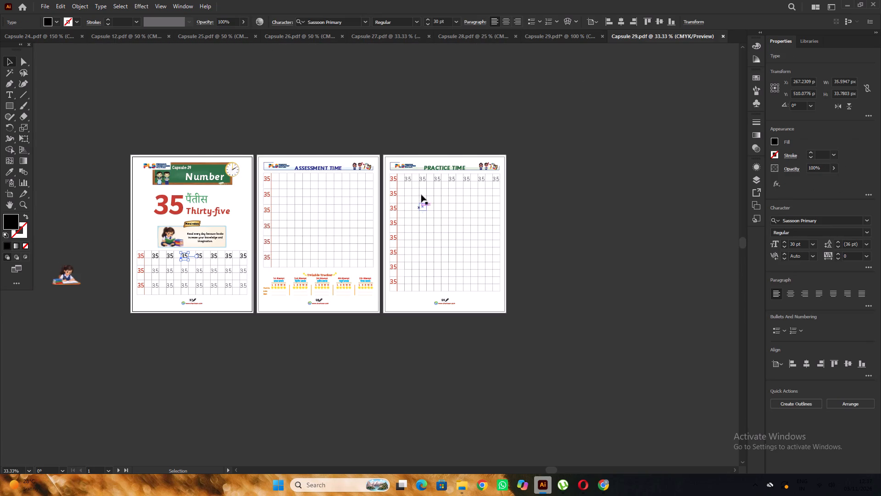
{"action": "scroll", "coordinate": [421, 193], "scroll_direction": "down", "scroll_amount": 5}
{"action": "scroll", "coordinate": [450, 257], "scroll_direction": "up", "scroll_amount": 4, "text": "alt"}
{"action": "scroll", "coordinate": [440, 216], "scroll_direction": "down", "scroll_amount": 5, "text": "alt"}
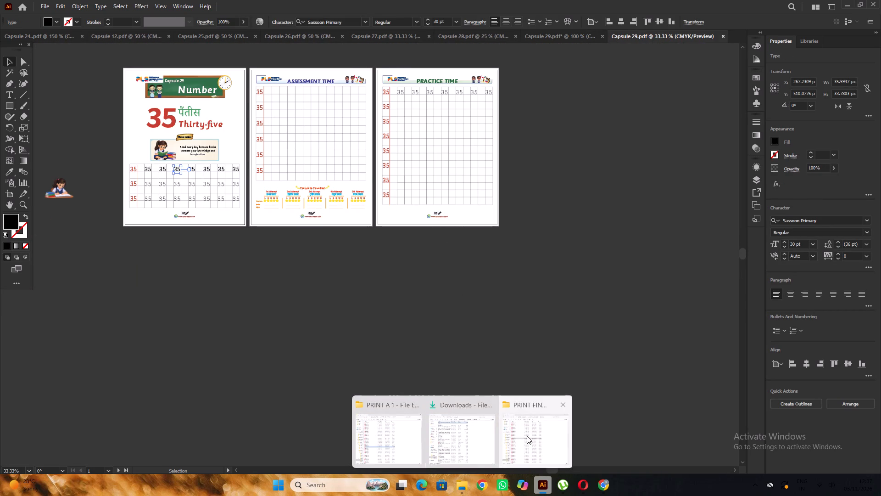
Switch to the PRINT FINAL folder in File Explorer.
{"action": "left_click", "coordinate": [527, 436]}
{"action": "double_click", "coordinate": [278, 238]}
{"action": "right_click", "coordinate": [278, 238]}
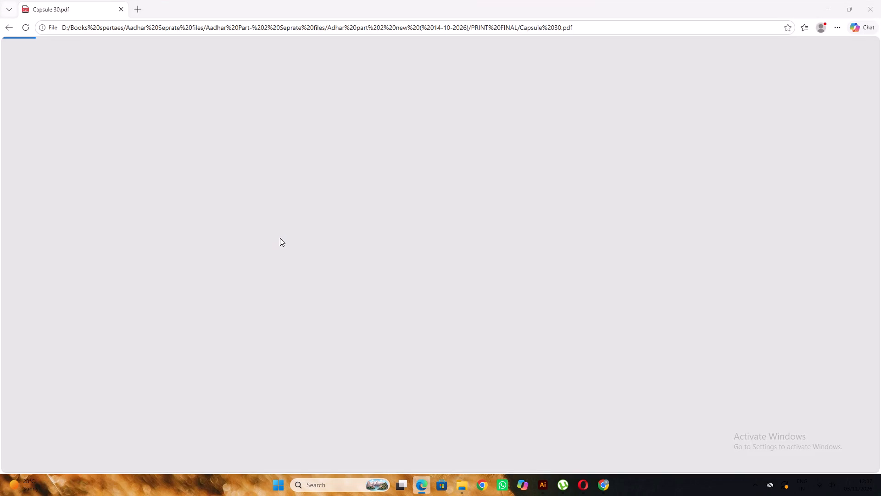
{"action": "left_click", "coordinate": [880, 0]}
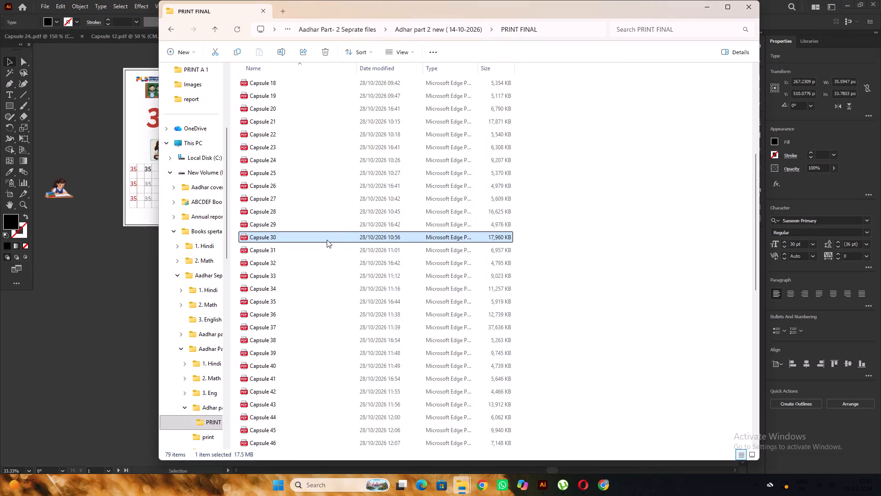
Open Capsule 30 from the PRINT FINAL folder in Illustrator.
{"action": "right_click", "coordinate": [327, 240]}
{"action": "left_click", "coordinate": [543, 254]}
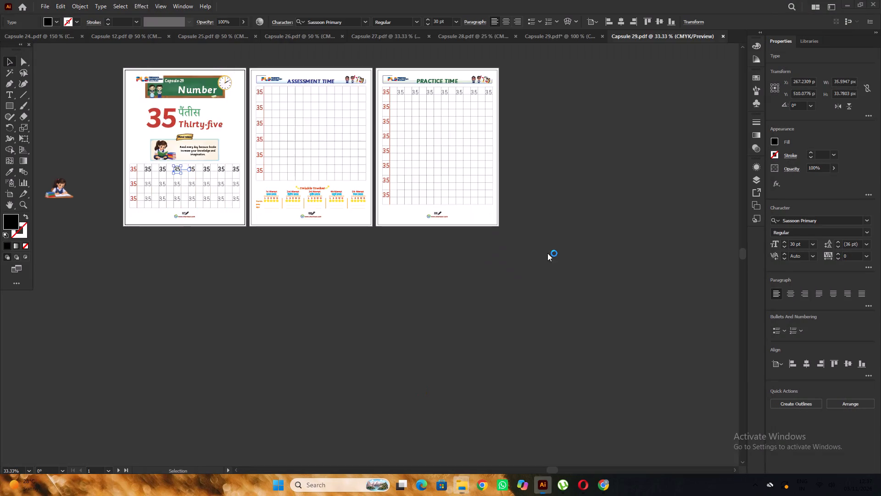
Copy the footer group with page number 103, pencil and website logo from Capsule 30's last page.
{"action": "scroll", "coordinate": [495, 225], "scroll_direction": "down", "scroll_amount": 2}
{"action": "scroll", "coordinate": [572, 244], "scroll_direction": "up", "scroll_amount": 2, "text": "alt"}
{"action": "left_click", "coordinate": [552, 264]}
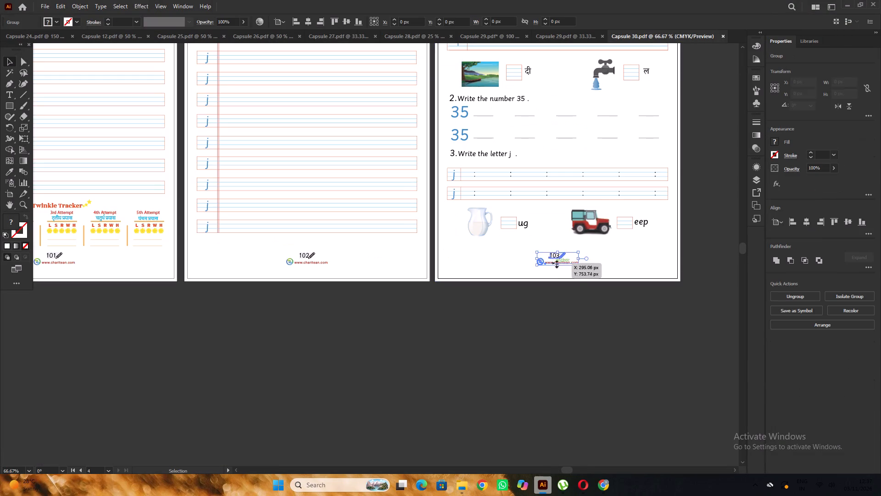
{"action": "scroll", "coordinate": [558, 263], "scroll_direction": "up", "scroll_amount": 4, "text": "alt"}
{"action": "scroll", "coordinate": [460, 238], "scroll_direction": "down", "scroll_amount": 1, "text": "alt"}
{"action": "key", "text": "ctrl+c"}
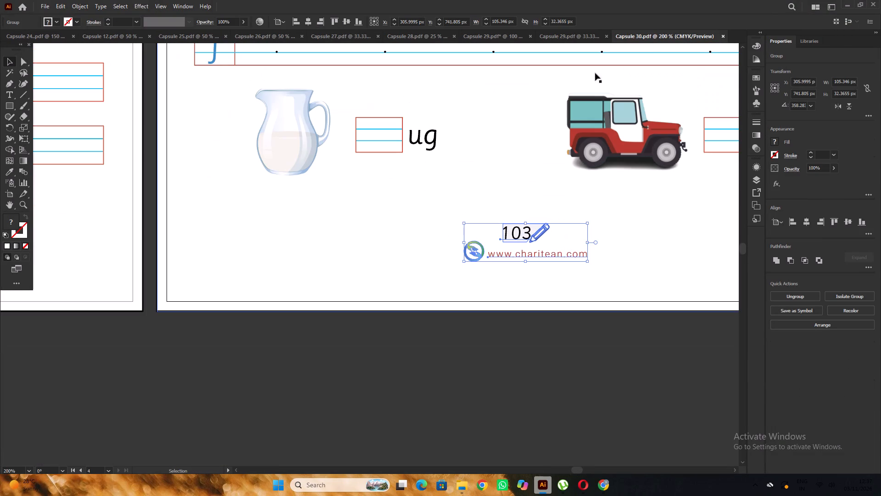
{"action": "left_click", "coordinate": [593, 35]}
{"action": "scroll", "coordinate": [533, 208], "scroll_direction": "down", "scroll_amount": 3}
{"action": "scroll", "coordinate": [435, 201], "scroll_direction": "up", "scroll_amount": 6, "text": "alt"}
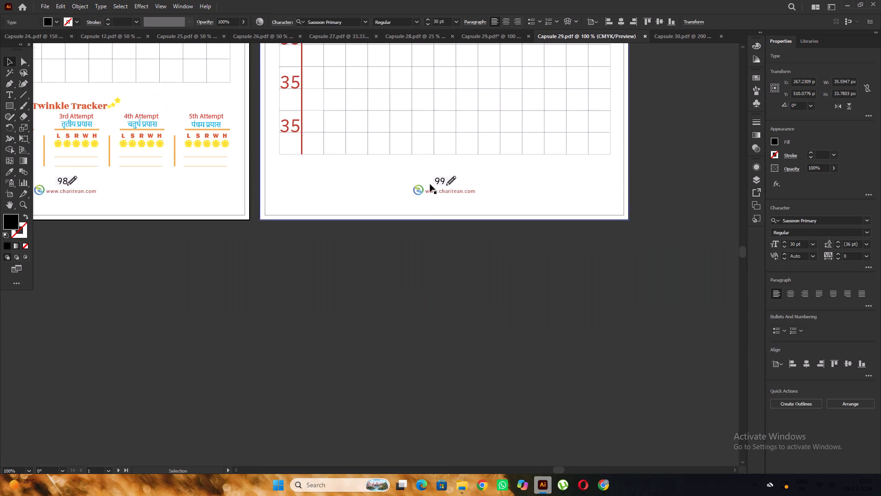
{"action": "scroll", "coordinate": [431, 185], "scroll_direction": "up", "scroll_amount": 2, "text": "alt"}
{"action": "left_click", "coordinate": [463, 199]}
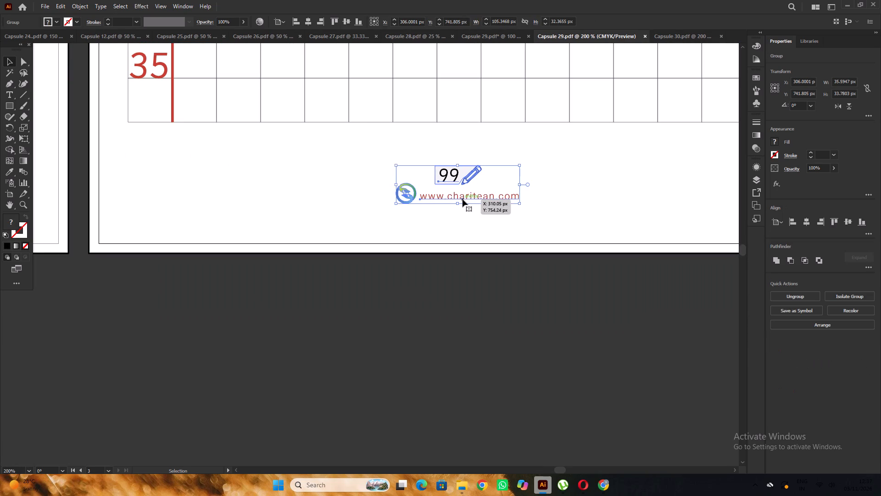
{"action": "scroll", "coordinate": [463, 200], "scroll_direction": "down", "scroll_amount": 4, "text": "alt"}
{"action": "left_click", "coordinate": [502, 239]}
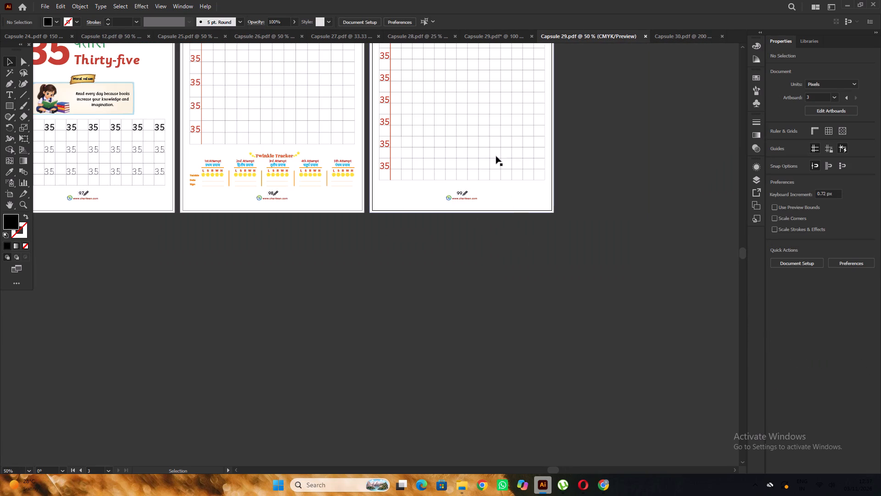
Replace the page 100 footer on number 9's Capsule 29 Practice Time page with the copied Capsule 30 footer.
{"action": "left_click", "coordinate": [480, 38]}
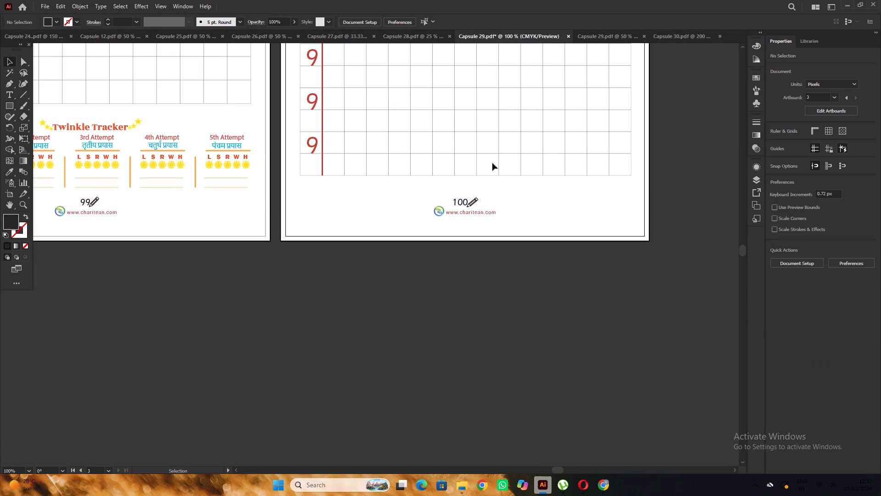
{"action": "scroll", "coordinate": [494, 209], "scroll_direction": "up", "scroll_amount": 1, "text": "alt"}
{"action": "left_click", "coordinate": [468, 213]}
{"action": "key", "text": "Delete"}
{"action": "key", "text": "ctrl+f"}
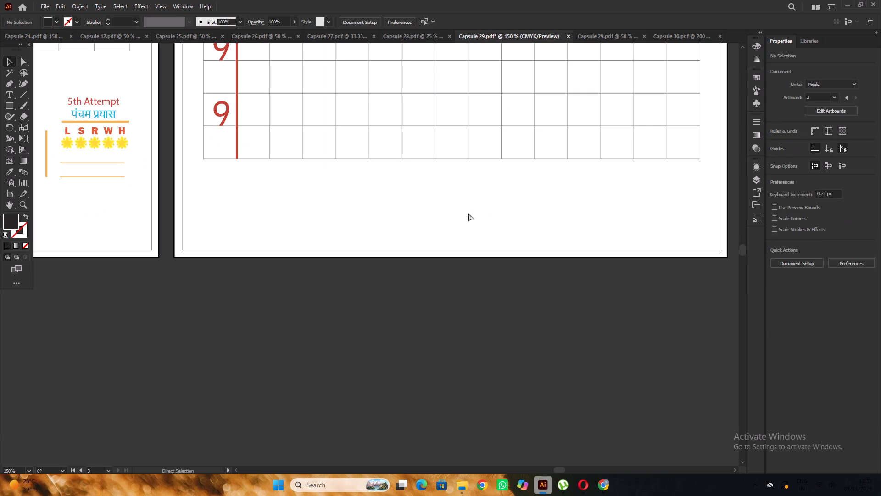
{"action": "left_click", "coordinate": [477, 300]}
Change the pasted footer's page number from 103 to 100.
{"action": "scroll", "coordinate": [443, 191], "scroll_direction": "up", "scroll_amount": 3, "text": "alt"}
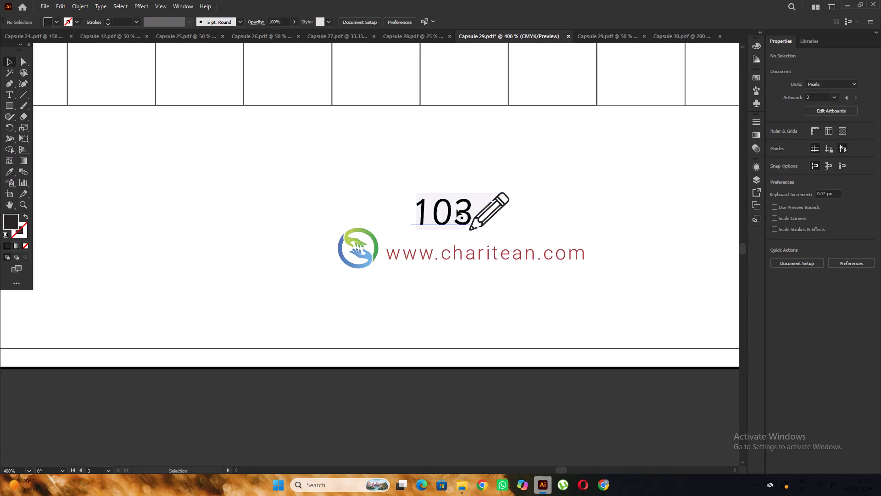
{"action": "scroll", "coordinate": [457, 209], "scroll_direction": "up", "scroll_amount": 1, "text": "alt"}
{"action": "key", "text": "t"}
{"action": "left_click_drag", "start_coordinate": [474, 206], "coordinate": [463, 209]}
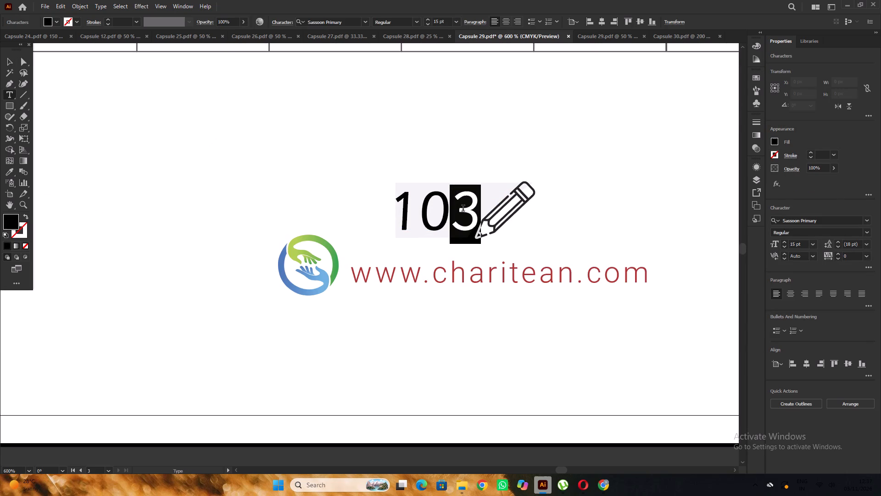
{"action": "key", "text": "0"}
{"action": "scroll", "coordinate": [452, 179], "scroll_direction": "down", "scroll_amount": 6, "text": "alt"}
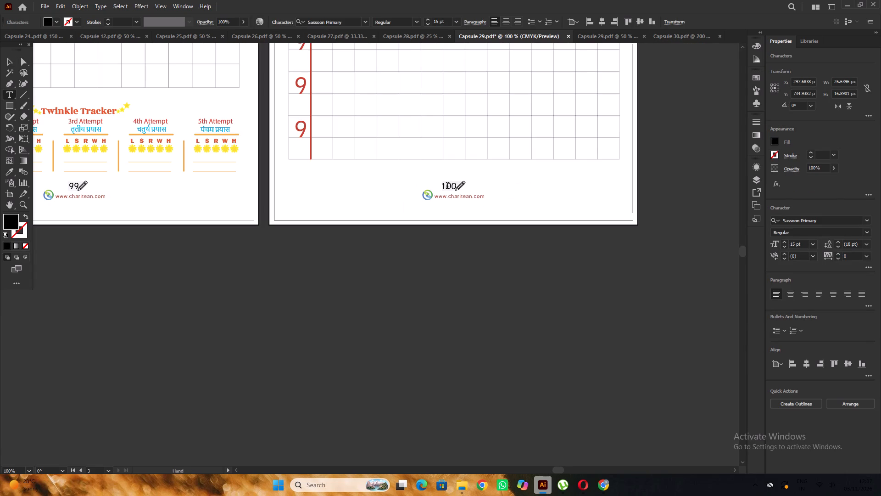
{"action": "left_click", "coordinate": [7, 60]}
{"action": "left_click", "coordinate": [556, 289]}
Save the number 9 Capsule 29 file.
{"action": "scroll", "coordinate": [557, 288], "scroll_direction": "down", "scroll_amount": 3, "text": "alt"}
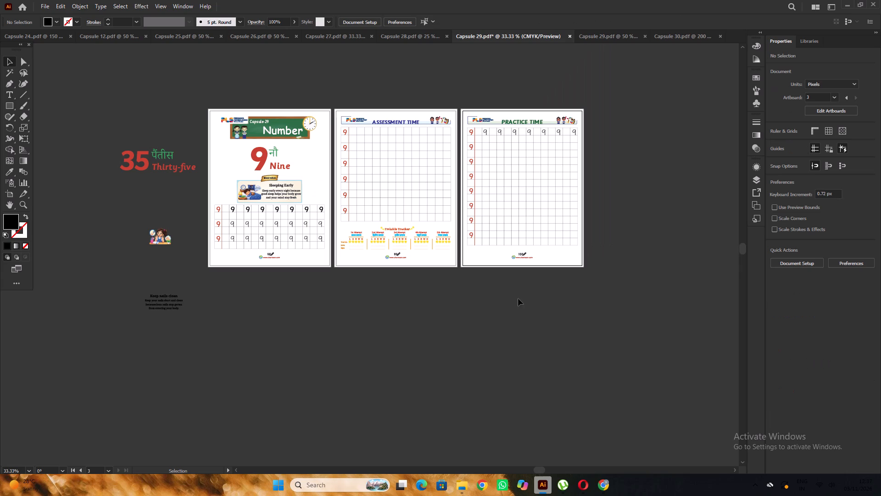
{"action": "key", "text": "space"}
{"action": "left_click", "coordinate": [485, 296]}
{"action": "key", "text": "ctrl+s"}
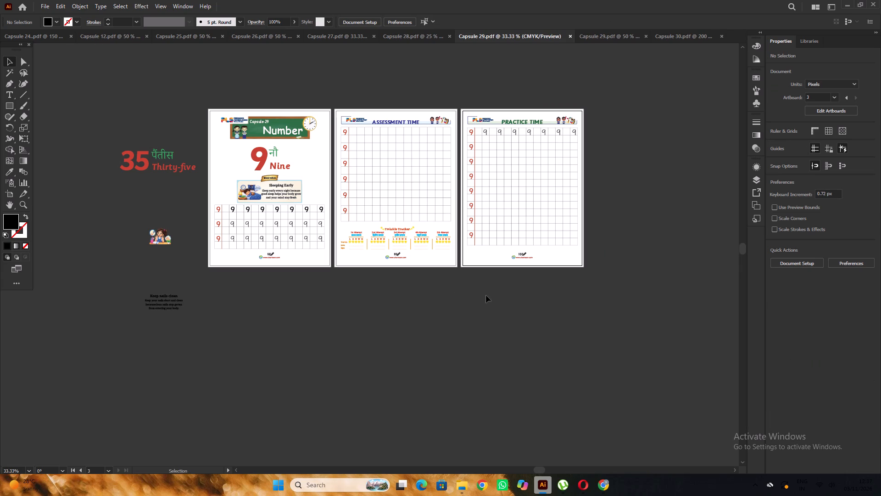
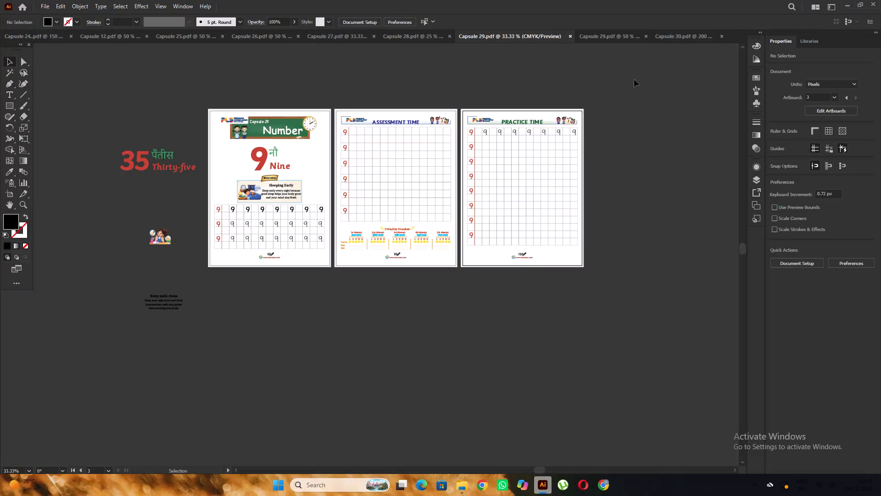
Close the other open Capsule 29 document, keeping the number 9 Capsule 29 file open.
{"action": "left_click", "coordinate": [622, 39]}
{"action": "left_click", "coordinate": [647, 36]}
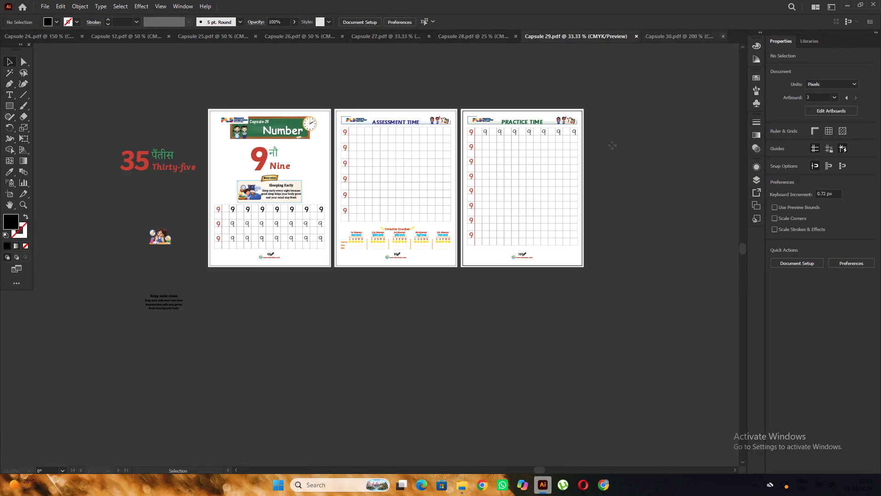
Examine the last pages of Capsule 30 and compare them with the three number 9 pages of Capsule 29.
{"action": "left_click", "coordinate": [675, 34]}
{"action": "scroll", "coordinate": [651, 130], "scroll_direction": "up", "scroll_amount": 8}
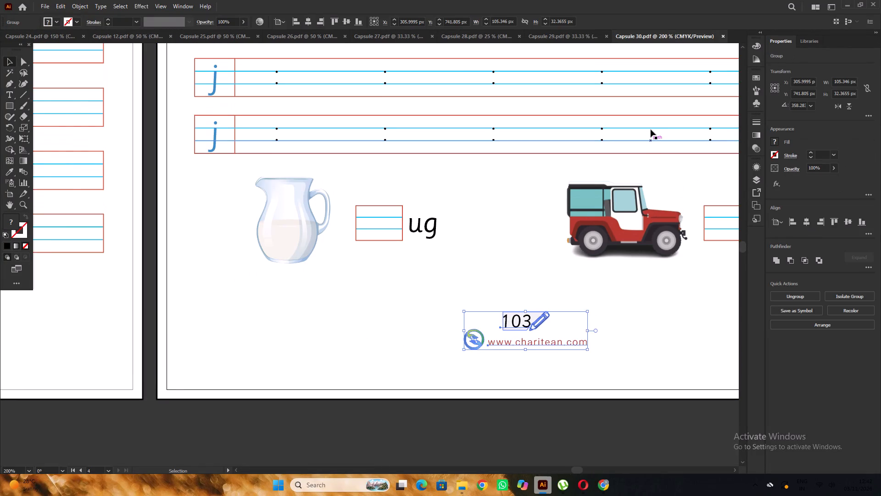
{"action": "scroll", "coordinate": [651, 130], "scroll_direction": "down", "scroll_amount": 3}
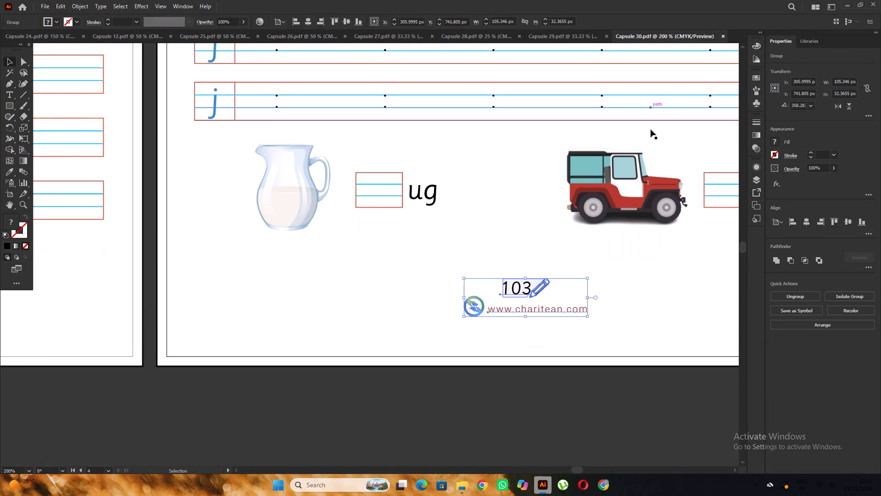
{"action": "key", "text": "ctrl+minus"}
{"action": "key", "text": "ctrl+minus"}
{"action": "key", "text": "ctrl+minus"}
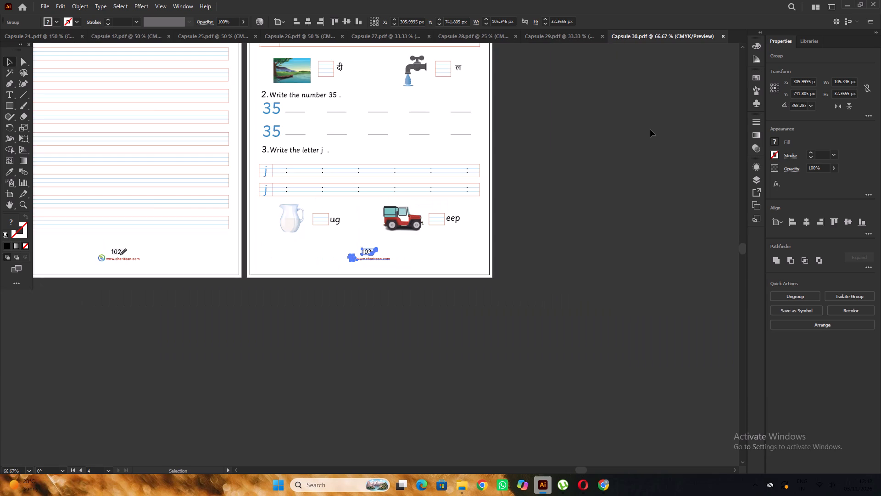
{"action": "scroll", "coordinate": [648, 130], "scroll_direction": "up", "scroll_amount": 6}
{"action": "left_click", "coordinate": [570, 39]}
{"action": "scroll", "coordinate": [572, 138], "scroll_direction": "up", "scroll_amount": 4}
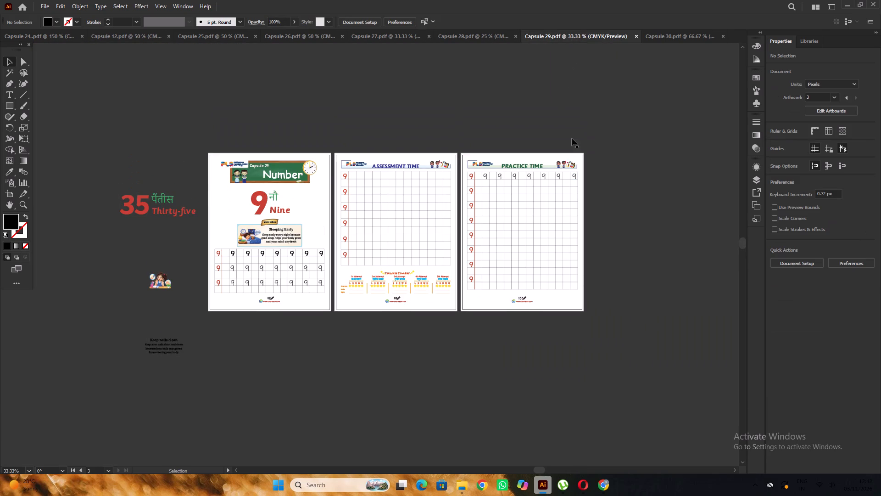
{"action": "left_click", "coordinate": [569, 107]}
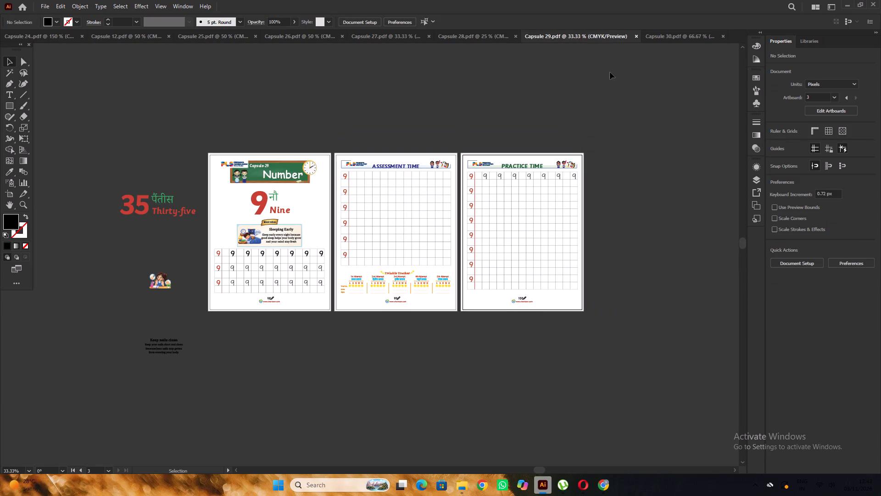
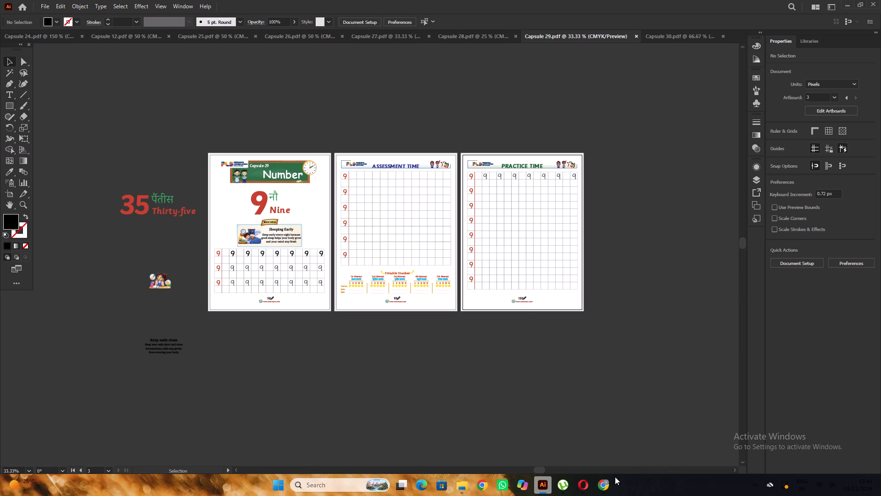
Switch to Google Chrome and enter DSSB as a Google search query in a new tab.
{"action": "left_click", "coordinate": [605, 488]}
{"action": "left_click", "coordinate": [627, 0]}
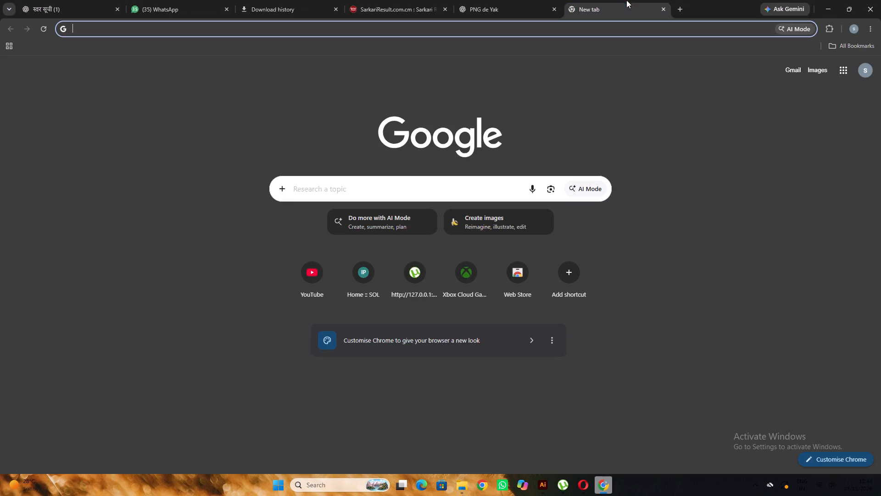
{"action": "left_click", "coordinate": [390, 196]}
{"action": "key", "text": "d"}
{"action": "type", "text": "SSB"}
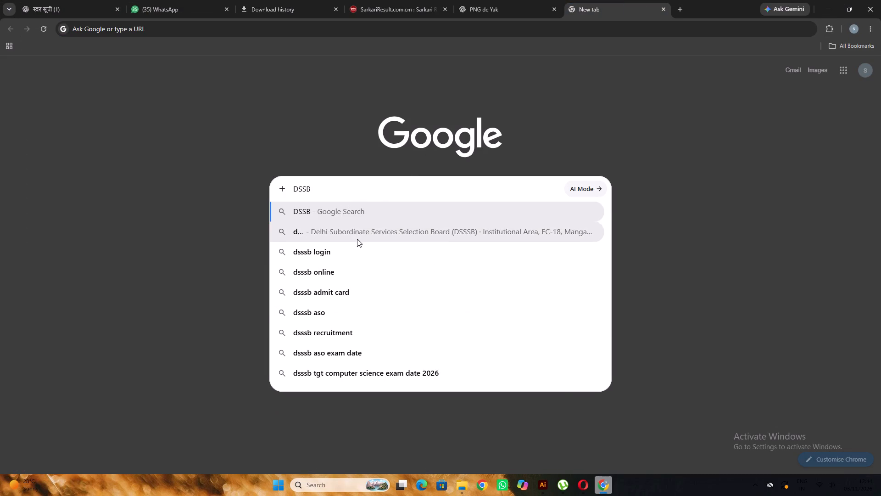